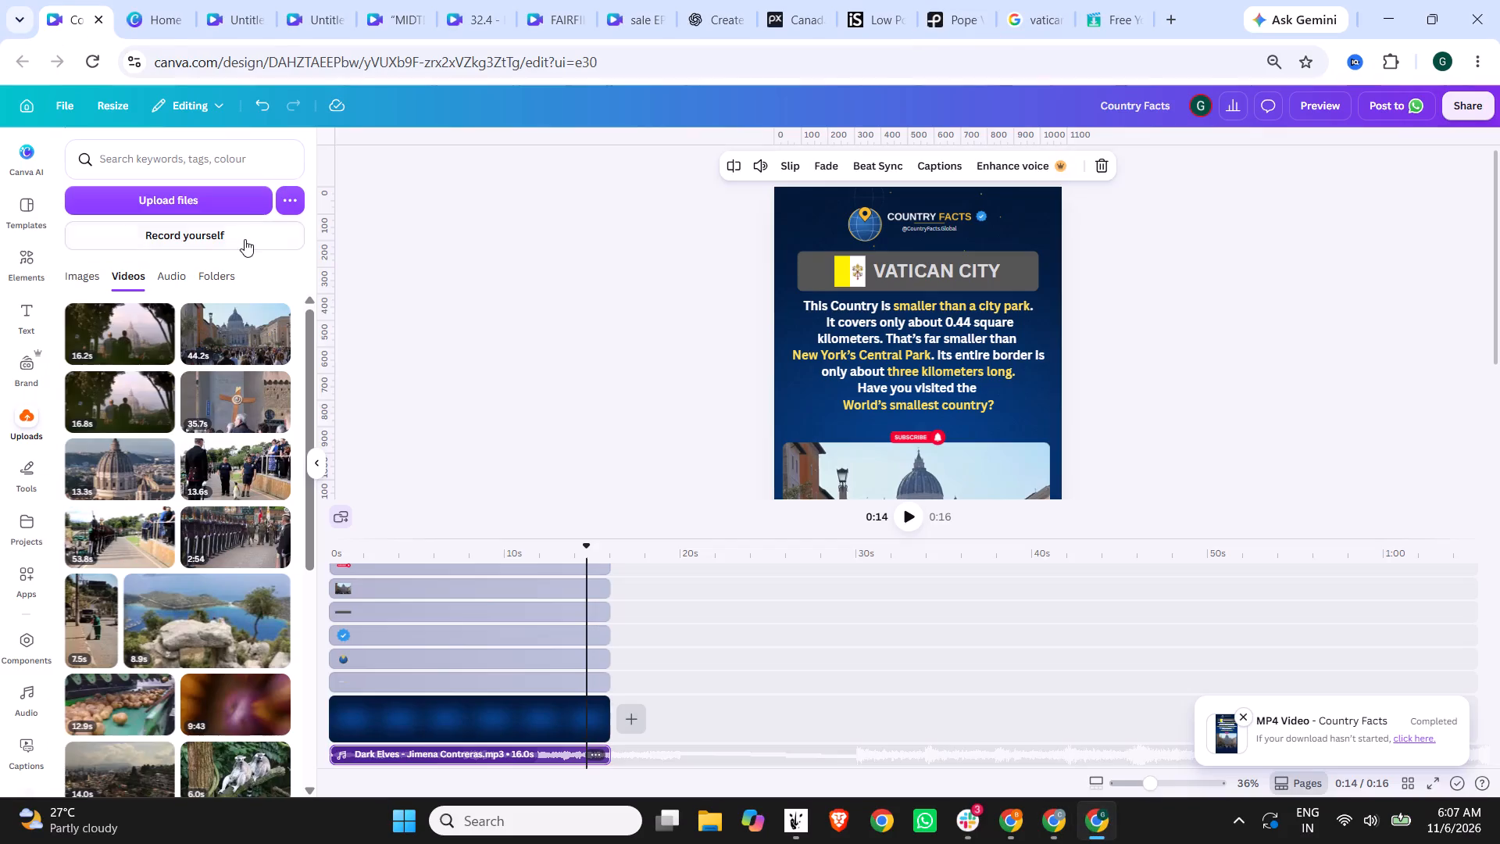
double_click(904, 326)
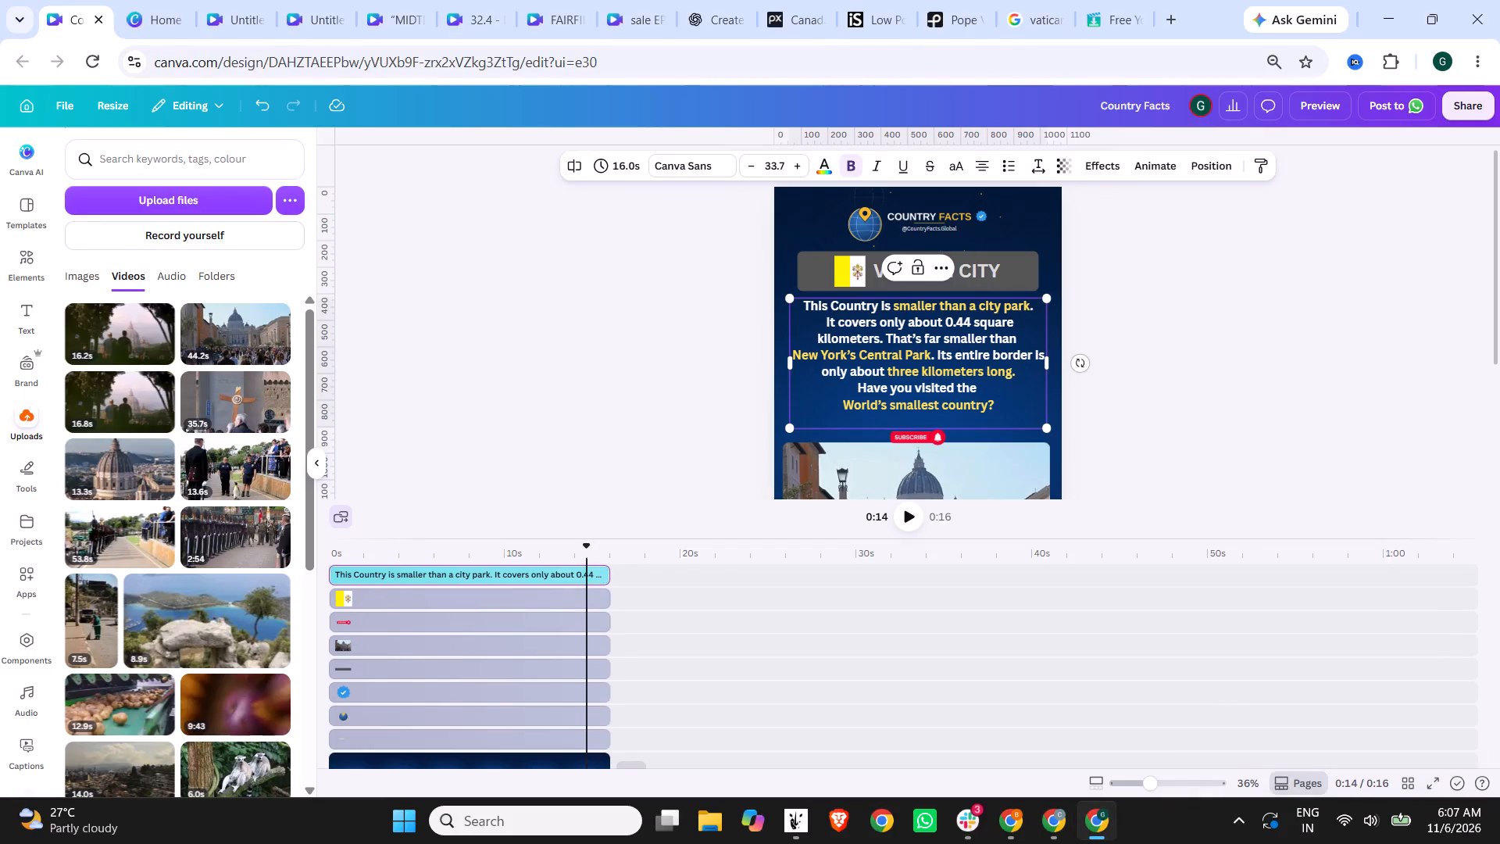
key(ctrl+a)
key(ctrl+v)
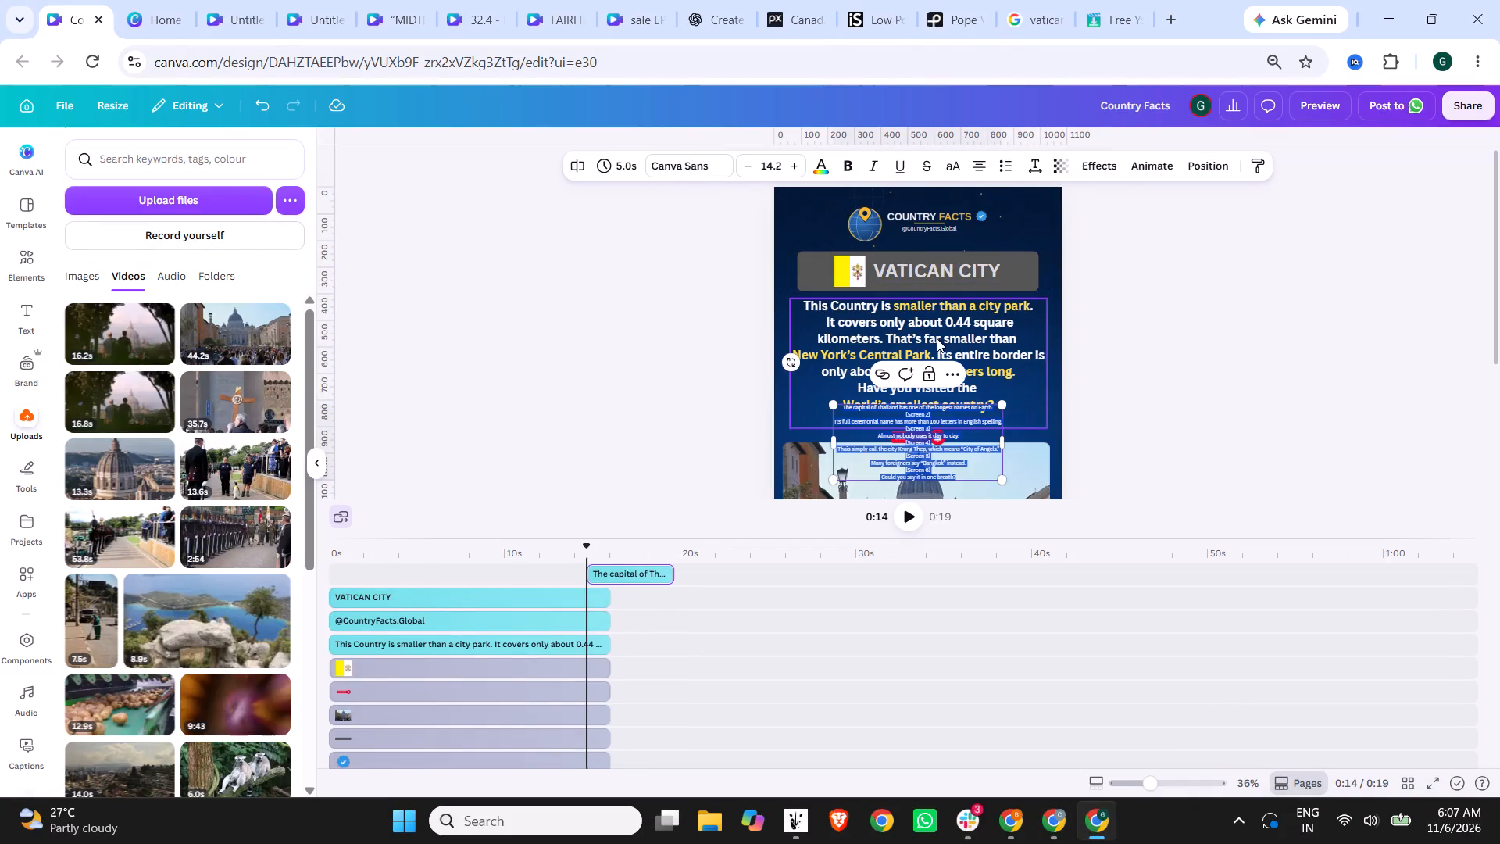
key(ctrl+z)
Replace all the body text below the VATICAN CITY heading with the copied Thailand script.
double_click(937, 338)
key(ctrl+a)
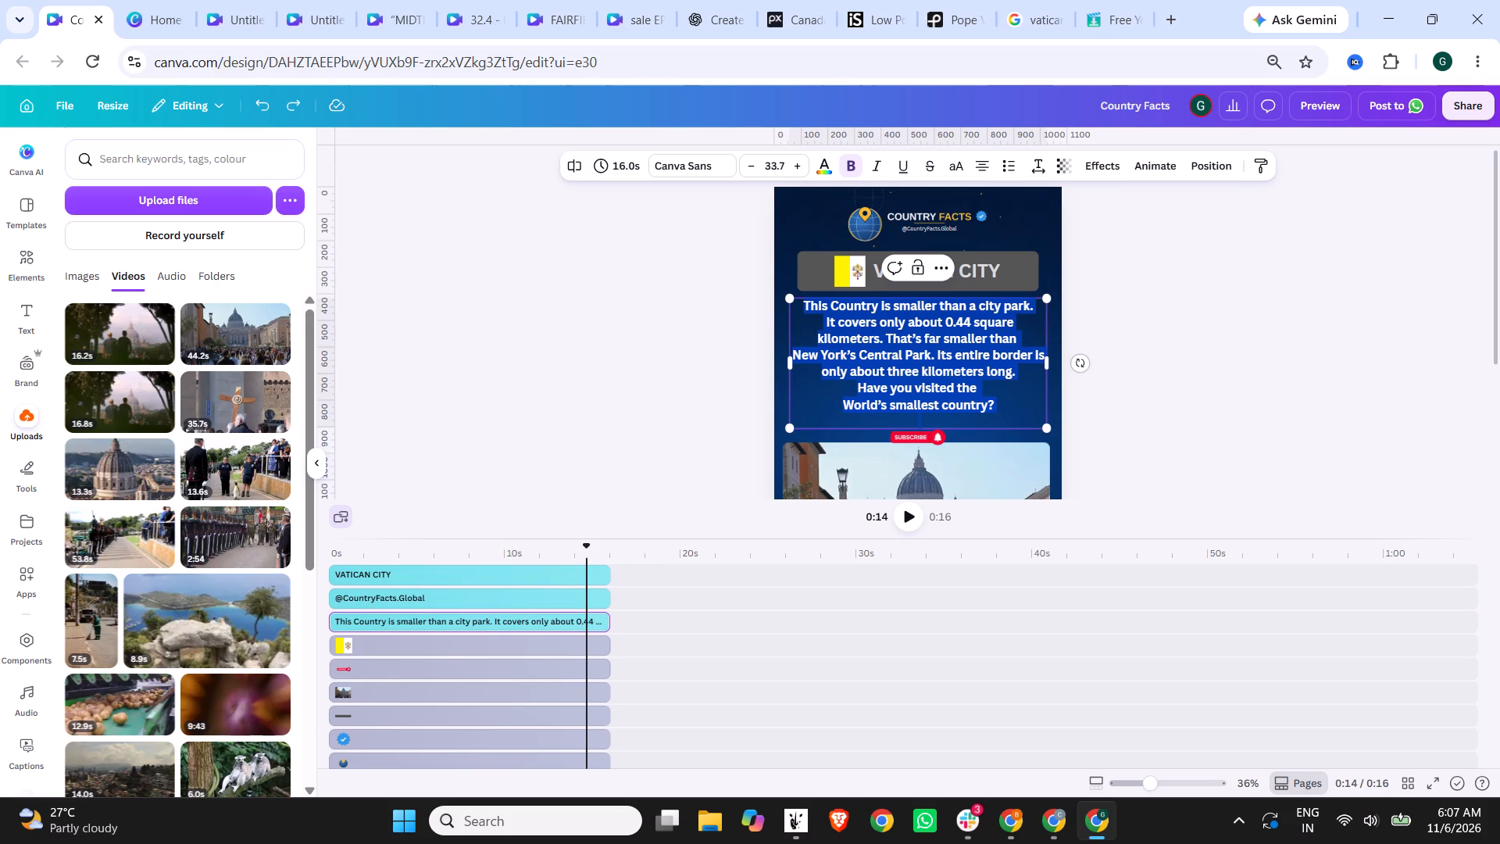
key(ctrl+v)
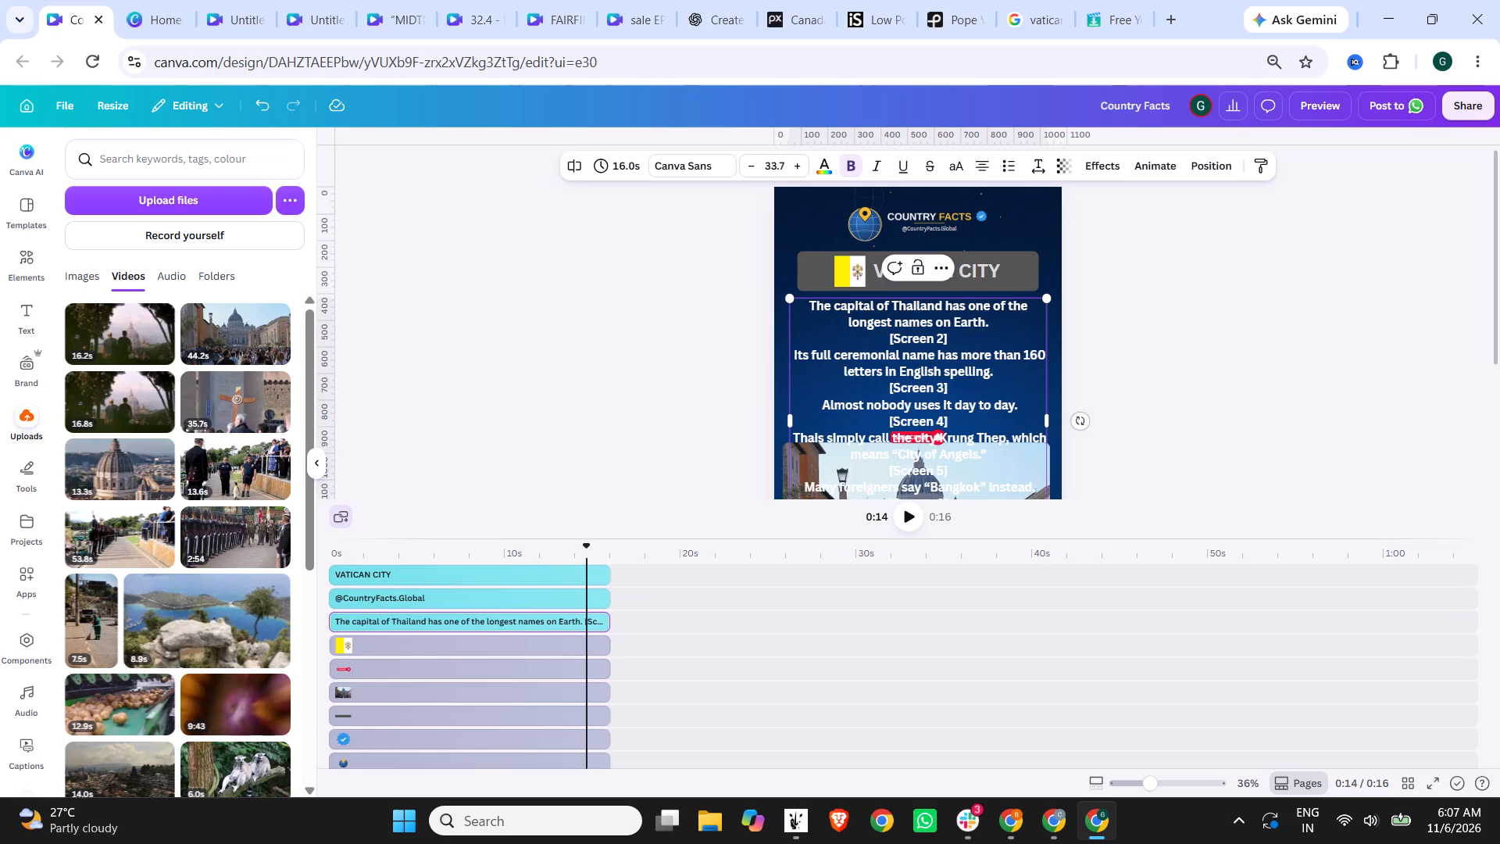
Delete the [Screen 2] and [Screen 3] label lines from the body text, running the second sentence on after "Earth.".
drag(972, 342, 817, 326)
click(942, 354)
drag(966, 340, 861, 340)
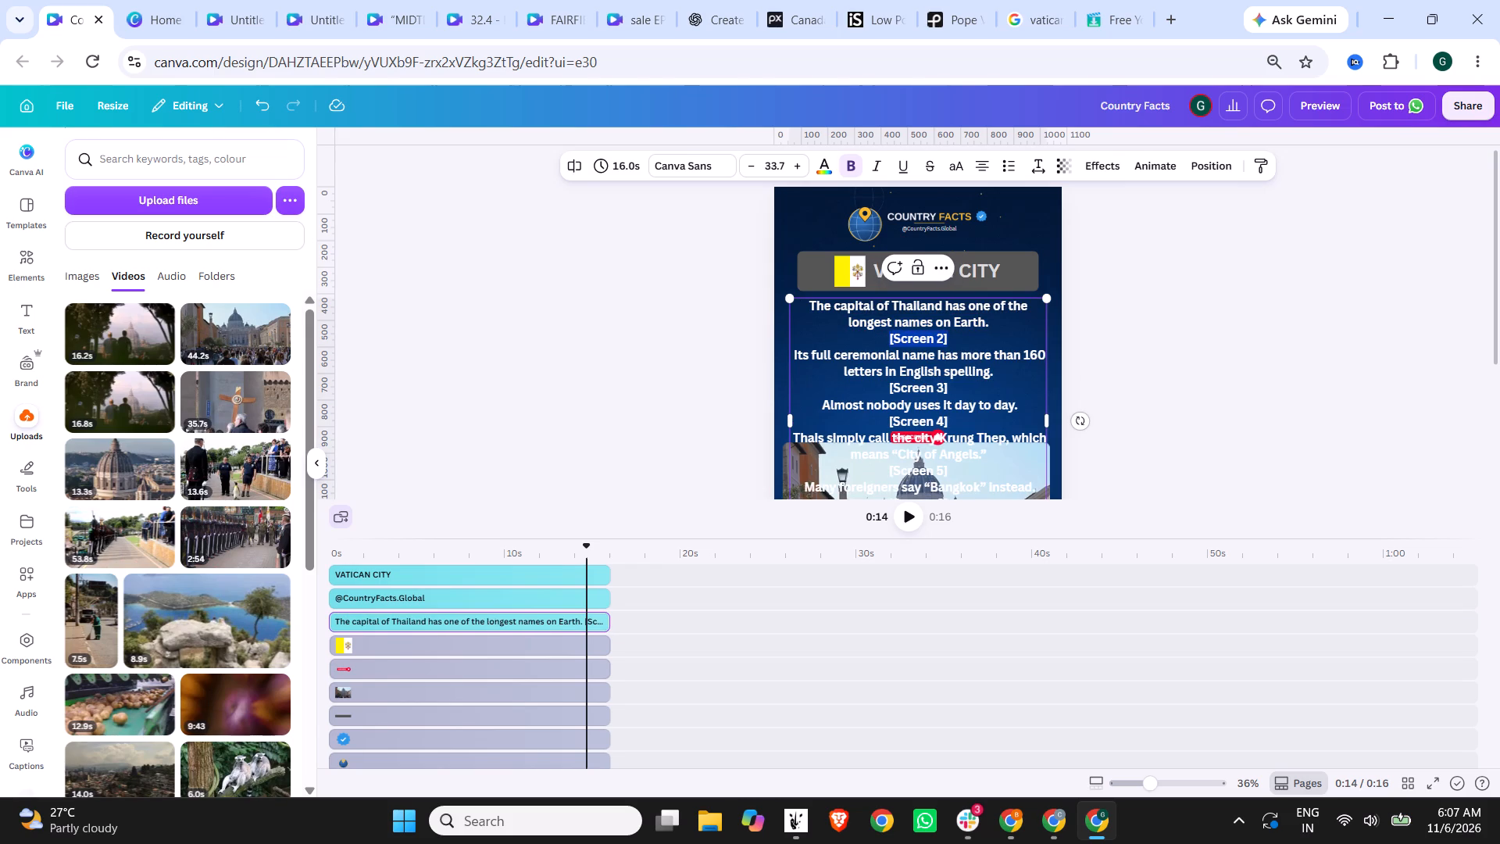
drag(861, 340, 860, 340)
key(BackSpace)
key(BackSpace)
key(Delete)
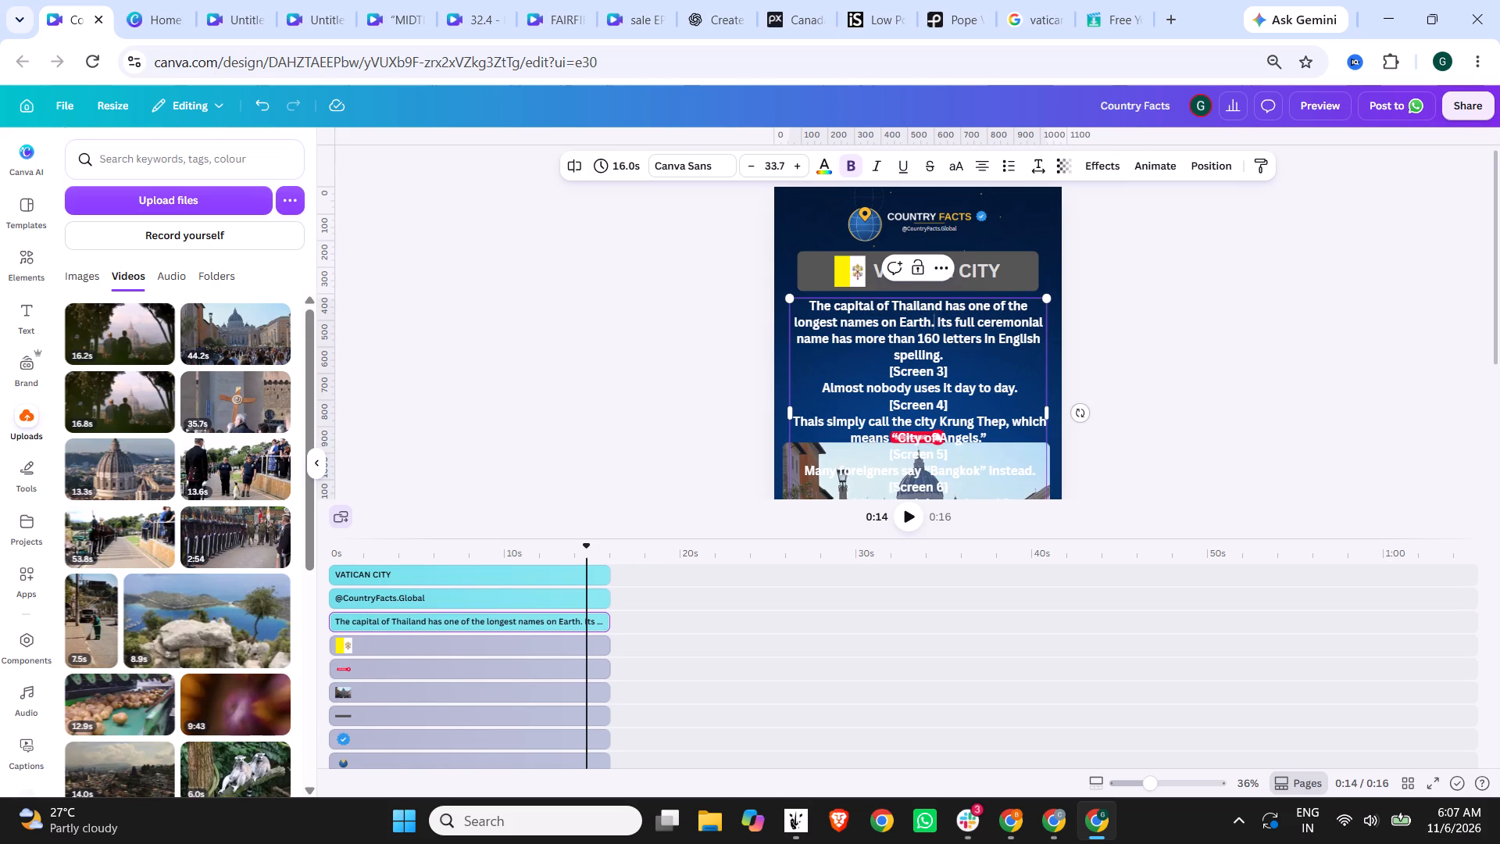
drag(970, 352, 845, 353)
drag(960, 370, 909, 370)
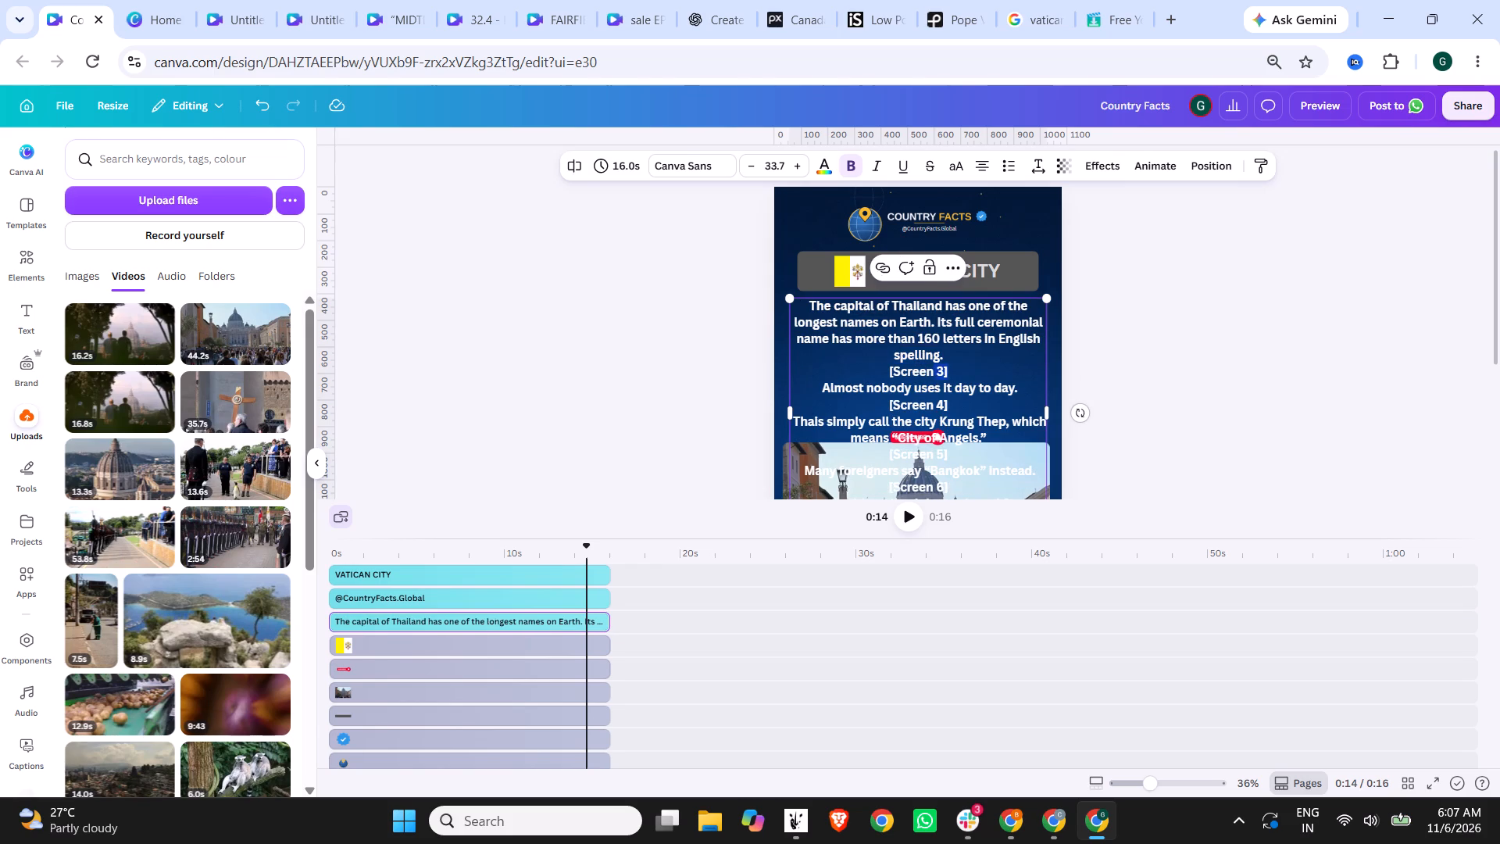
drag(909, 370, 859, 370)
key(BackSpace)
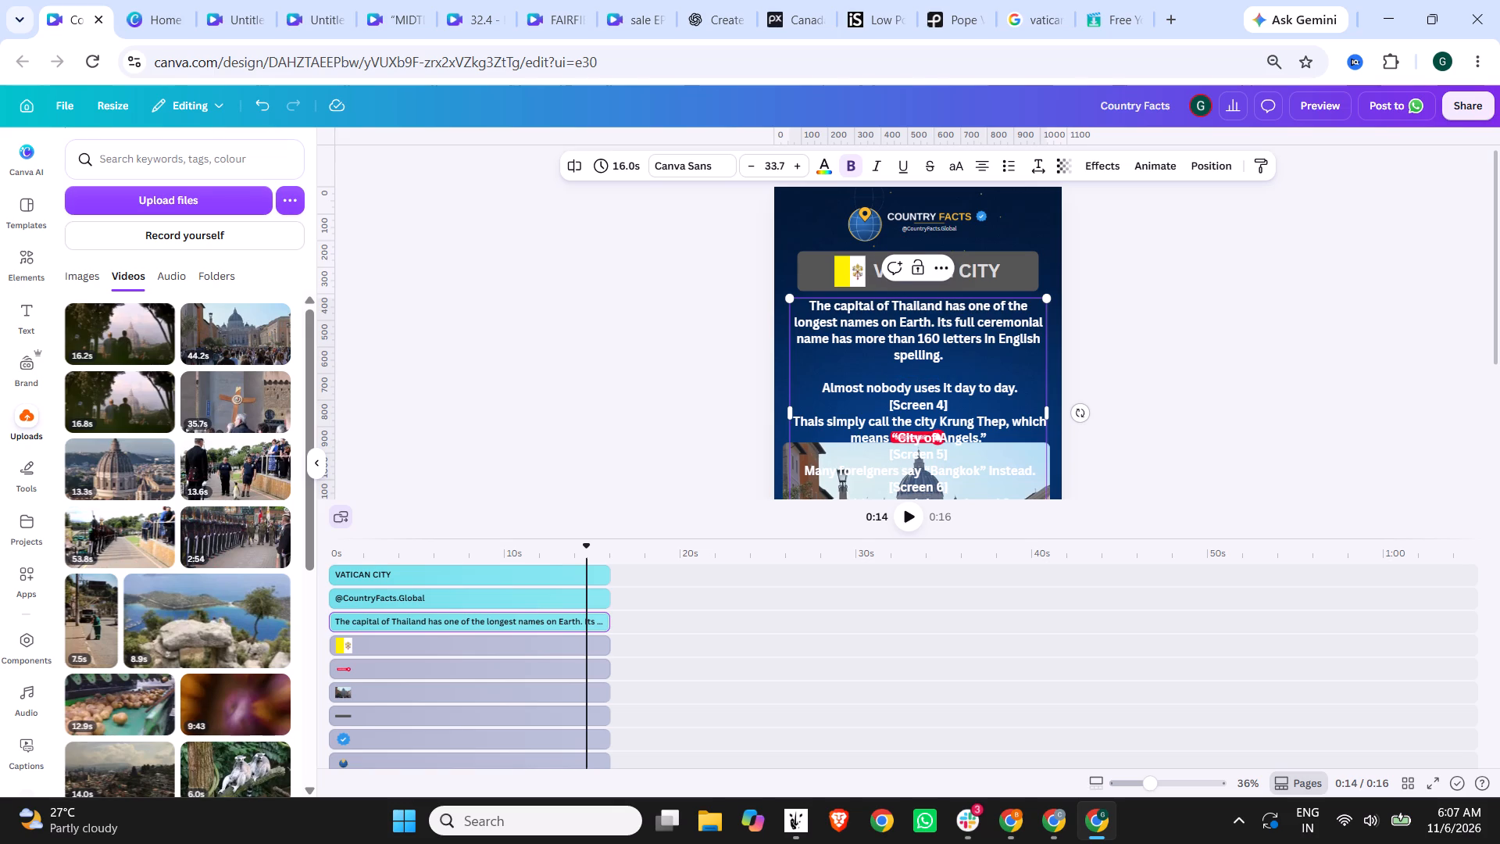
key(BackSpace)
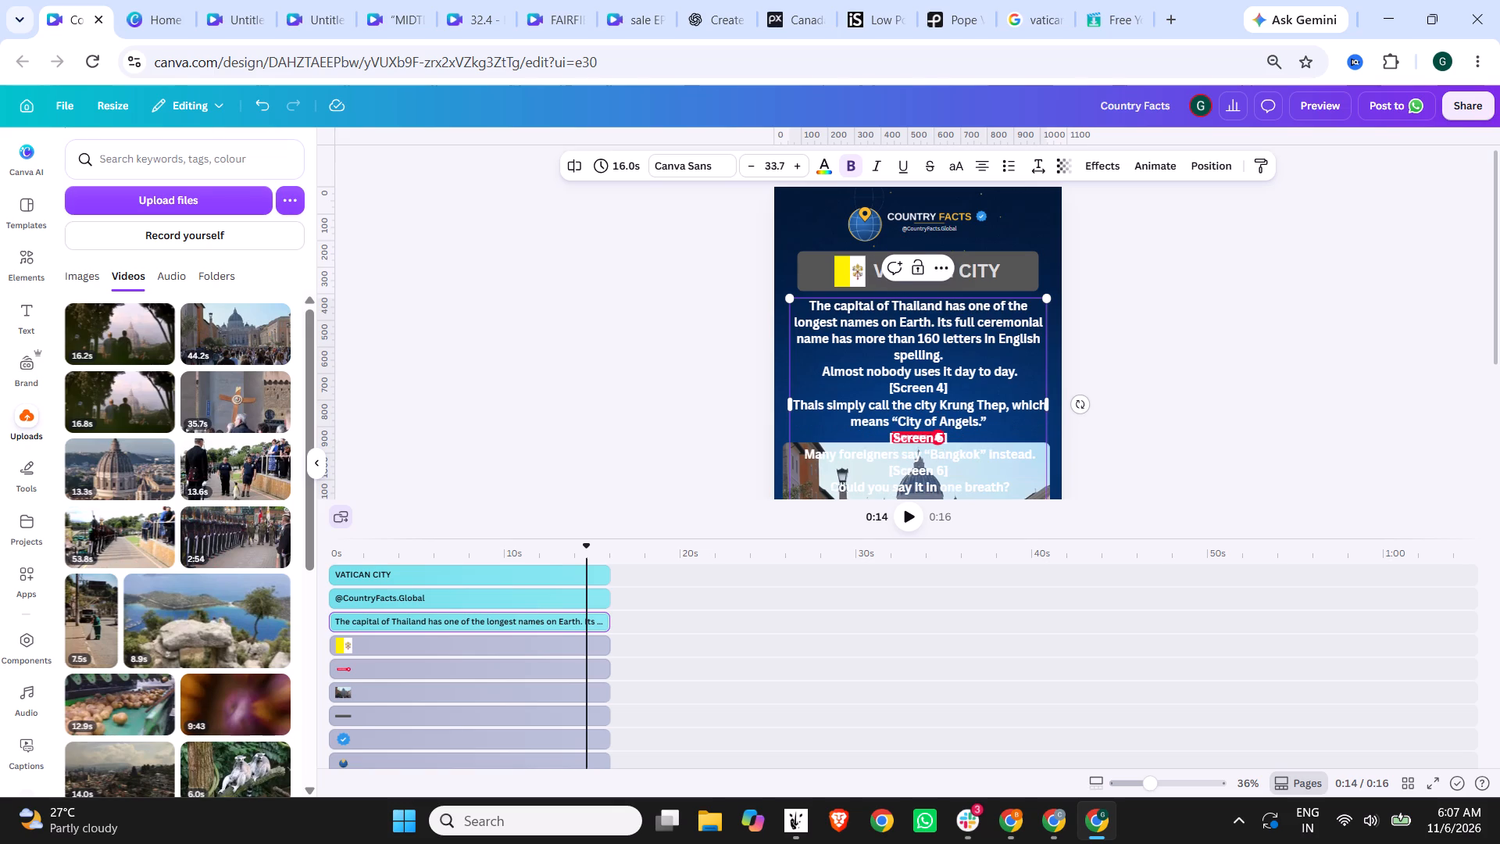
Delete the [Screen 4], [Screen 5] and [Screen 6] labels from the body text.
drag(996, 390, 845, 394)
key(BackSpace)
key(BackSpace)
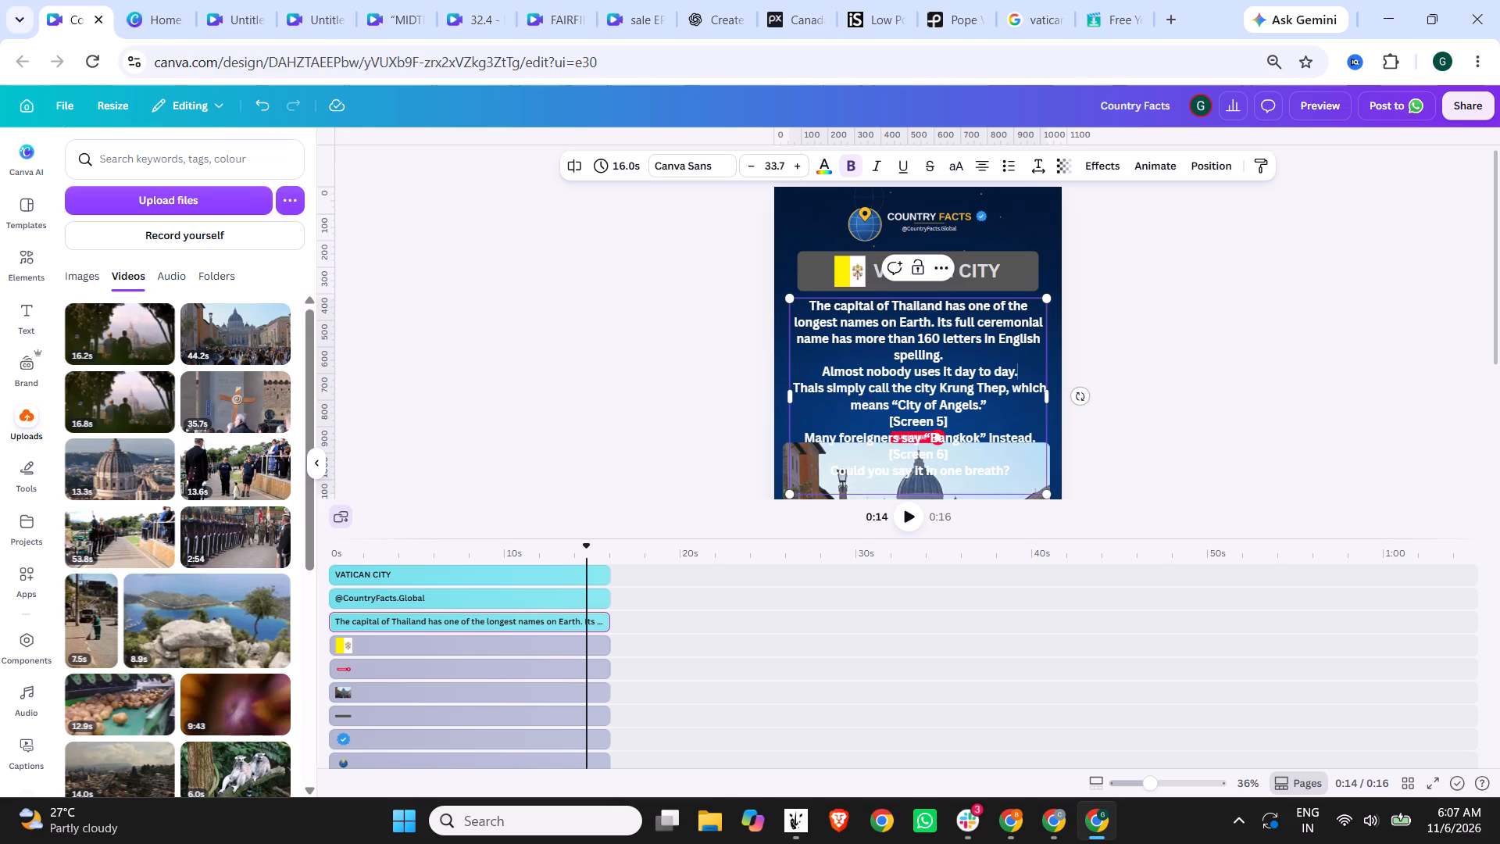
drag(970, 418, 832, 420)
key(BackSpace)
key(BackSpace)
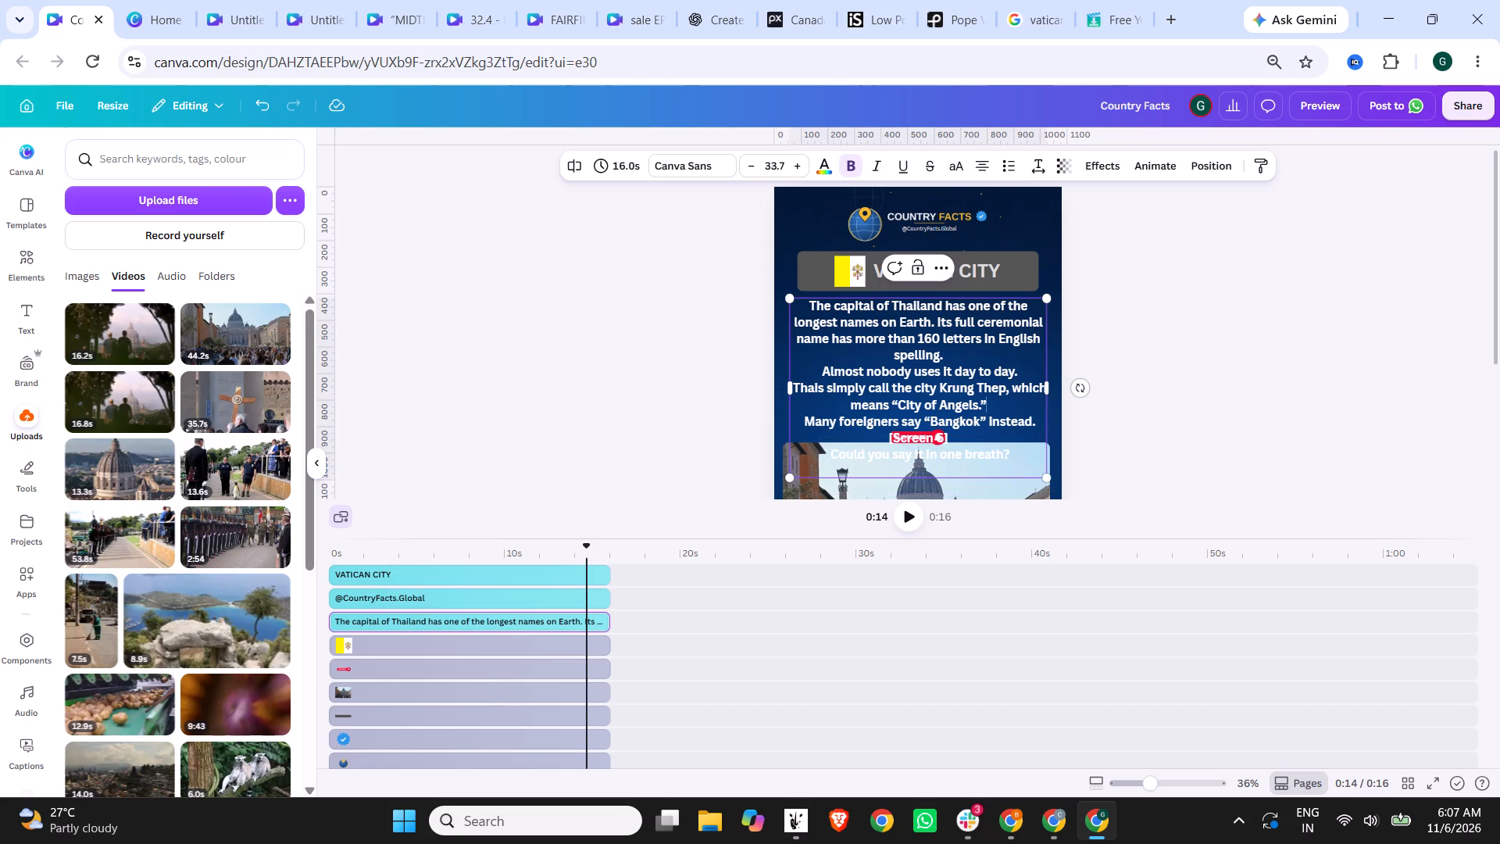
drag(999, 438, 774, 439)
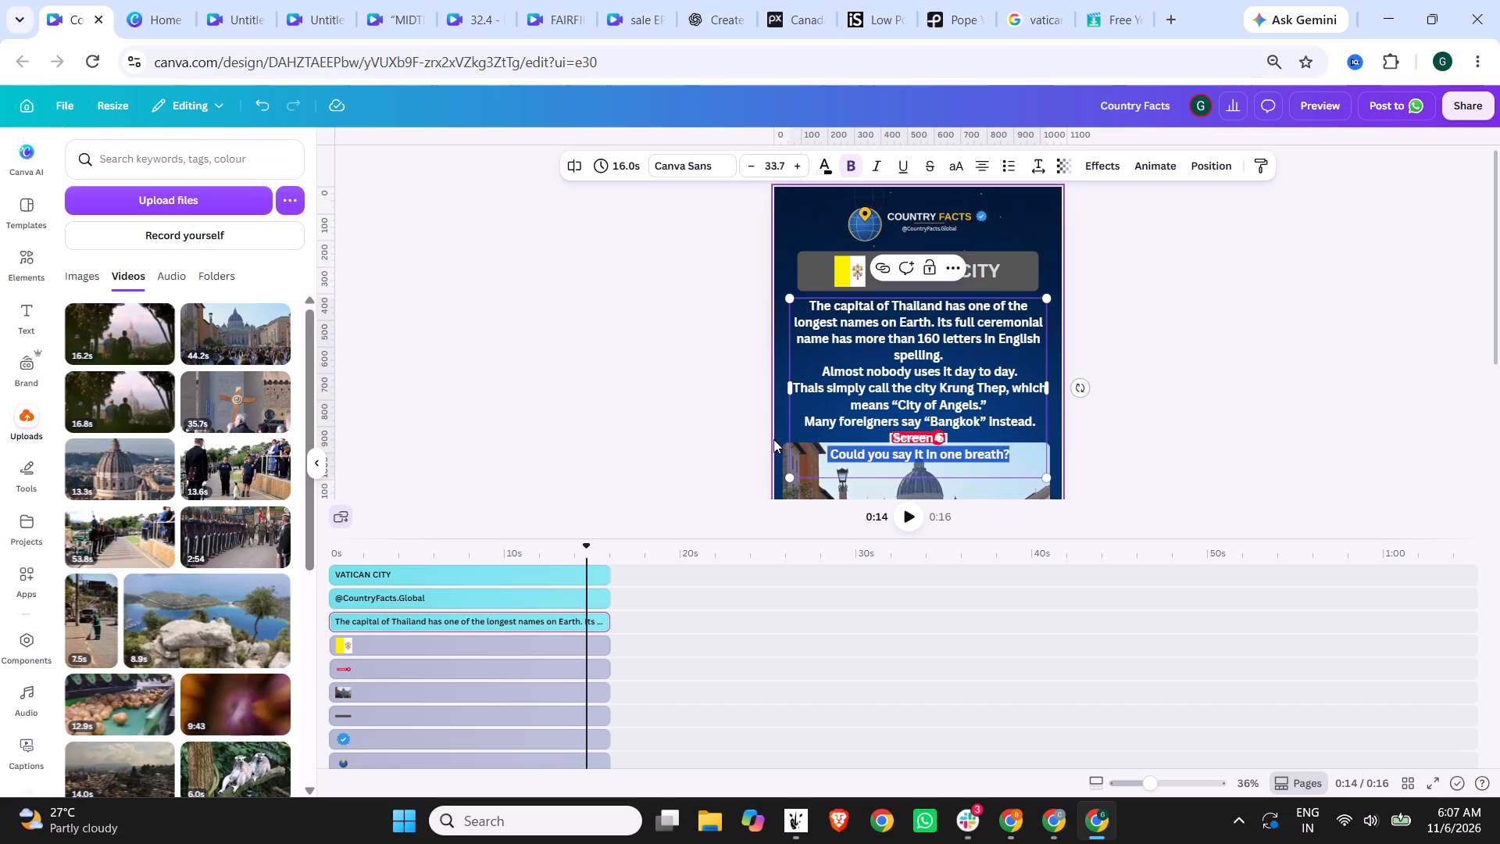
click(962, 431)
drag(966, 435, 848, 442)
key(BackSpace)
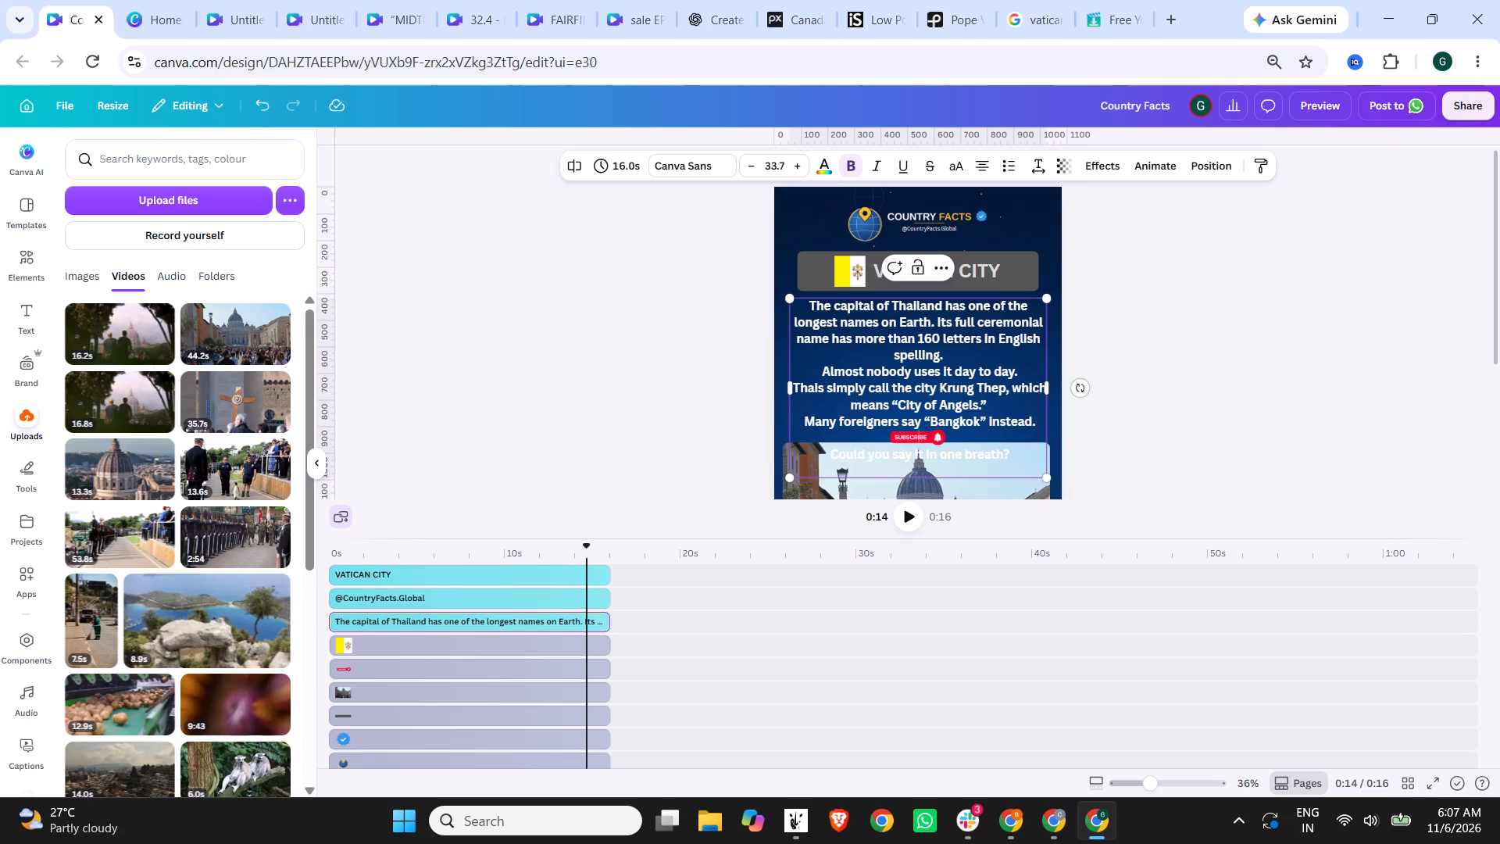
Join "Almost nobody uses it day to day." to the preceding sentence and remove the blank line above the closing question.
click(982, 349)
key(Delete)
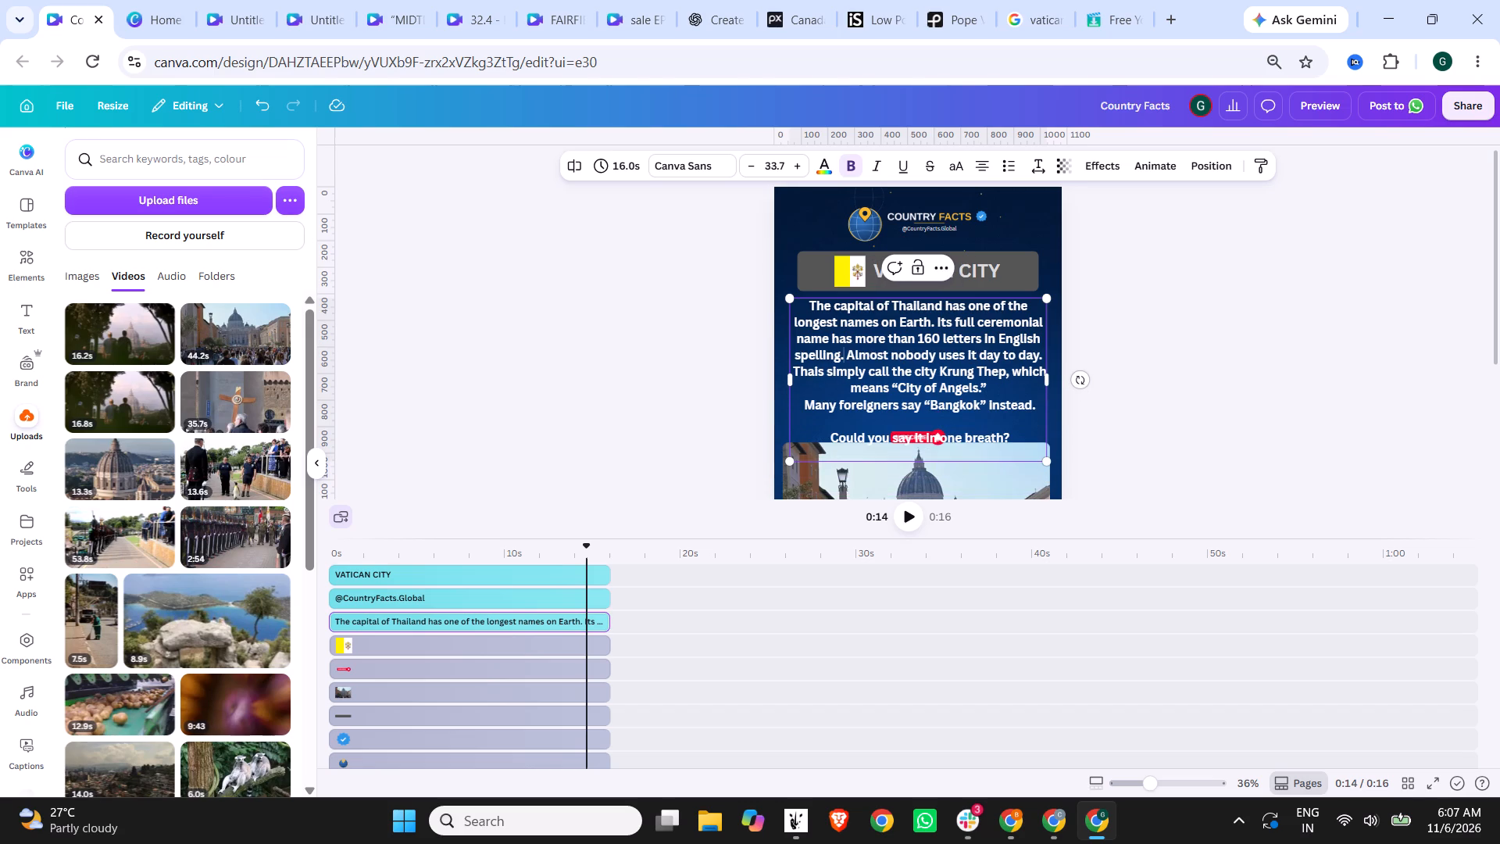
click(966, 426)
key(Delete)
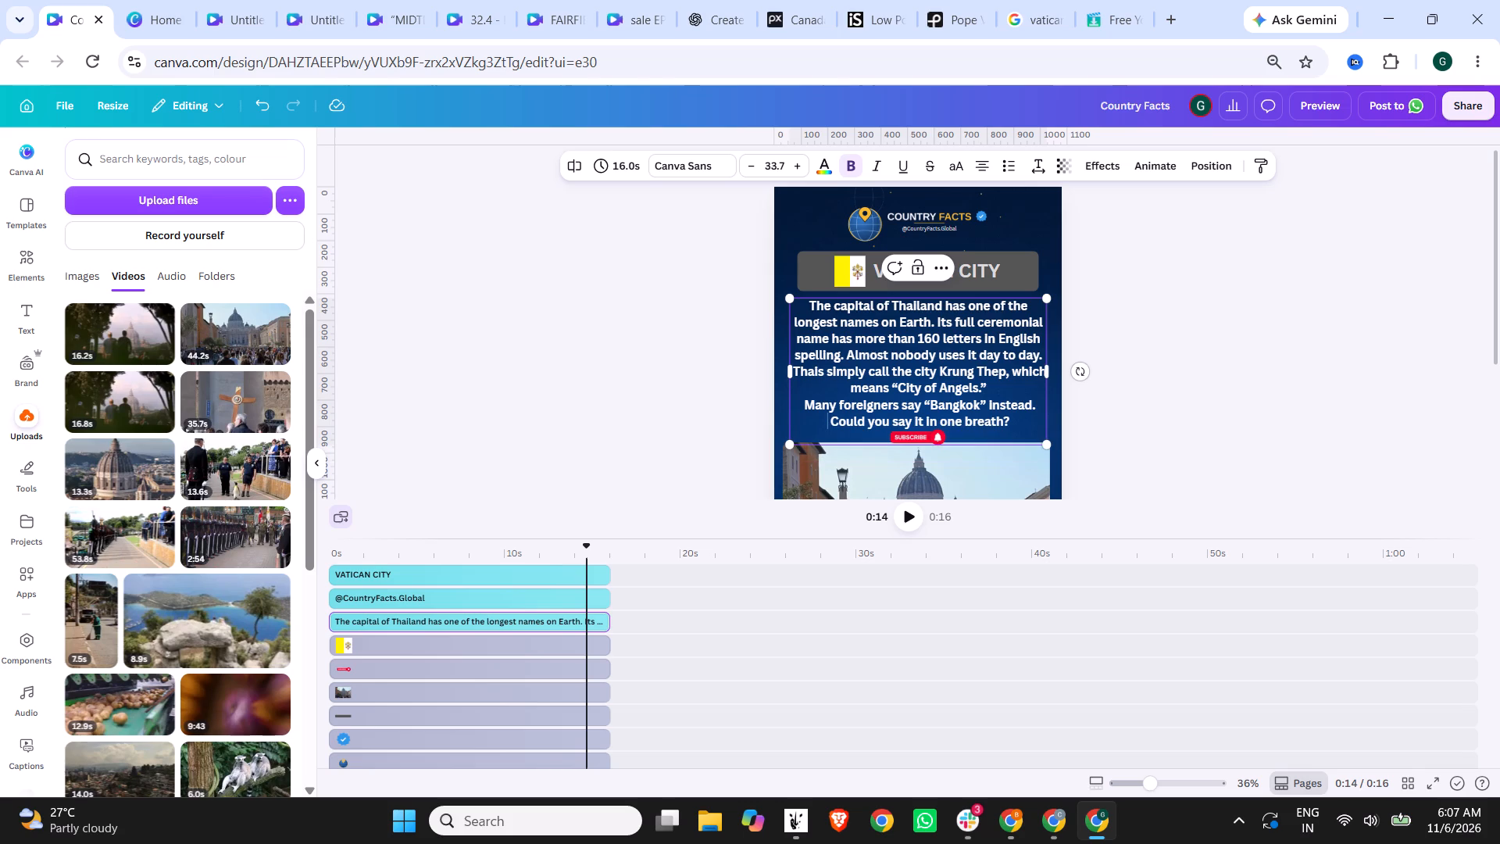
Replace the closing question "Could you say it in one breath?" with "Guess the name?".
drag(1014, 417, 804, 424)
text(Guess the name with 160 ca)
key(BackSpace)
key(BackSpace)
key(BackSpace)
key(BackSpace)
key(BackSpace)
key(BackSpace)
key(BackSpace)
key(BackSpace)
key(BackSpace)
key(BackSpace)
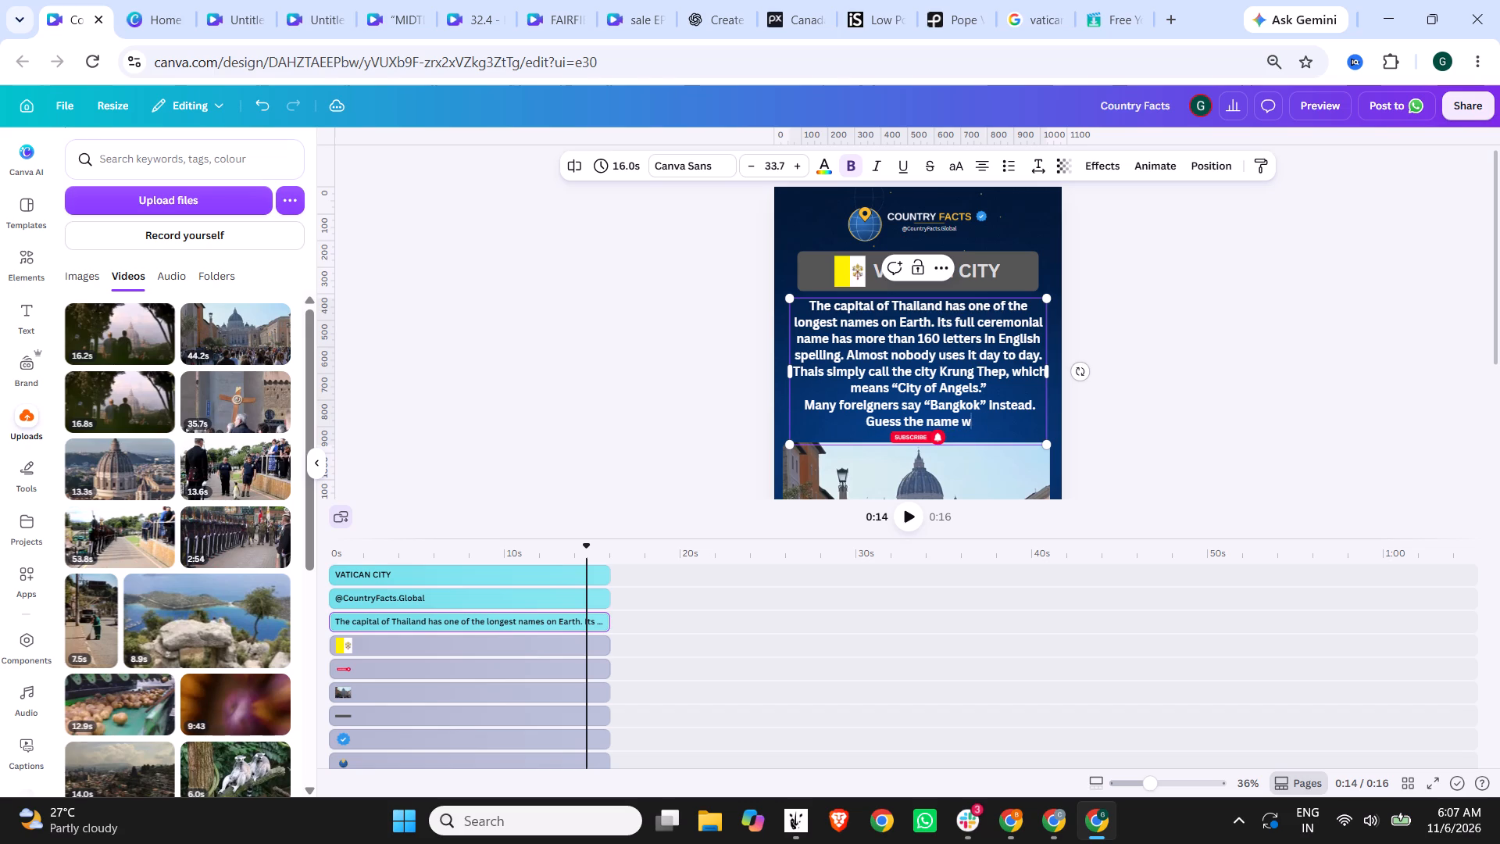
key(BackSpace)
key(shift+BackSpace)
key(shift+question)
Insert "ceremonial" before "name" in the closing question so it reads "Guess the ceremonial name?".
drag(981, 427, 858, 413)
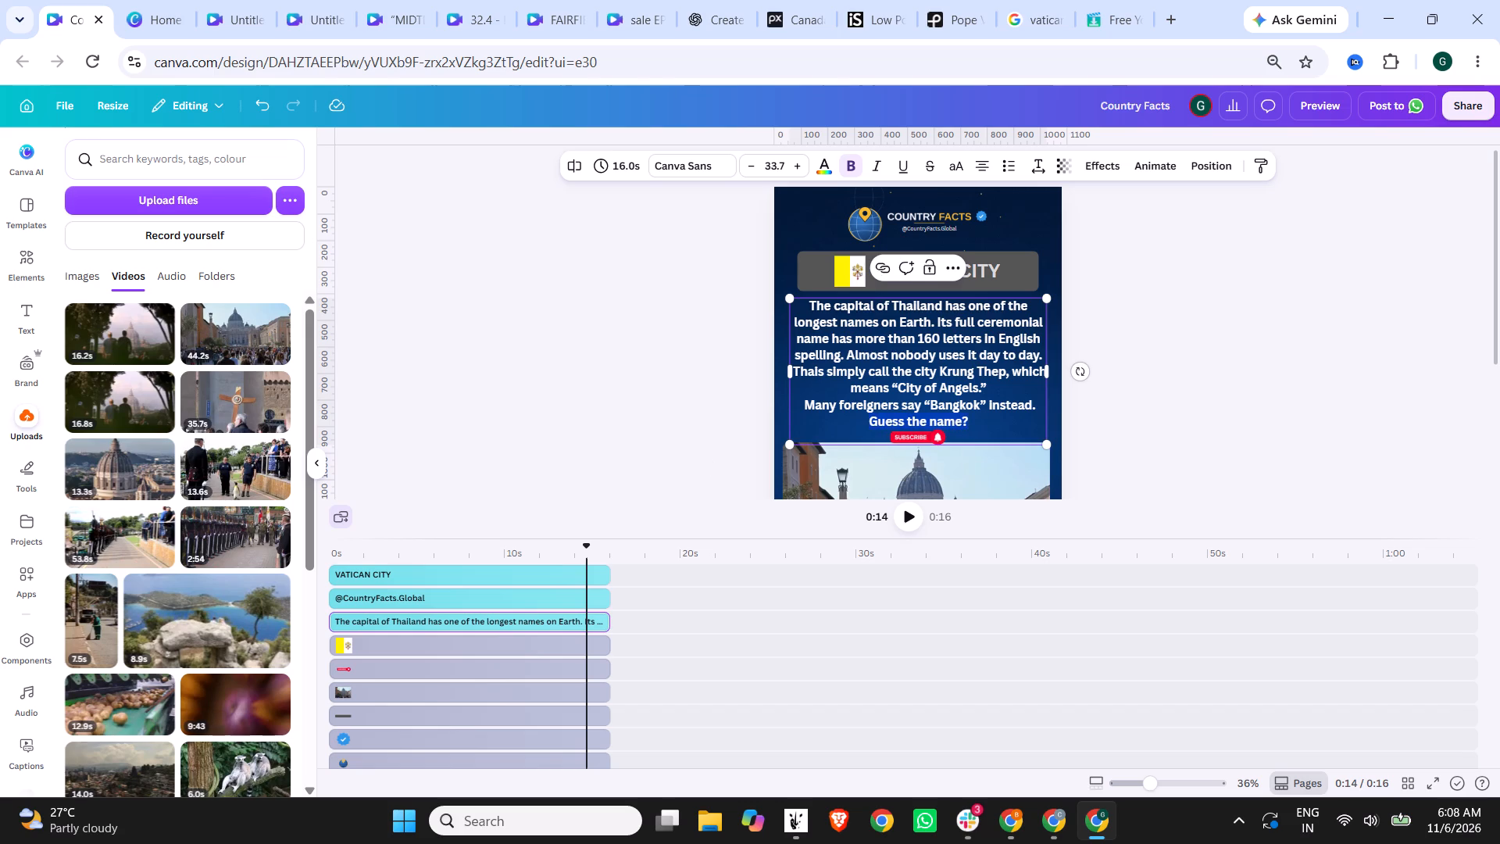
click(896, 421)
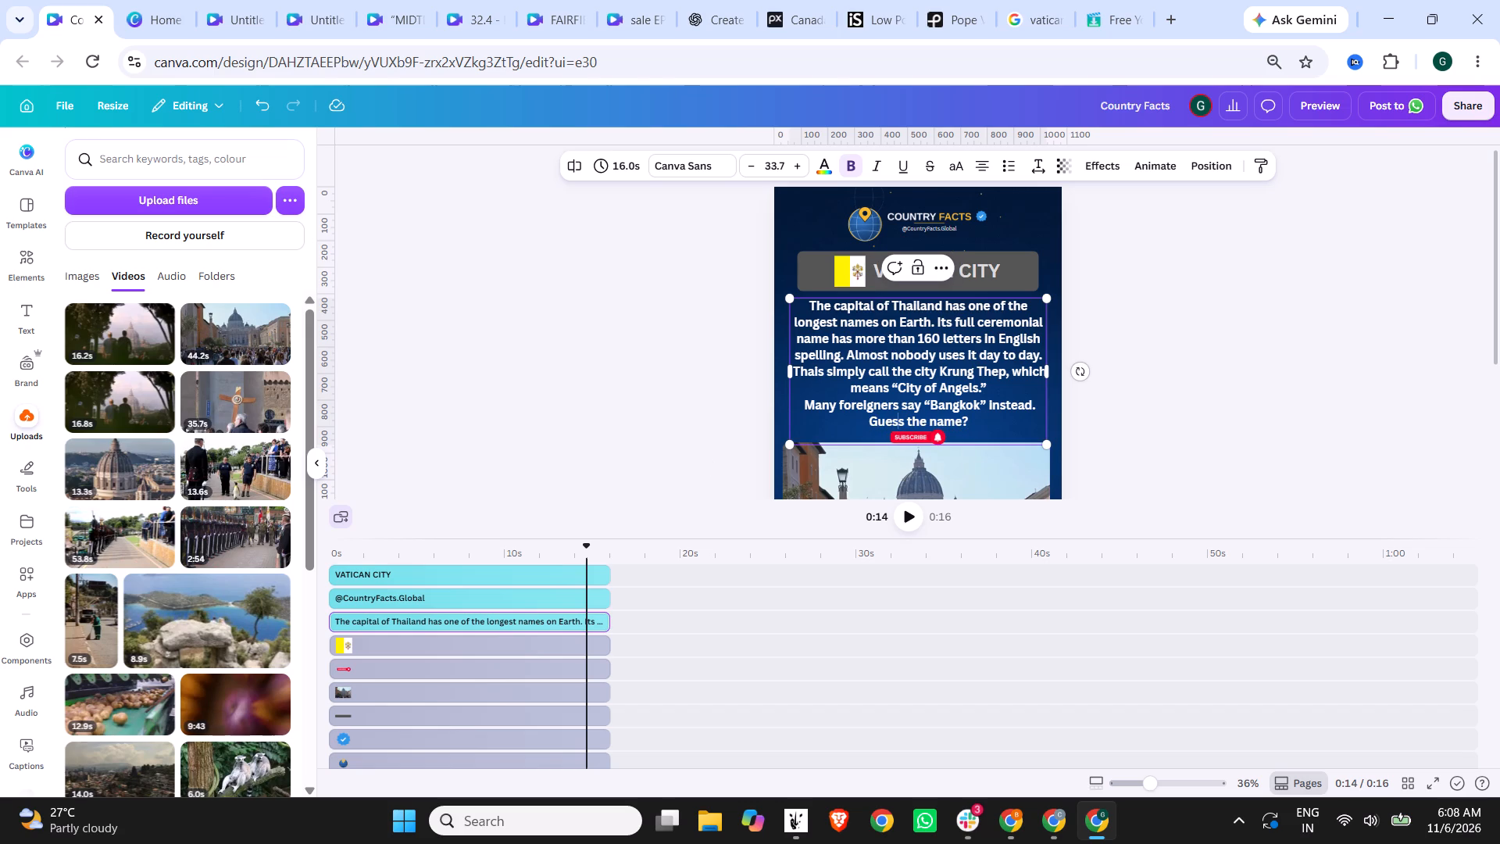
click(927, 422)
key(space)
text(ceremonial)
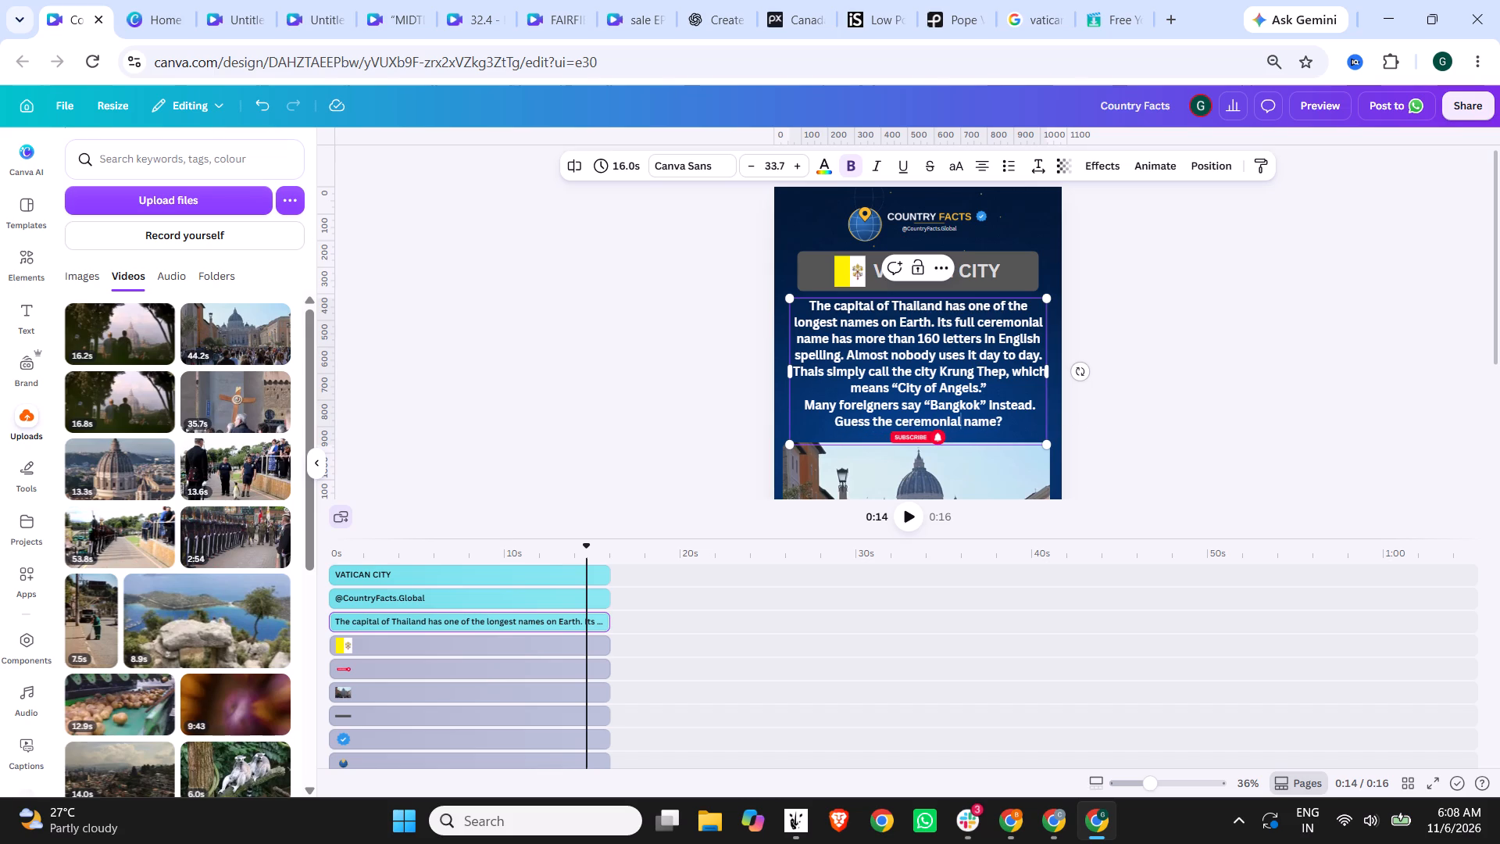
Colour the closing question and the phrase "160 letters in English" yellow (#ffde59) in the body text.
drag(1008, 420, 832, 420)
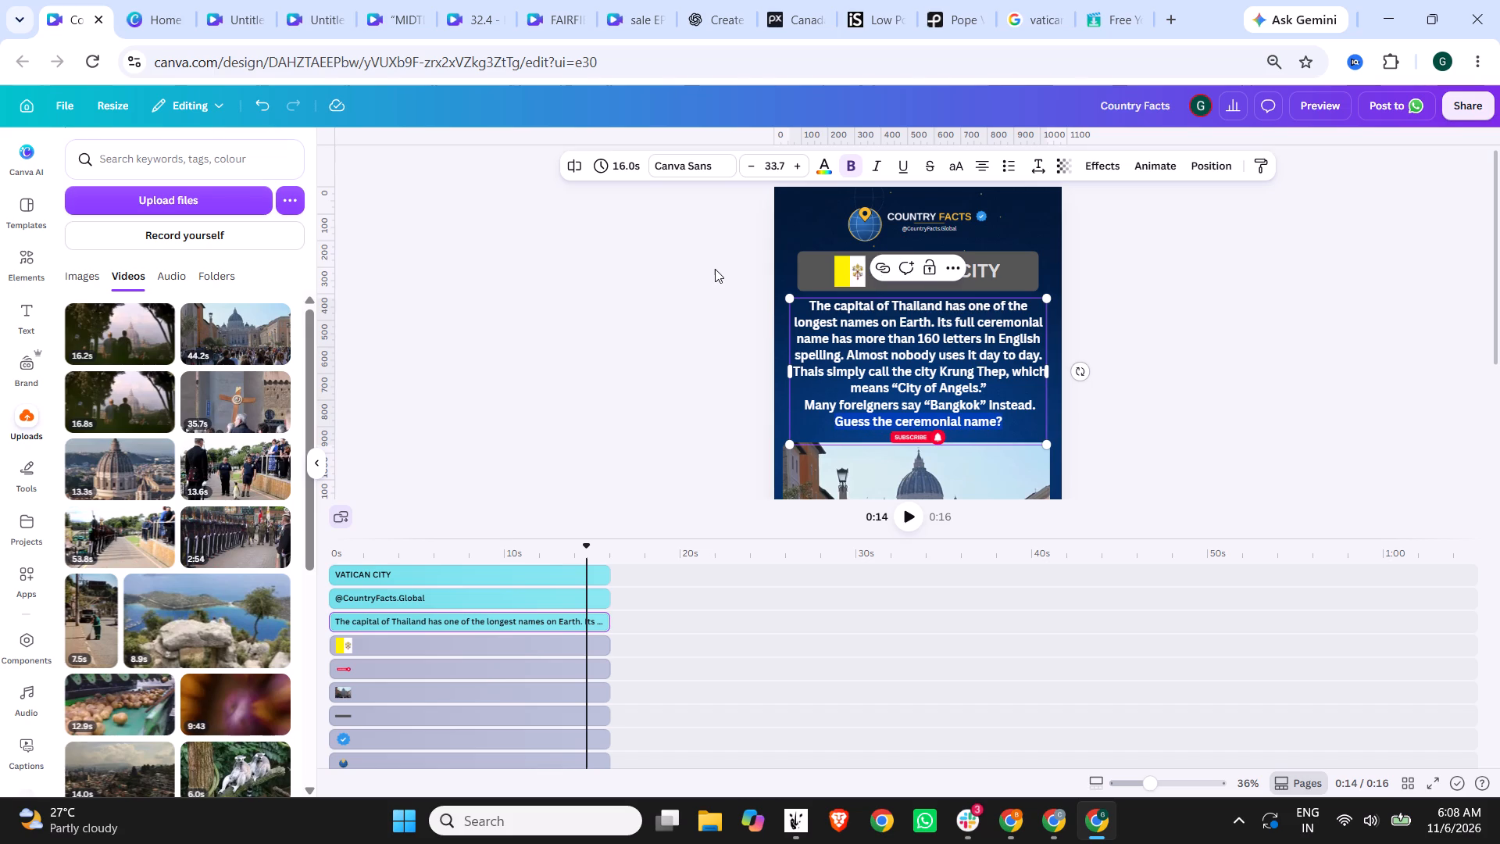
click(820, 166)
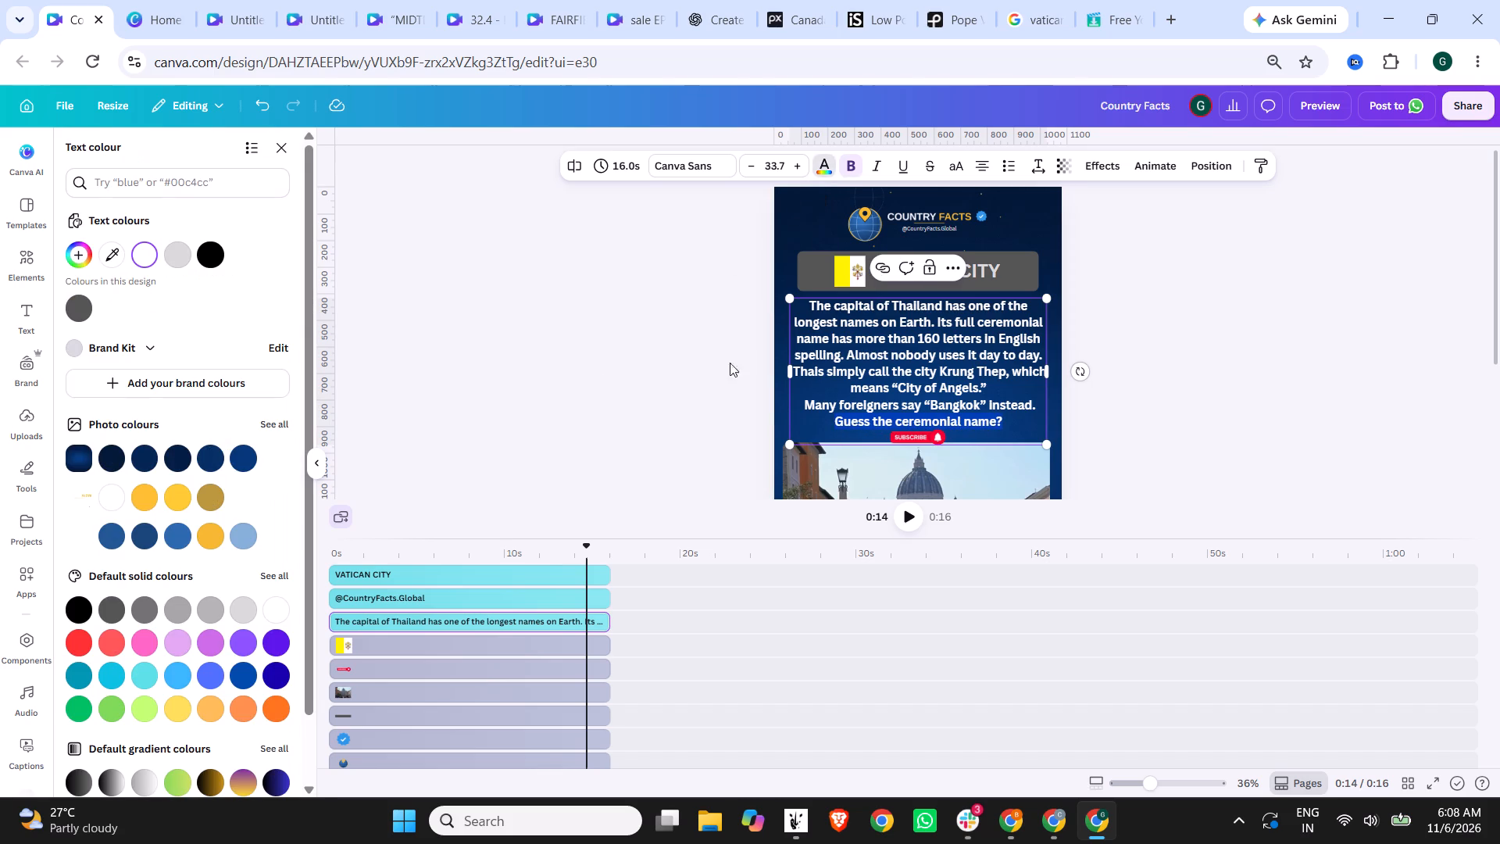
click(184, 712)
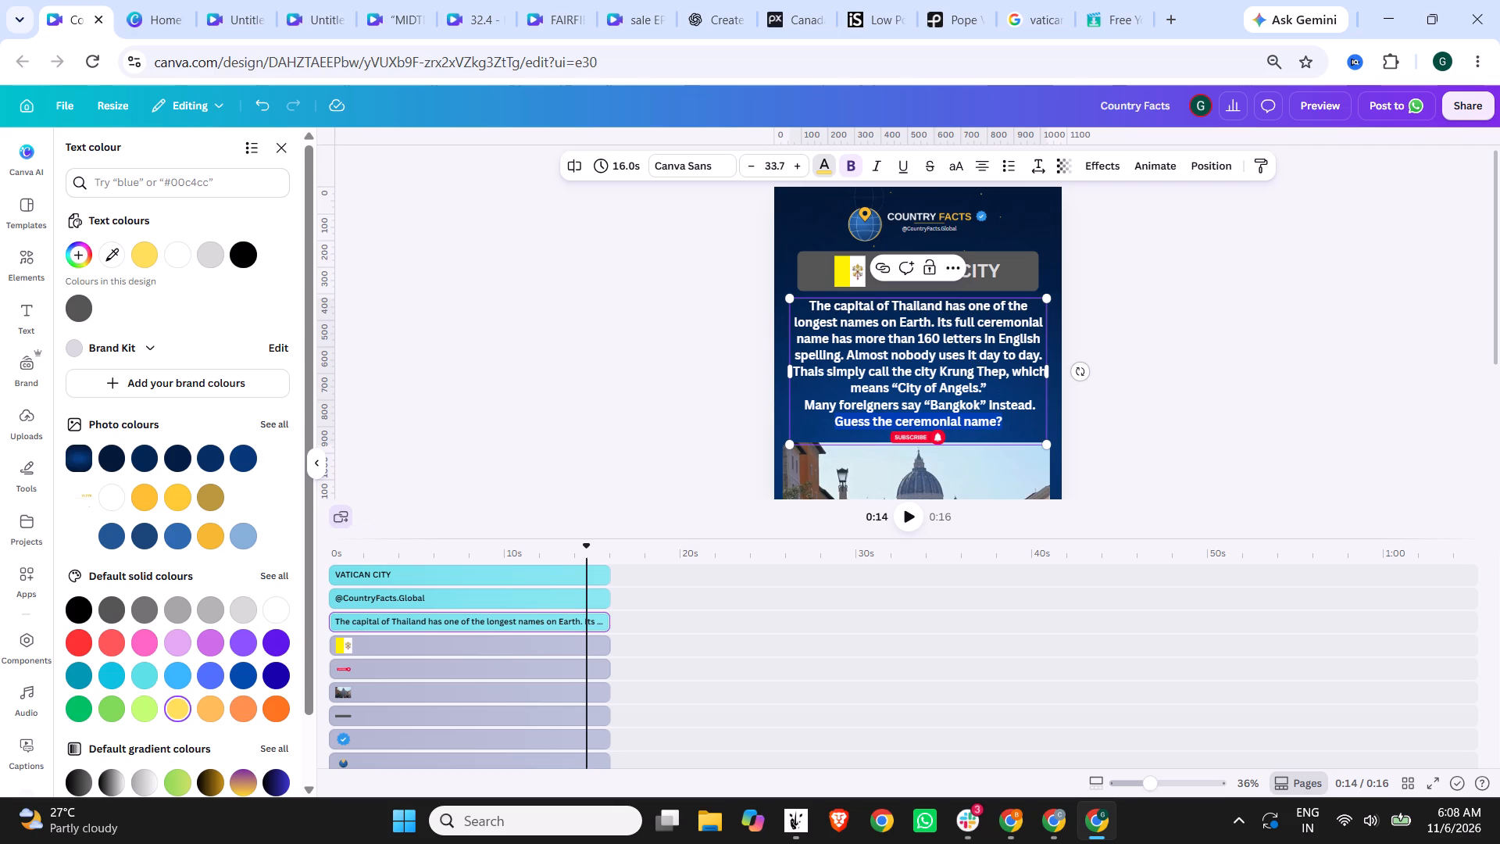
click(975, 327)
drag(915, 338, 1031, 330)
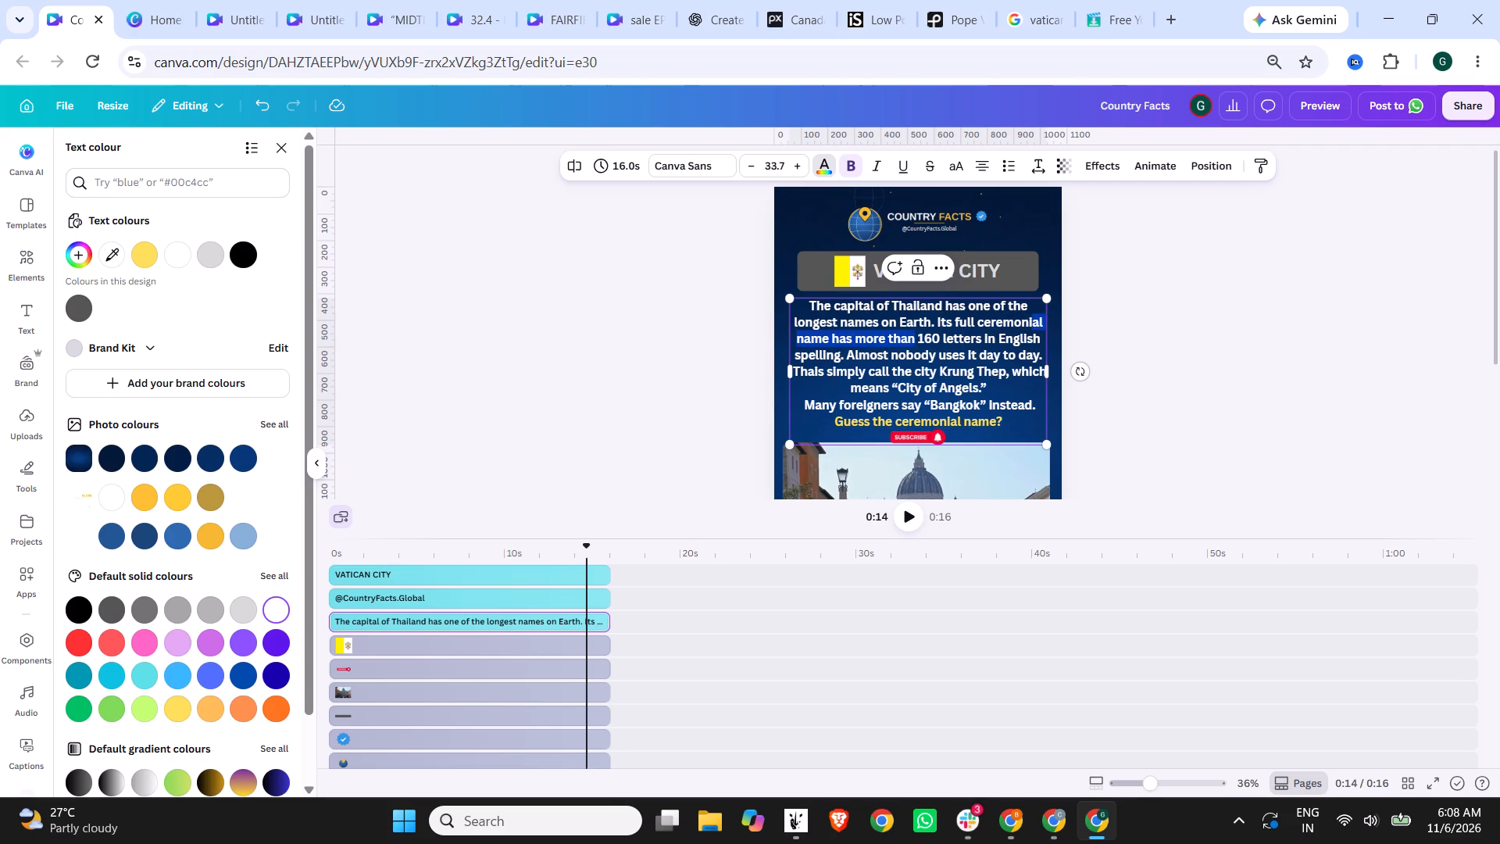
drag(1031, 330, 1039, 333)
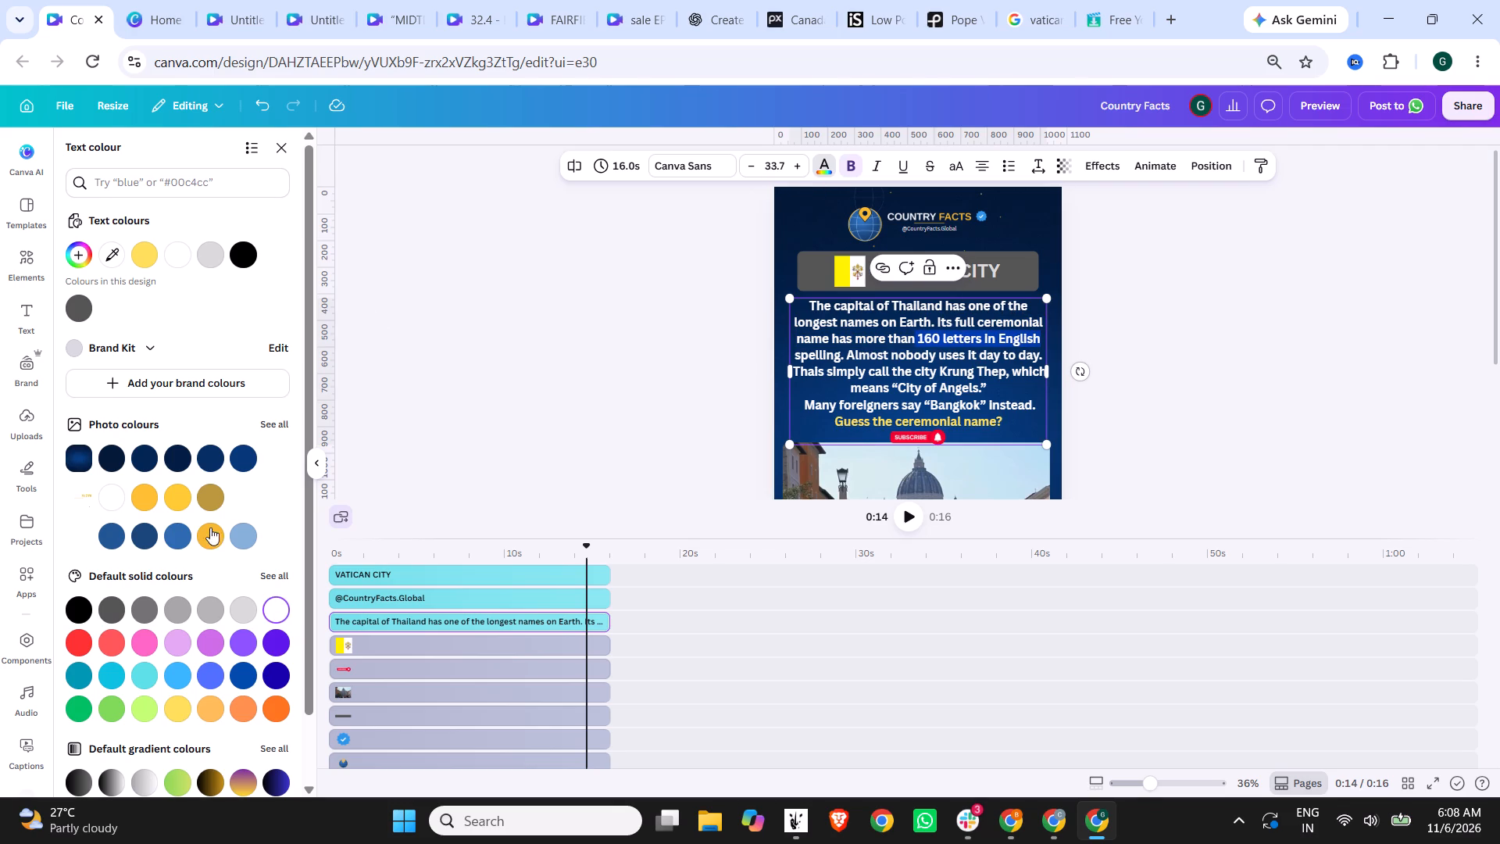
click(149, 256)
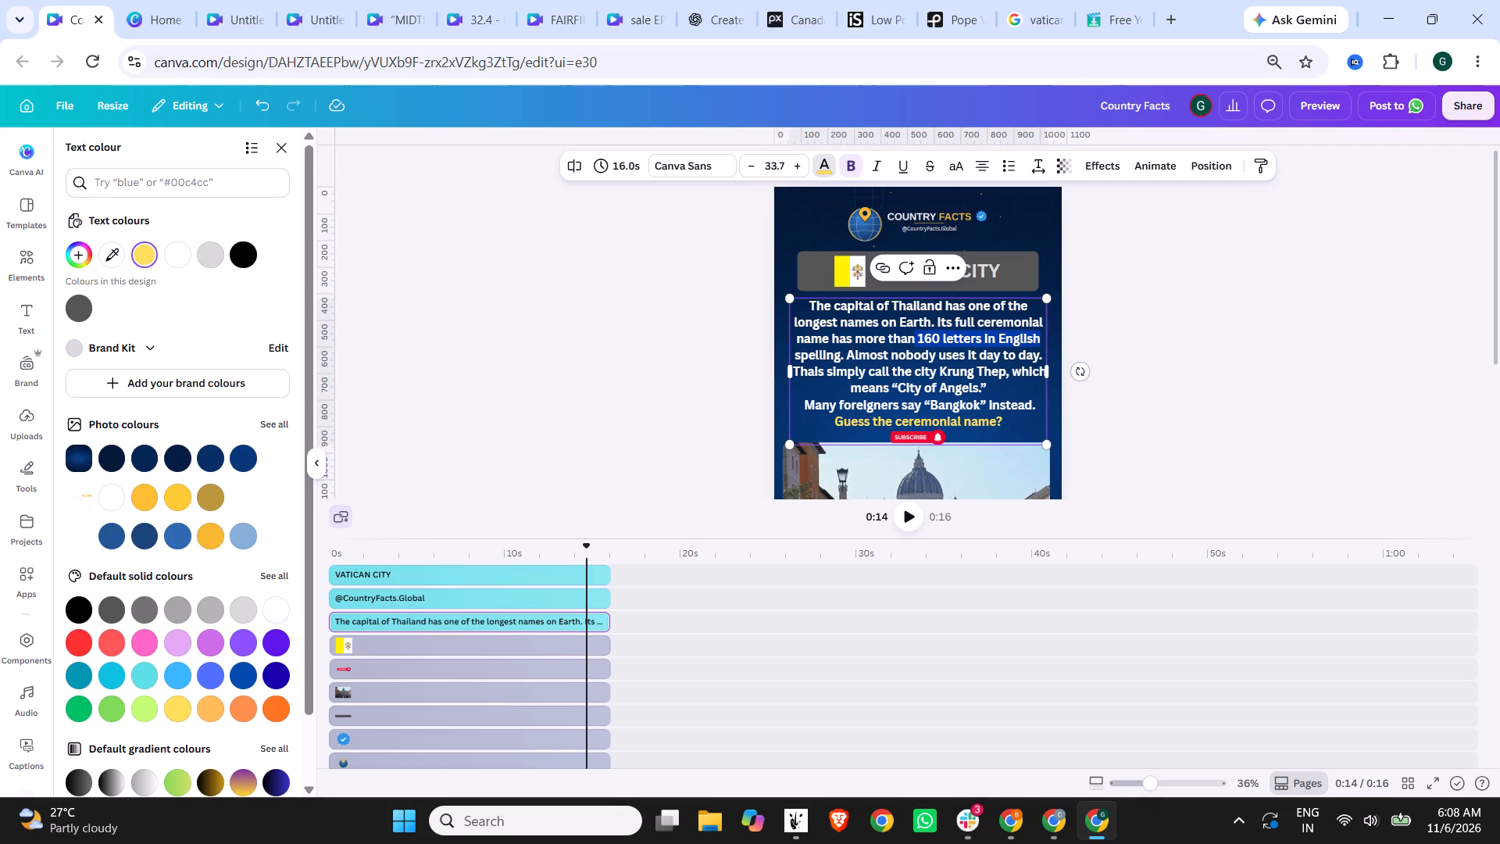
Highlight "City of Angels" and "Krung Thep" in the body text with the same yellow, #ffde59.
click(901, 384)
drag(901, 385, 978, 385)
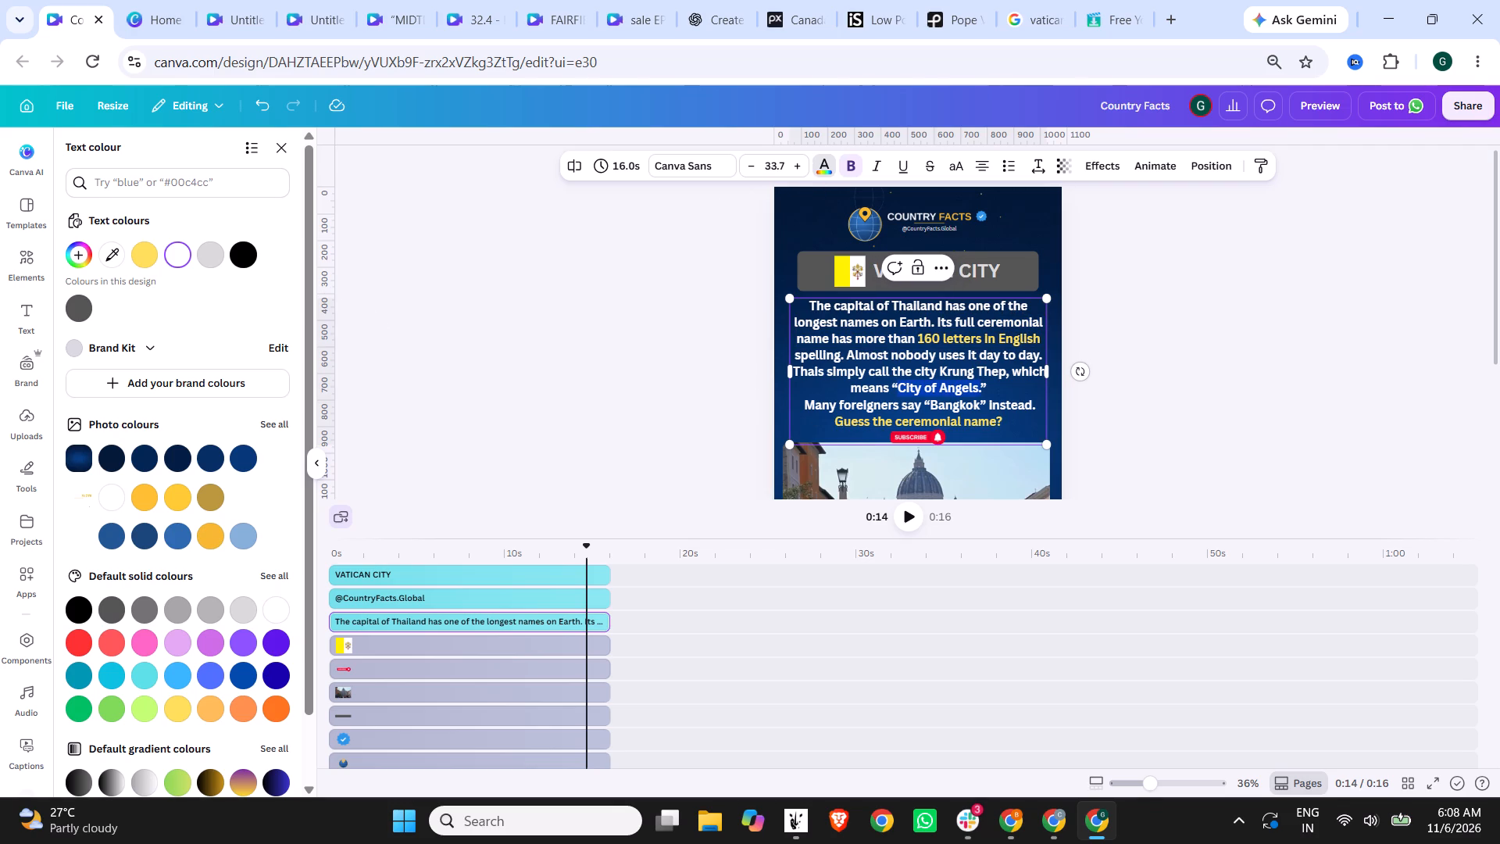
drag(978, 385, 977, 385)
click(172, 707)
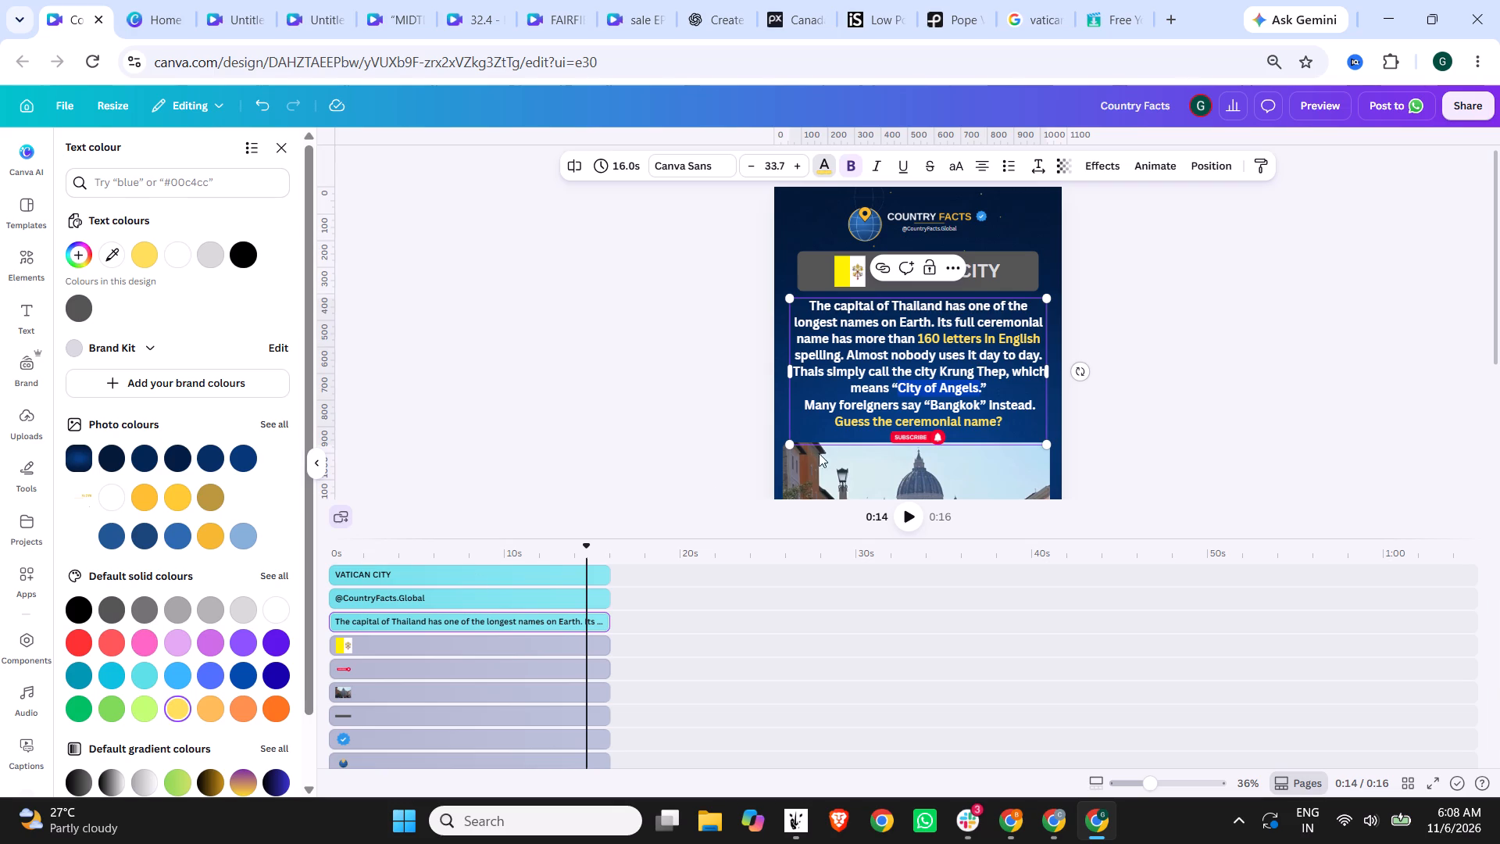
drag(939, 368, 1008, 367)
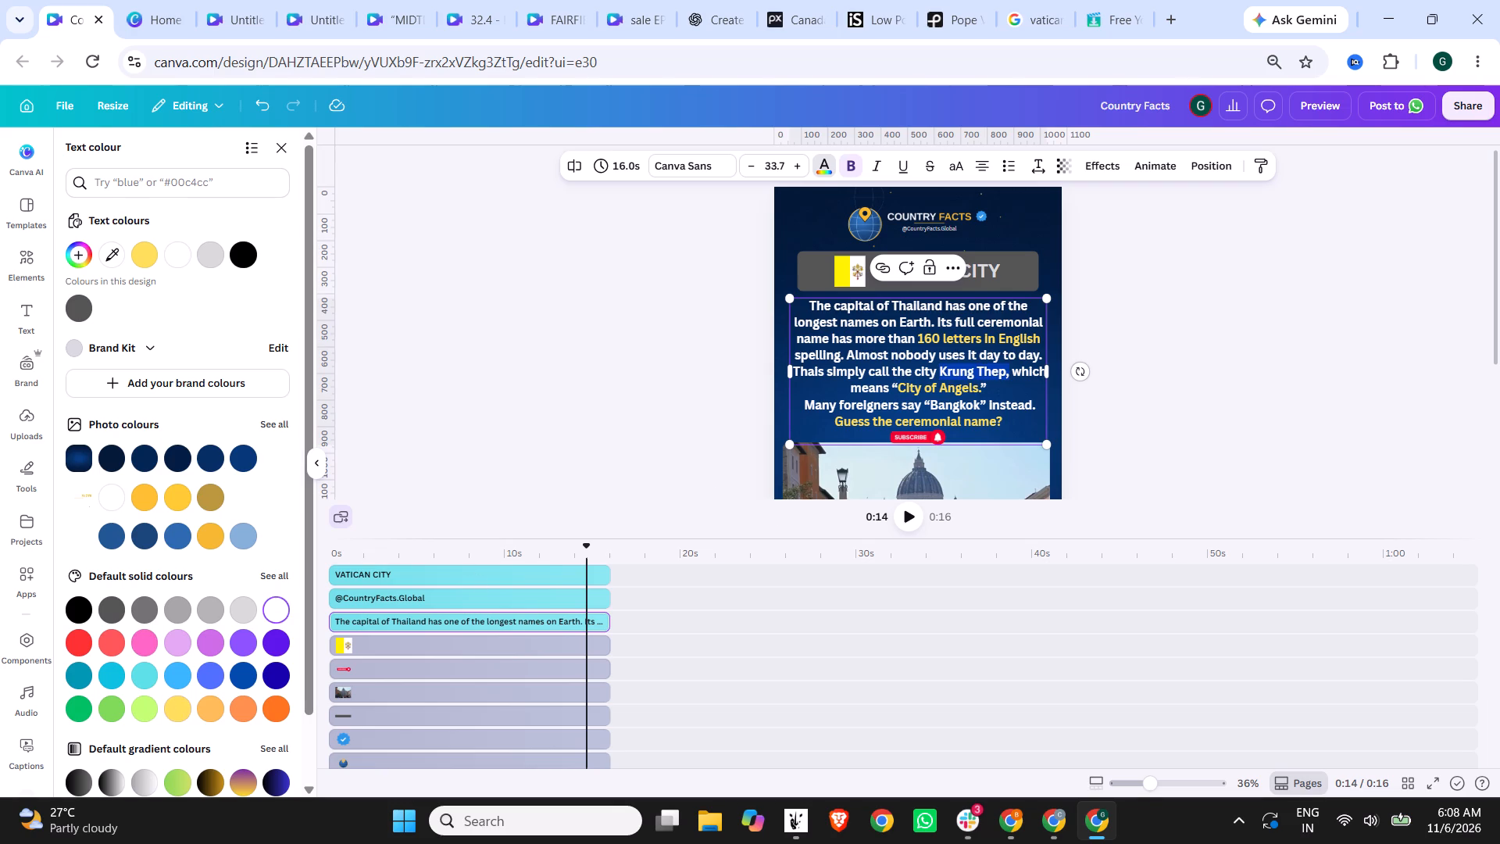
click(173, 705)
Apply the same yellow, #ffde59, to "capital of Thailand" and "Bangkok" in the body text.
click(860, 331)
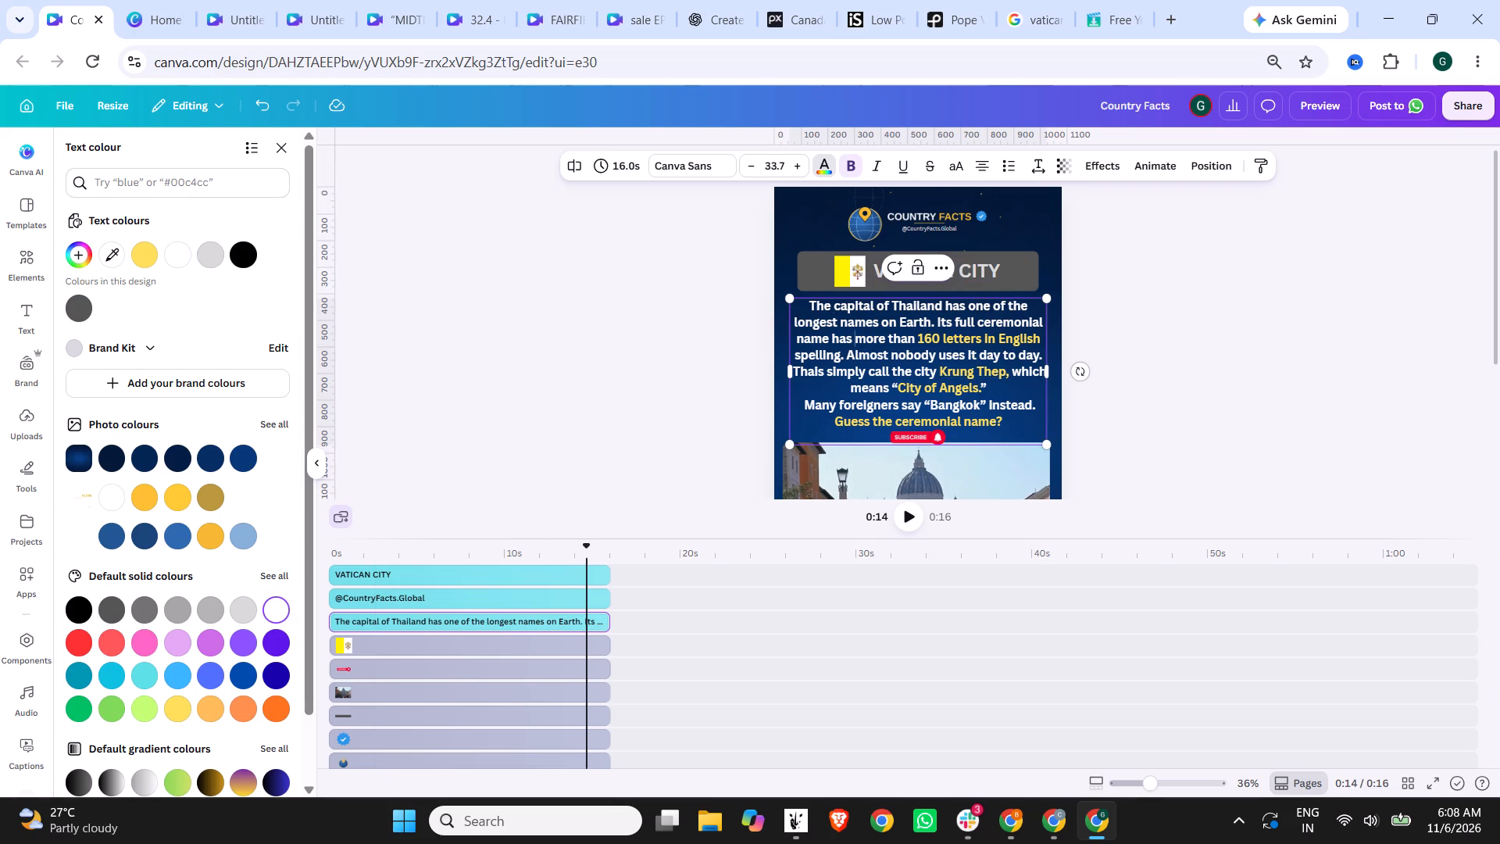
drag(834, 305, 940, 306)
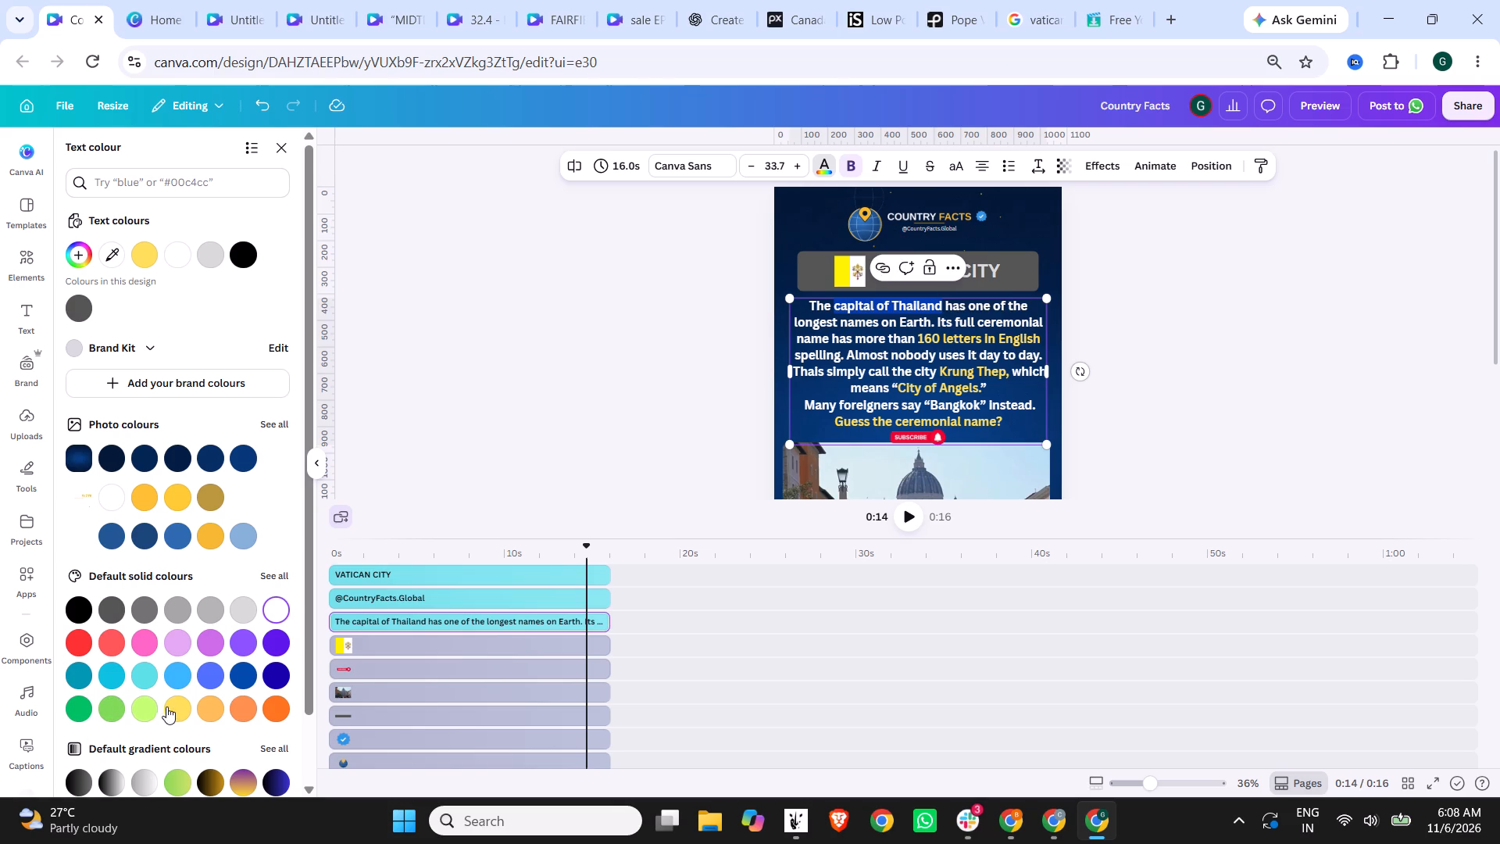
click(172, 706)
click(877, 377)
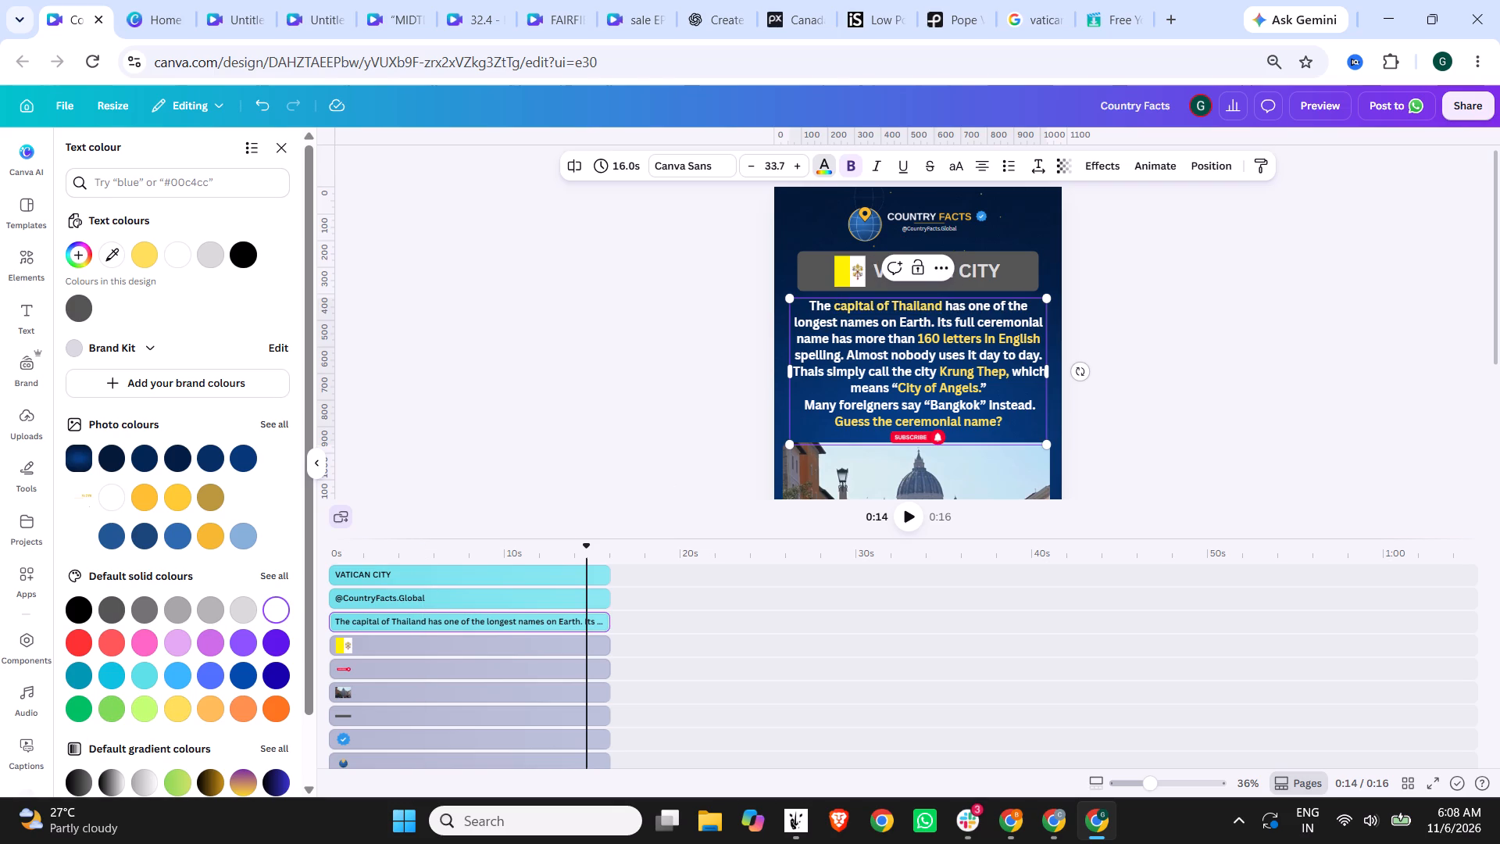
drag(928, 404, 970, 404)
drag(970, 404, 979, 404)
click(177, 700)
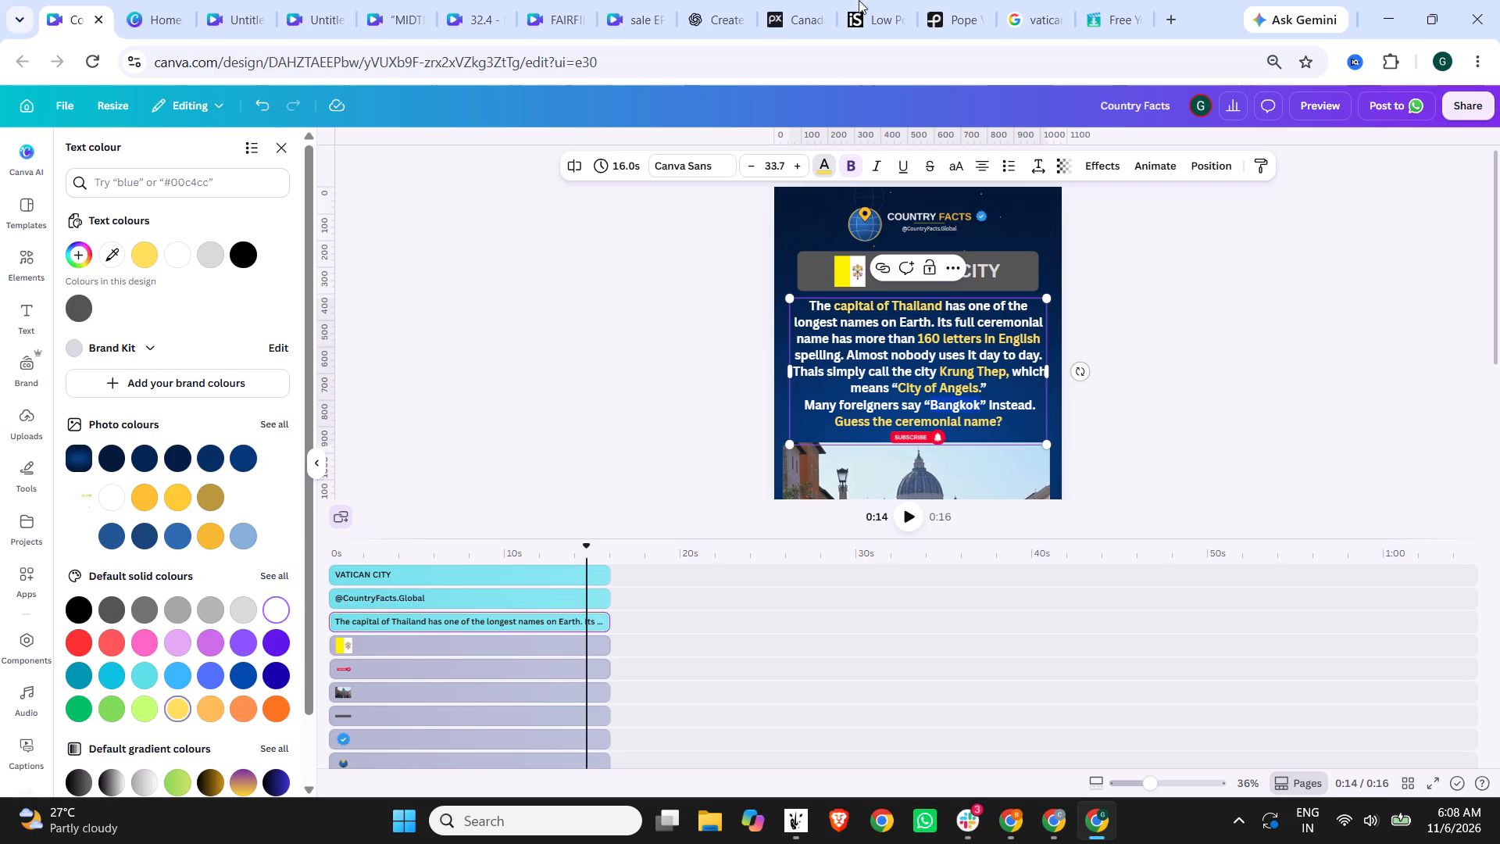
Switch to Pexels, search its videos for "Bangkok" and browse the results for suitable city footage.
click(819, 0)
click(902, 0)
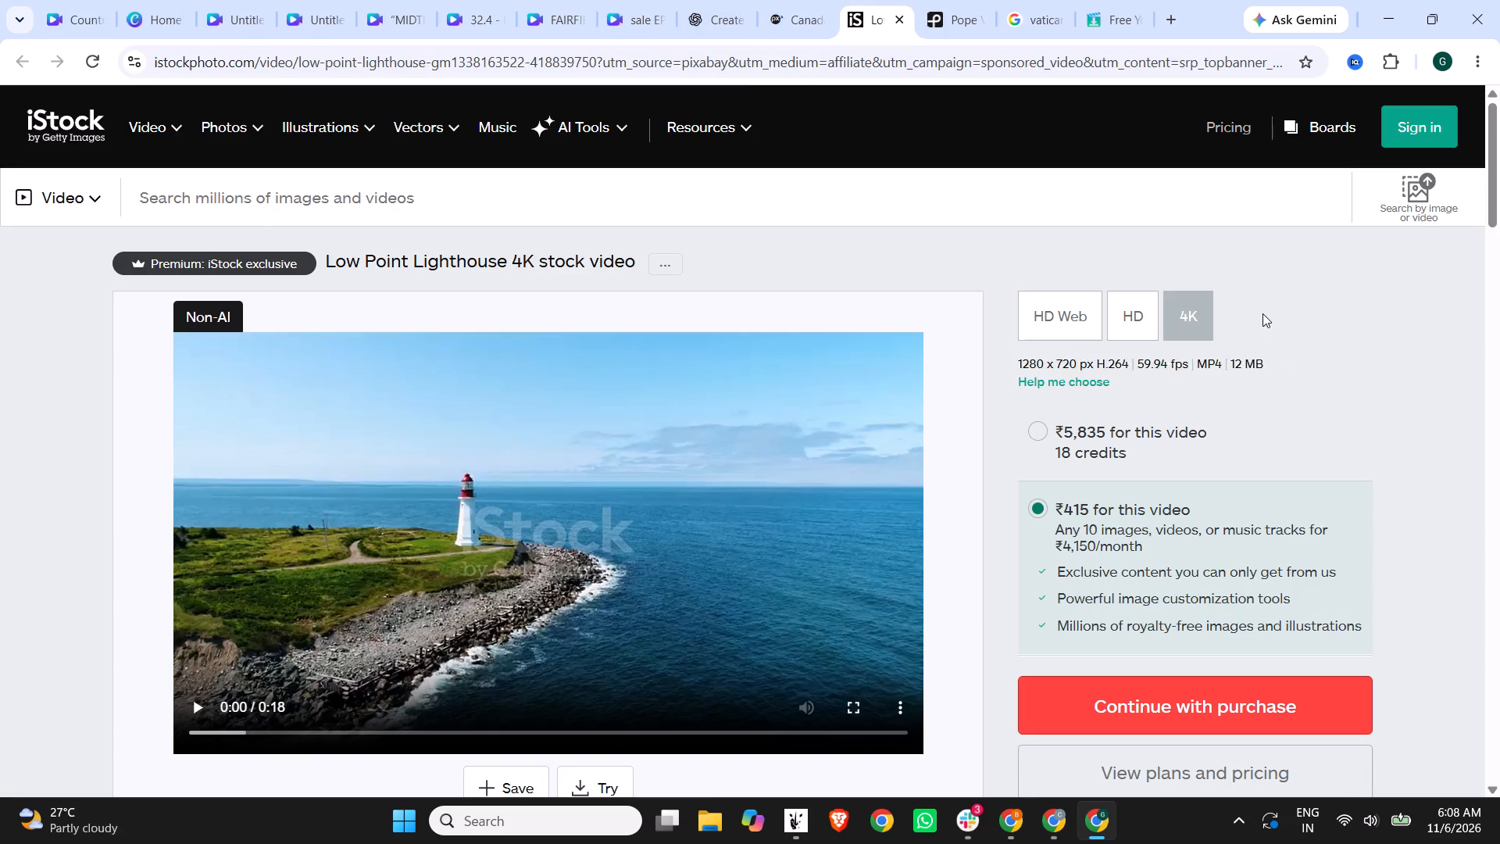
click(934, 0)
click(866, 0)
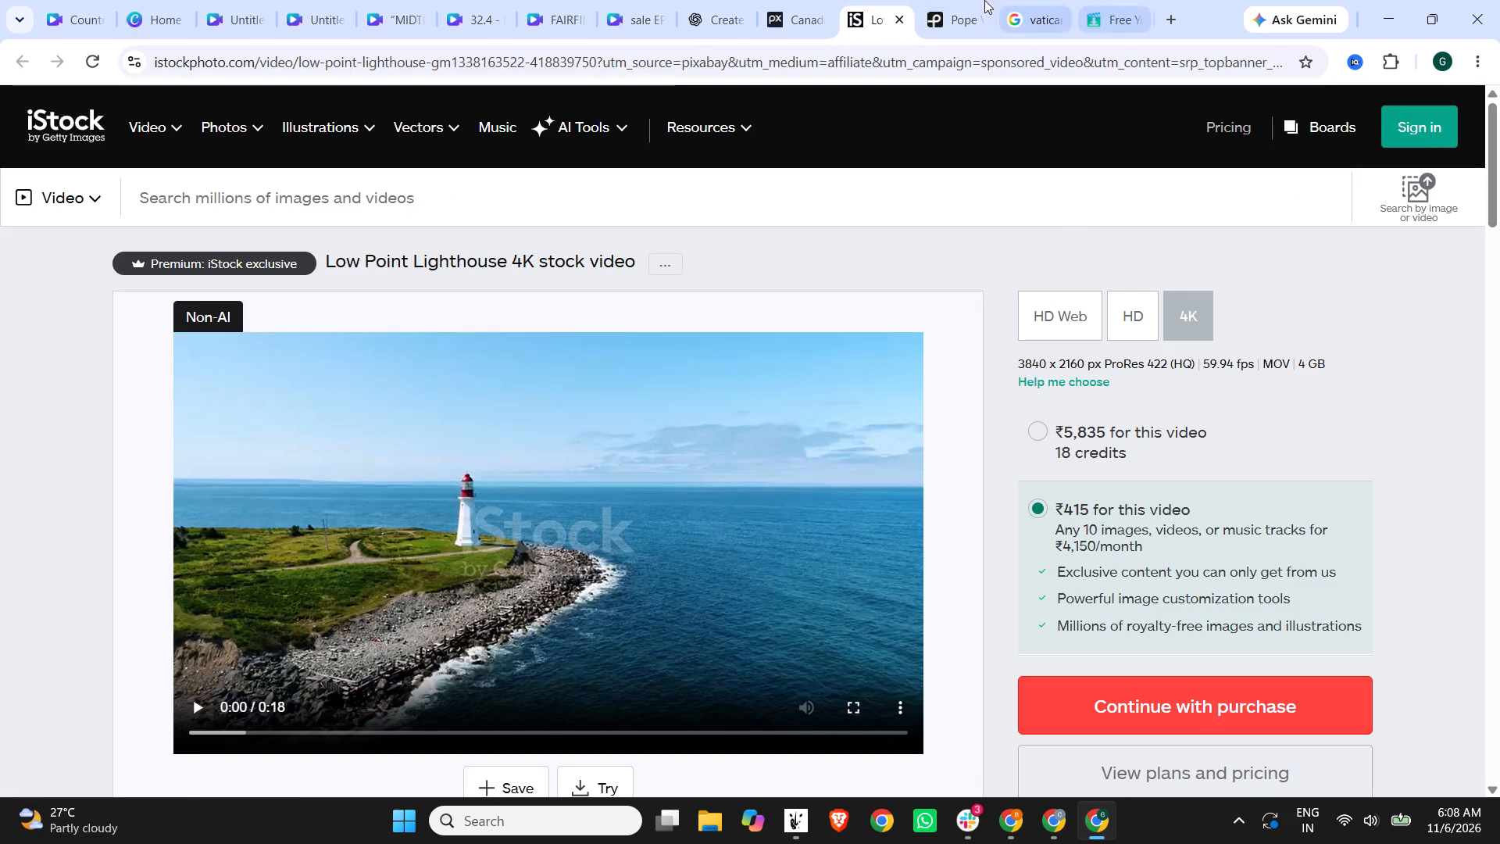
click(937, 0)
drag(445, 134, 110, 133)
text(Bangkok)
key(Return)
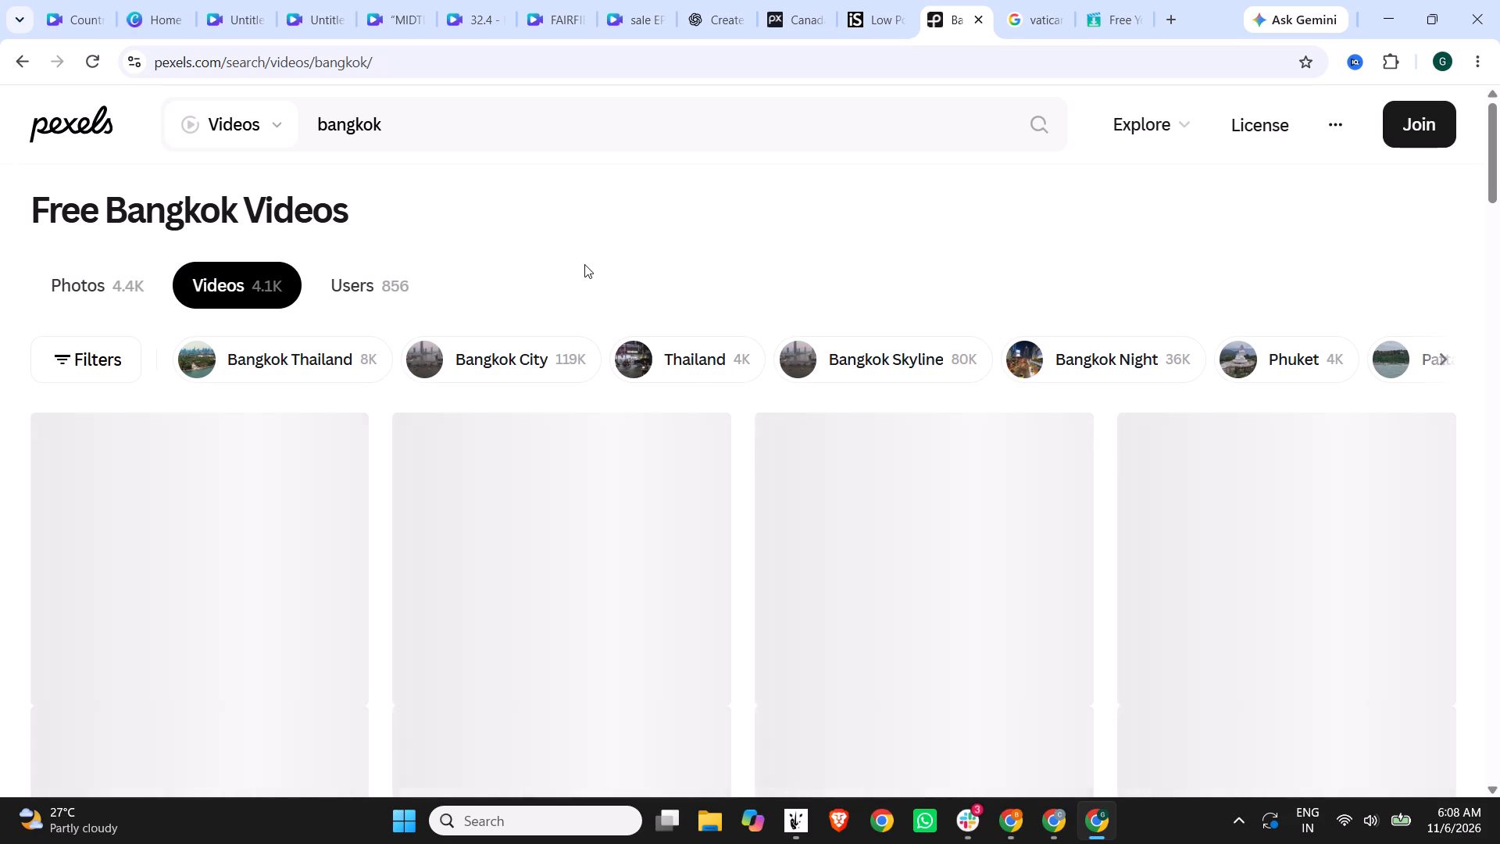
scroll(584, 264, down, 2)
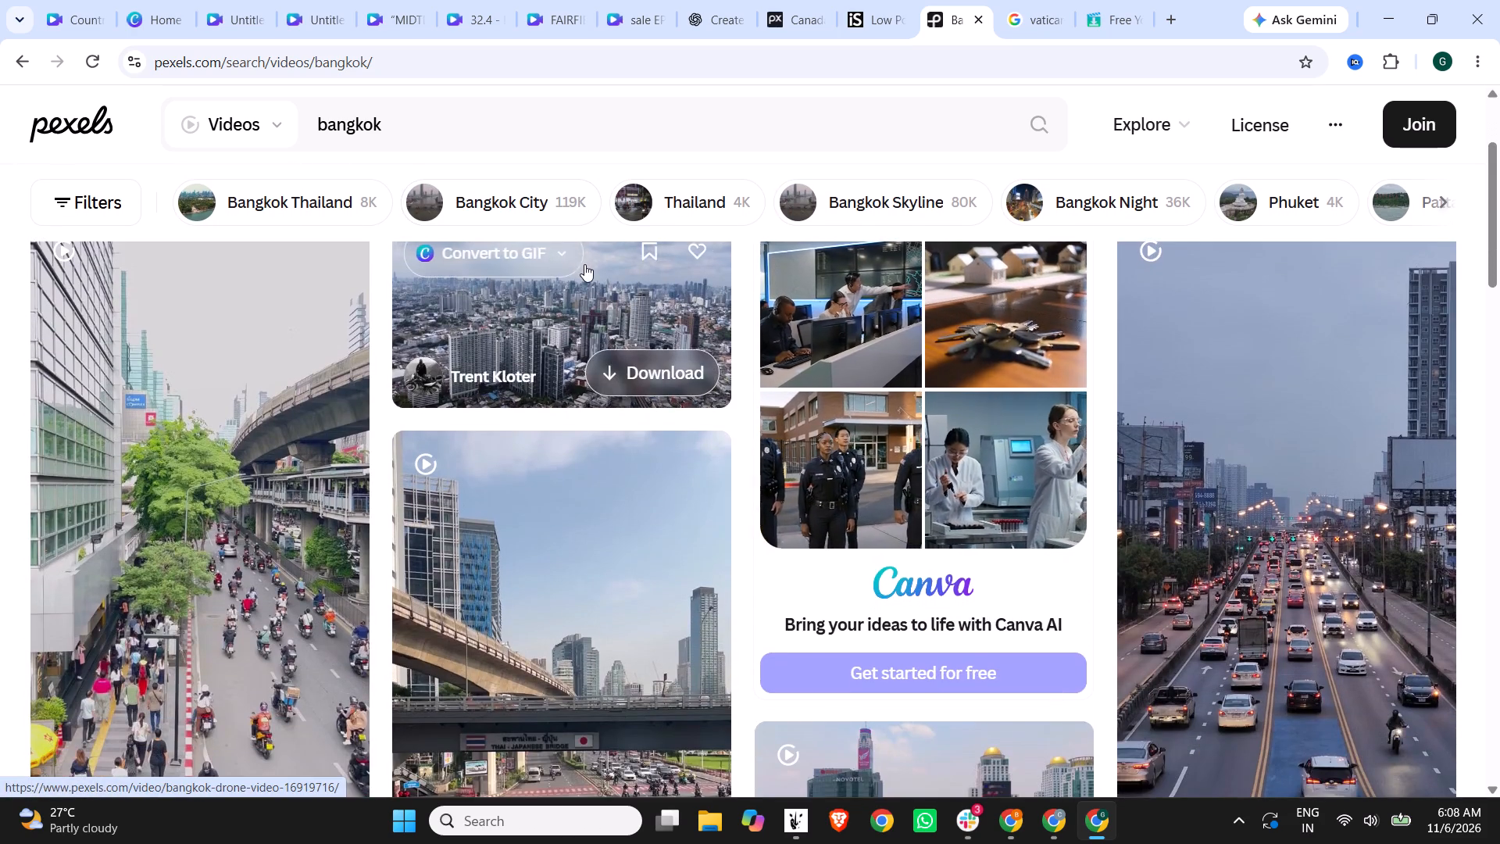
scroll(584, 264, down, 7)
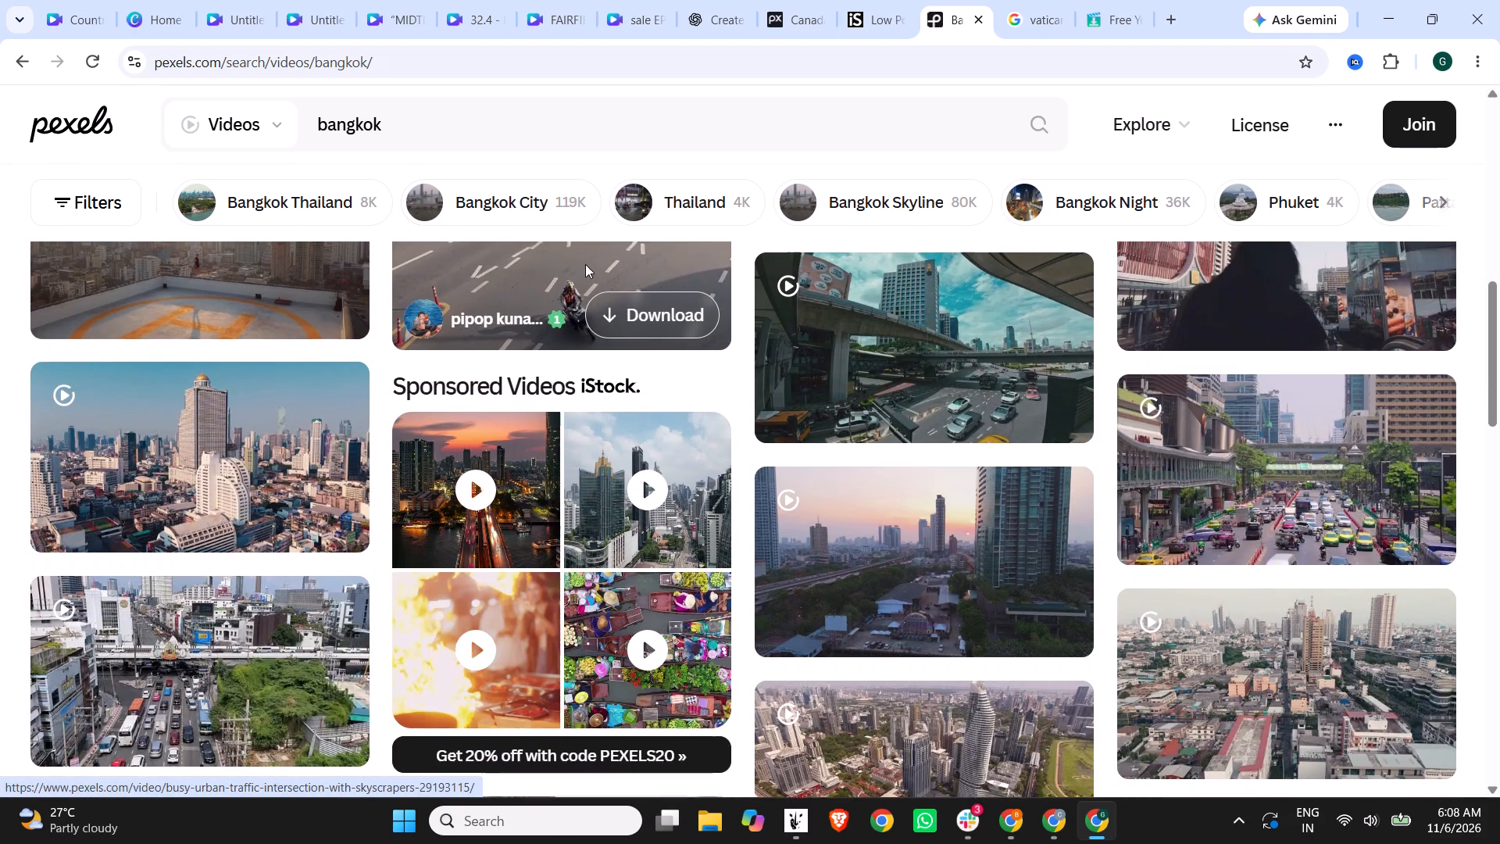
scroll(585, 264, down, 5)
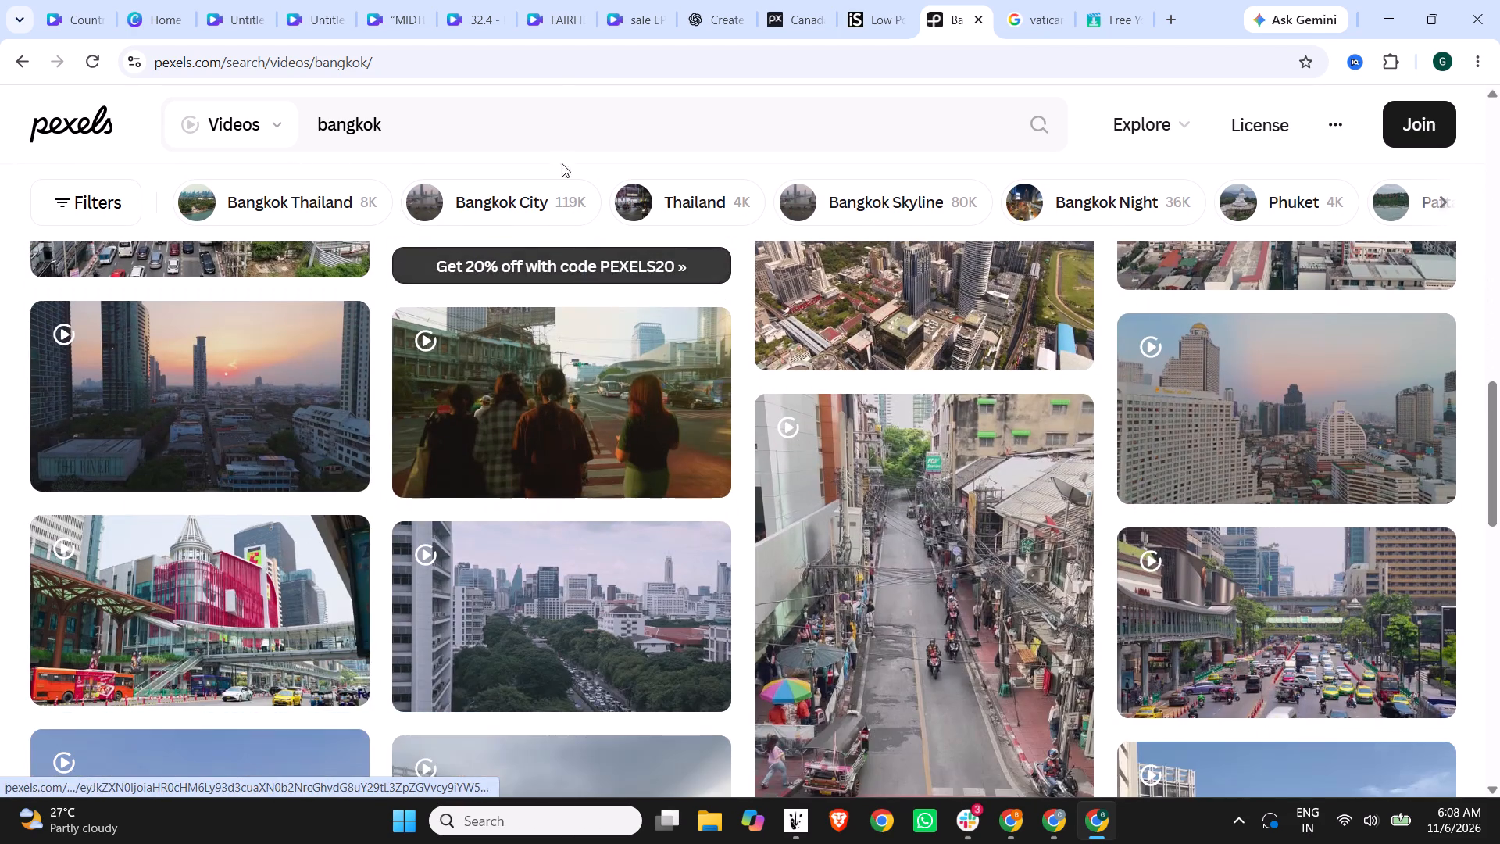
Refine the Pexels video search to "bangkok nightlife".
click(527, 116)
key(space)
text(night life)
key(Return)
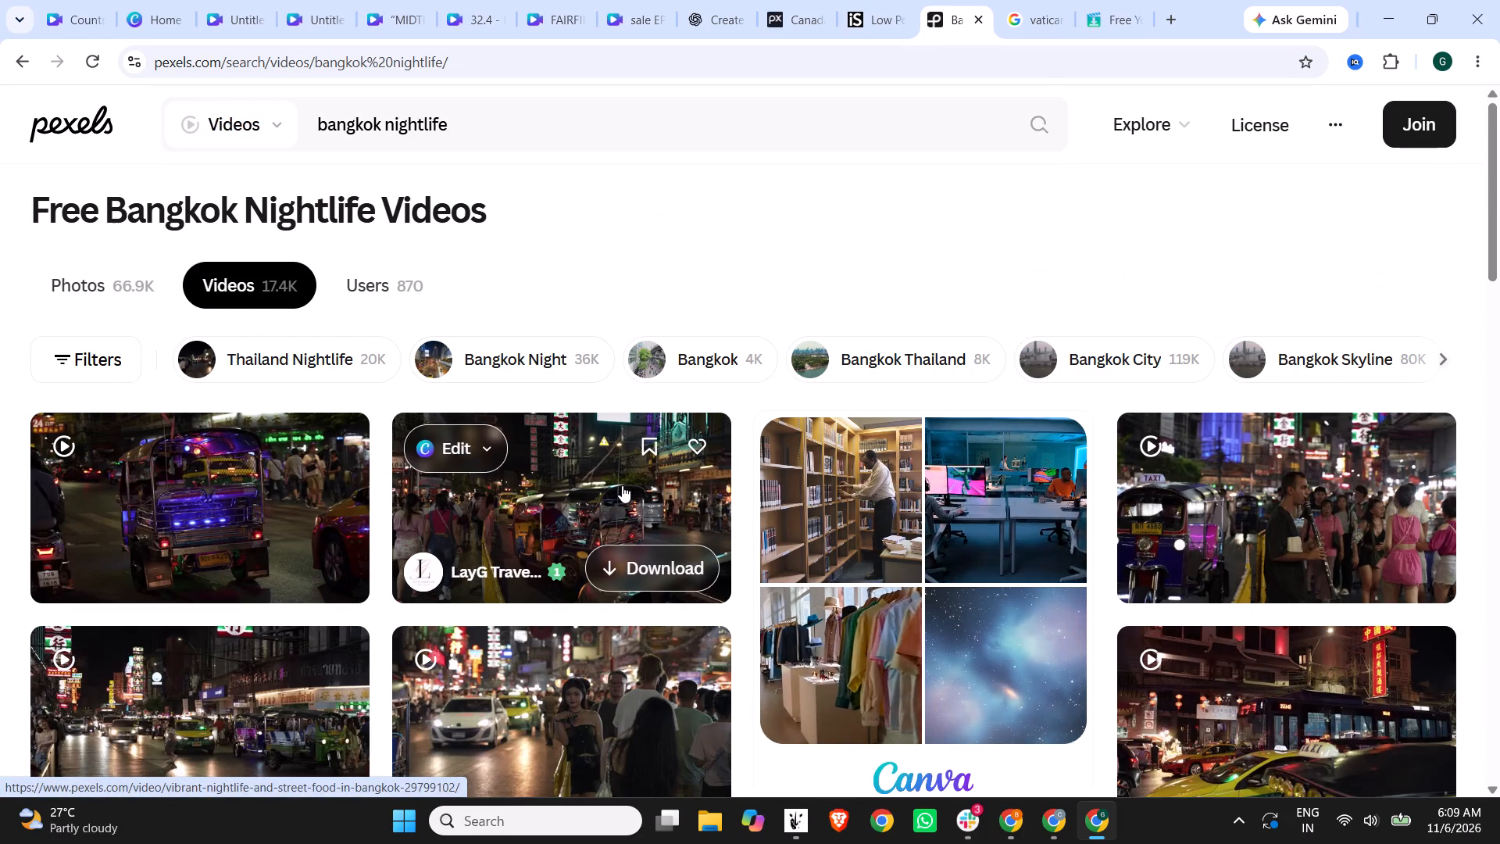
Find the night skyline clip with the lit twin-spired tower among the results and download it for free.
scroll(1291, 492, down, 3)
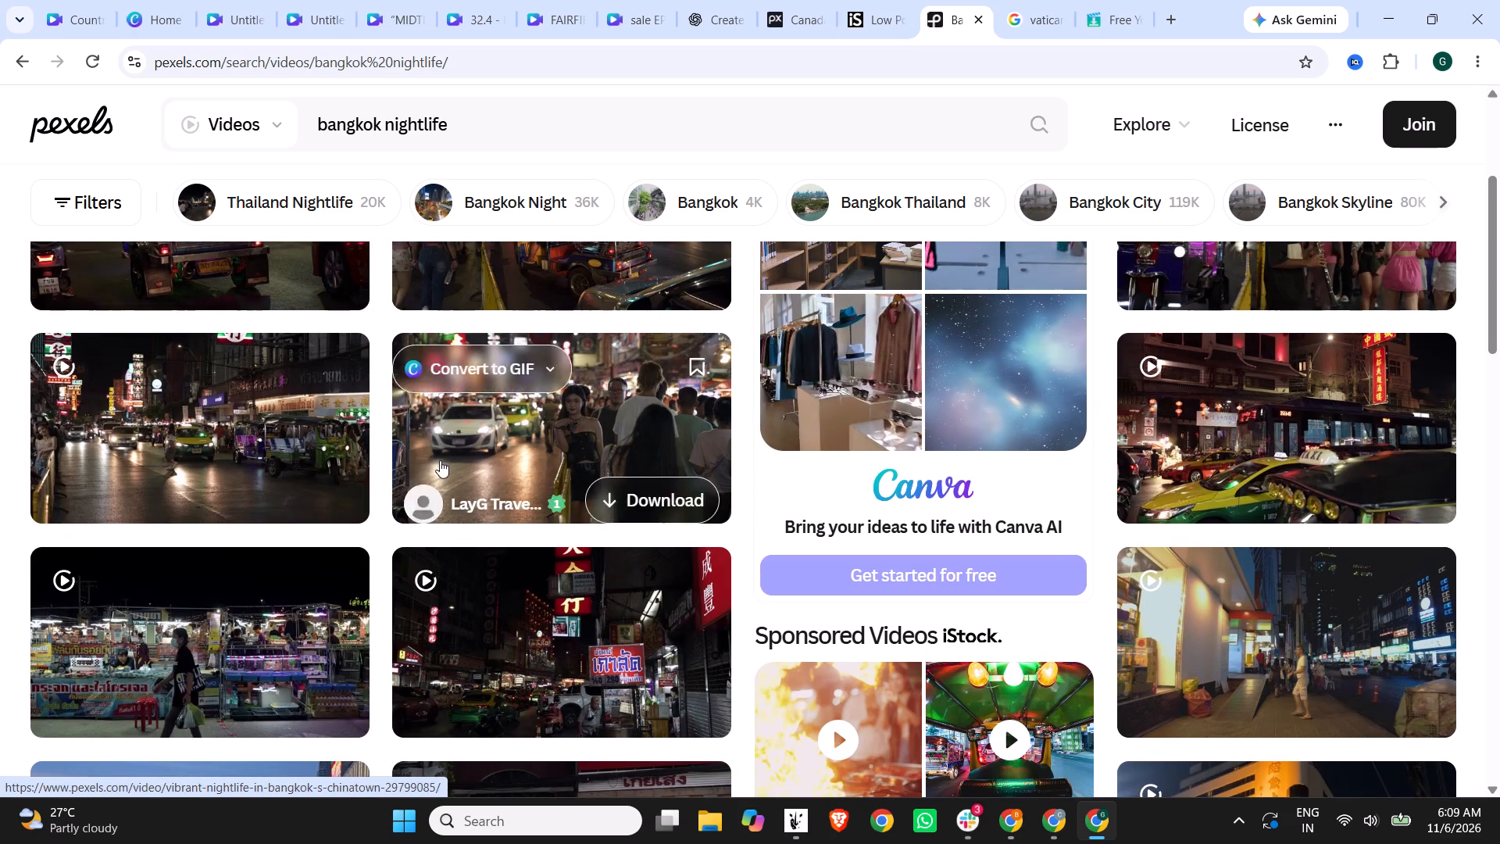
scroll(217, 452, down, 5)
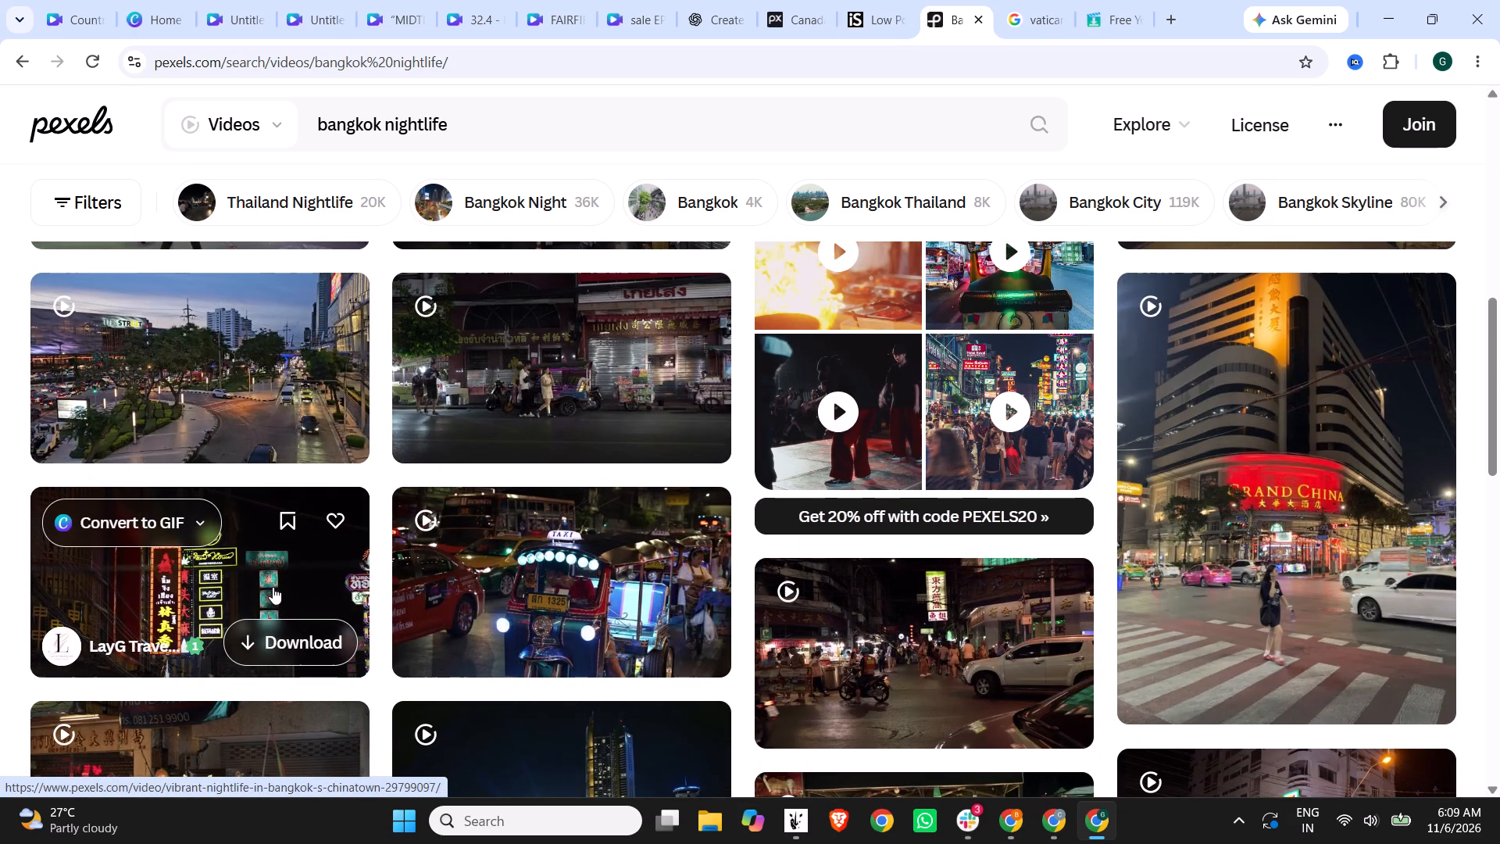
scroll(286, 582, down, 3)
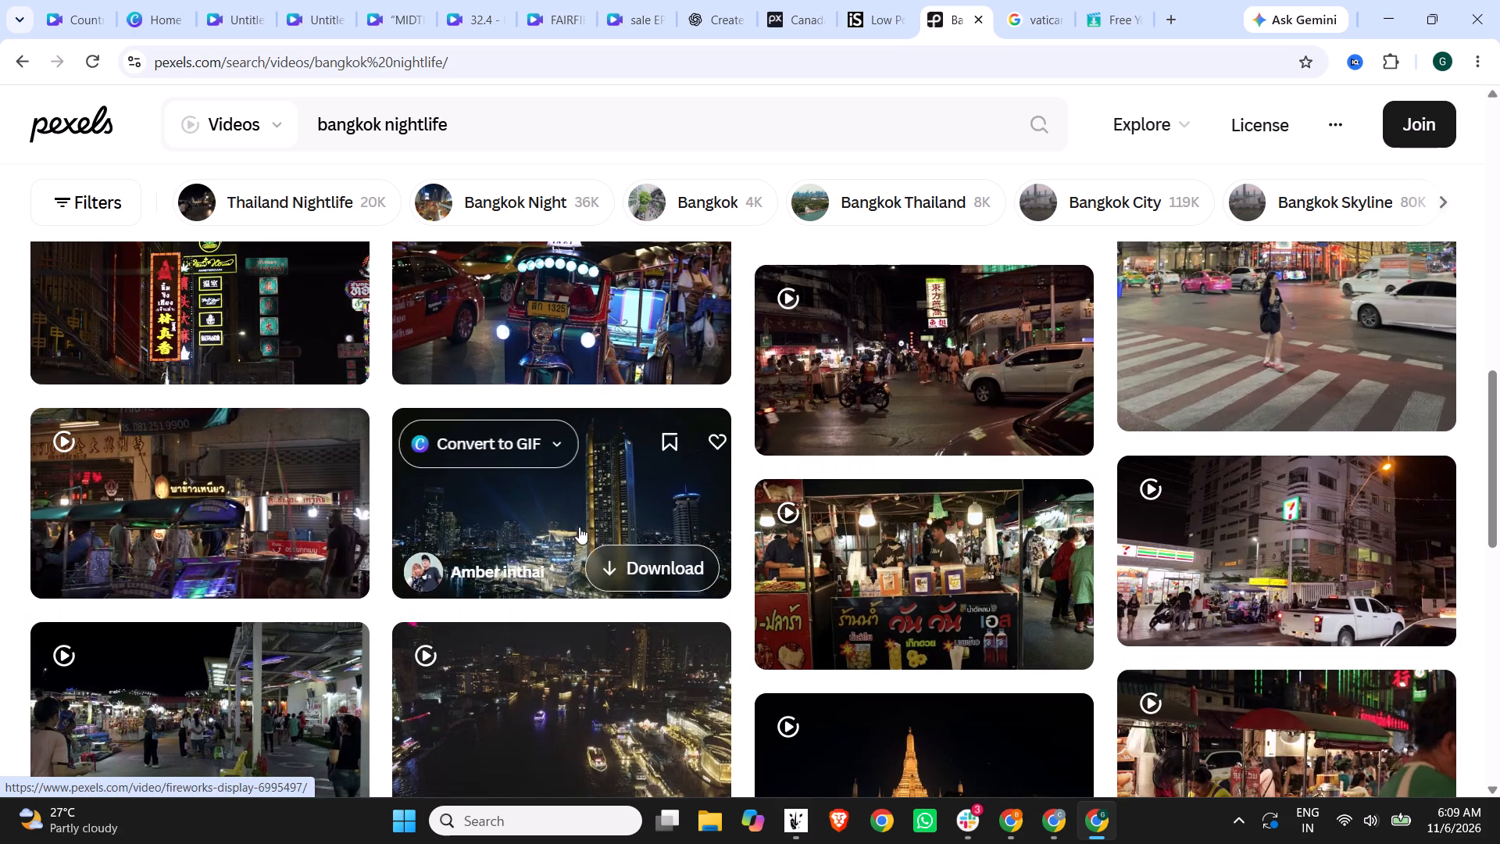
click(591, 606)
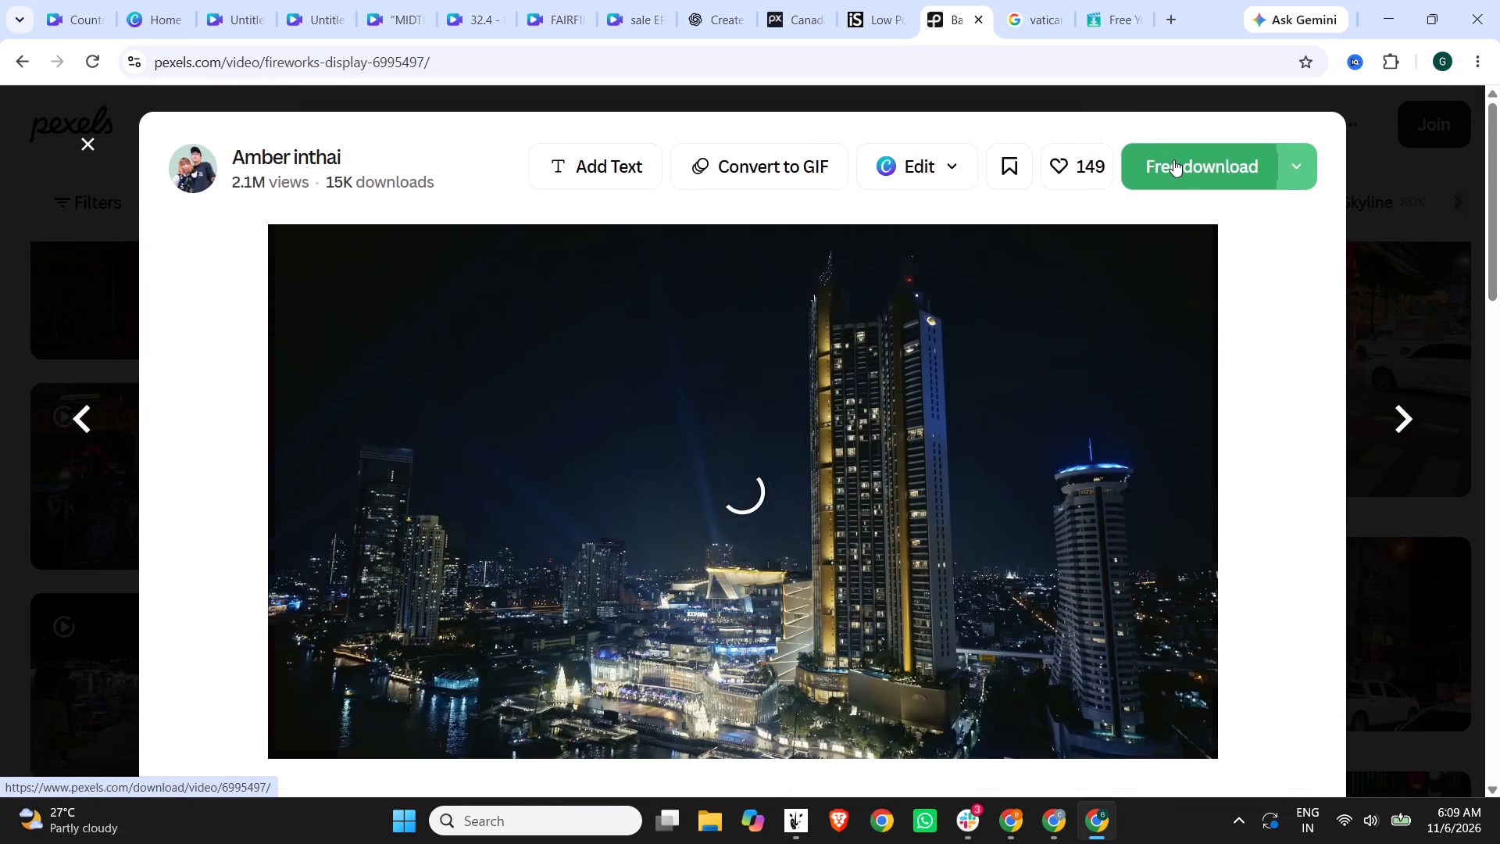
click(1173, 159)
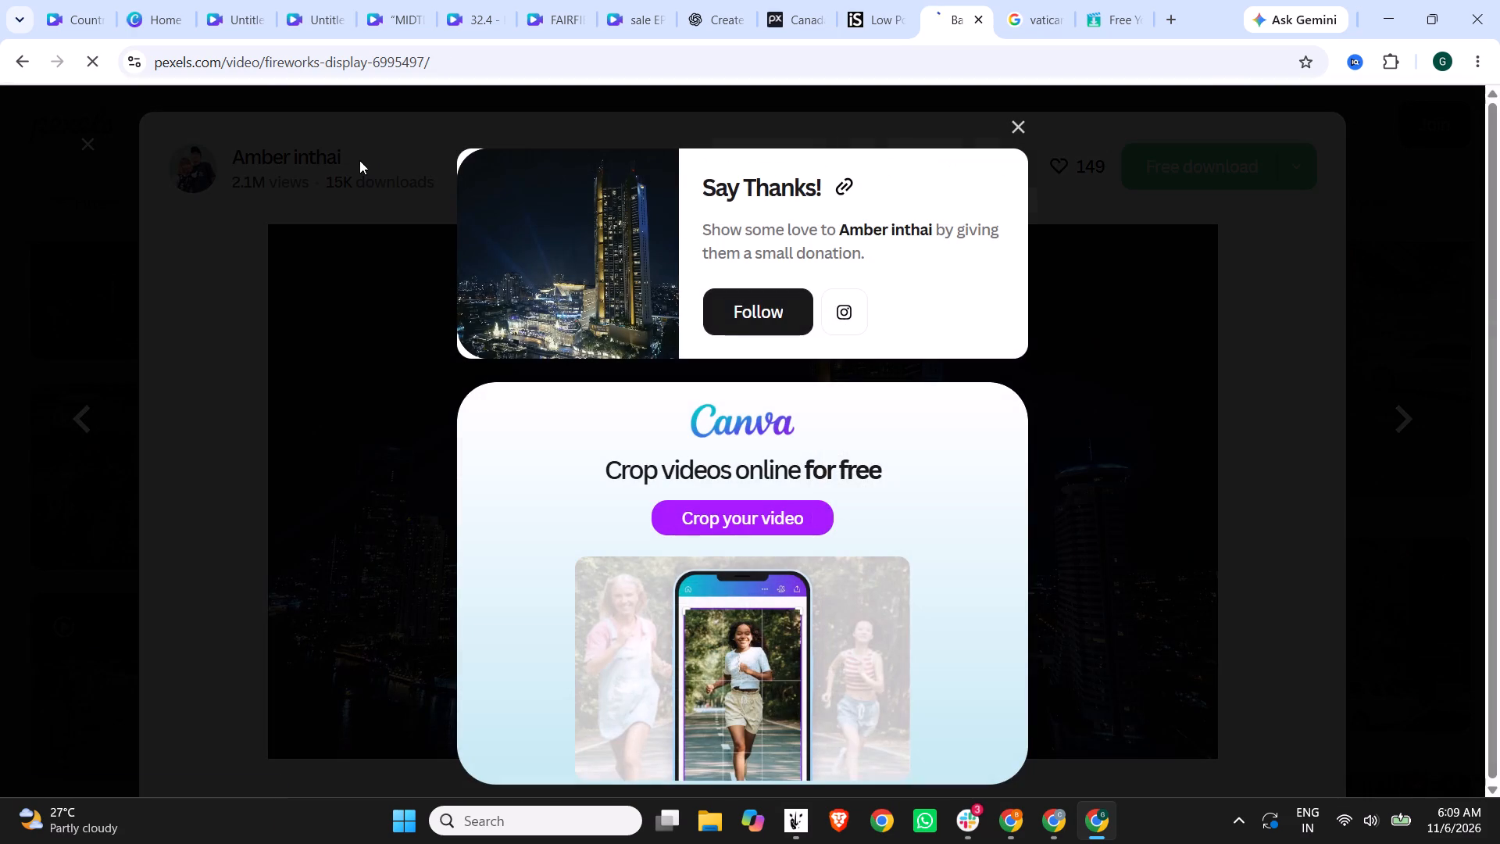
click(1026, 128)
Copy the contributor's name from the downloaded clip's page and paste it into a new browser tab's address bar.
drag(349, 155, 234, 157)
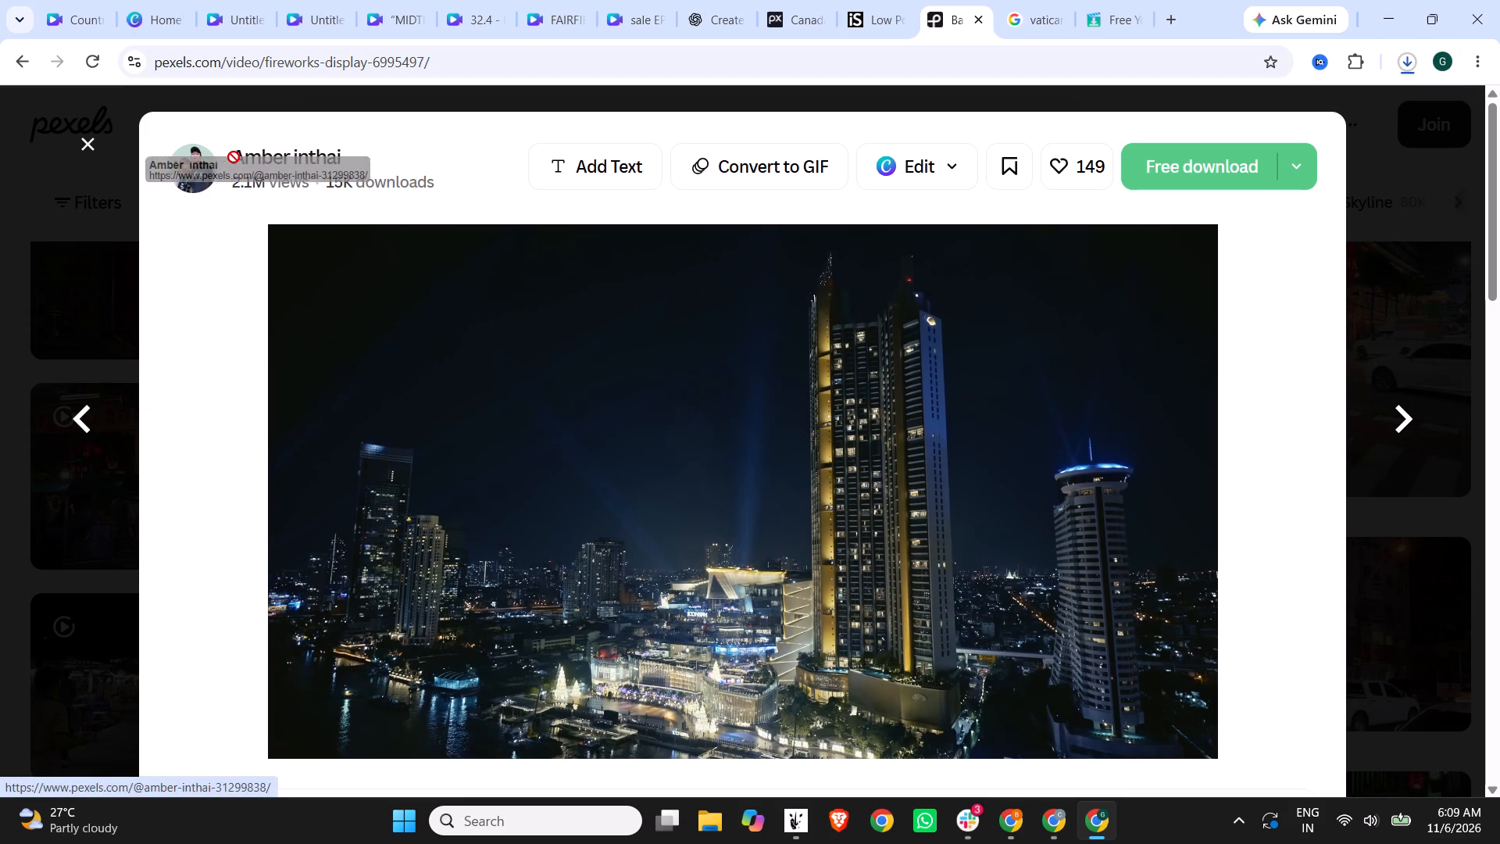
drag(234, 157, 231, 157)
drag(233, 157, 301, 163)
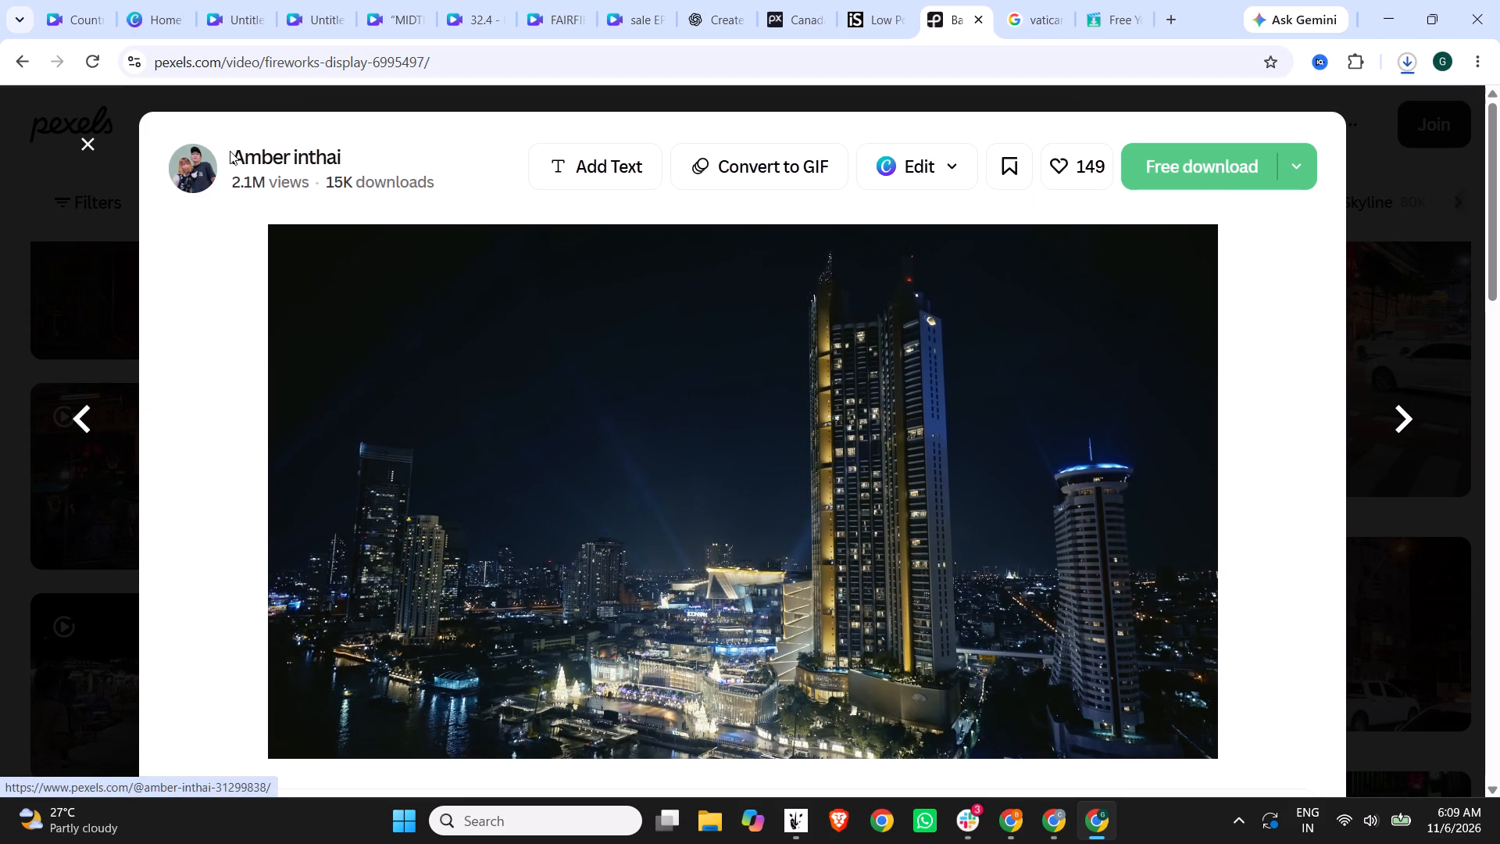
drag(230, 151, 351, 157)
key(ctrl+c)
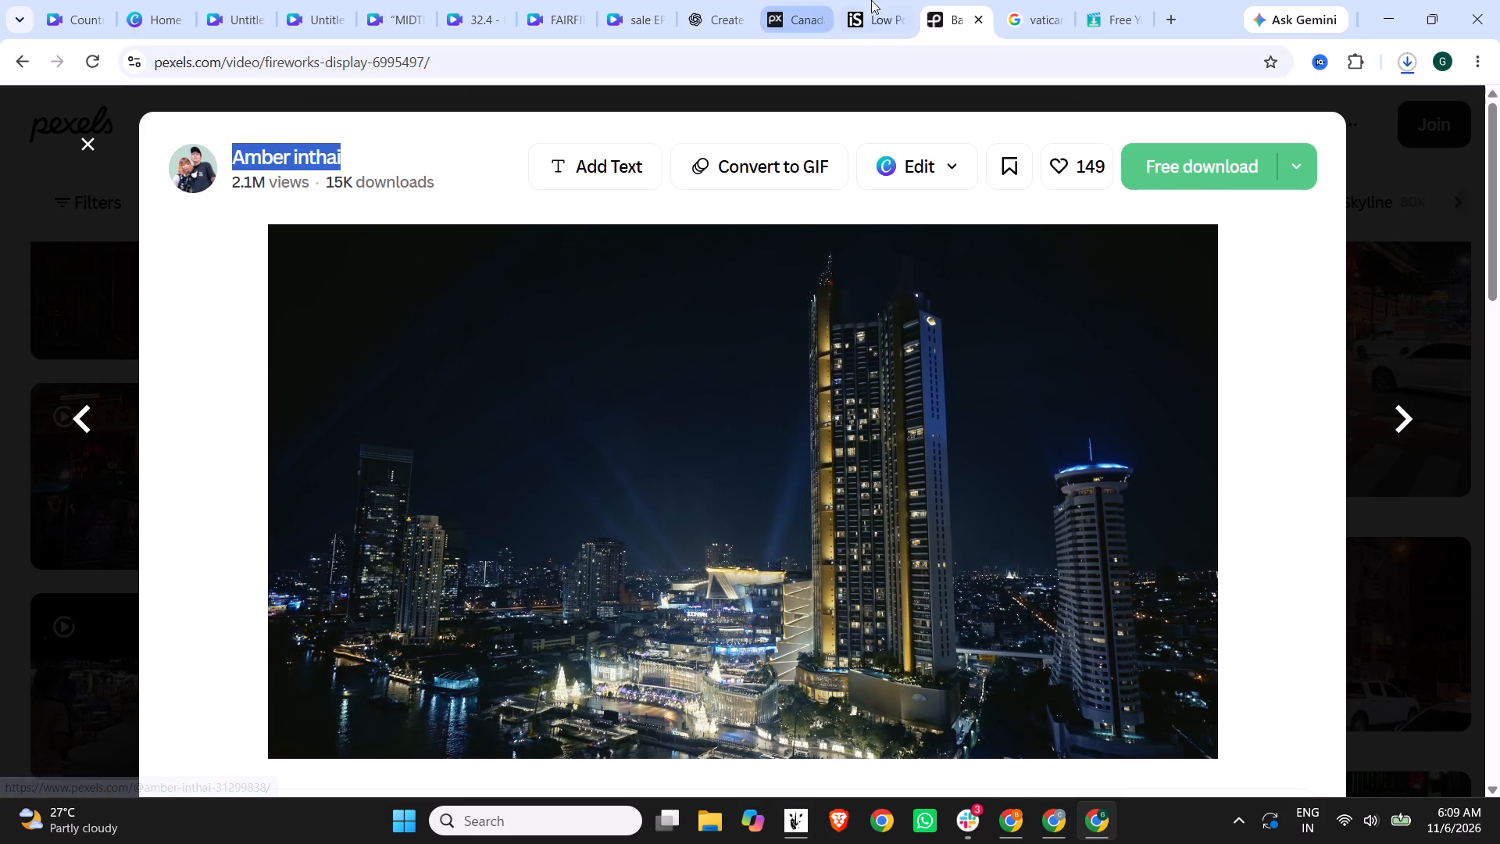
click(1174, 10)
key(ctrl+v)
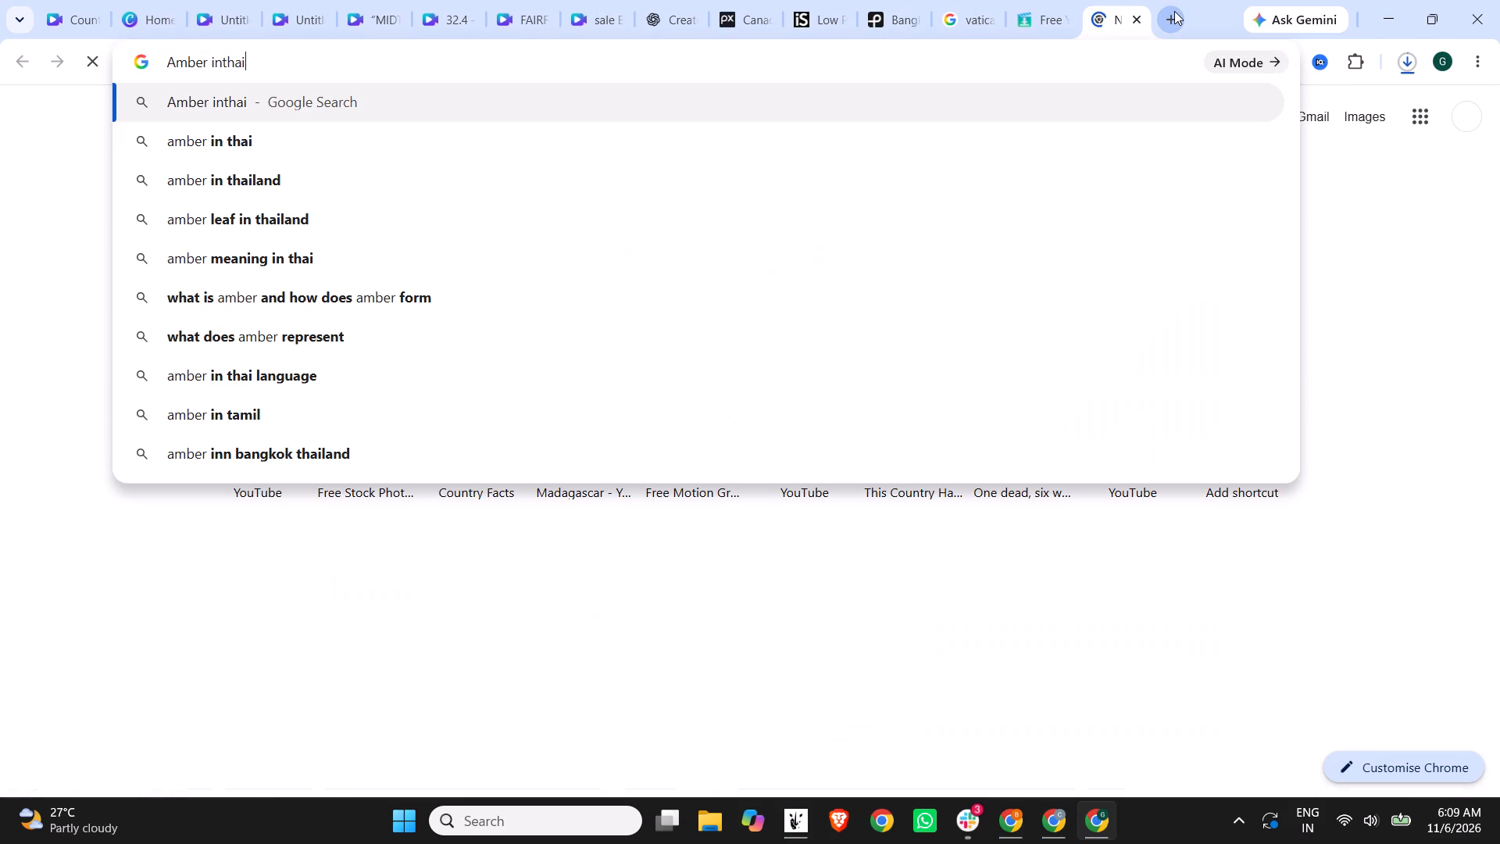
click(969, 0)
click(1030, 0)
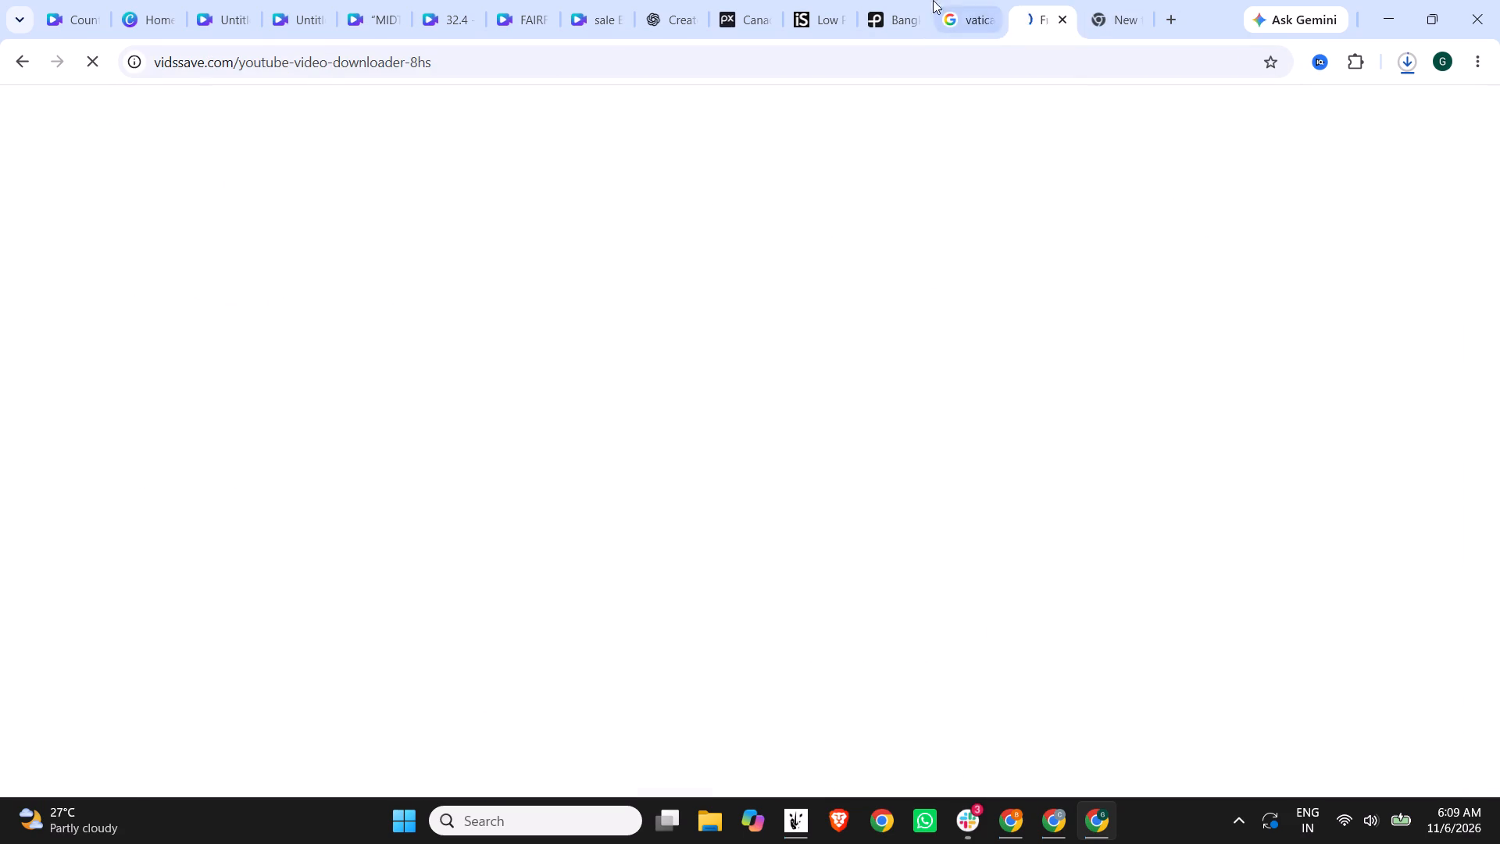
Return to the Pexels "bangkok nightlife" results and look through more clips for suitable Bangkok footage.
click(908, 0)
click(1412, 195)
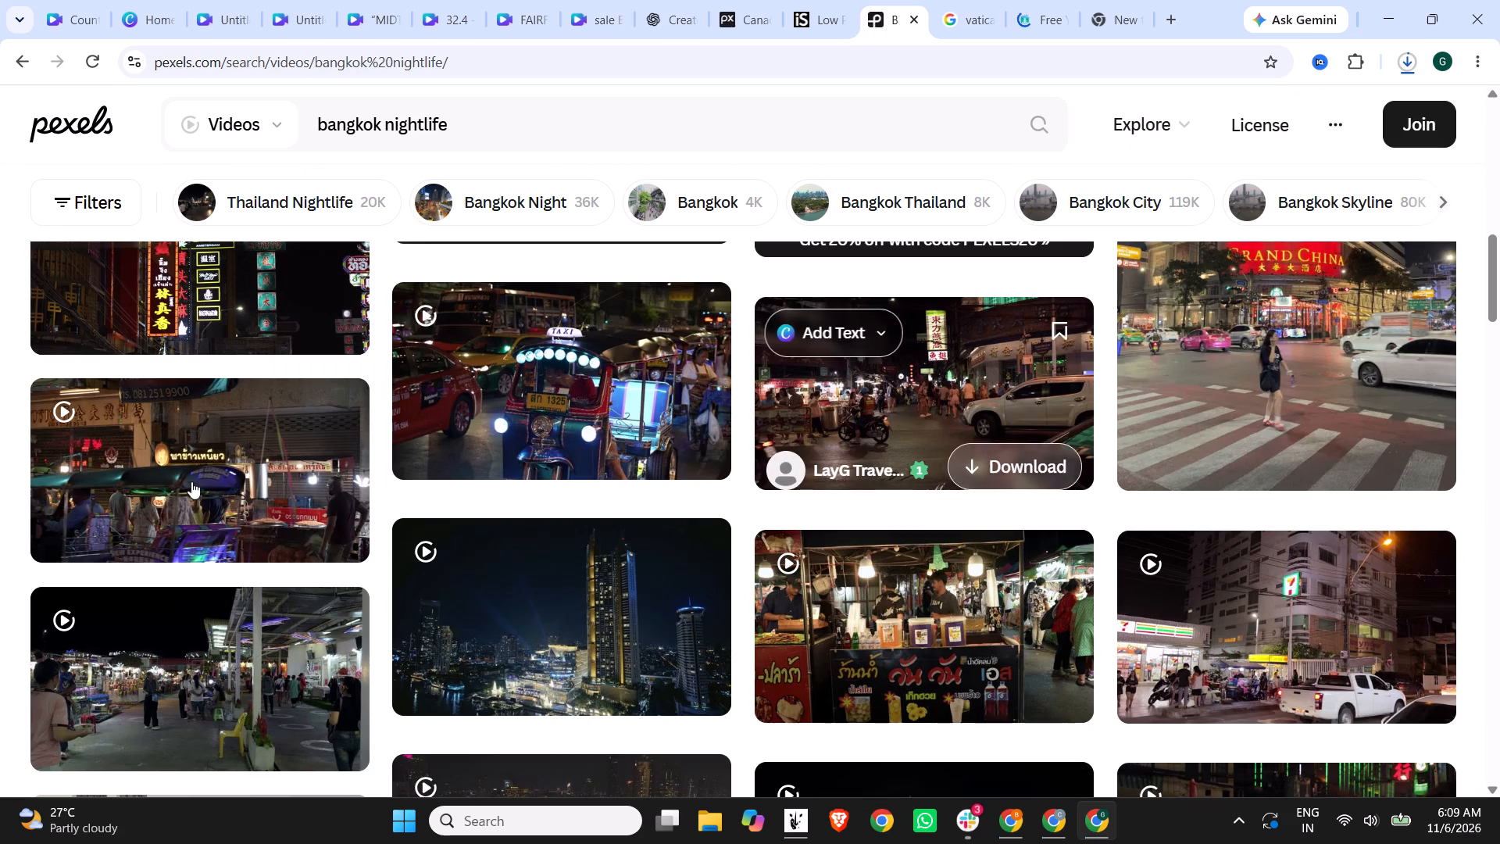
scroll(784, 417, down, 1)
scroll(673, 481, down, 3)
scroll(592, 501, down, 2)
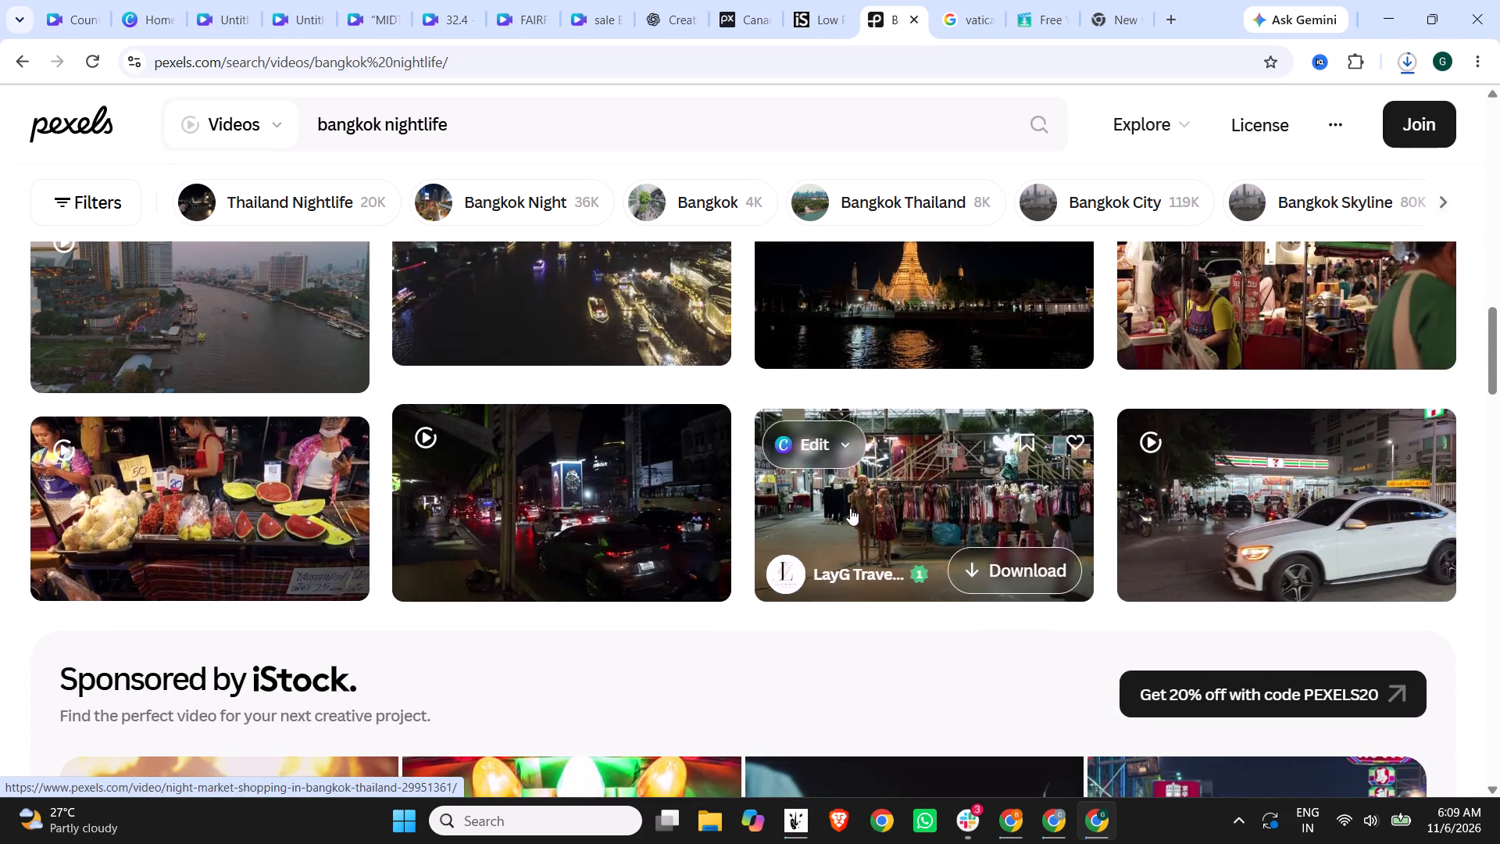
scroll(1179, 321, down, 5)
scroll(571, 479, down, 5)
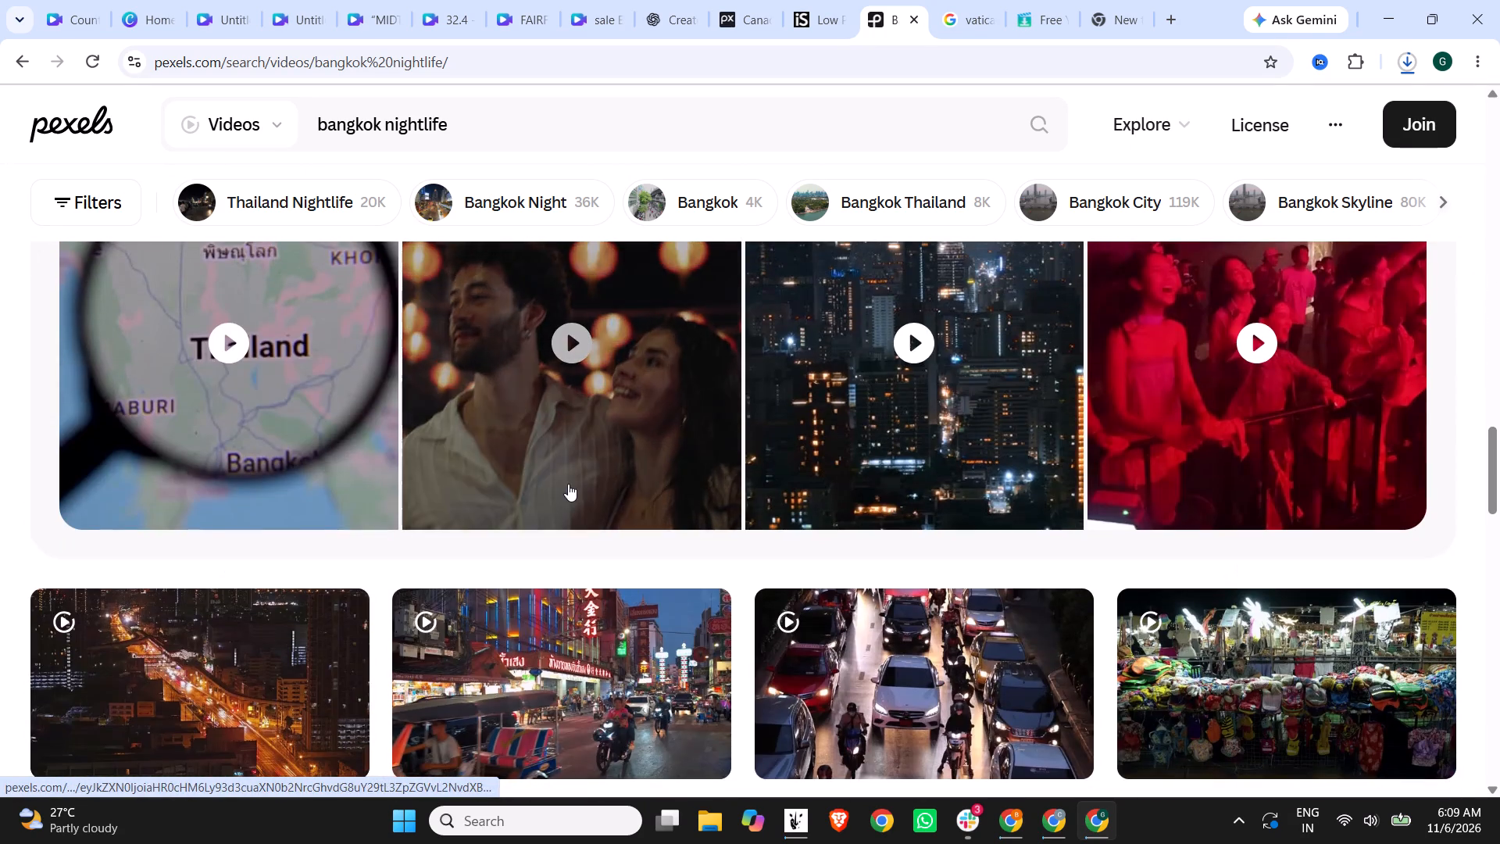
scroll(659, 615, down, 1)
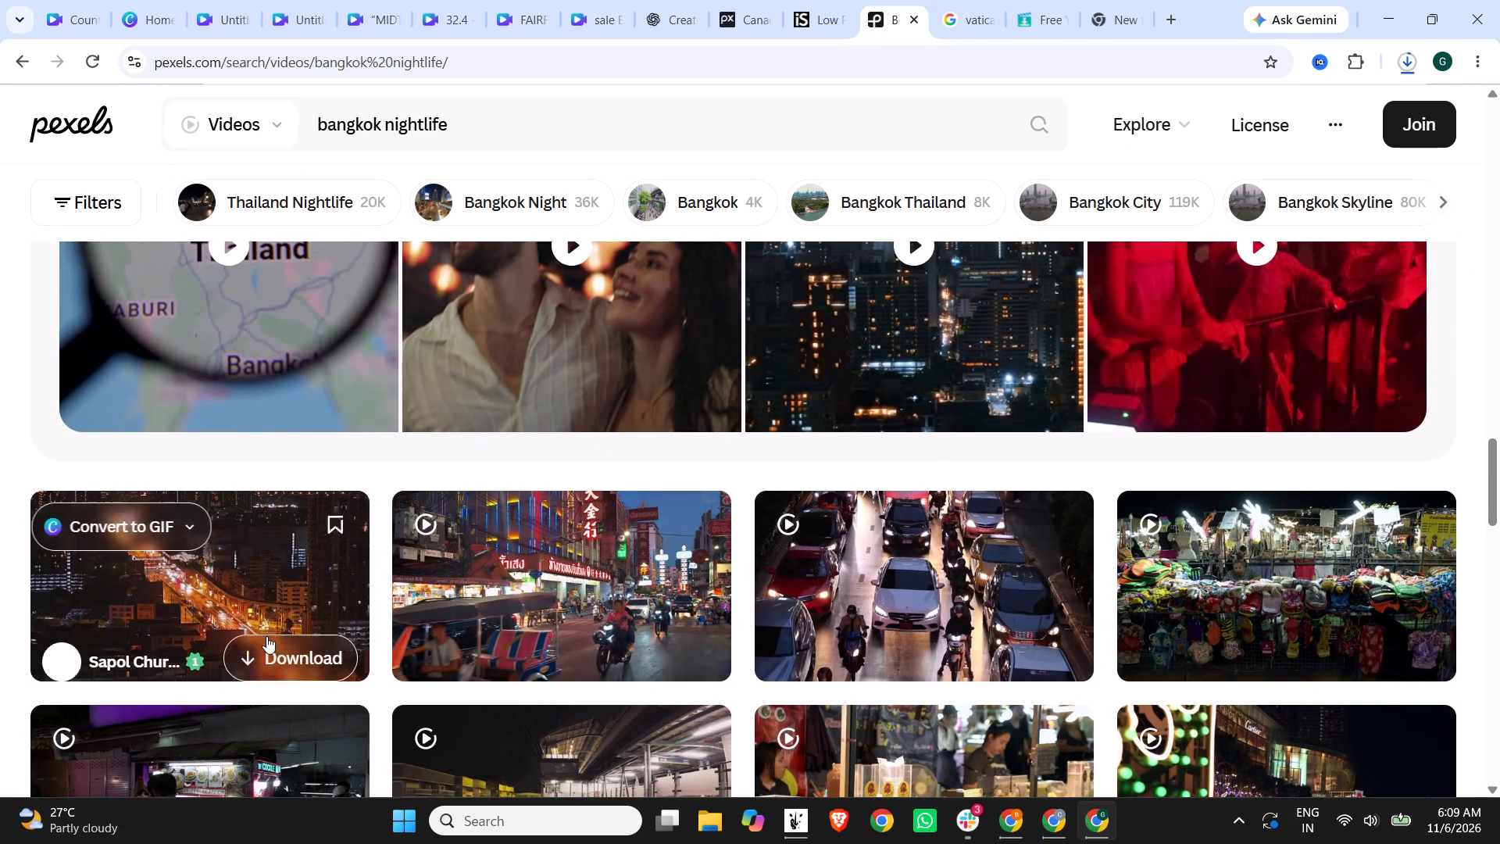
scroll(516, 593, down, 3)
scroll(892, 560, up, 1)
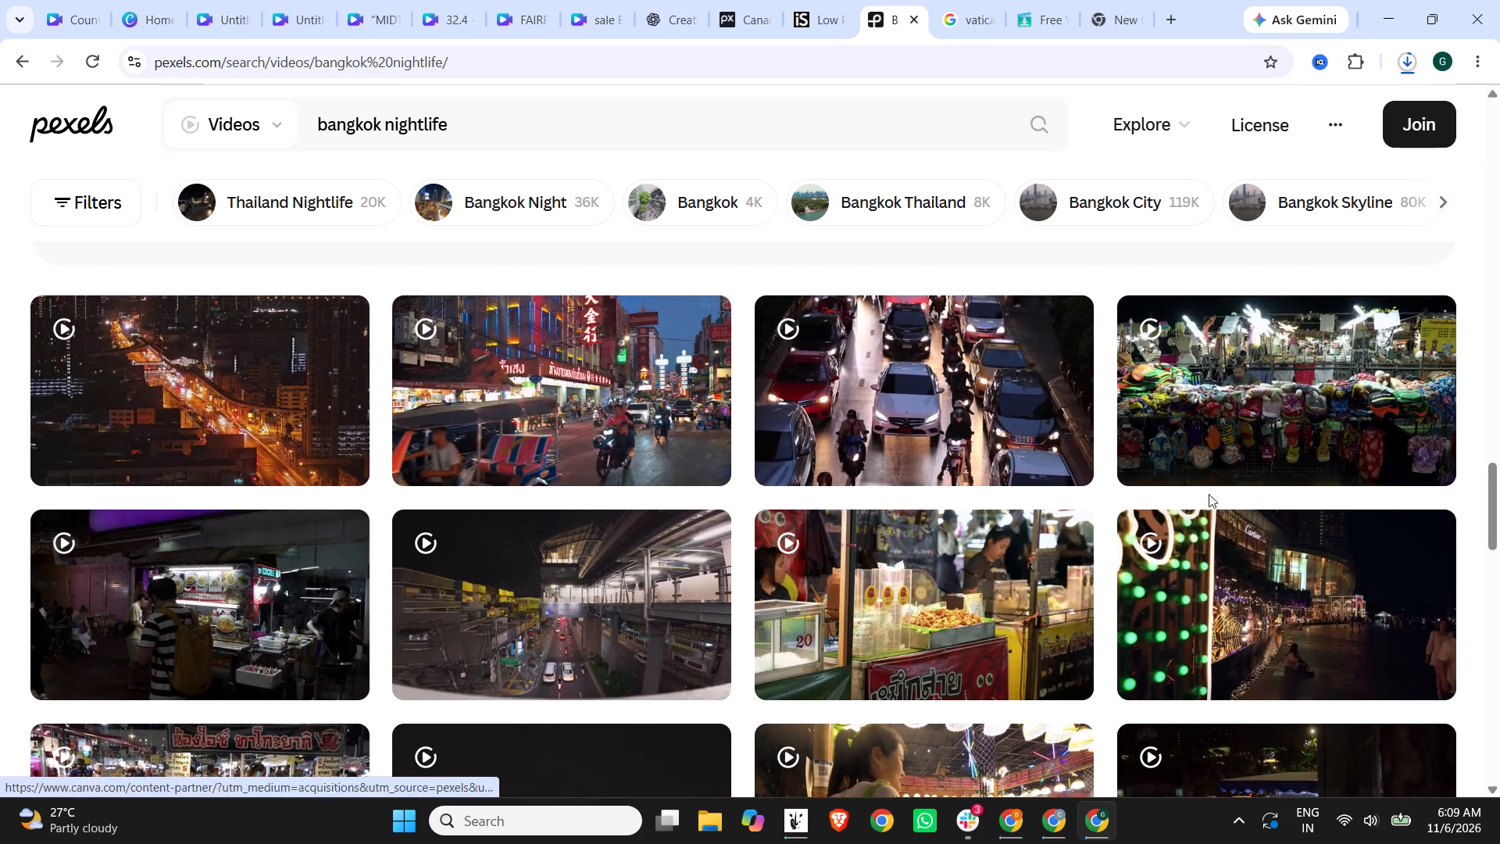
scroll(1033, 513, down, 1)
scroll(373, 527, down, 5)
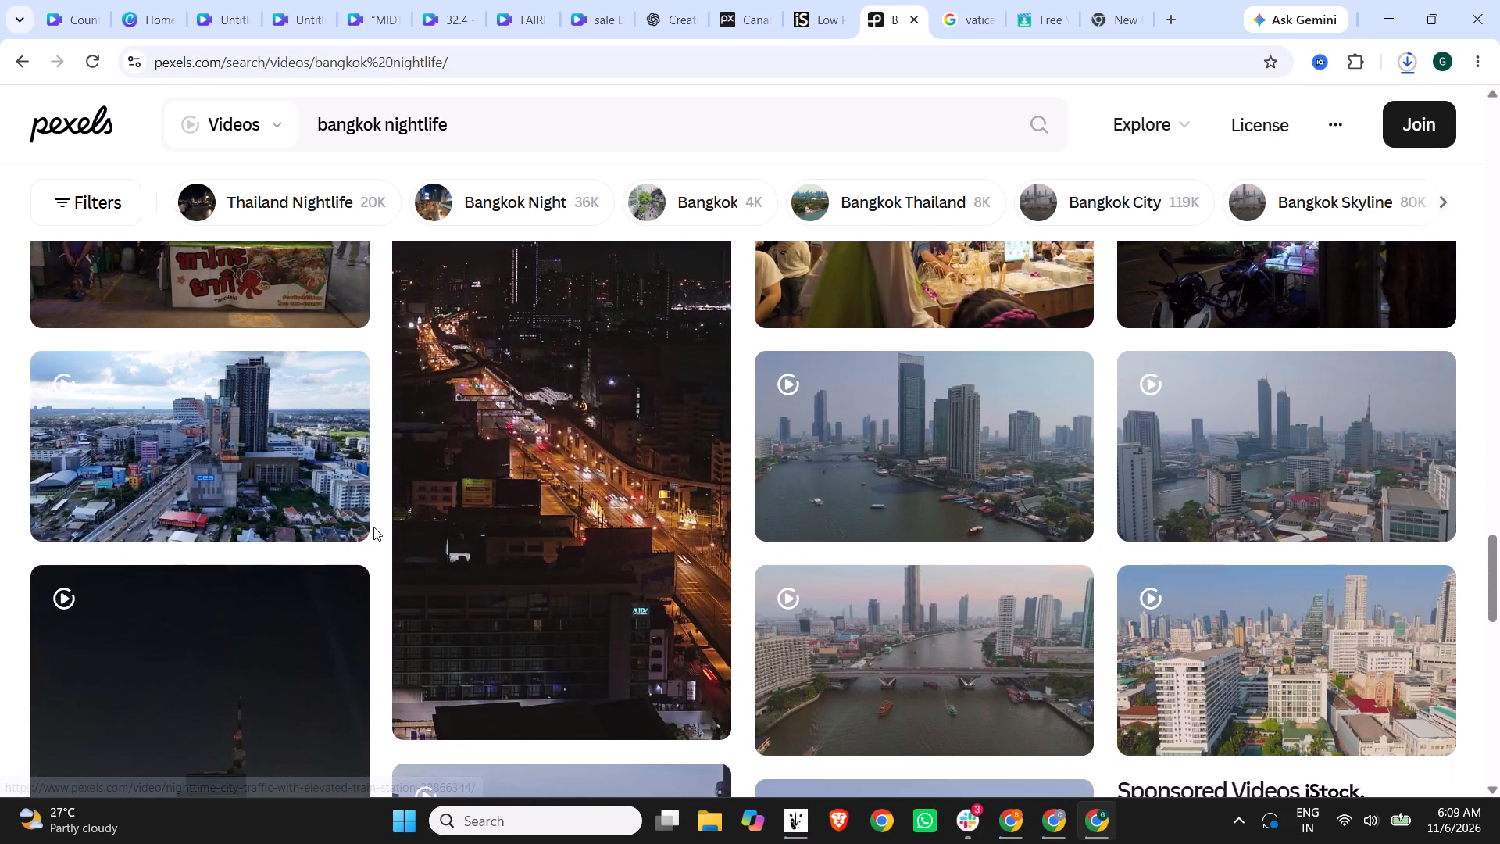
scroll(373, 527, down, 6)
Search the Pexels videos for "bangkok party" and download the crowded neon-lit nightlife street clip for free.
drag(382, 125, 440, 125)
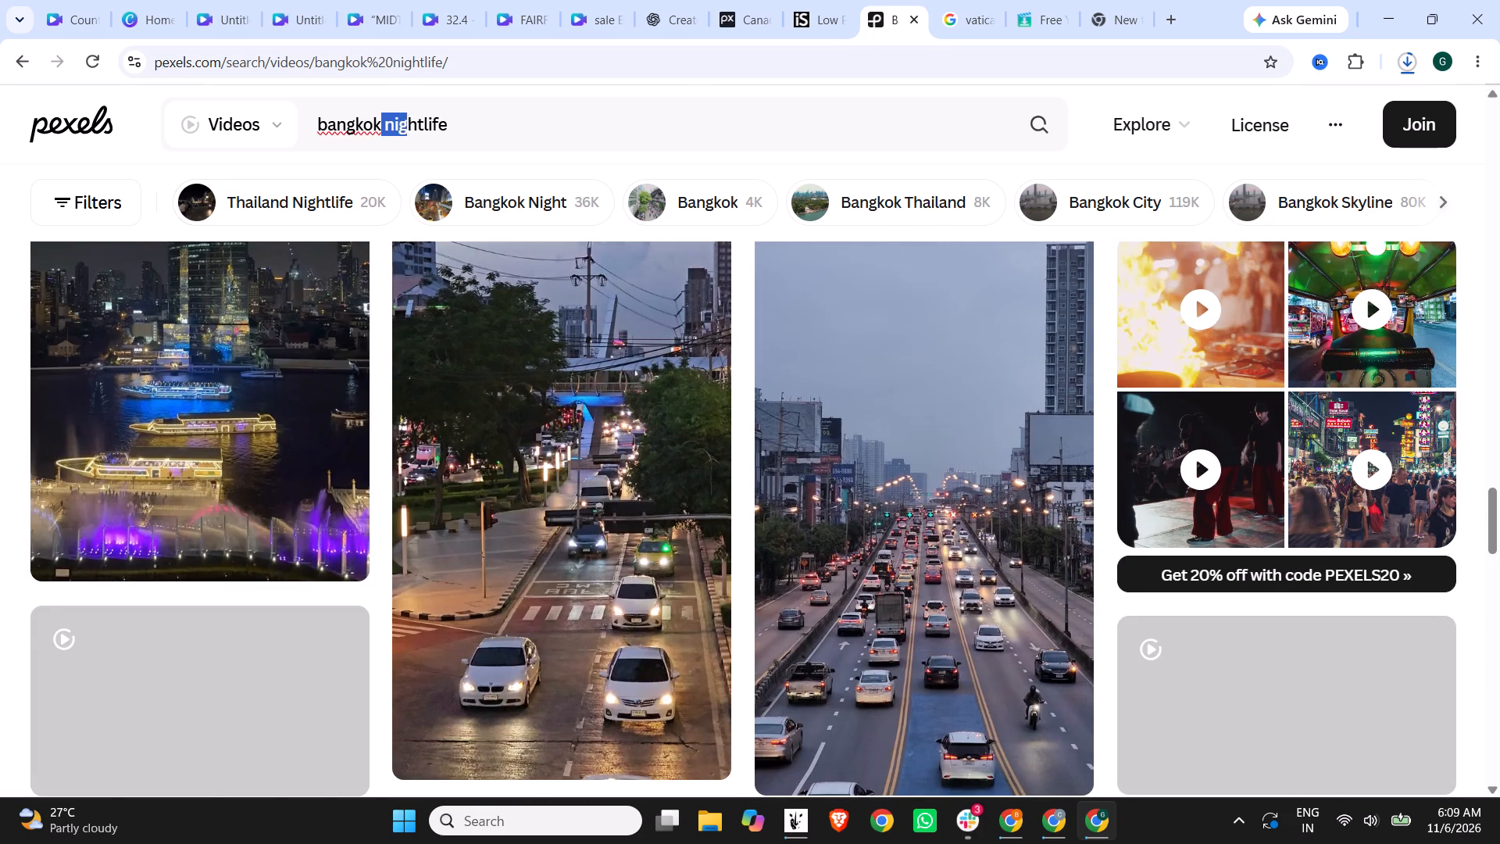
drag(440, 125, 692, 98)
key(space)
text(party)
key(Return)
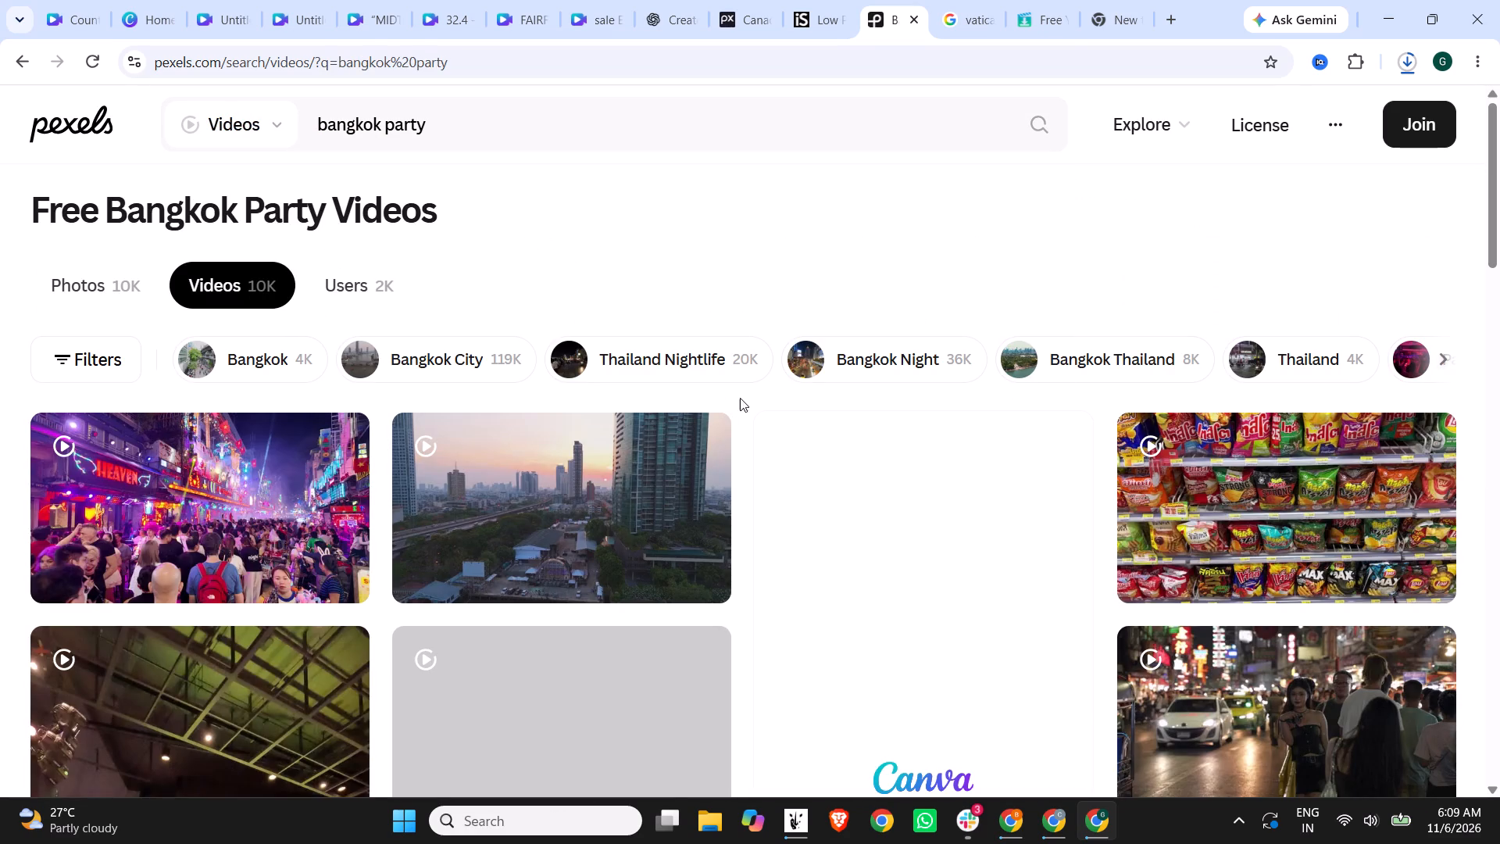
click(284, 502)
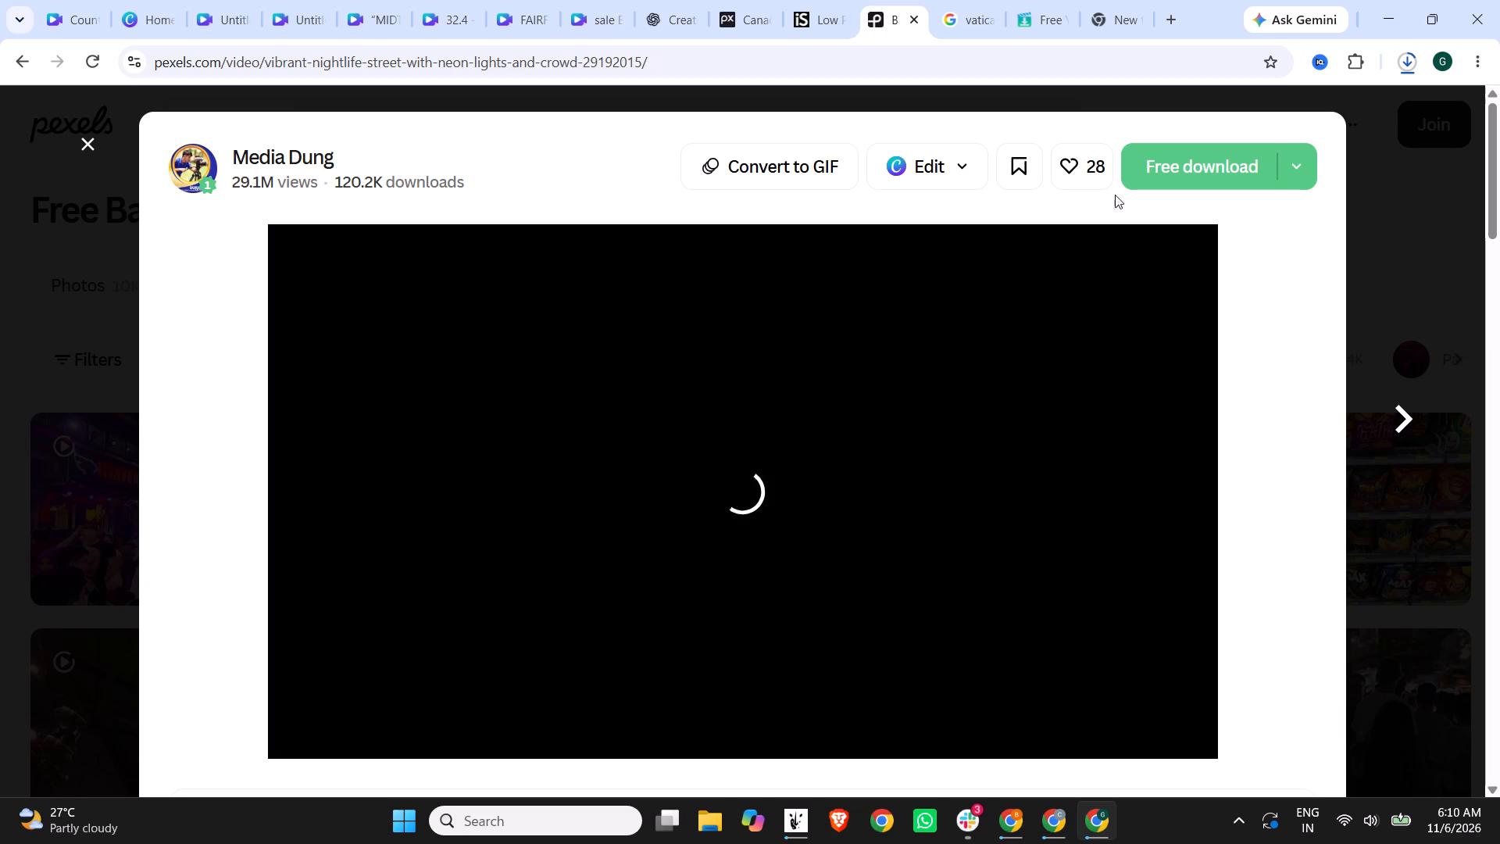
click(1163, 156)
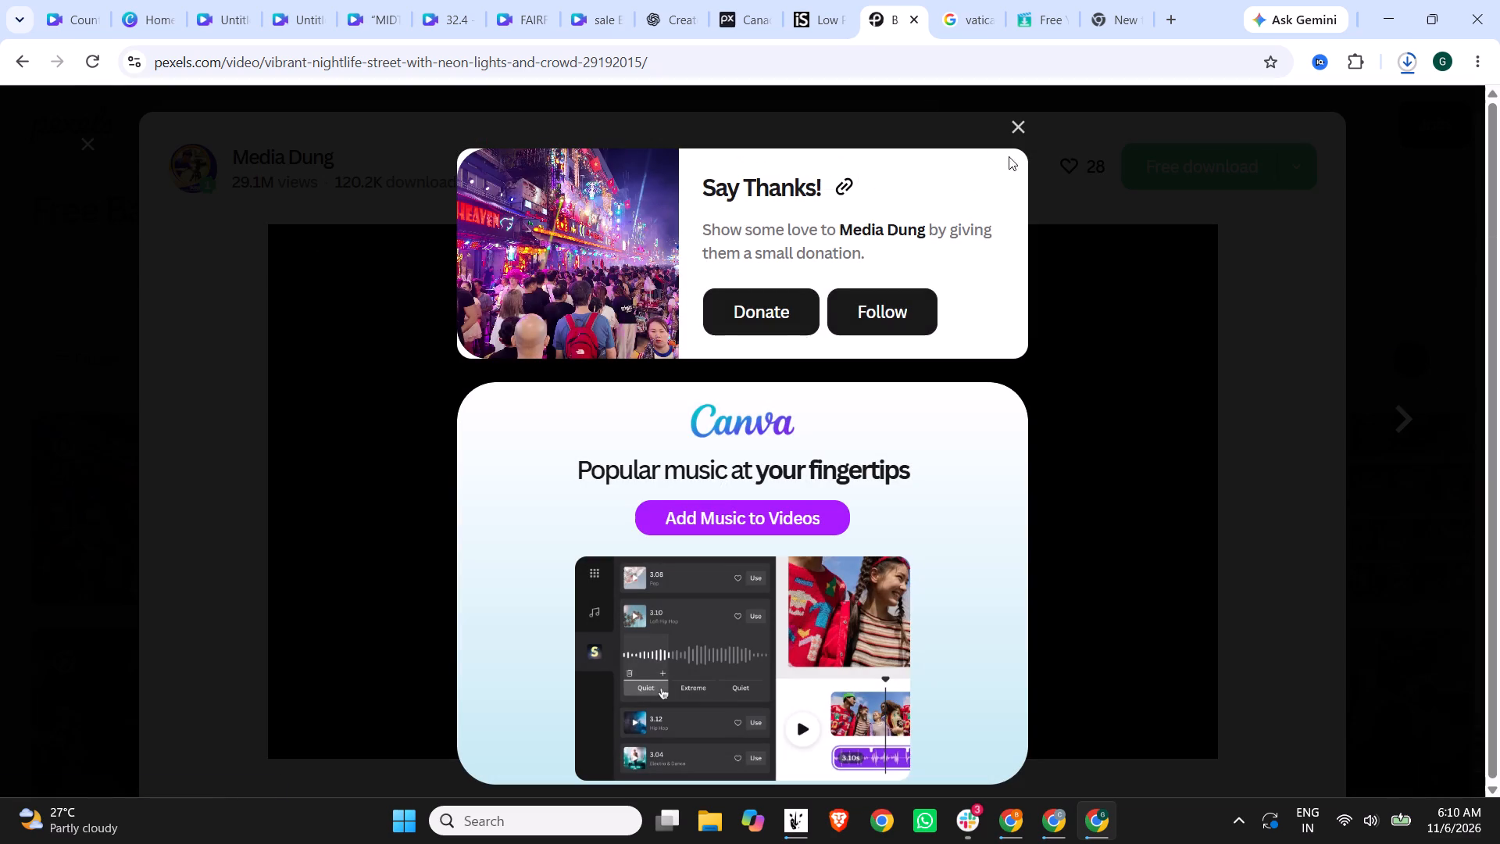
click(1018, 126)
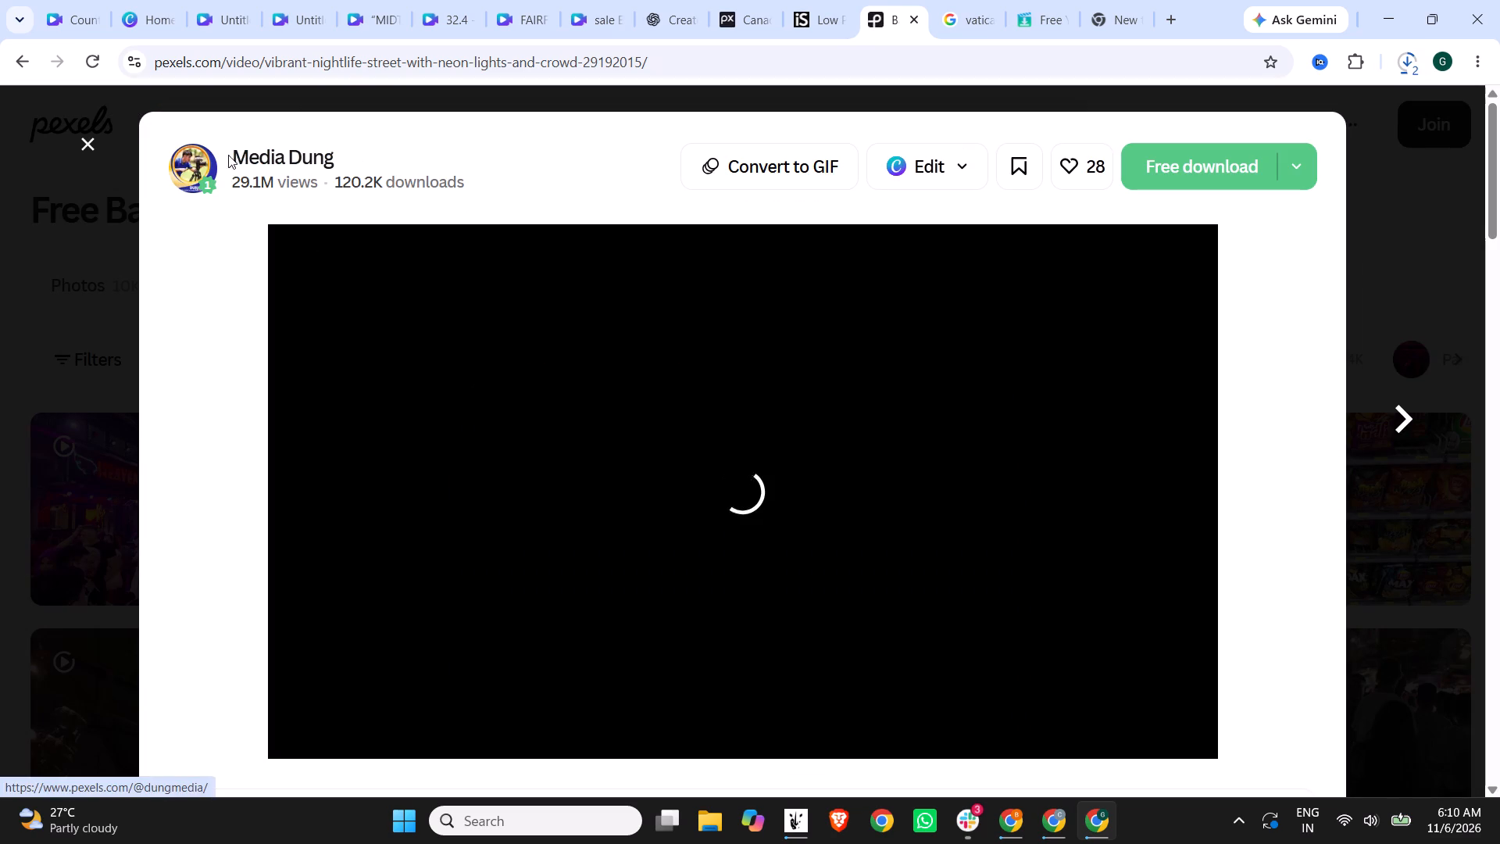
Copy the nightlife clip's contributor name, append it after a comma to the credit list in the new tab's address bar, and close the clip's page.
drag(228, 155, 339, 147)
key(ctrl+c)
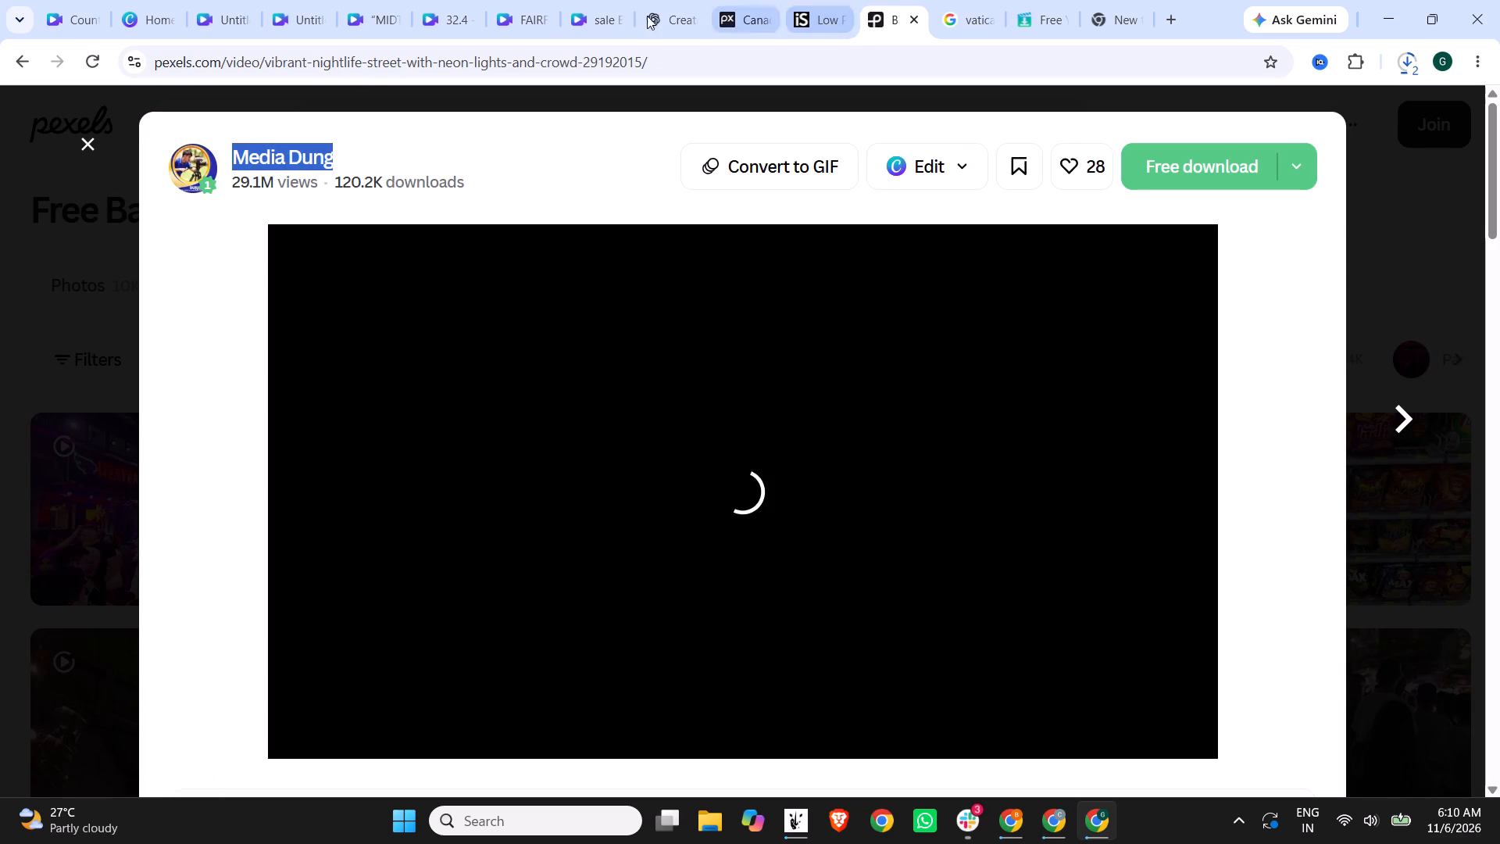
click(1107, 0)
key(slash)
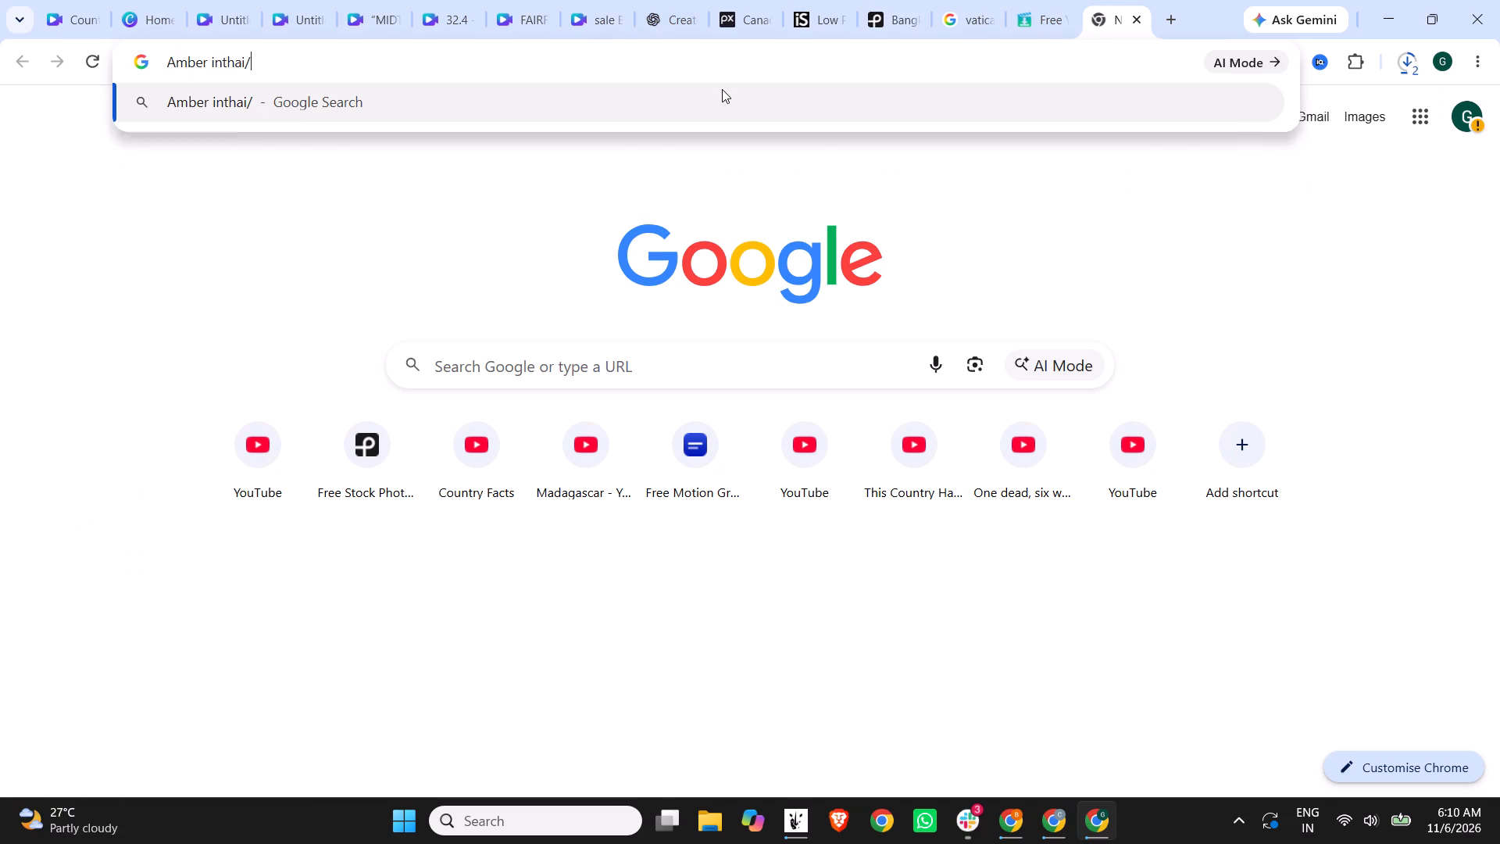
key(BackSpace)
text(,)
key(space)
key(ctrl+v)
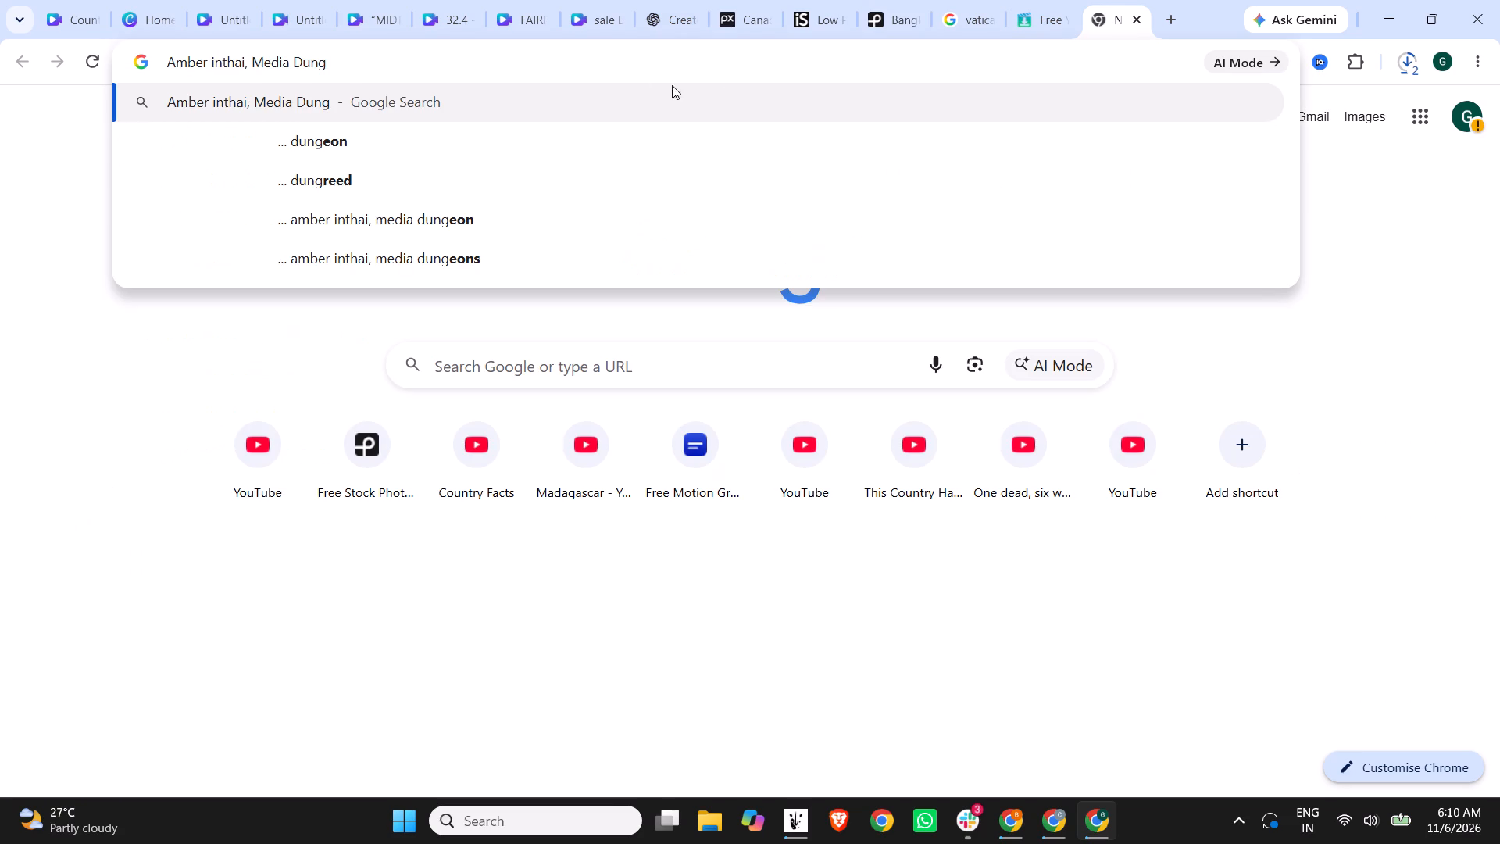
click(894, 0)
click(1397, 342)
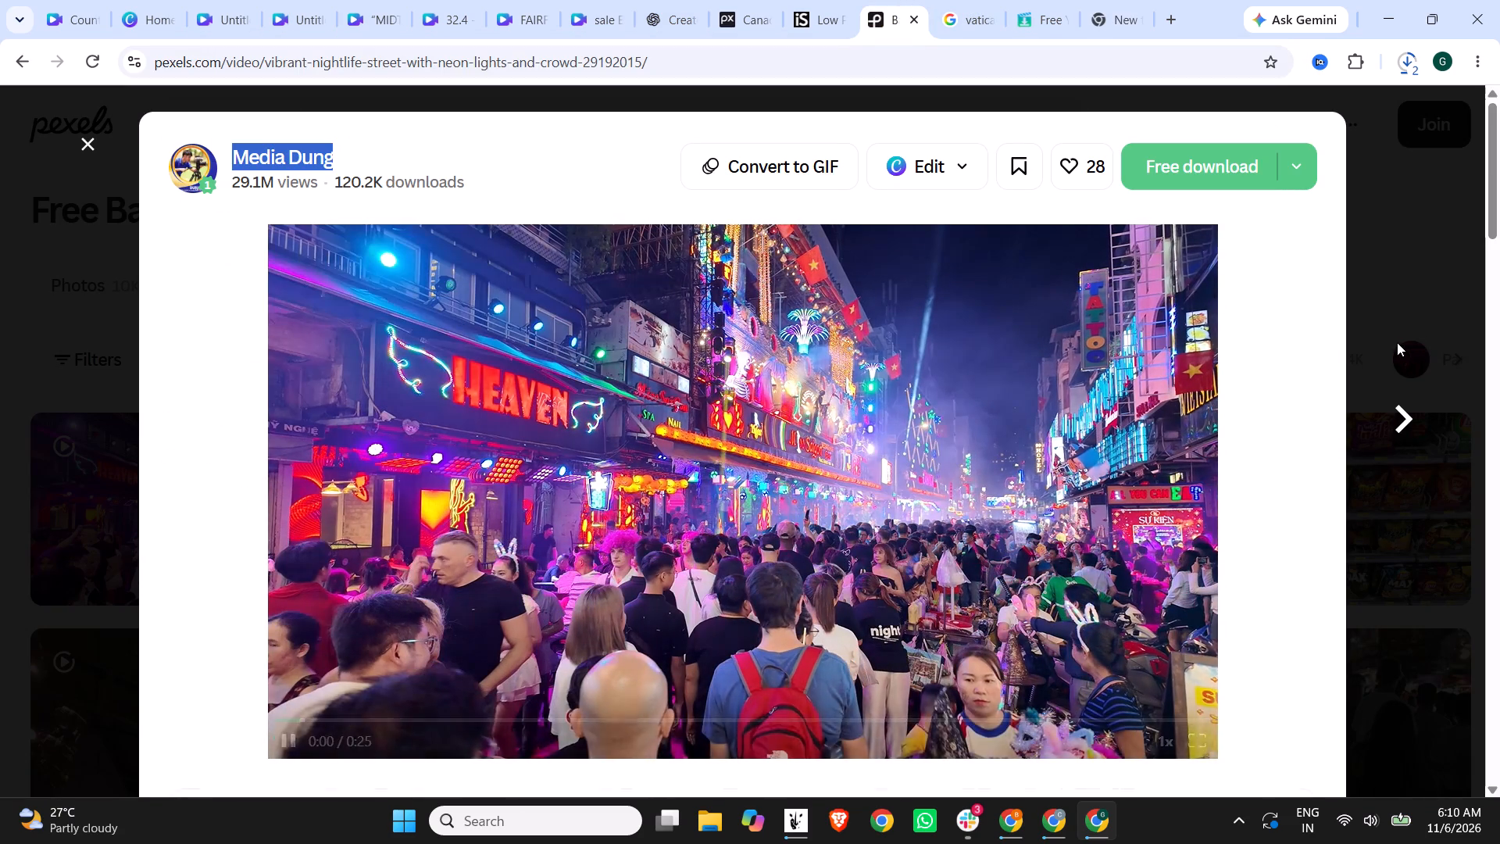
Look through the "bangkok party" results, change the video search to "bangkok angels" and check those clips.
scroll(614, 471, down, 3)
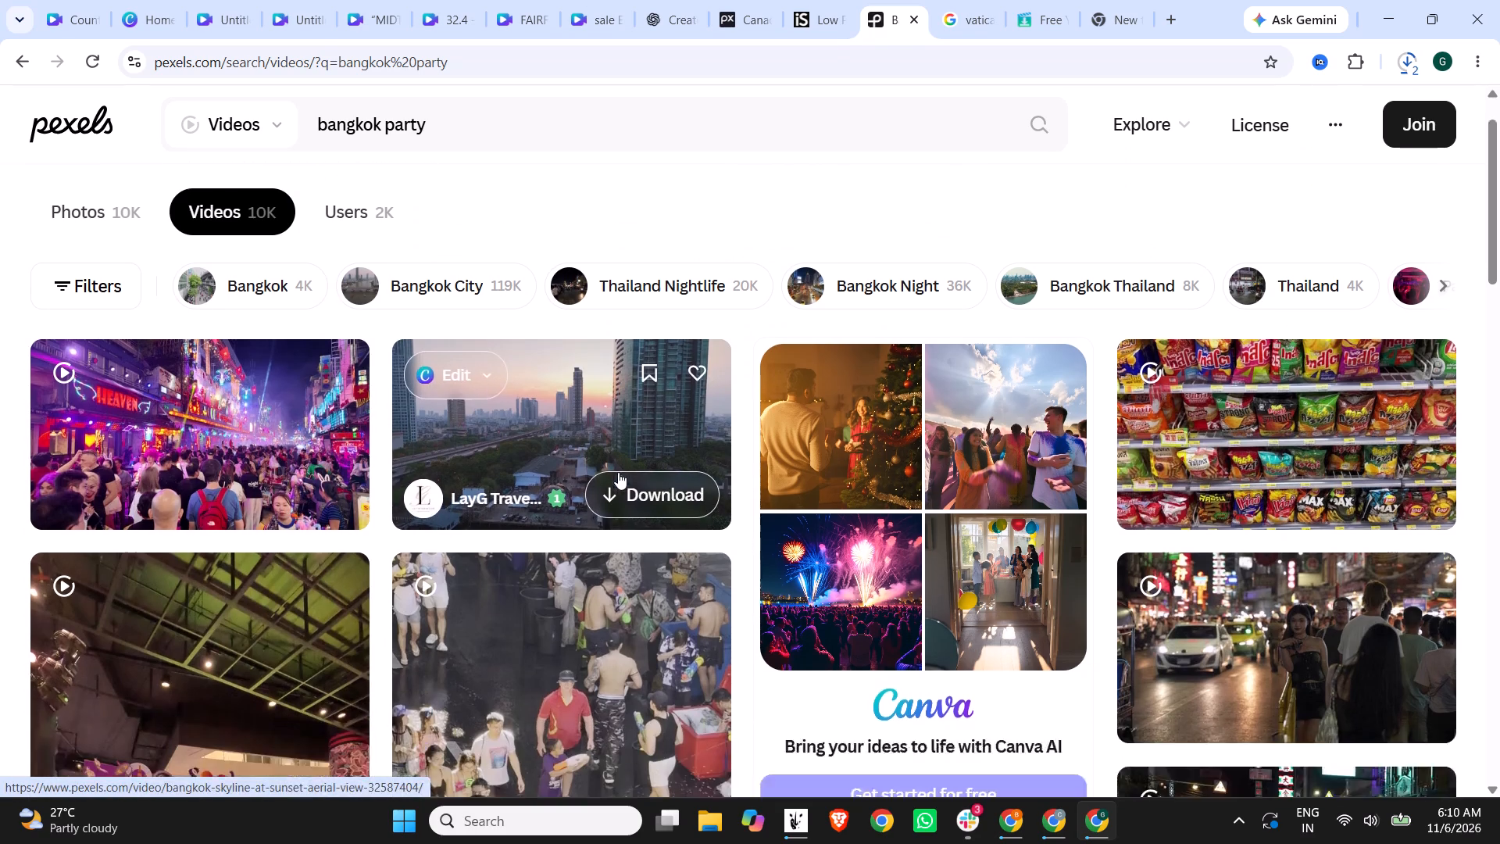
scroll(293, 535, down, 3)
scroll(391, 511, down, 3)
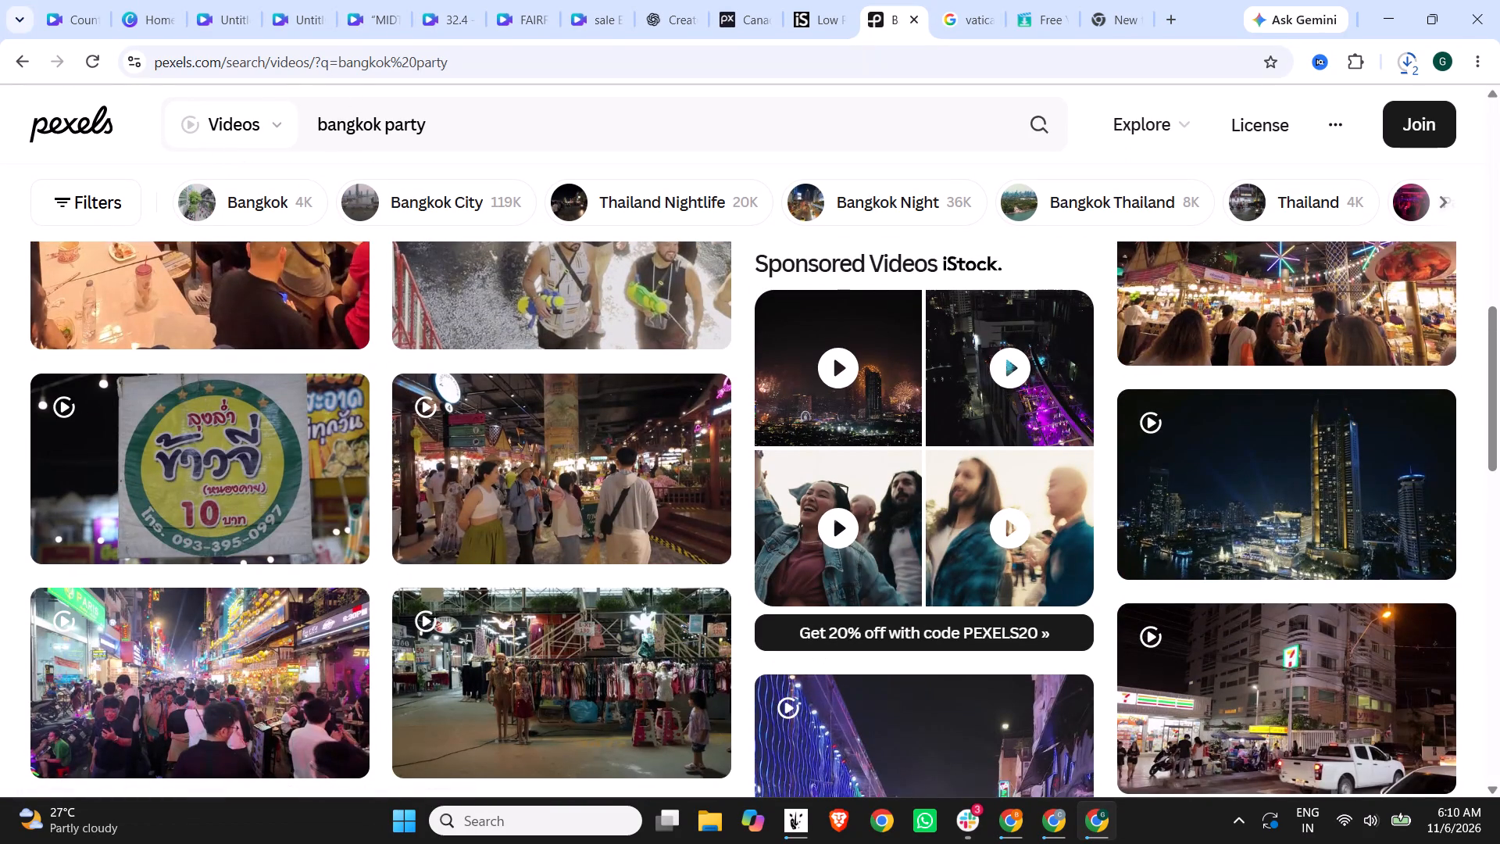
drag(466, 125, 391, 125)
key(BackSpace)
key(BackSpace)
text(angels)
key(Return)
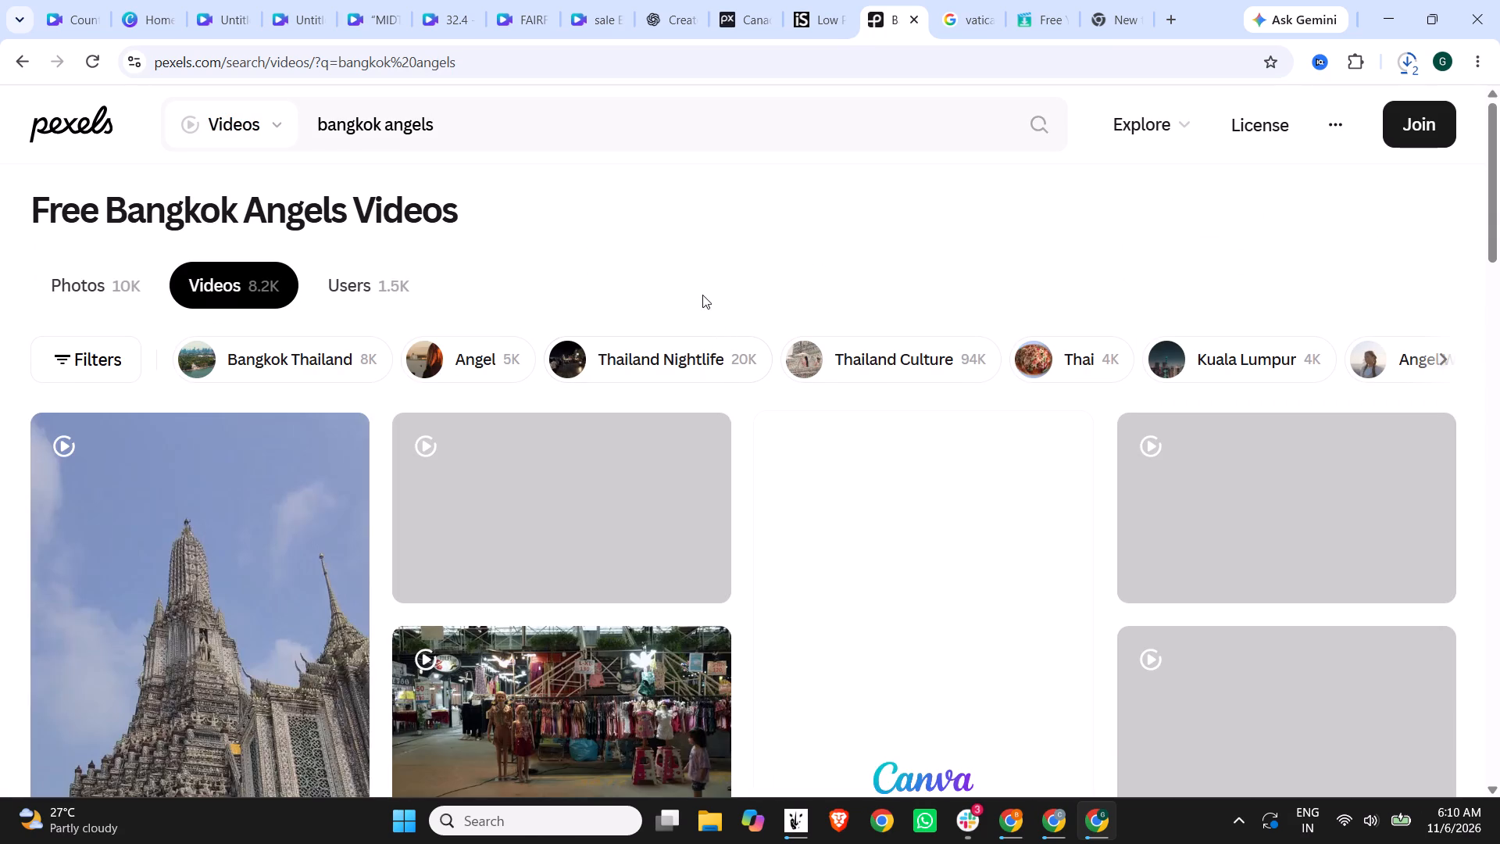
scroll(702, 295, down, 4)
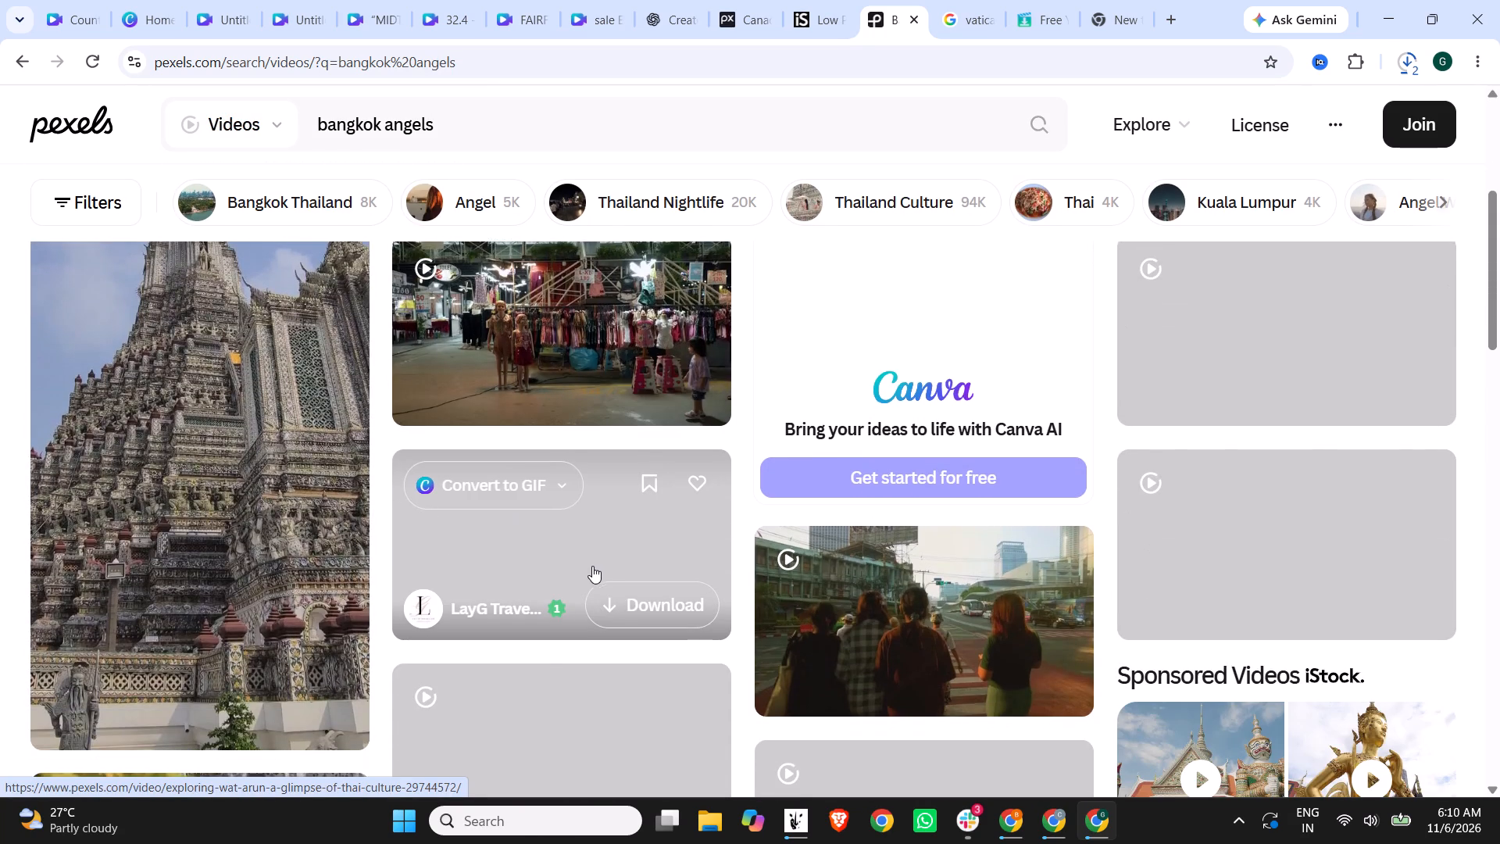
Search the Pexels videos for "bangkok girls" and download the street clip of the woman in a dark red halter top for free.
drag(386, 127, 538, 106)
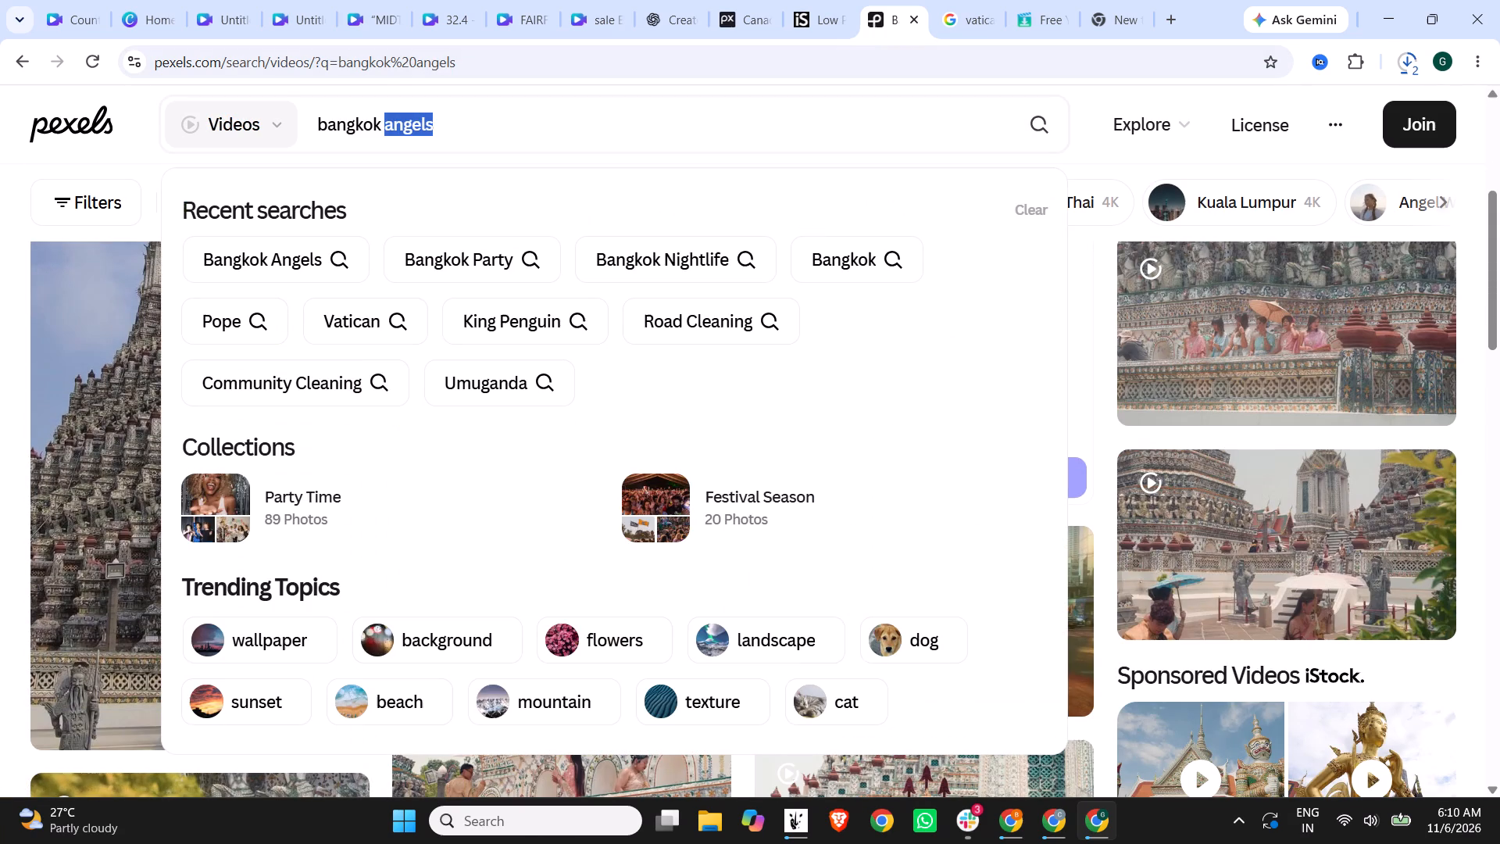
text(girls)
key(Return)
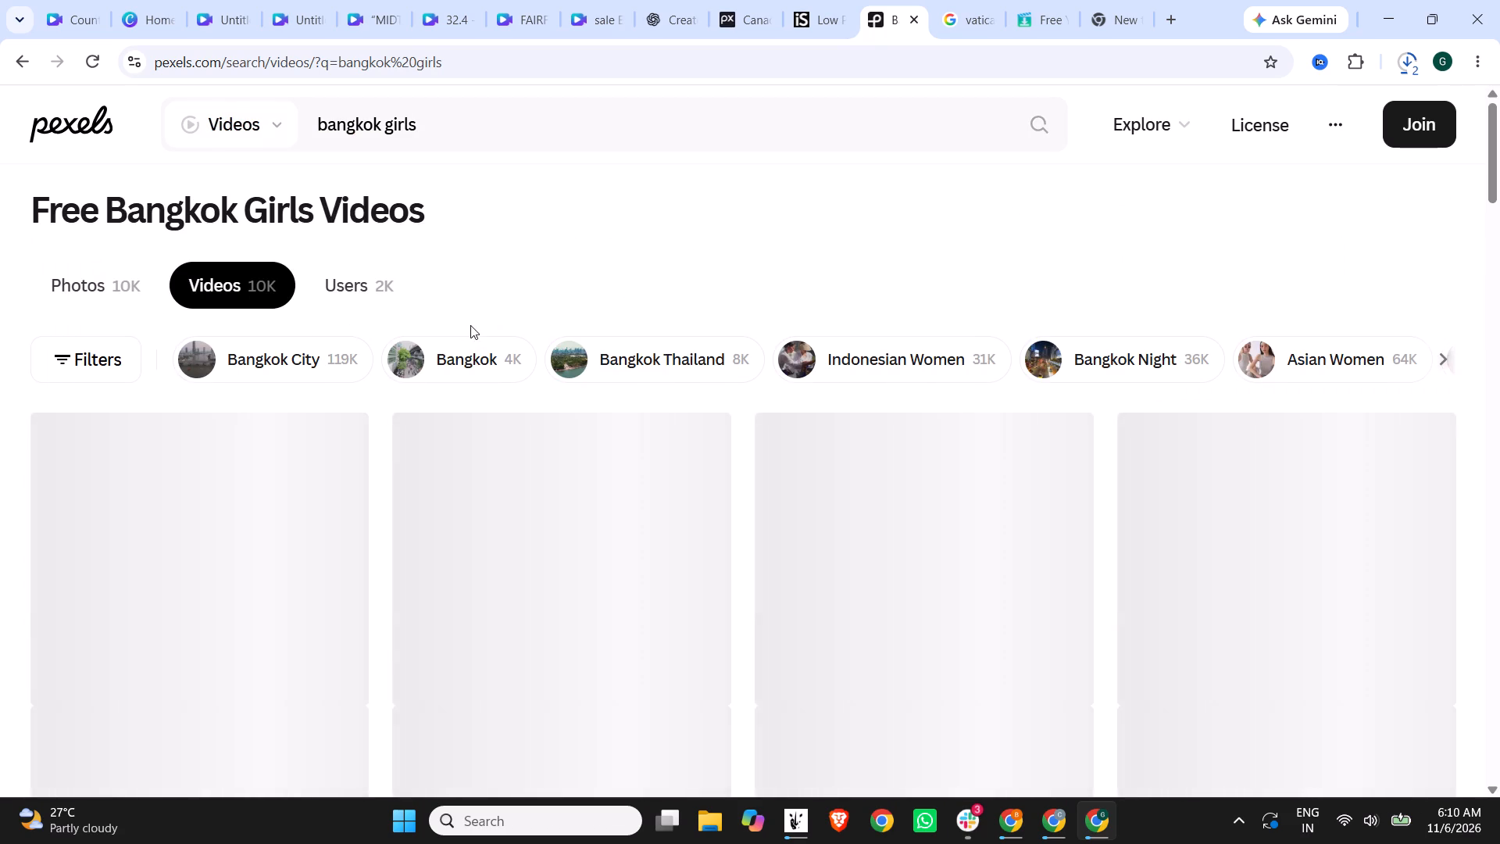
scroll(470, 325, down, 4)
scroll(555, 464, down, 3)
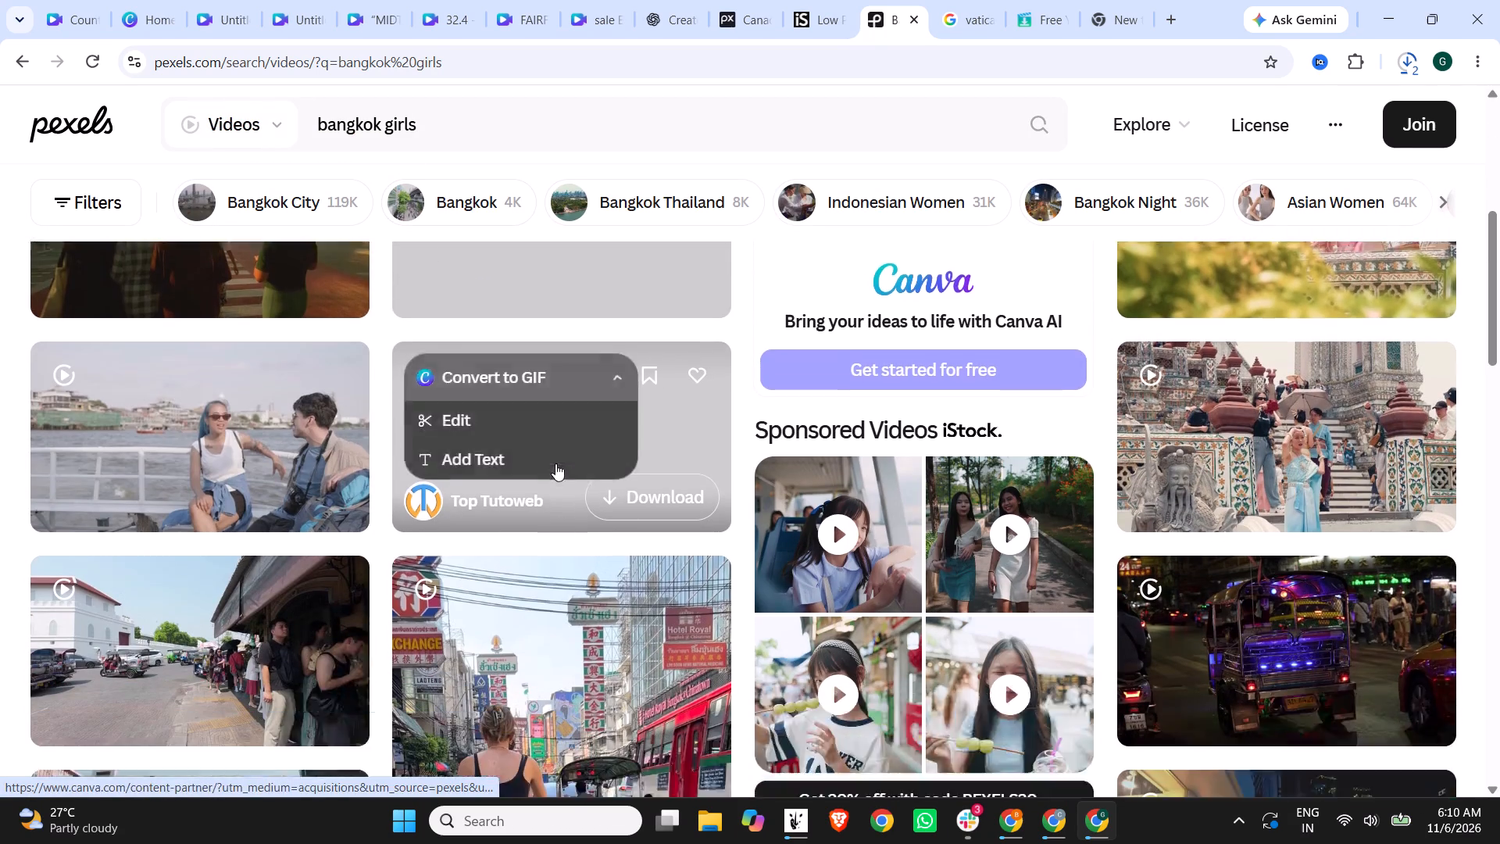
scroll(852, 565, up, 3)
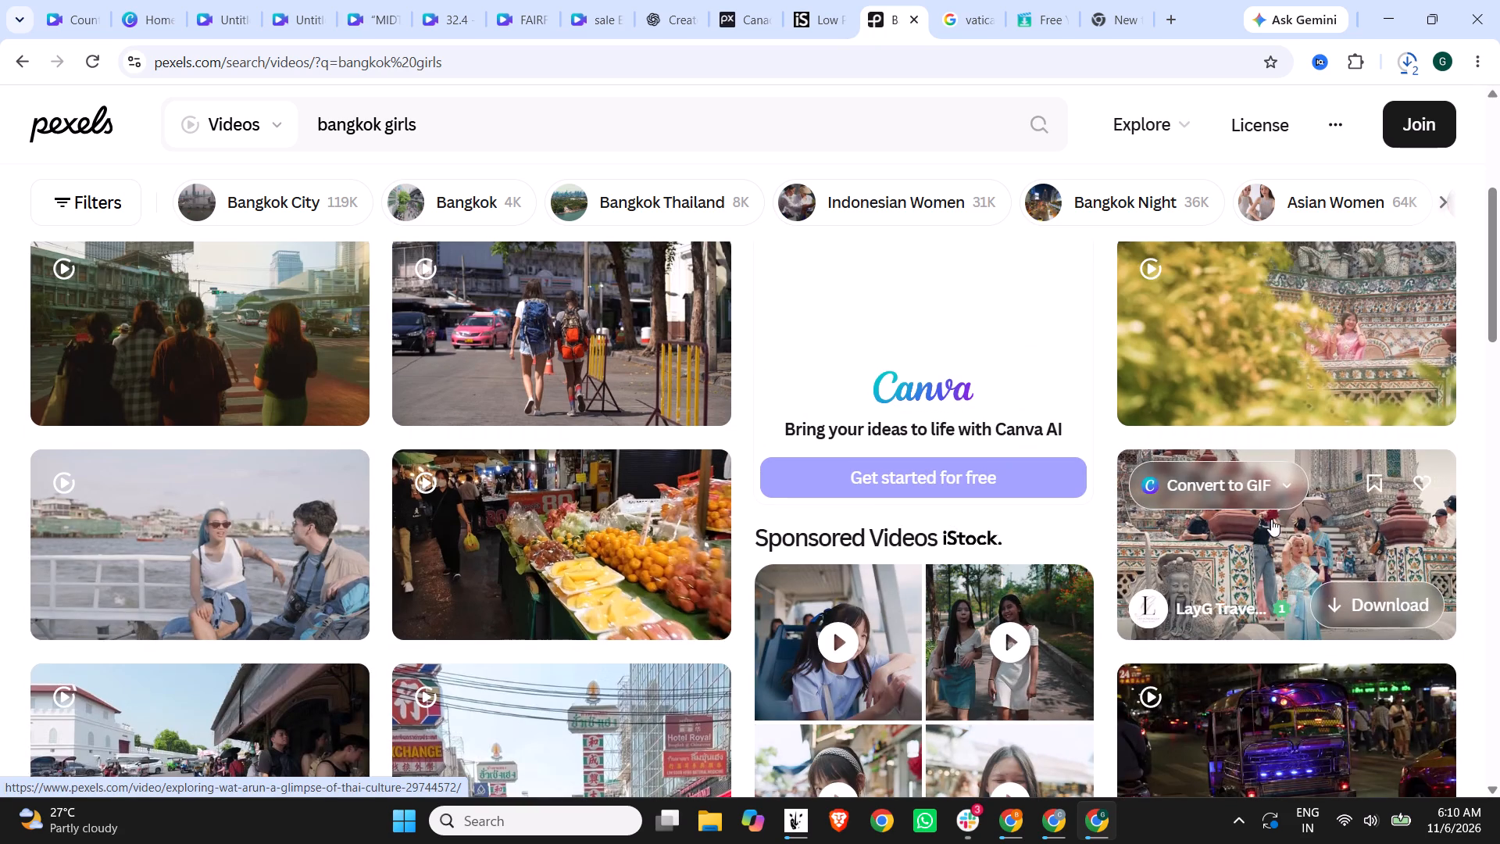
scroll(1274, 535, down, 3)
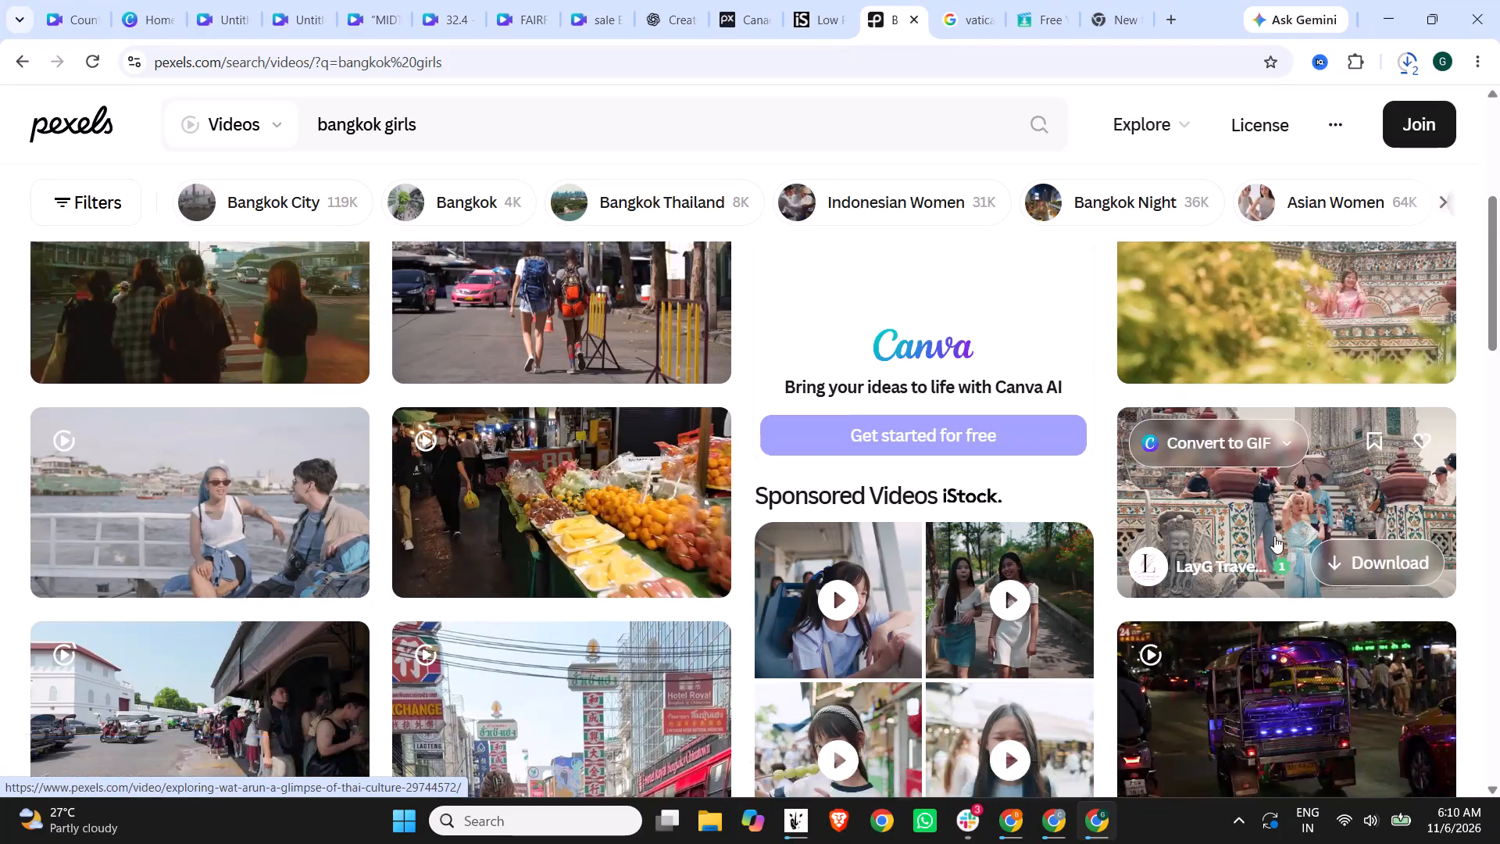
scroll(1241, 527, down, 5)
scroll(1040, 470, up, 3)
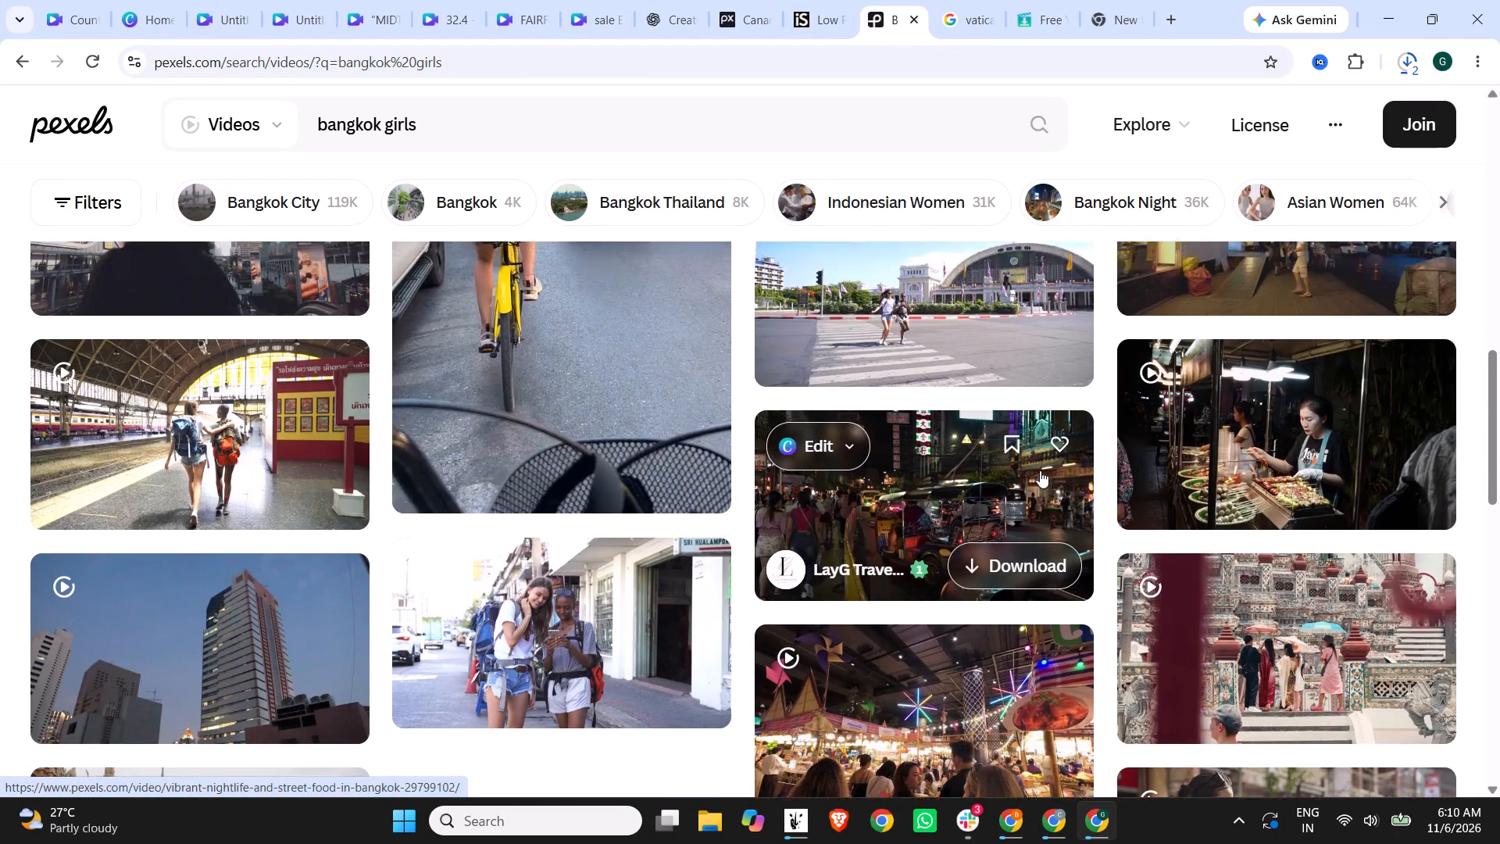
scroll(549, 510, down, 5)
scroll(927, 489, down, 1)
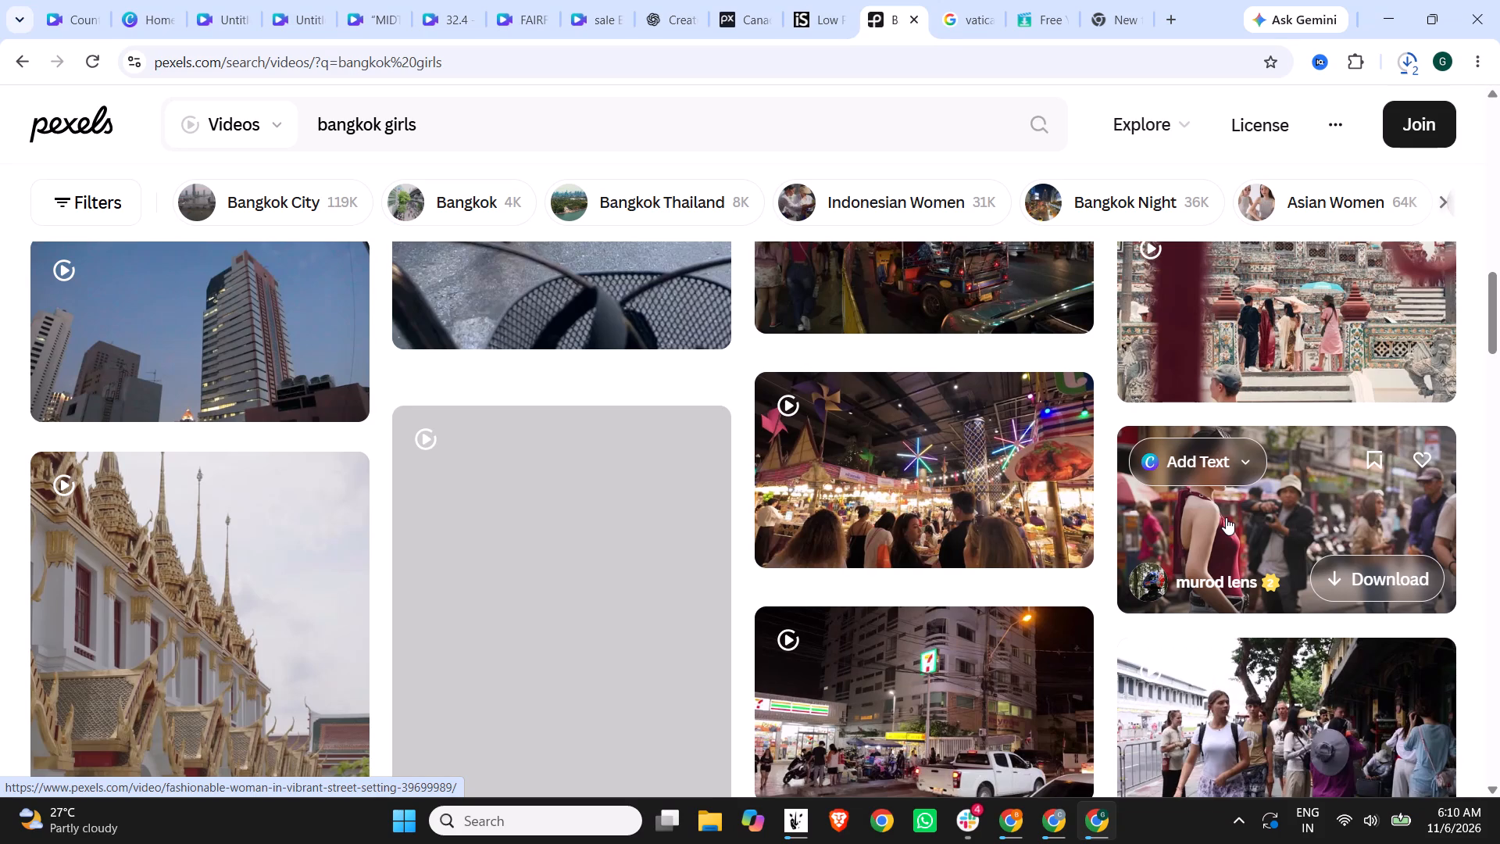
click(1226, 517)
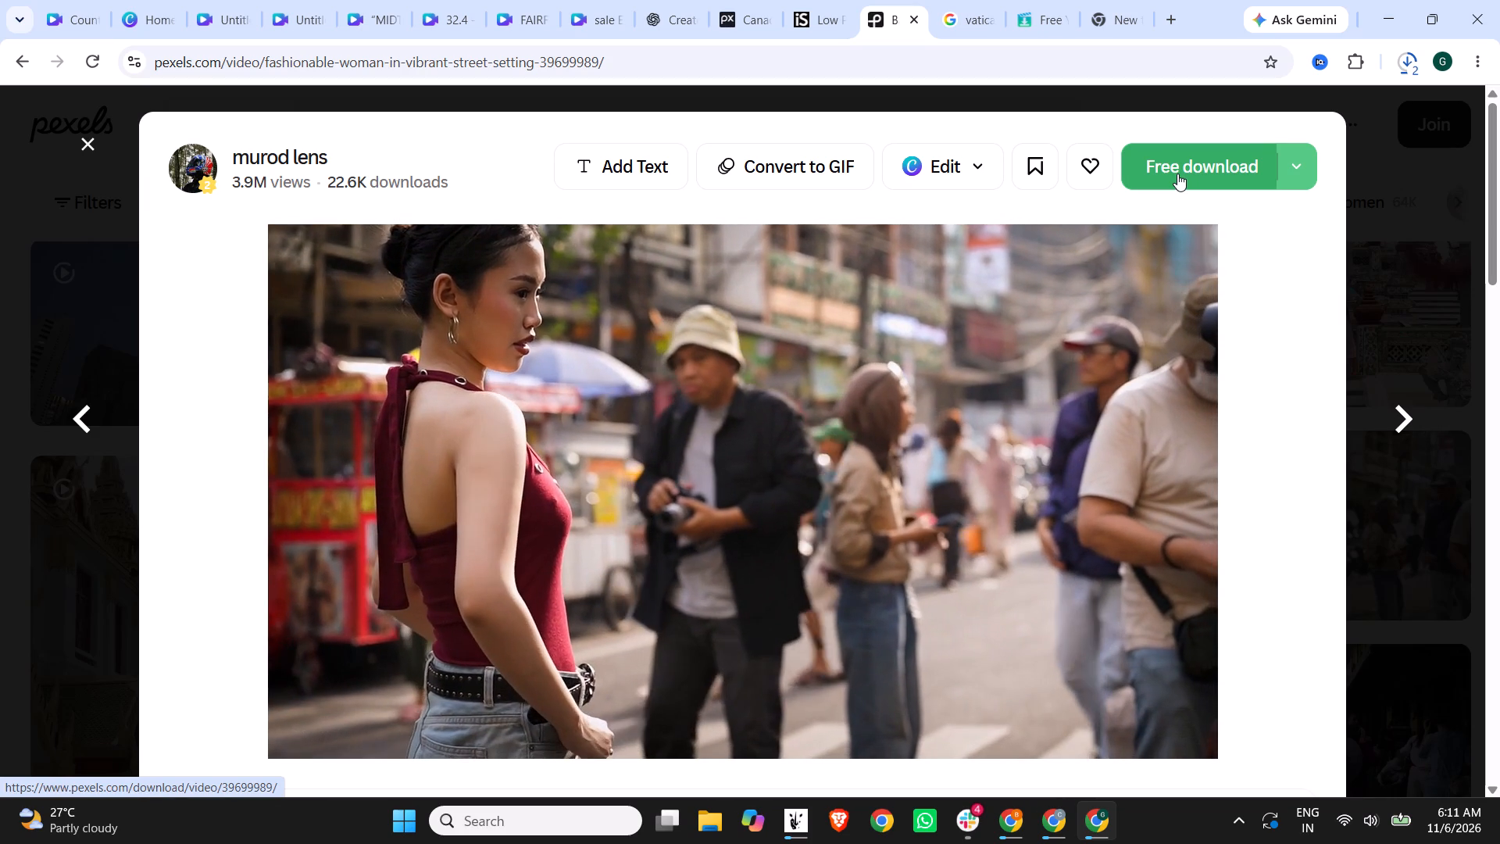
click(1177, 173)
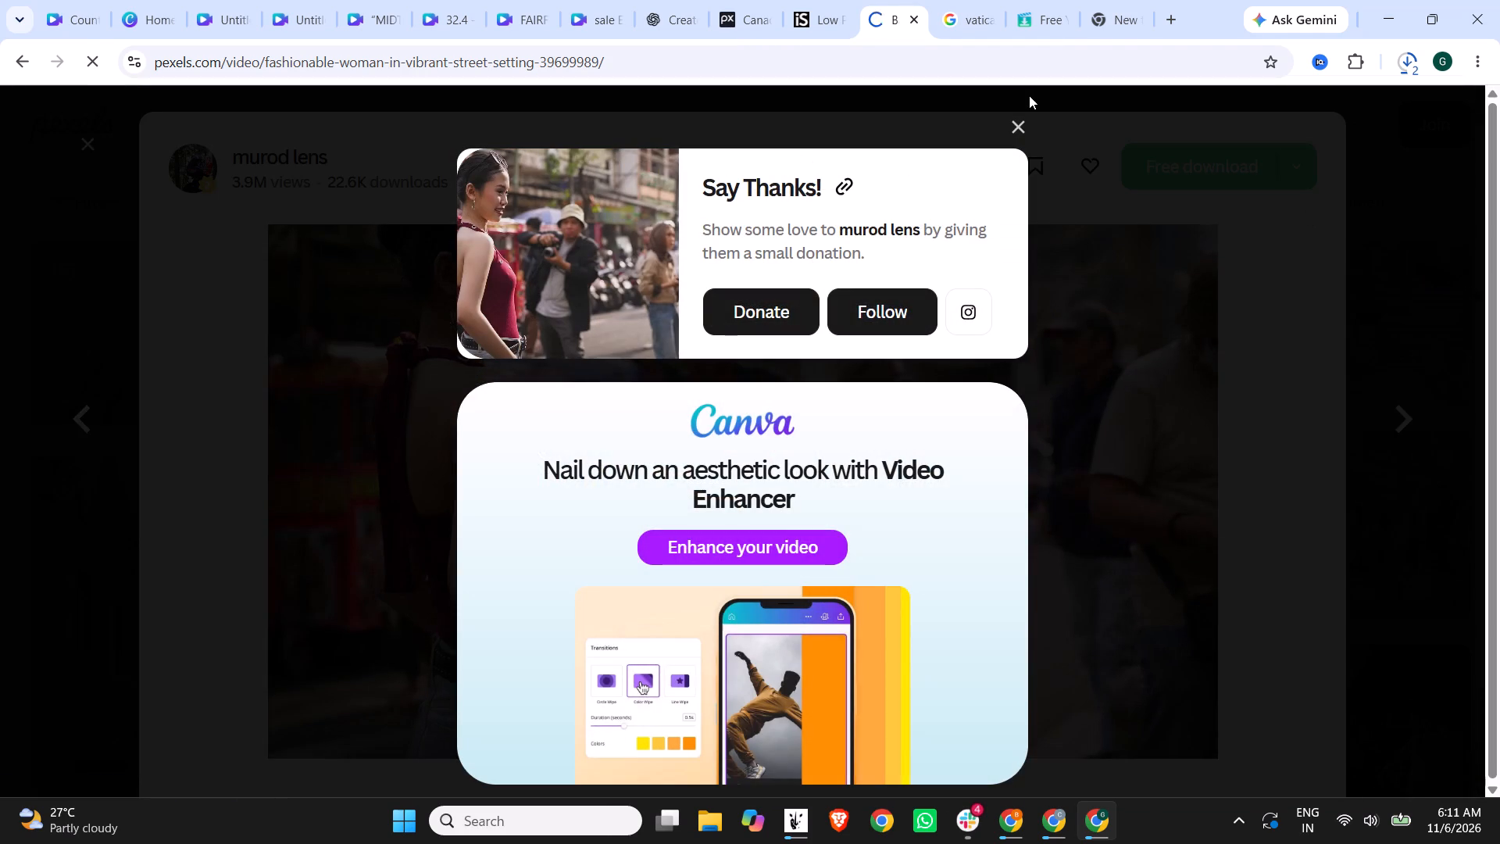
Copy the street clip's contributor name, append it after a comma to the credit list in the new tab, and dismiss the Pexels thank-you prompt.
drag(837, 236, 870, 234)
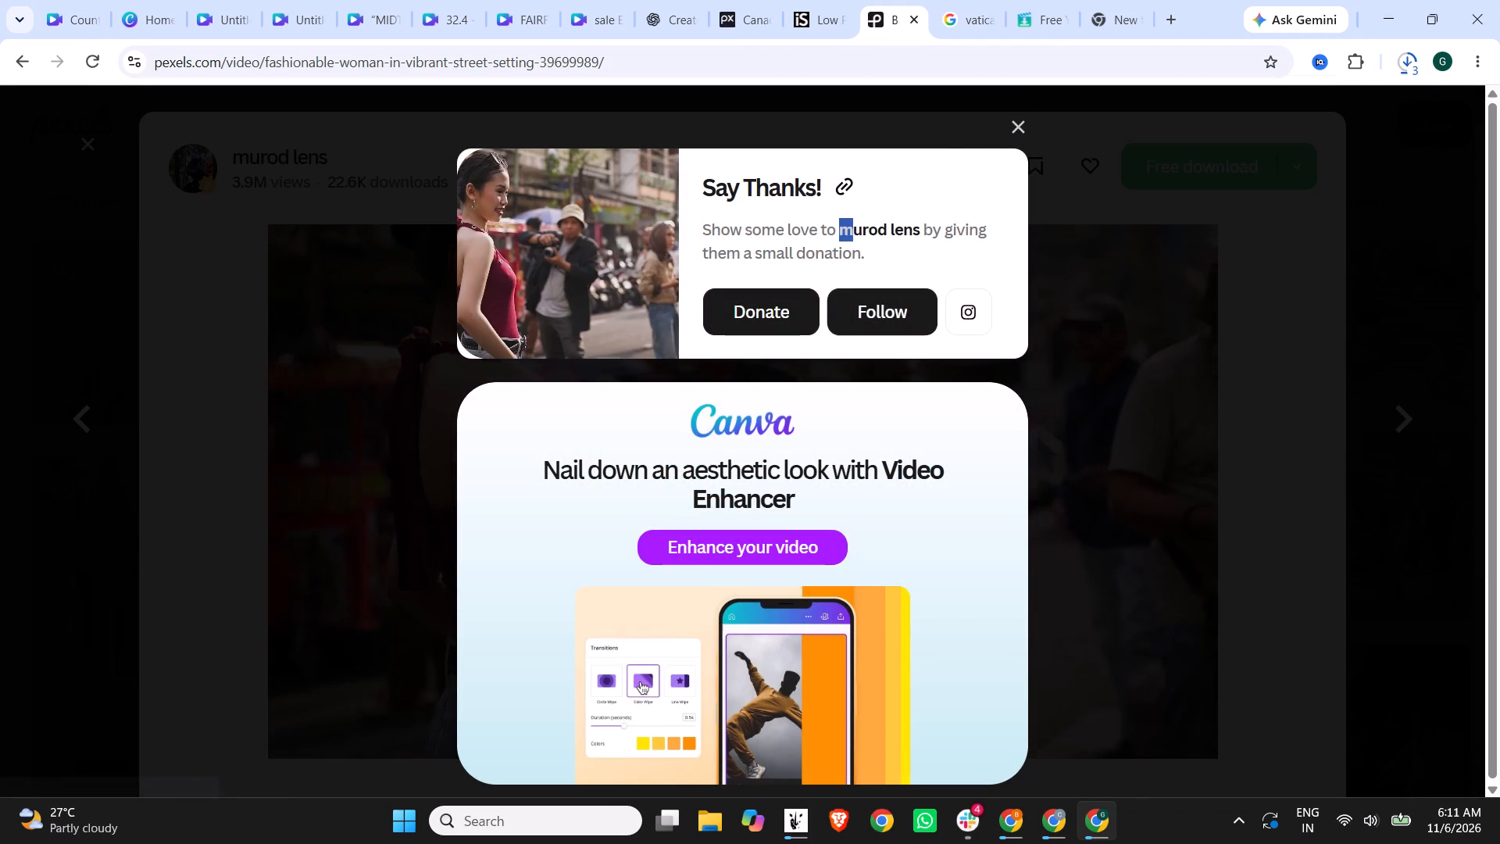
drag(870, 234, 917, 228)
key(ctrl+c)
click(1119, 0)
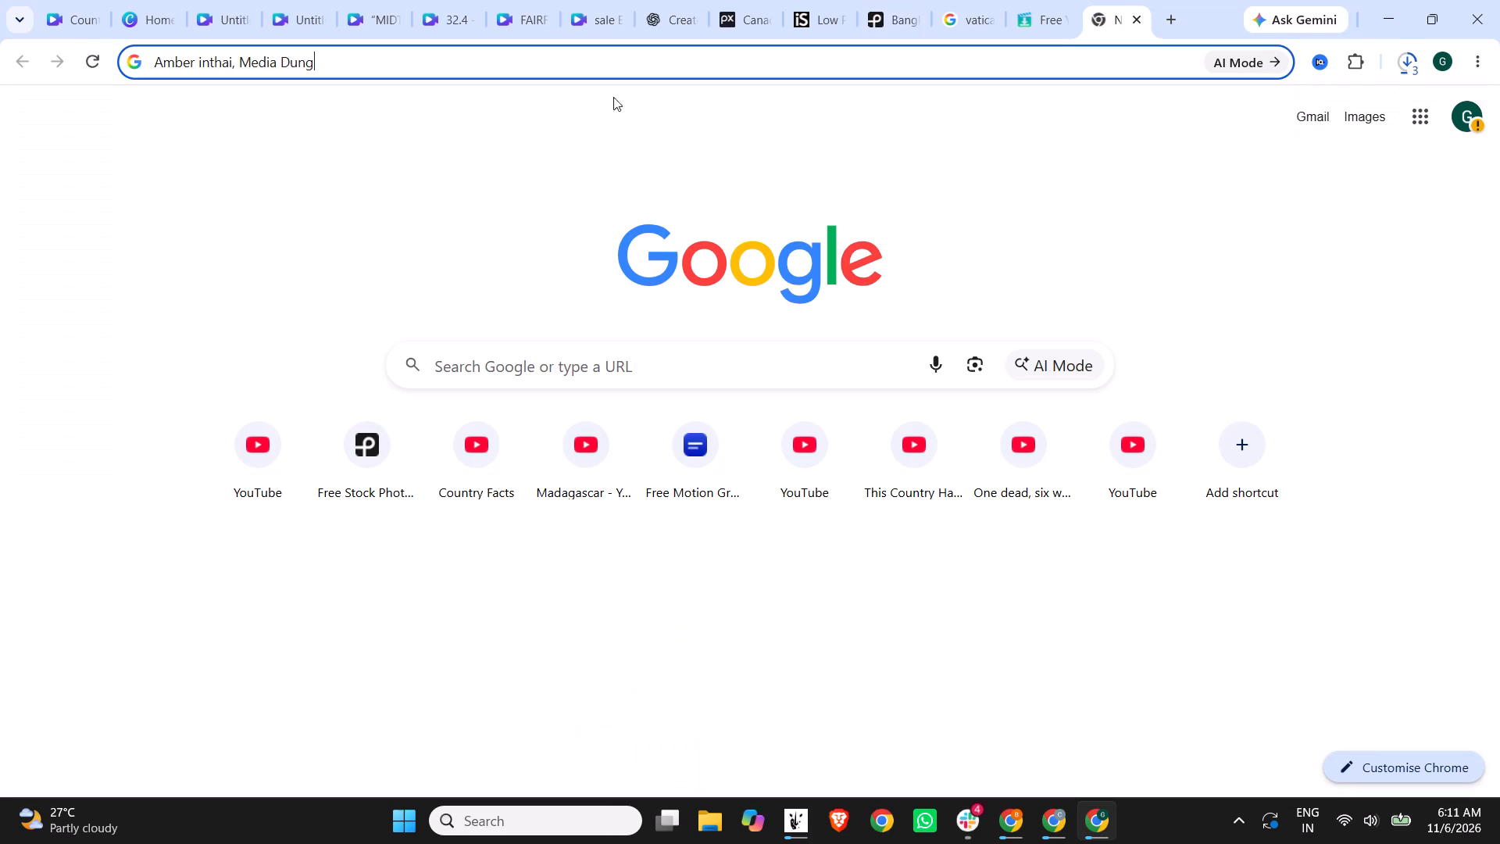
text(,)
key(space)
key(ctrl+v)
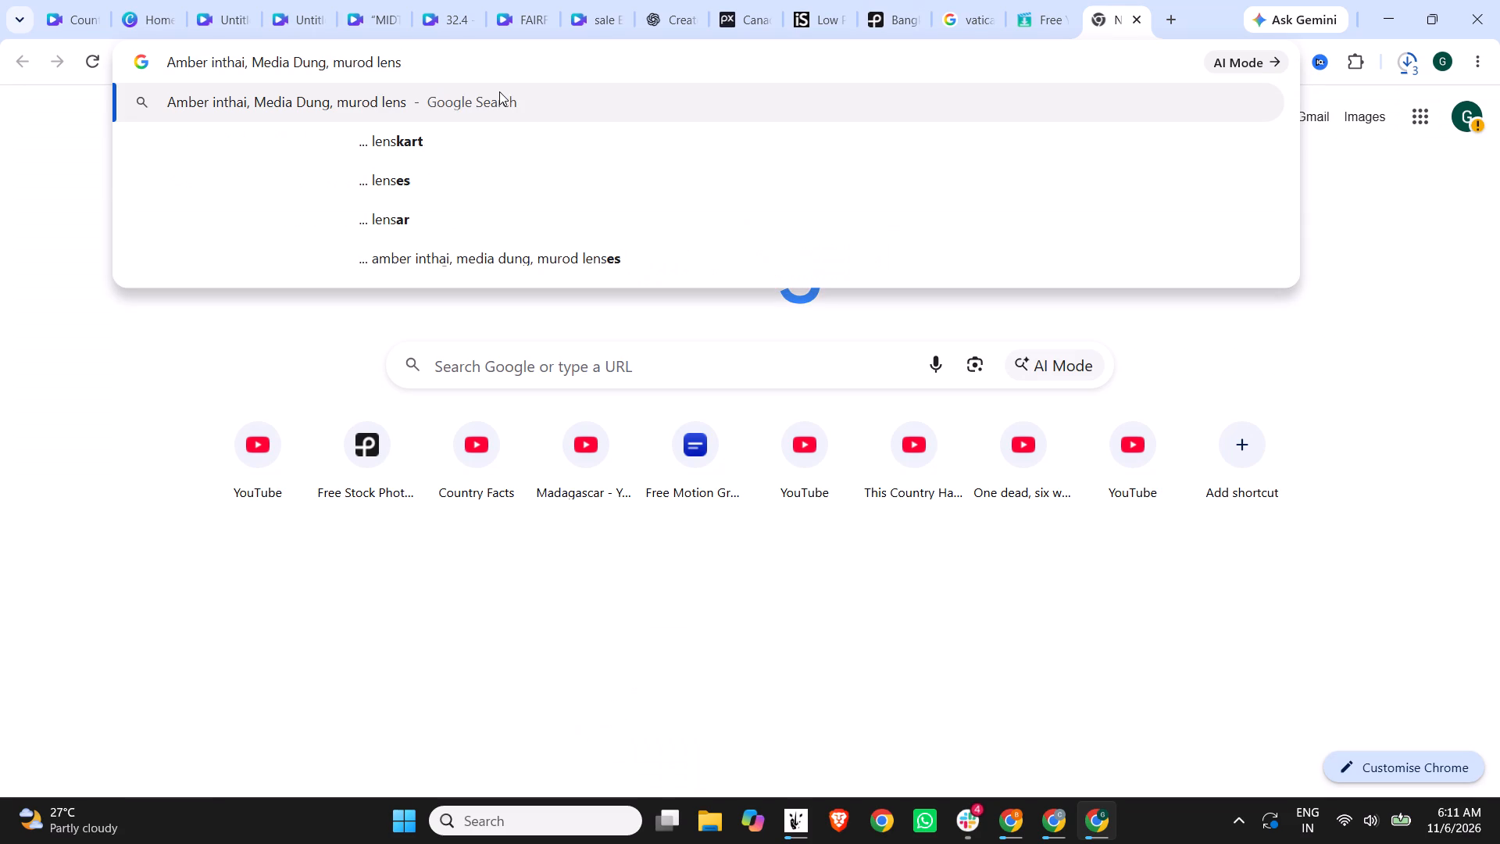
click(892, 0)
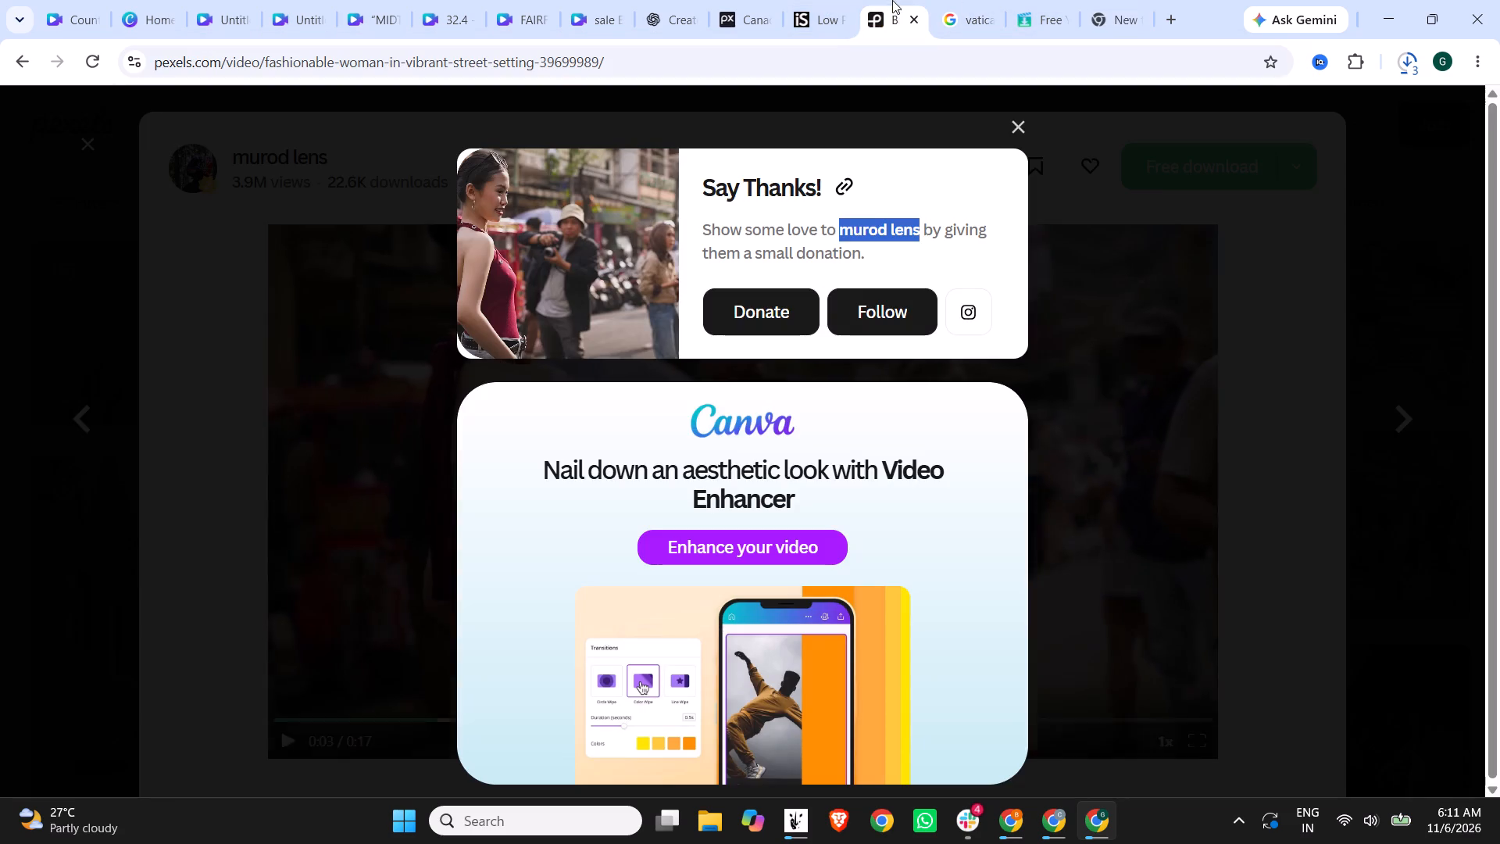
click(1020, 119)
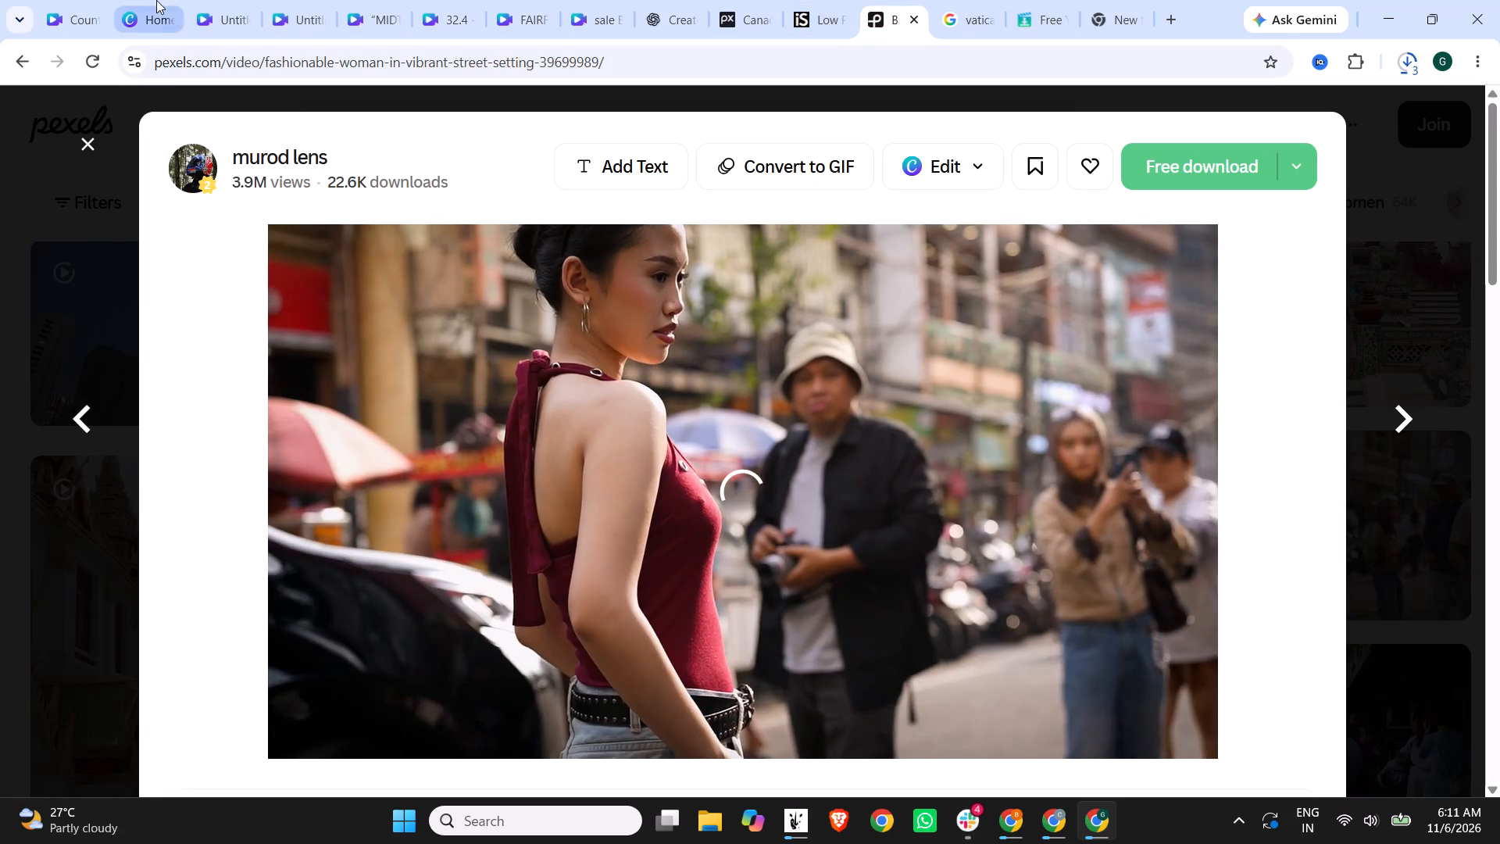
Switch to the untitled Canva design and upload the downloaded street clip 16925902_1920_1080_50fps.
click(241, 0)
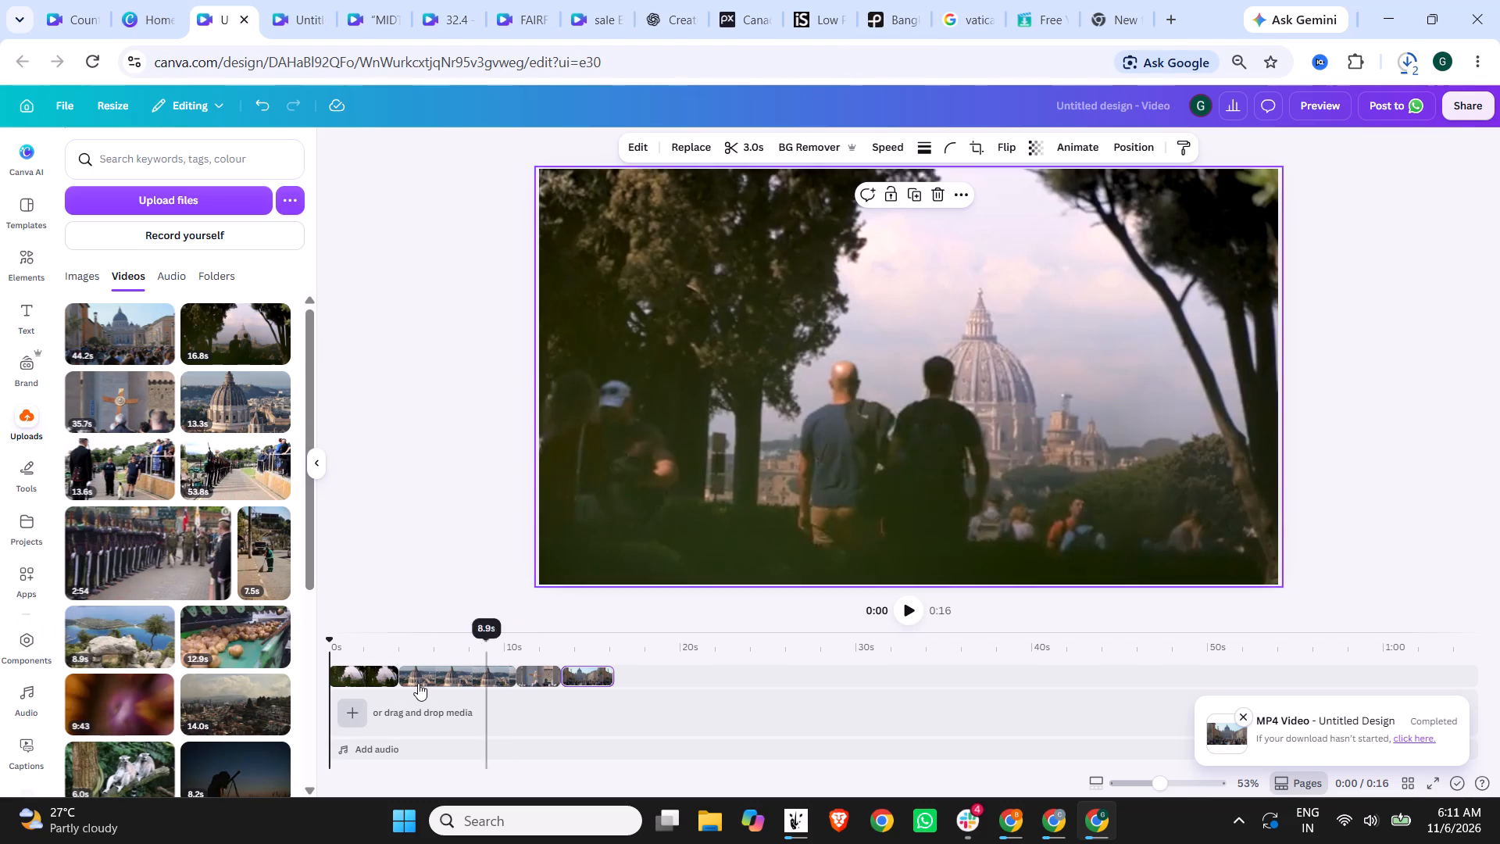
click(180, 198)
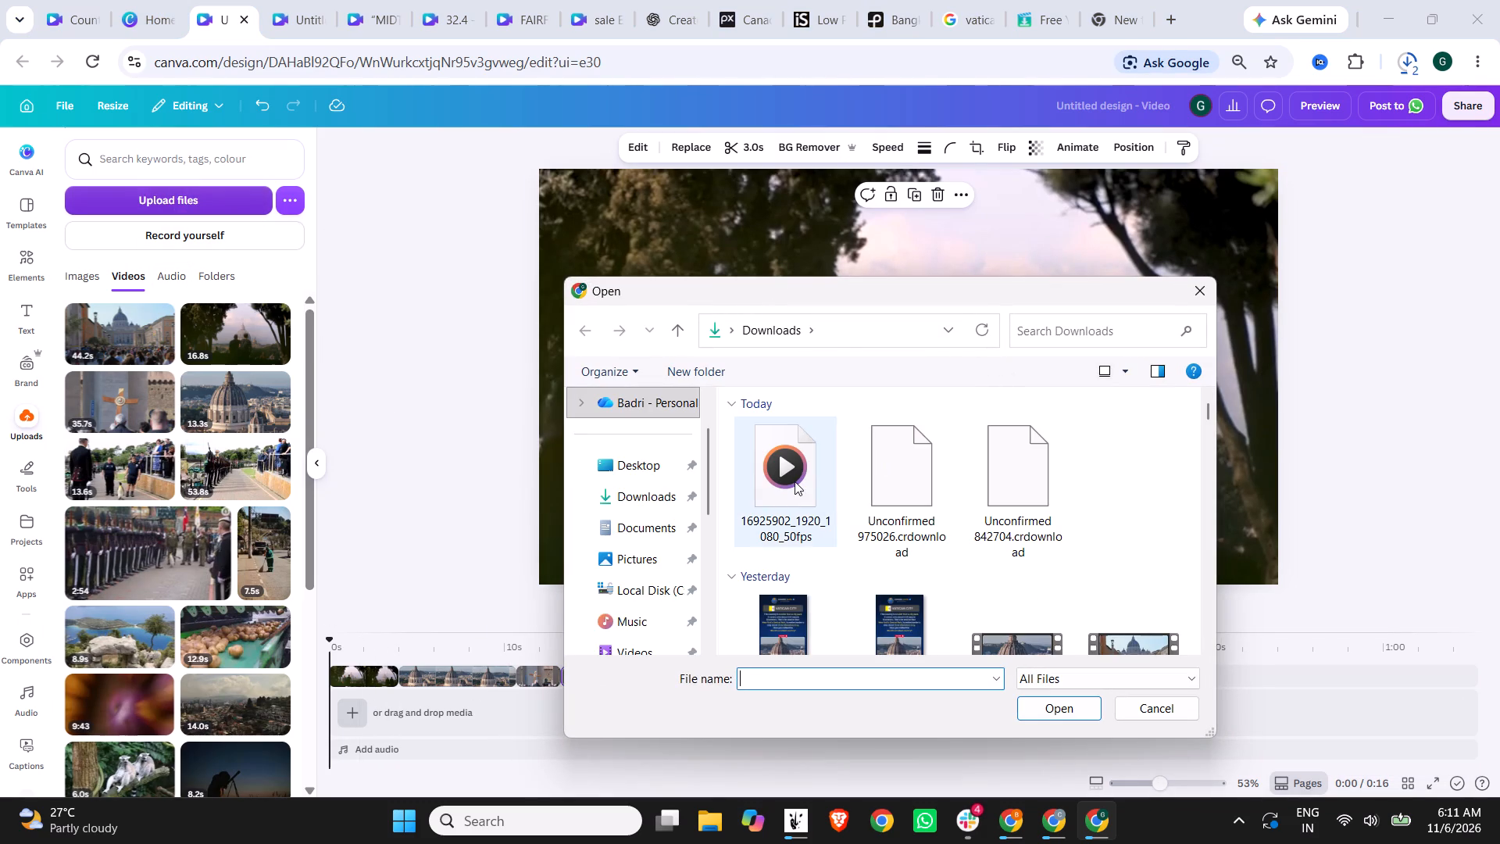
double_click(795, 481)
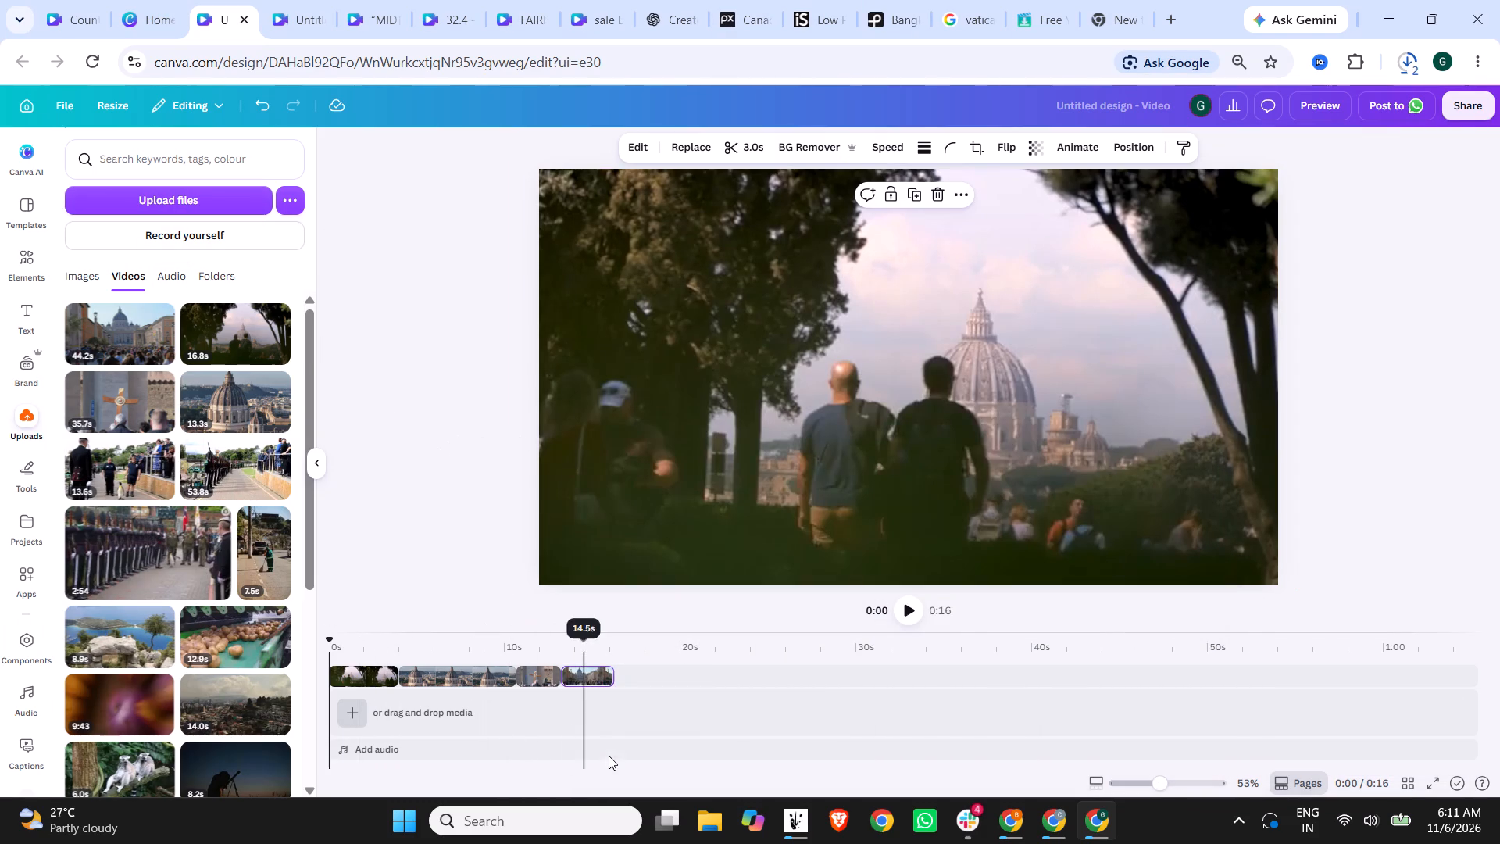
Delete all the Vatican City clips from the design's timeline.
key(Delete)
click(530, 678)
key(Delete)
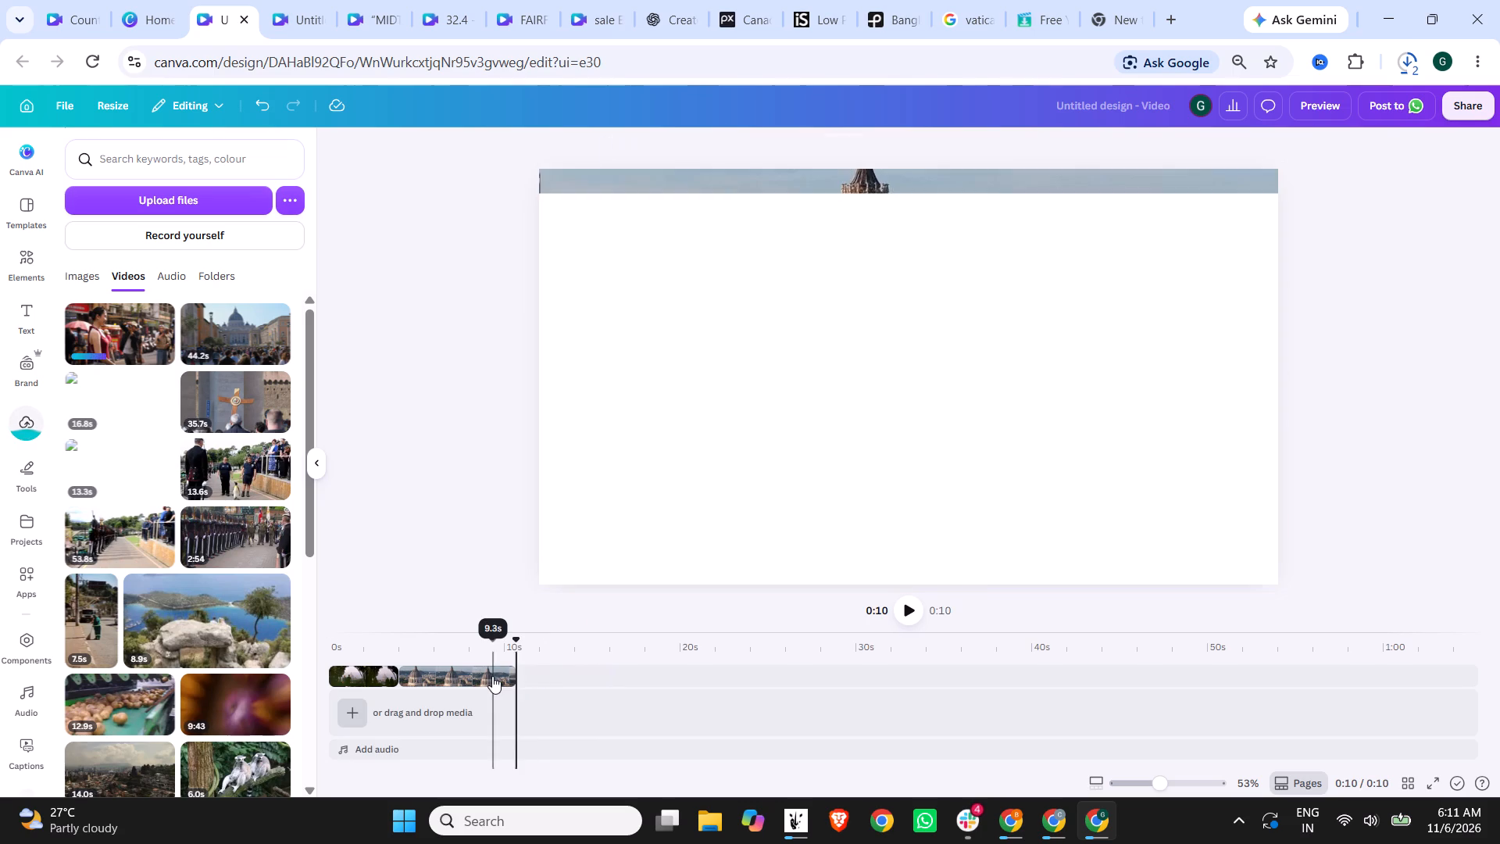
click(492, 676)
key(Delete)
click(367, 670)
key(Delete)
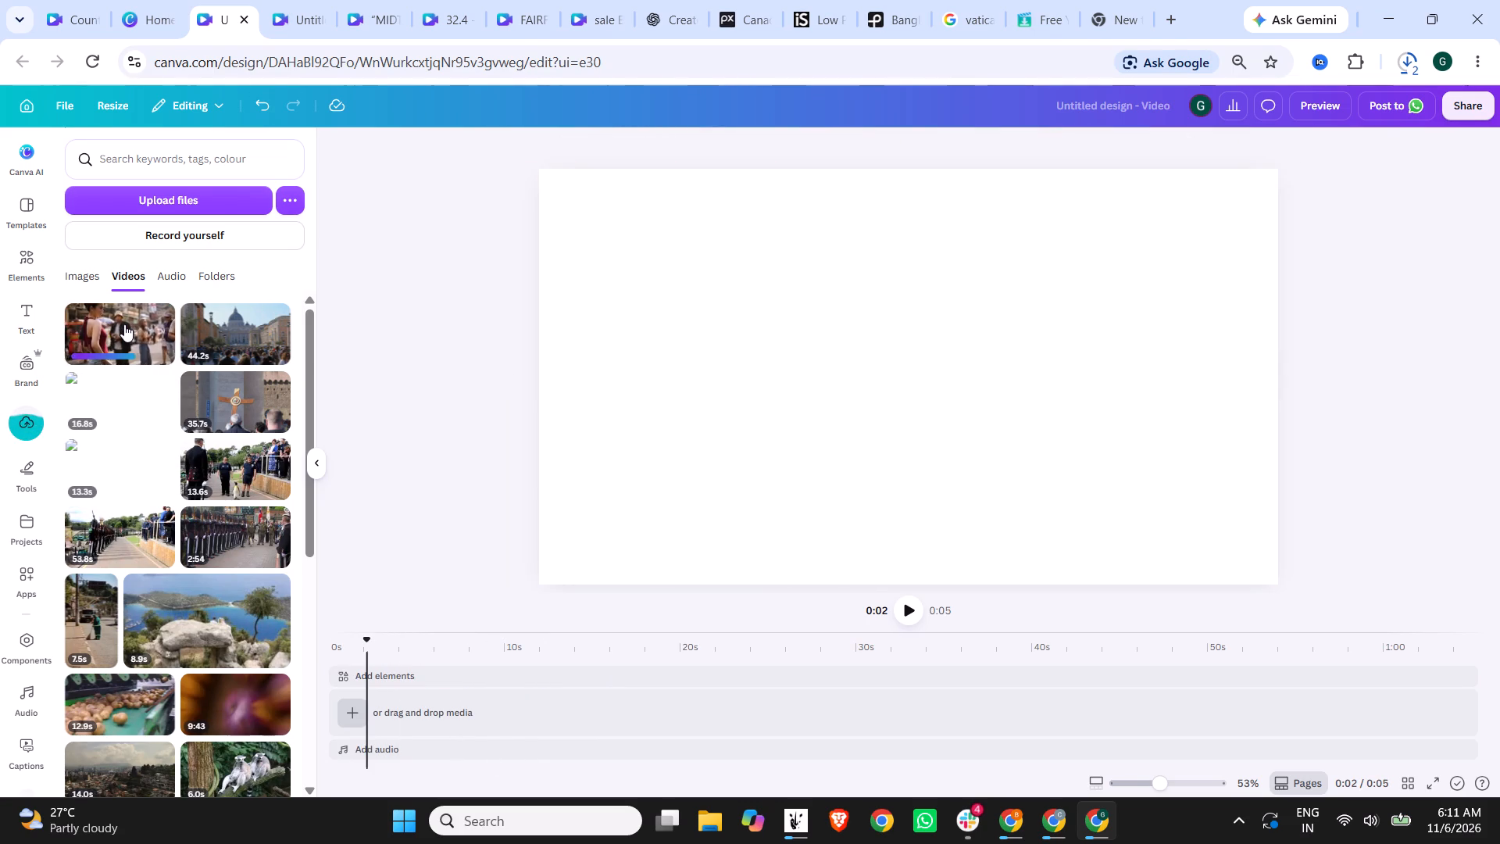
Place the uploaded street clip of the woman in the dark red halter top at the start of the empty timeline.
drag(110, 330, 387, 674)
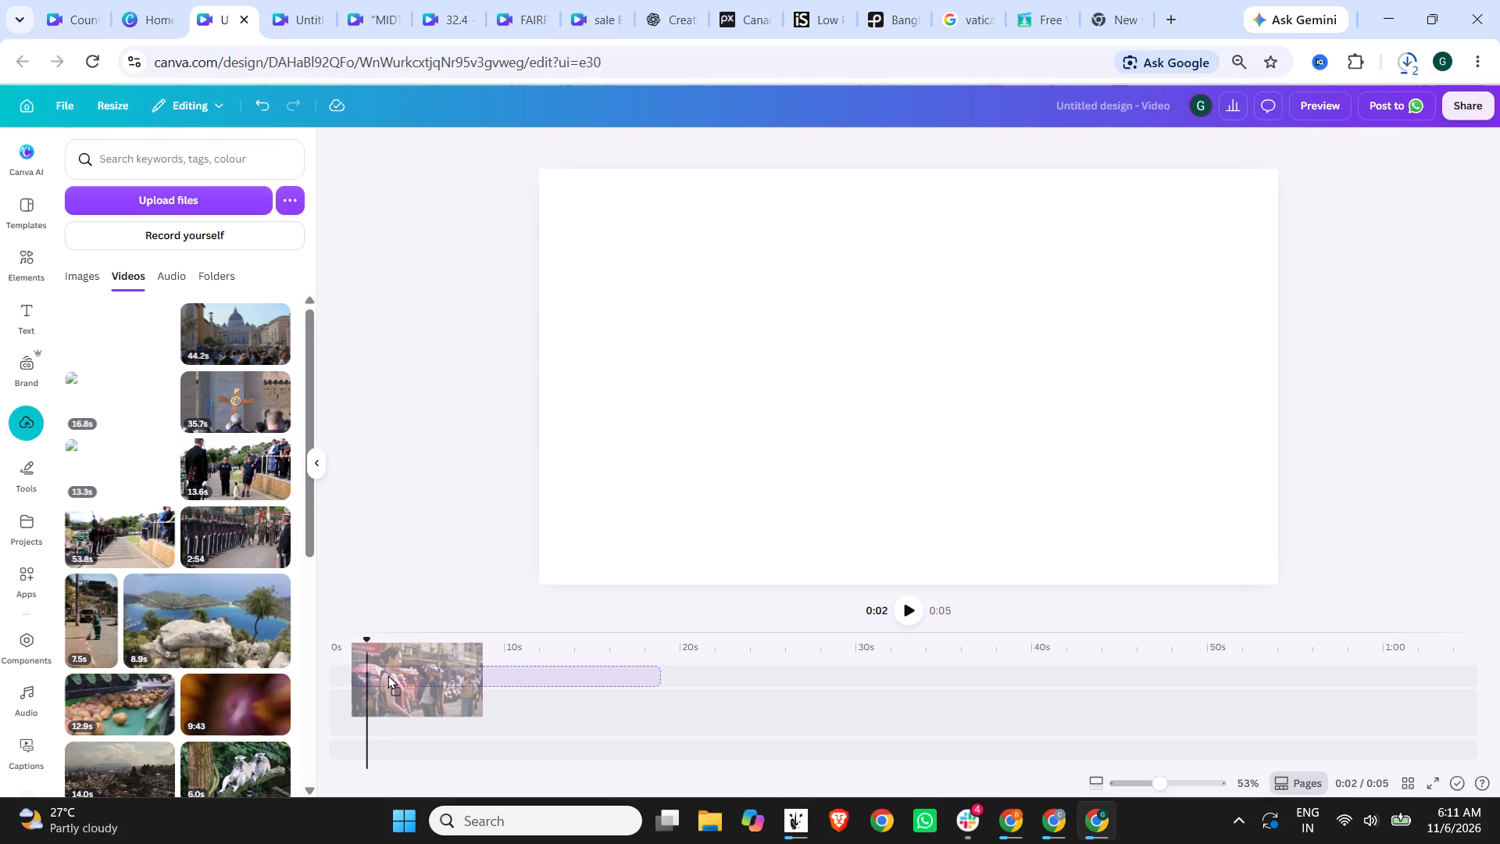
drag(387, 674, 374, 683)
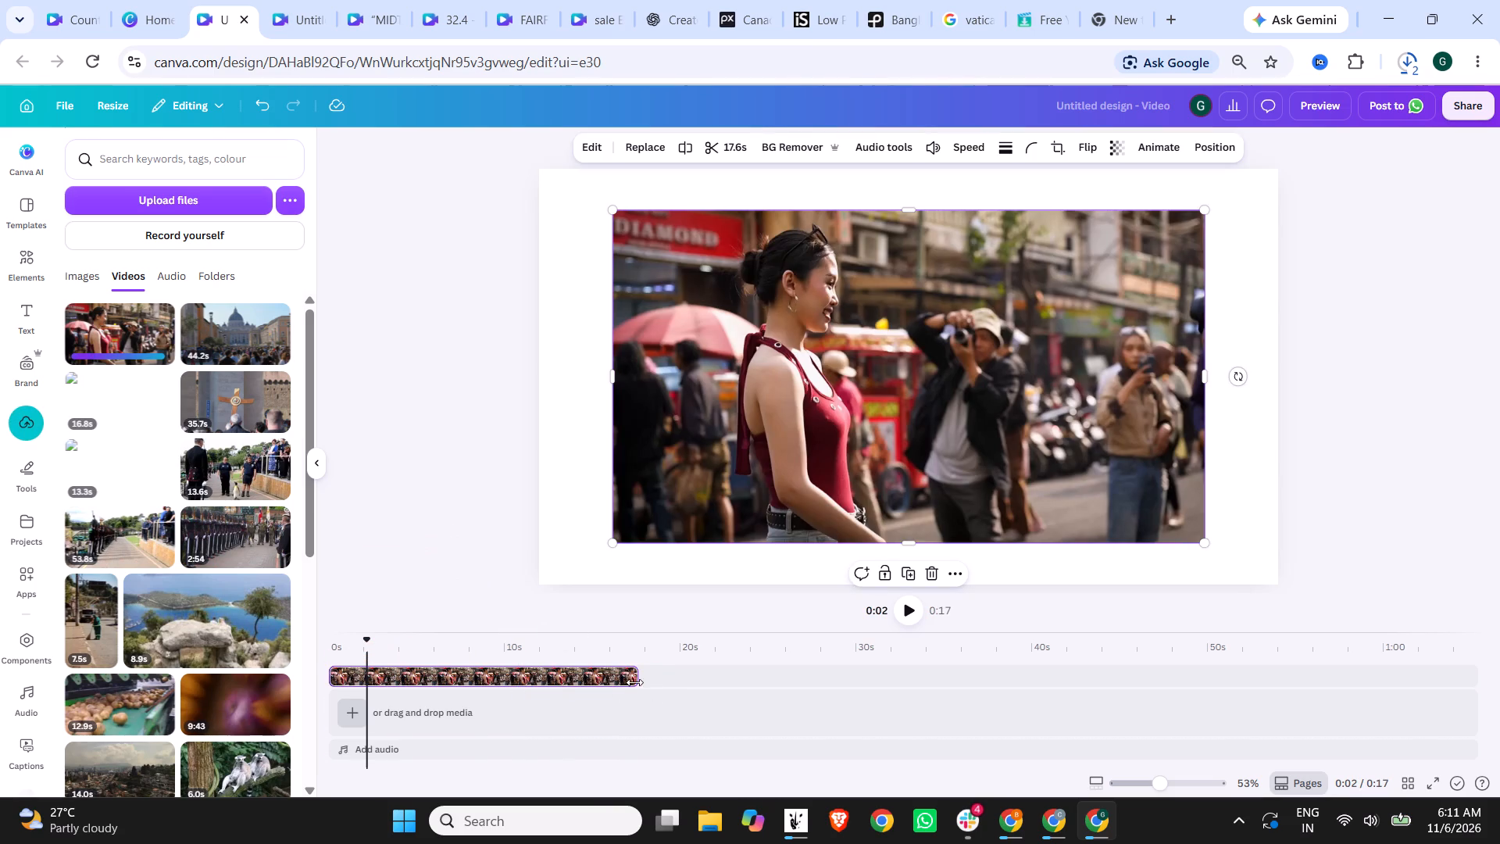
Set the street clip's video speed to 1.75.
click(591, 678)
click(962, 153)
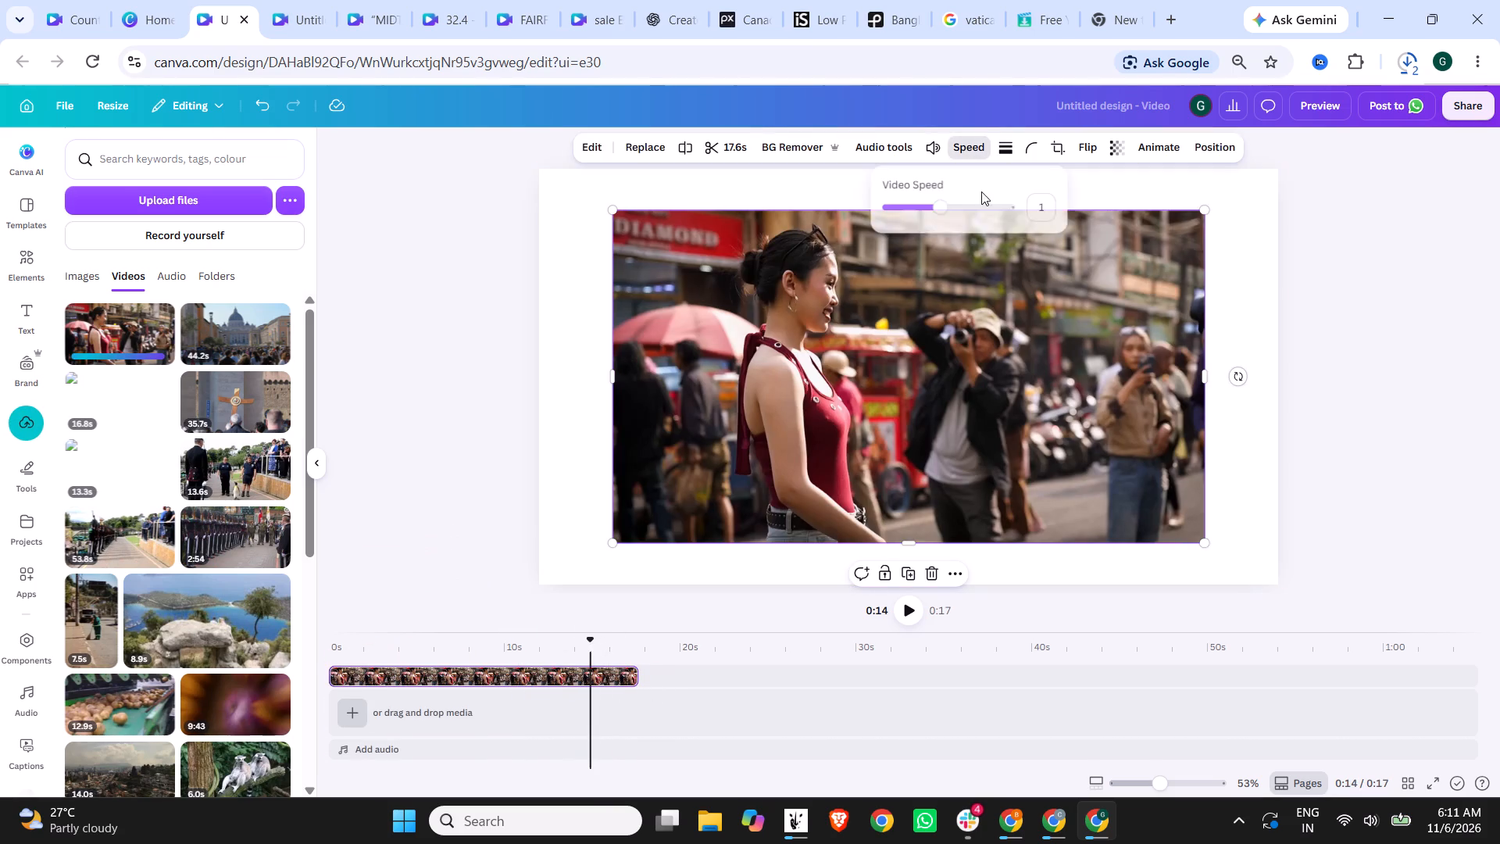
drag(943, 206, 972, 207)
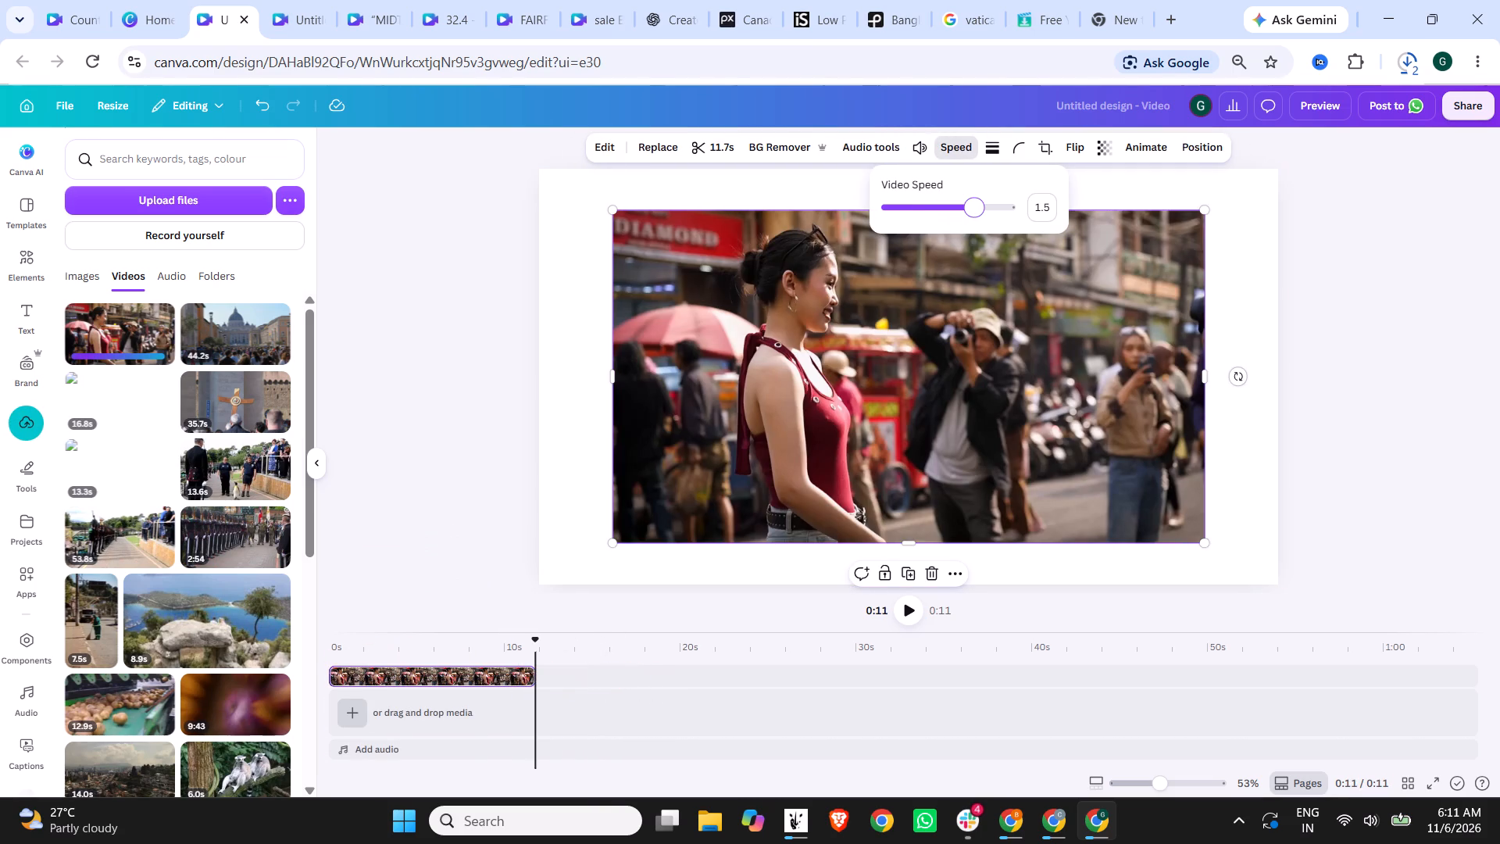
drag(972, 207, 991, 207)
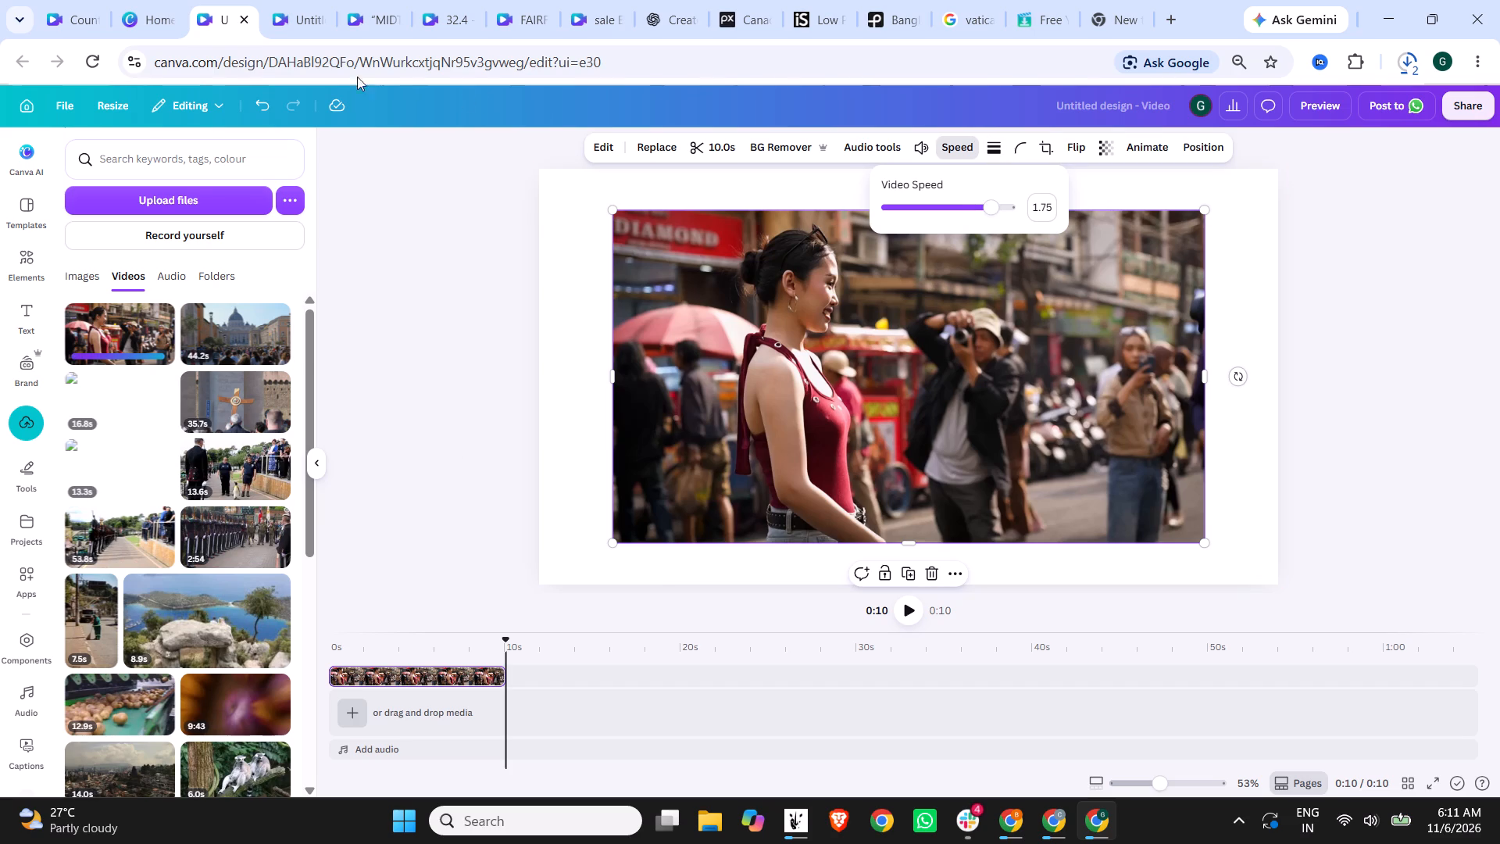
Check in the file picker and the recent download history whether the other Bangkok clips are ready to upload.
click(175, 199)
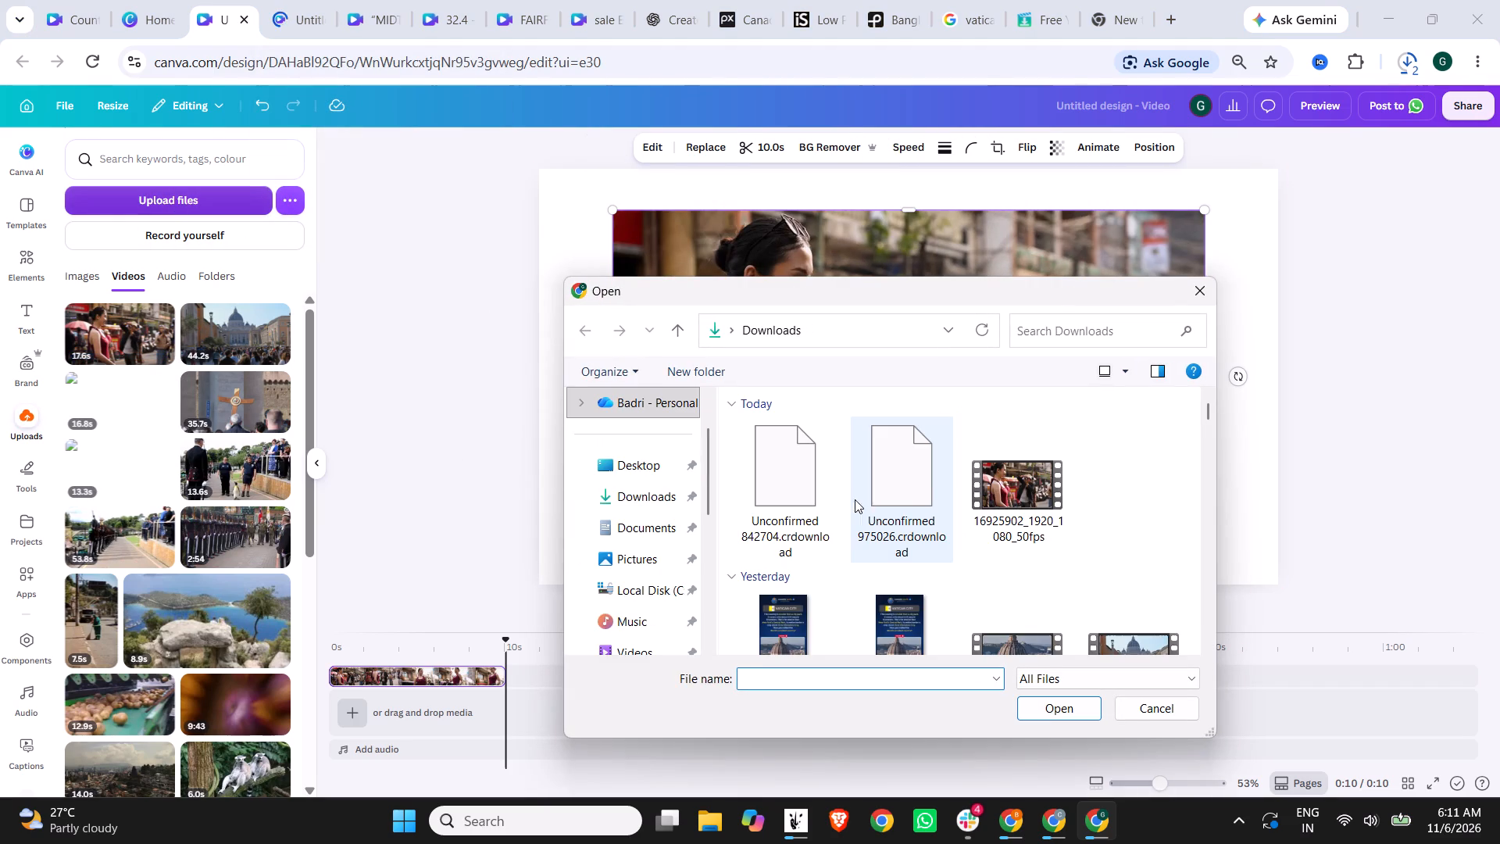
click(1195, 290)
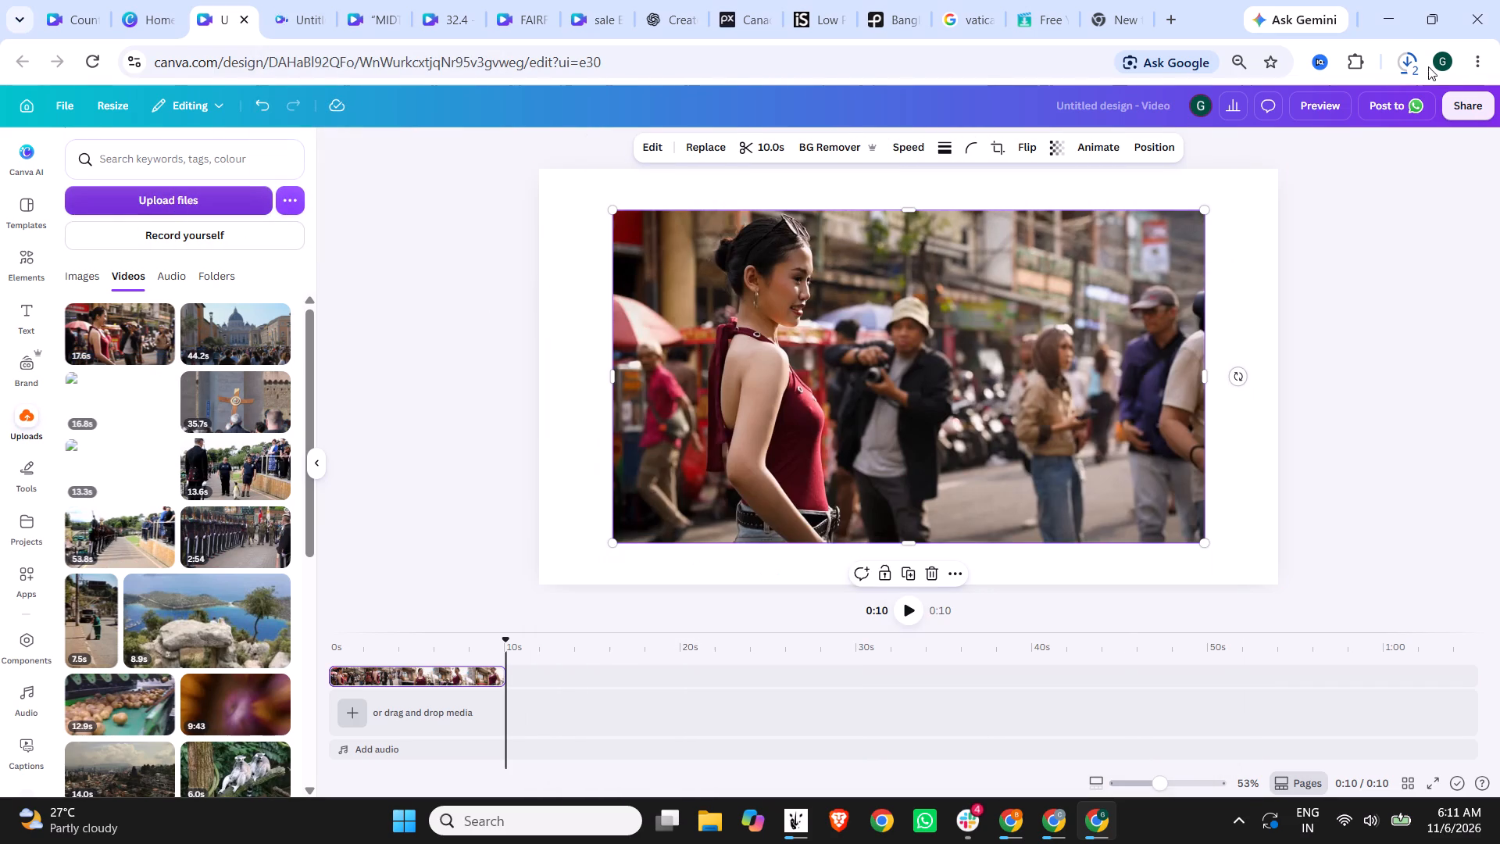
click(1411, 59)
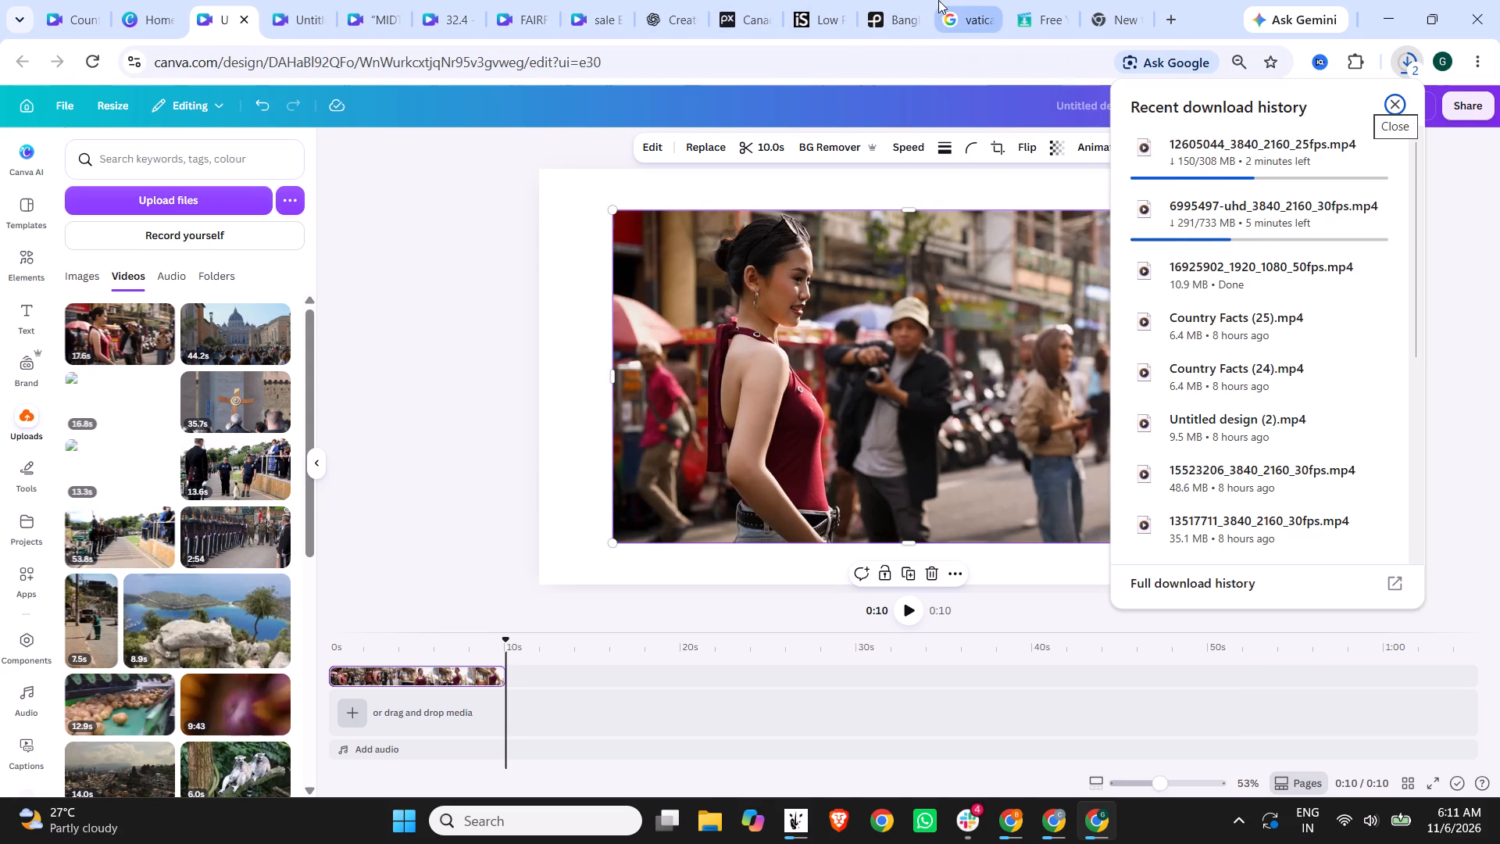
Return to Pexels, close the street clip's page and look through the "bangkok girls" video results for another usable clip.
click(910, 0)
click(1402, 201)
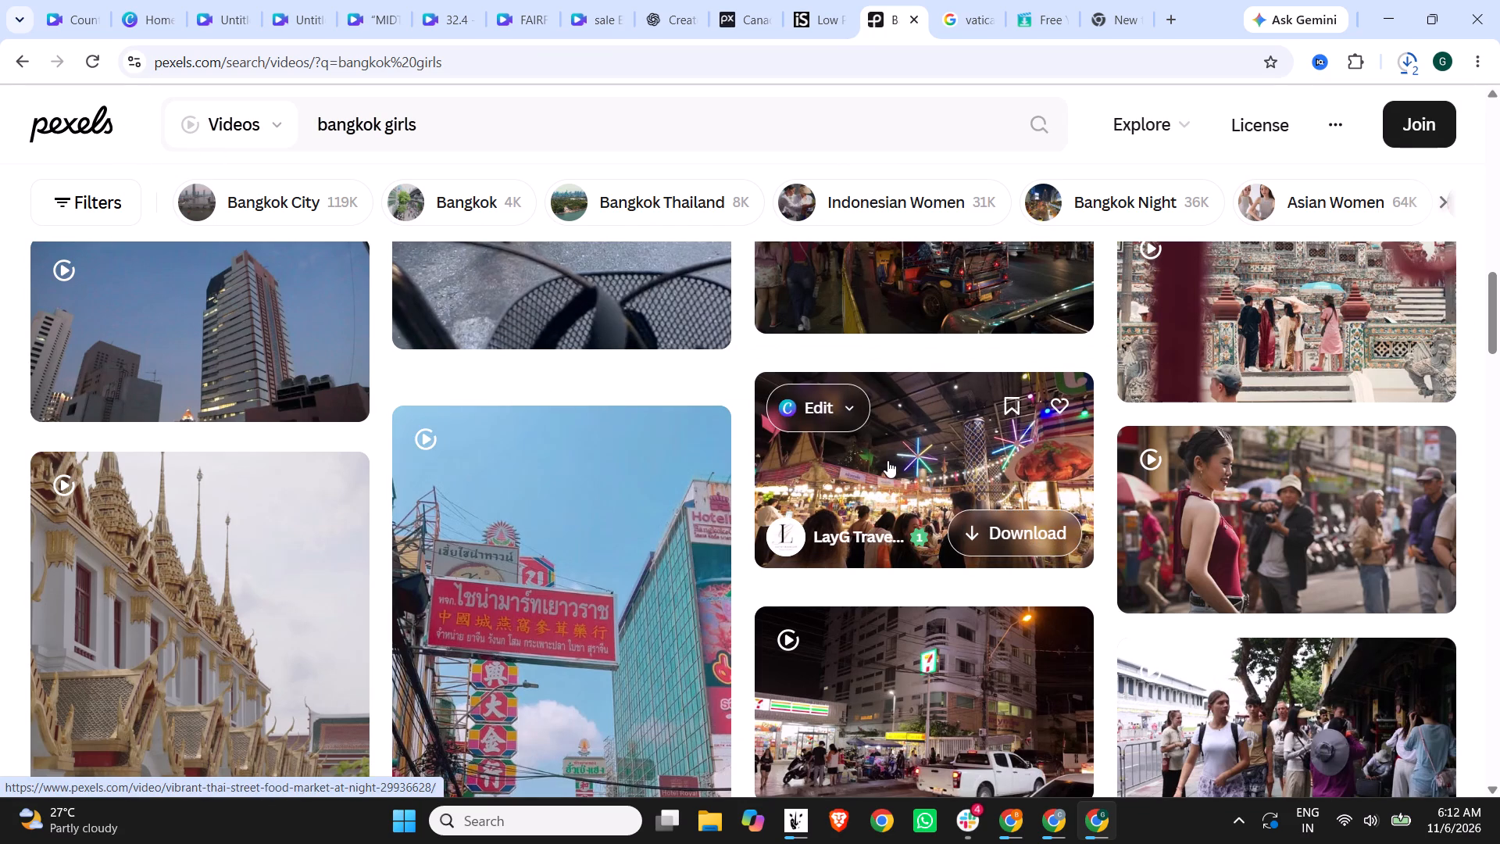
scroll(887, 460, down, 3)
scroll(1232, 417, down, 1)
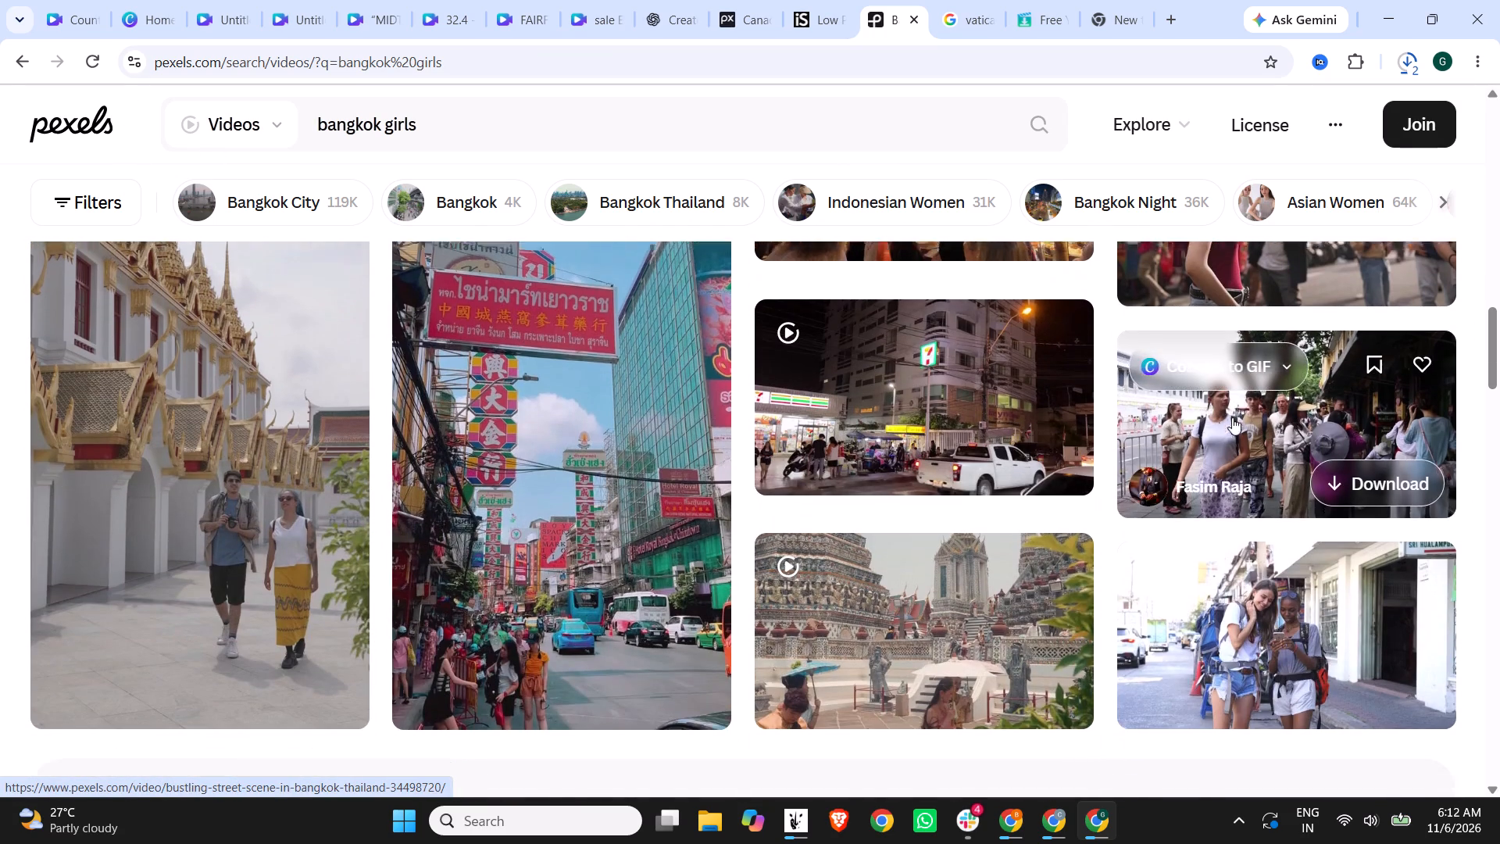
scroll(1232, 417, down, 2)
scroll(1048, 439, down, 11)
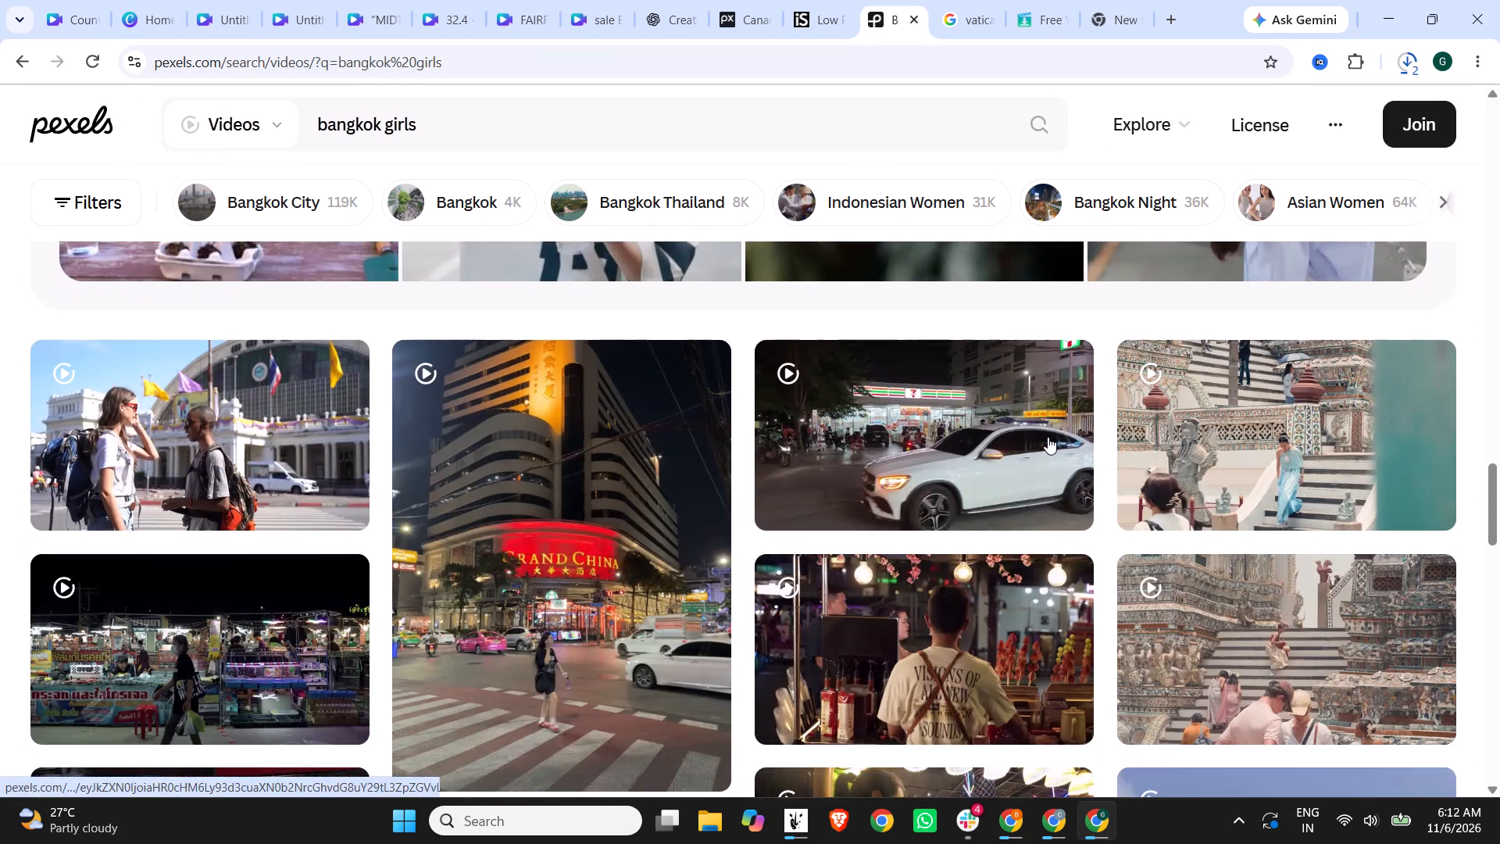
scroll(277, 455, down, 2)
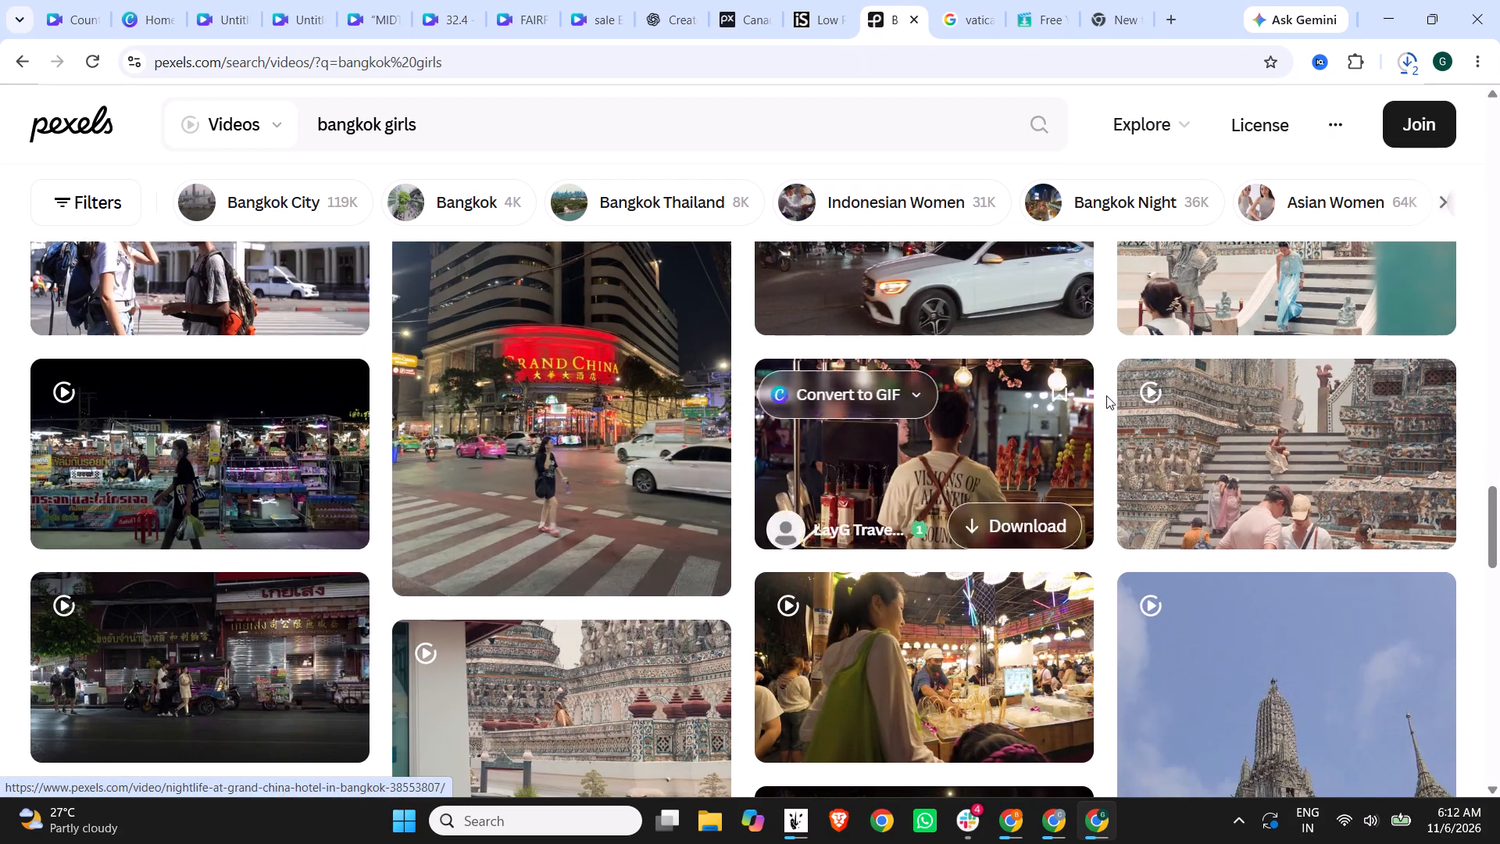
scroll(1102, 440, down, 4)
scroll(637, 481, down, 13)
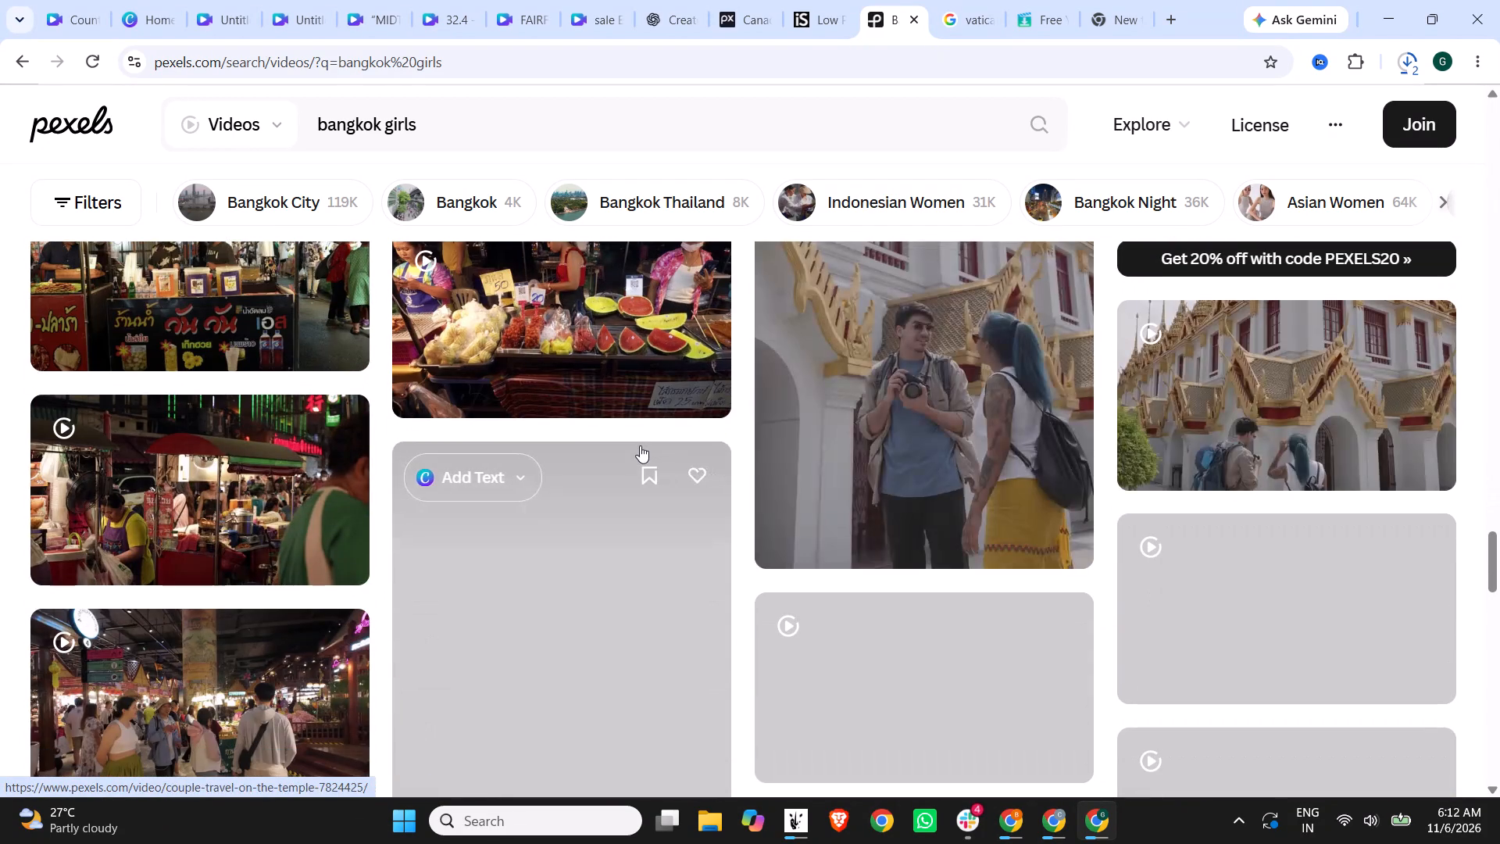
scroll(986, 416, down, 5)
scroll(903, 444, down, 1)
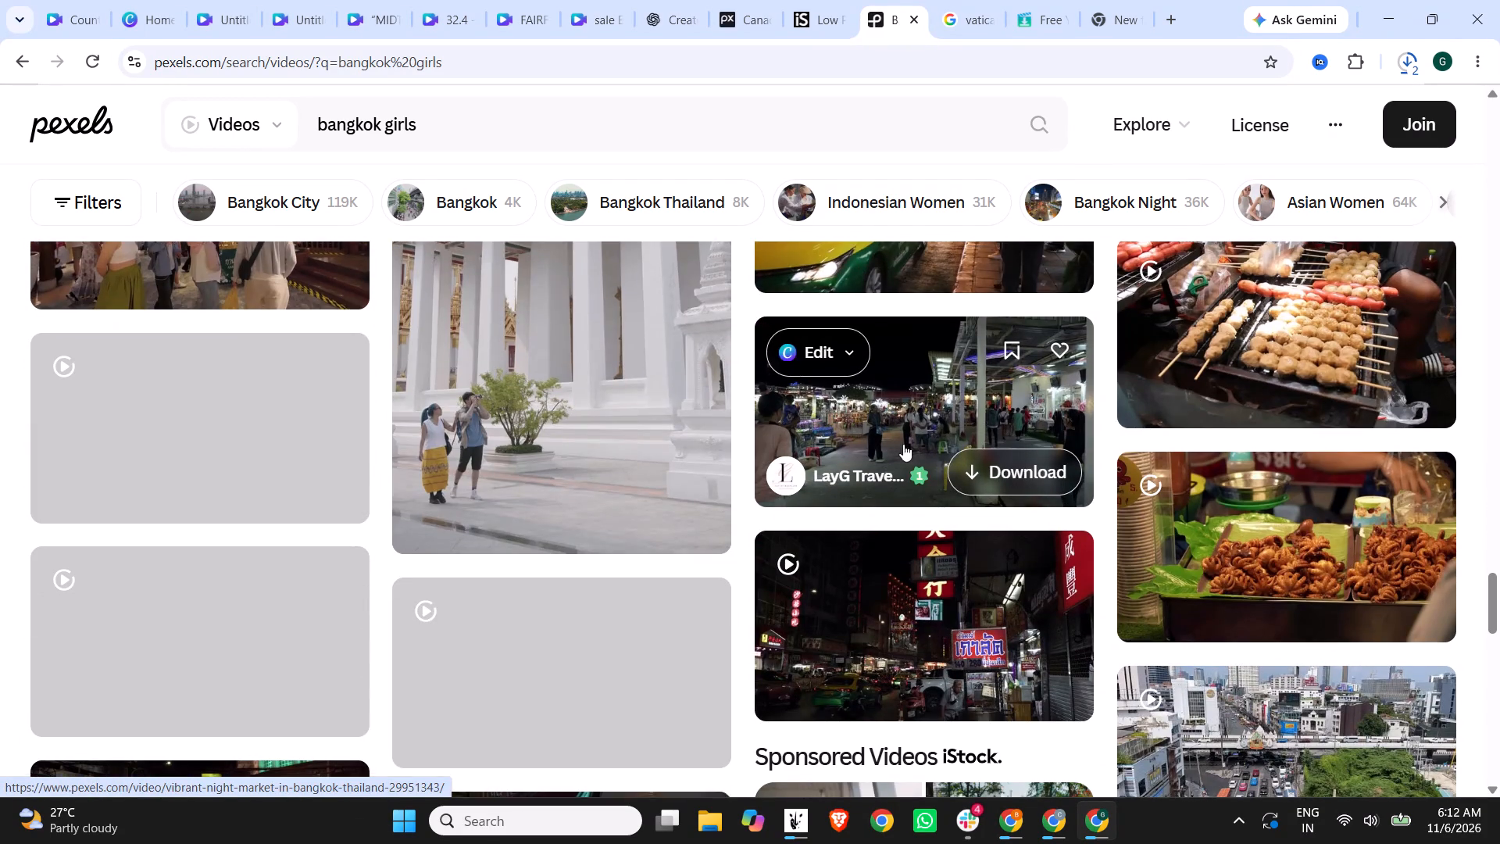
scroll(903, 444, down, 3)
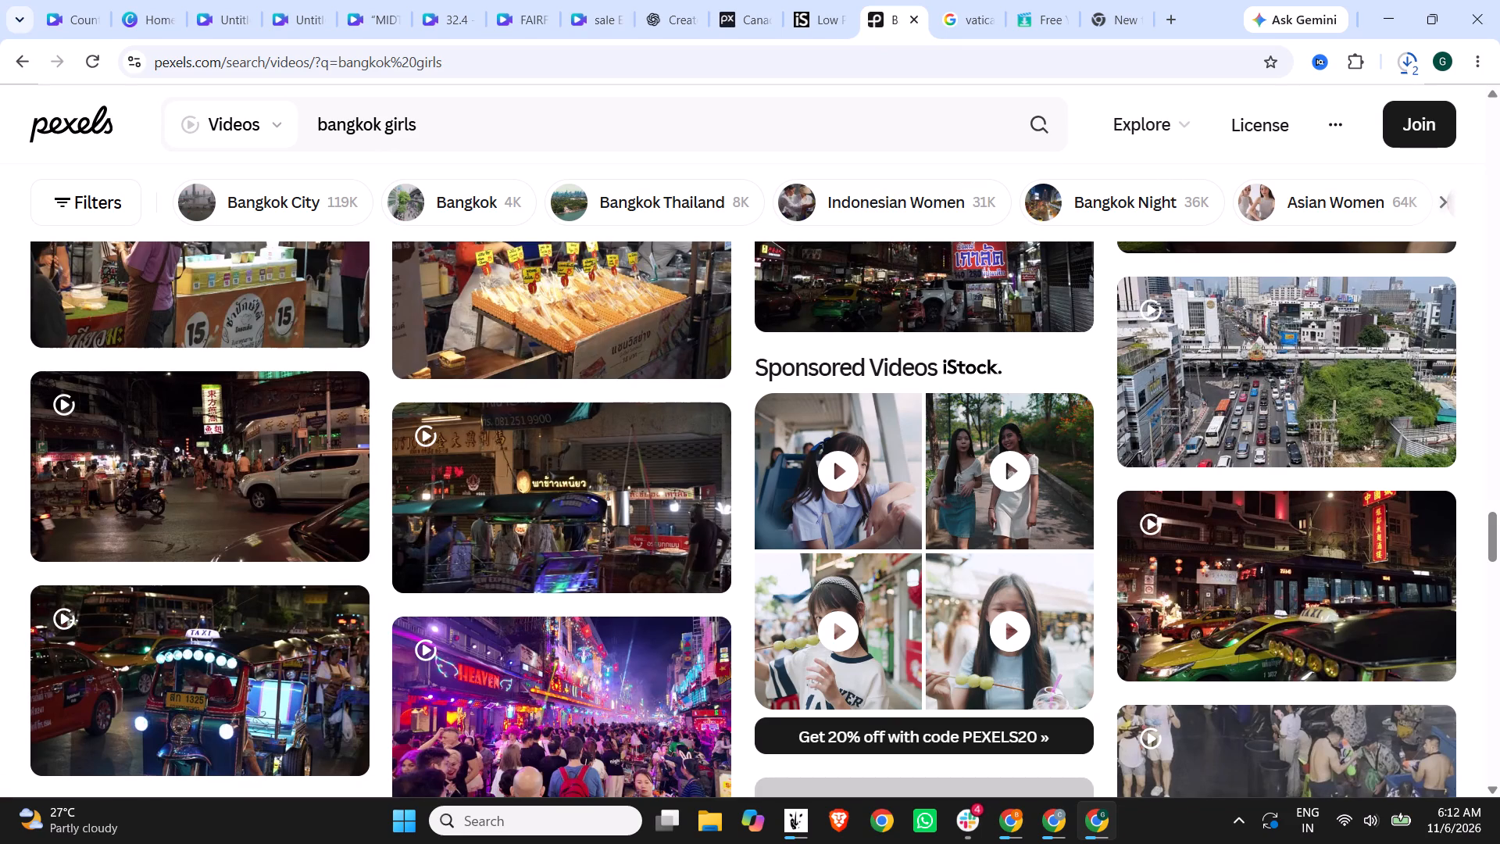
Change the Pexels video search to "bangkok people".
drag(380, 122, 458, 140)
key(space)
text(people)
key(Return)
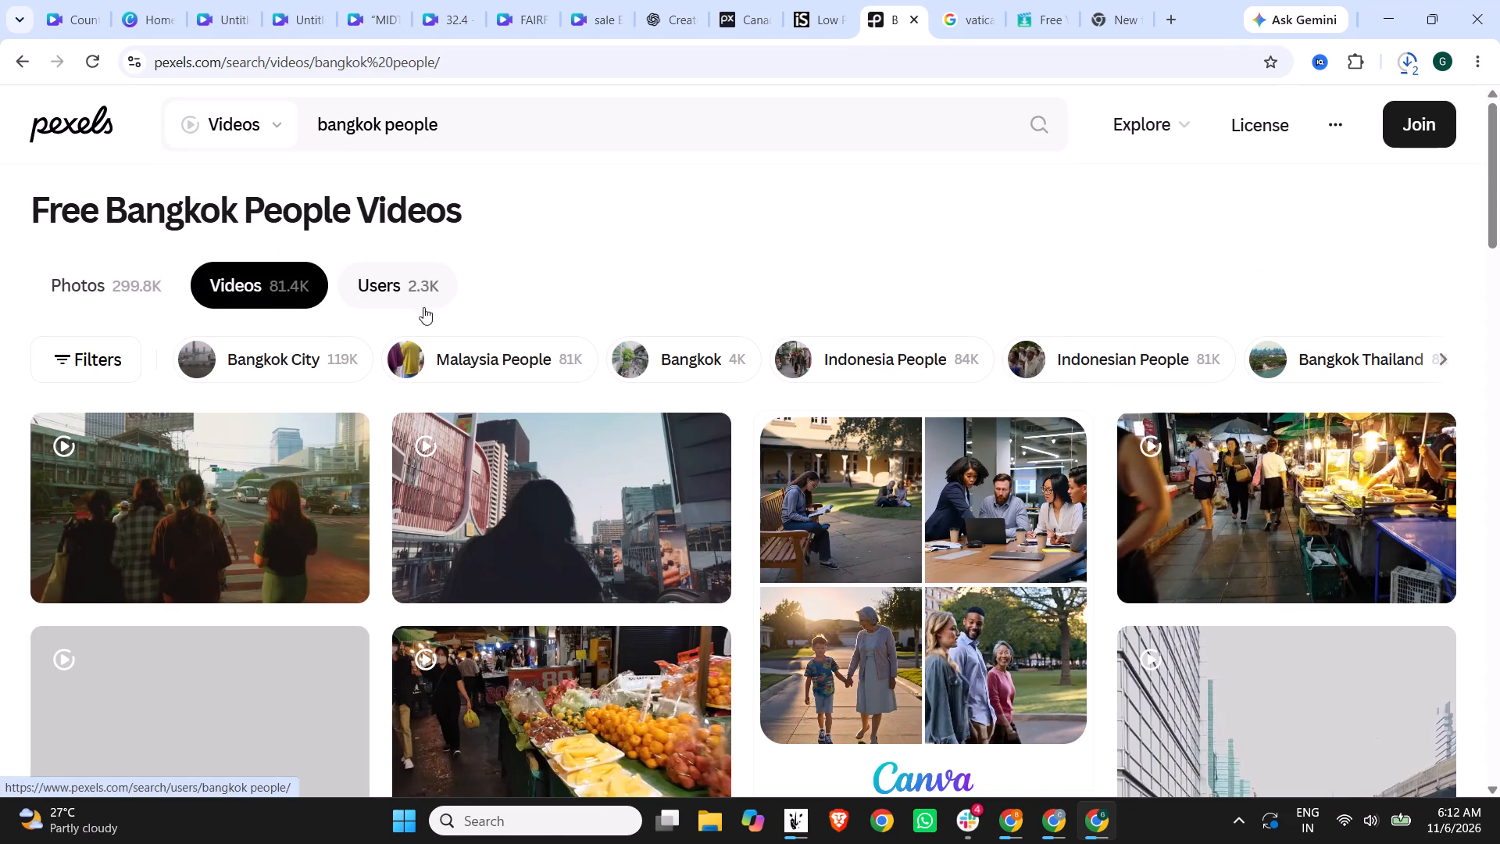
Download the Chinatown nightlife clip of the street musician for free from the results, dismiss the thank-you prompt and close its page.
scroll(248, 430, down, 1)
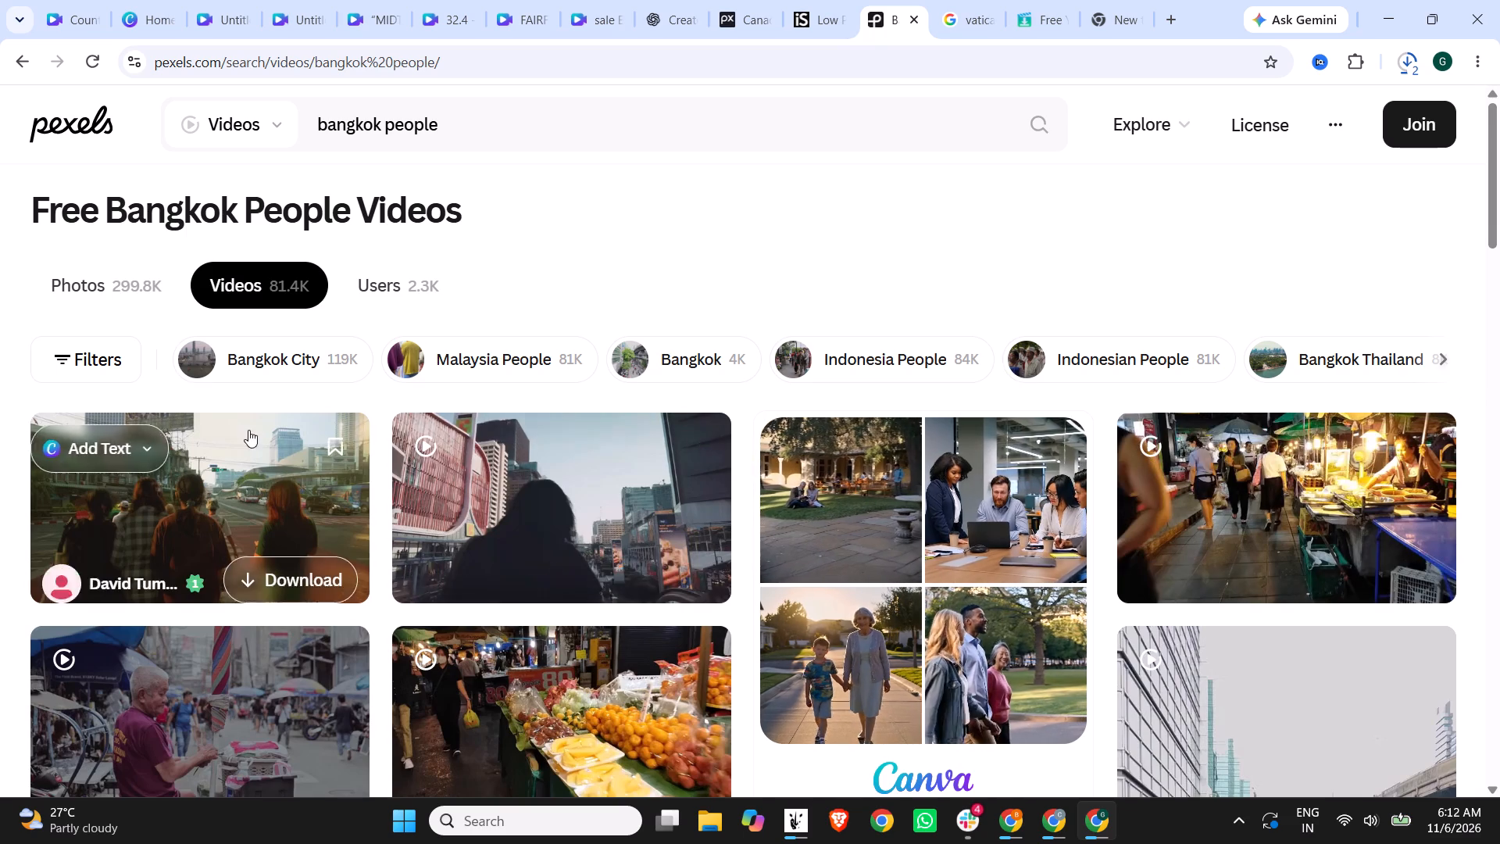
scroll(248, 430, down, 3)
scroll(346, 402, up, 3)
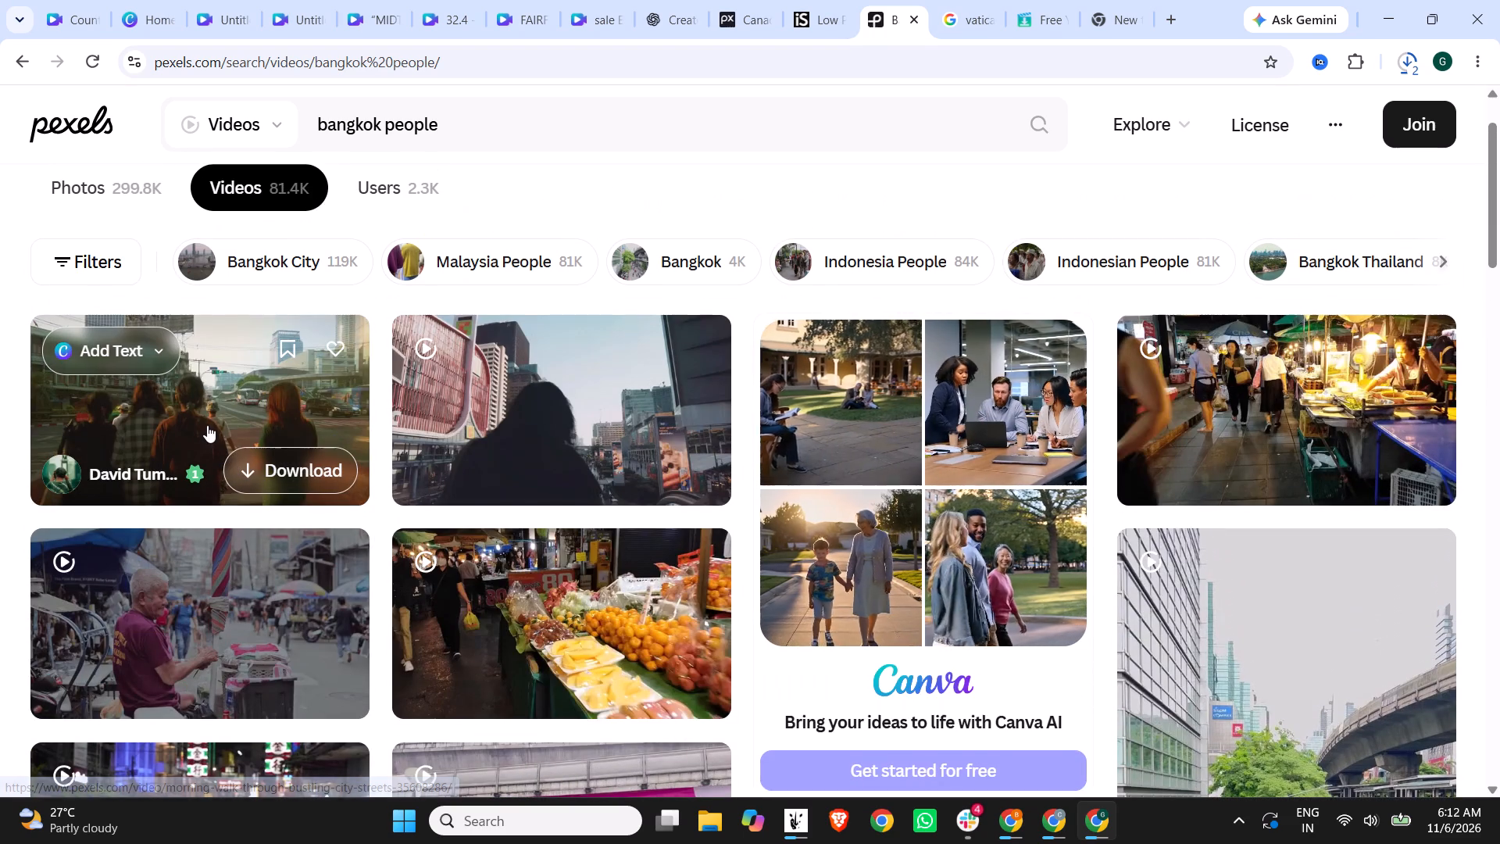
scroll(207, 425, down, 4)
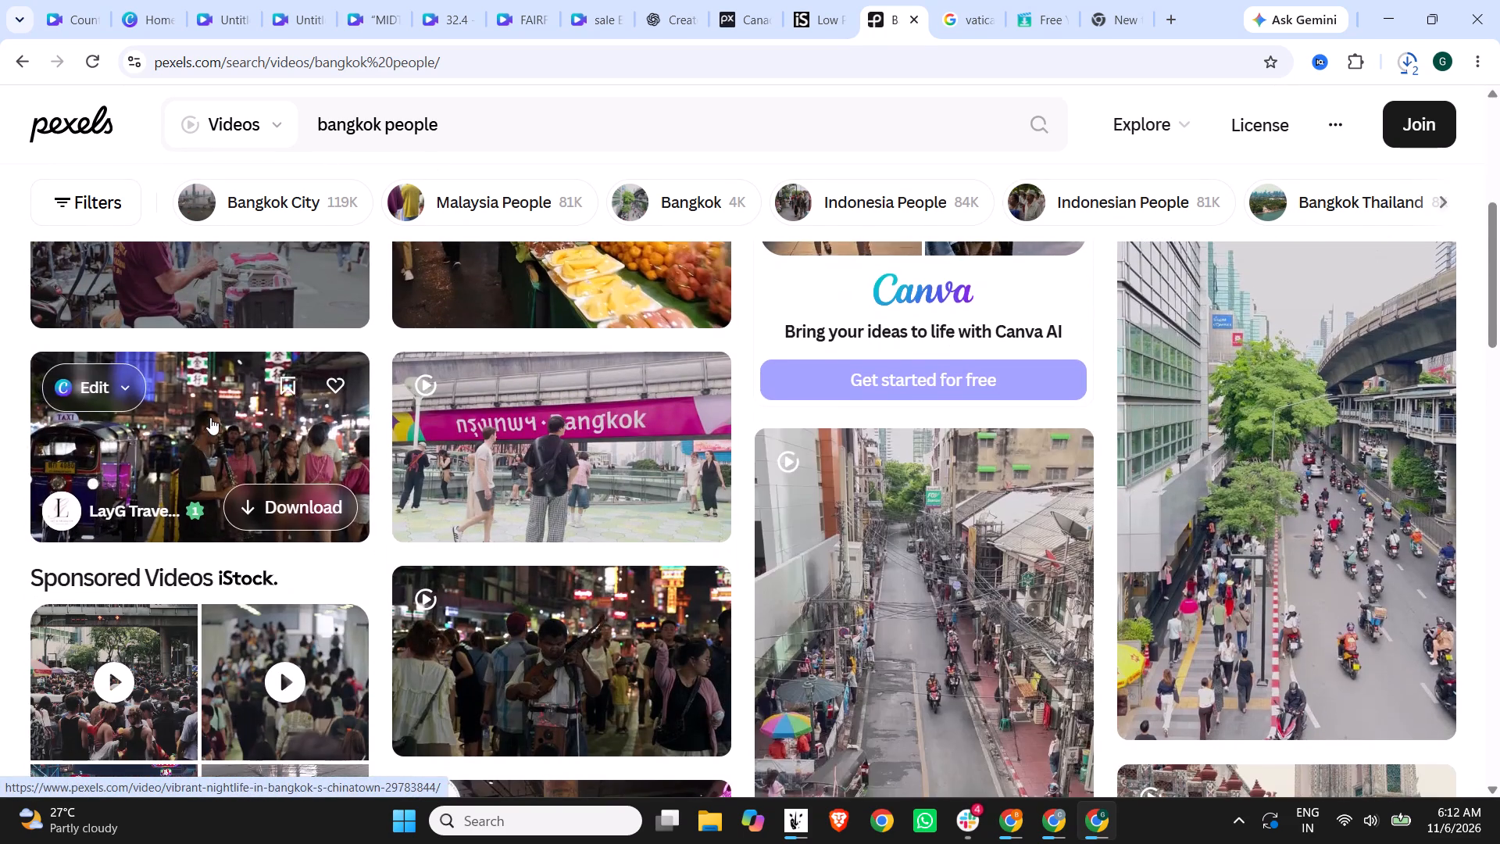
scroll(210, 417, down, 2)
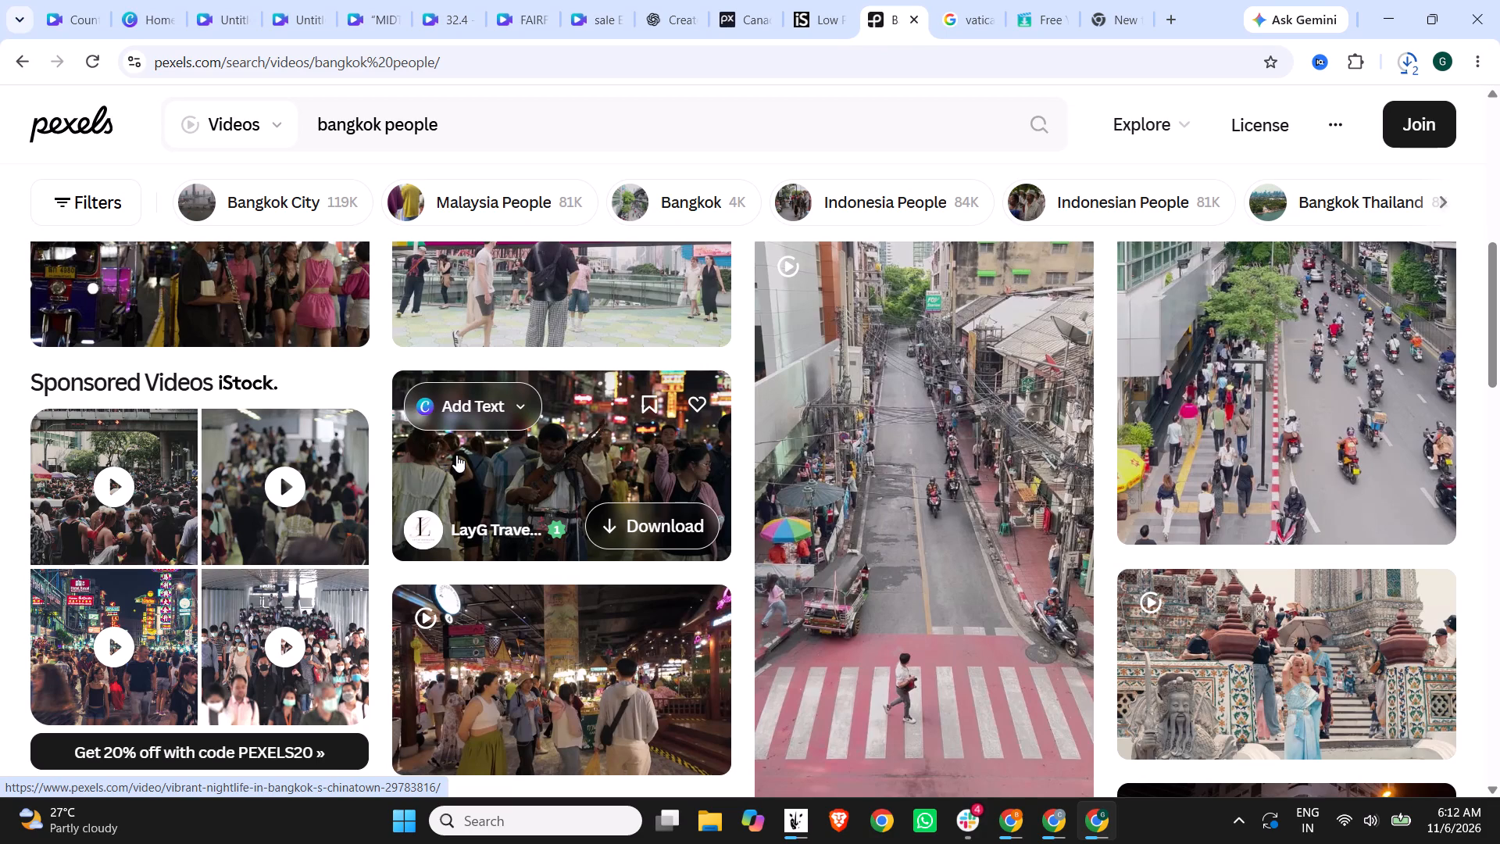
click(522, 470)
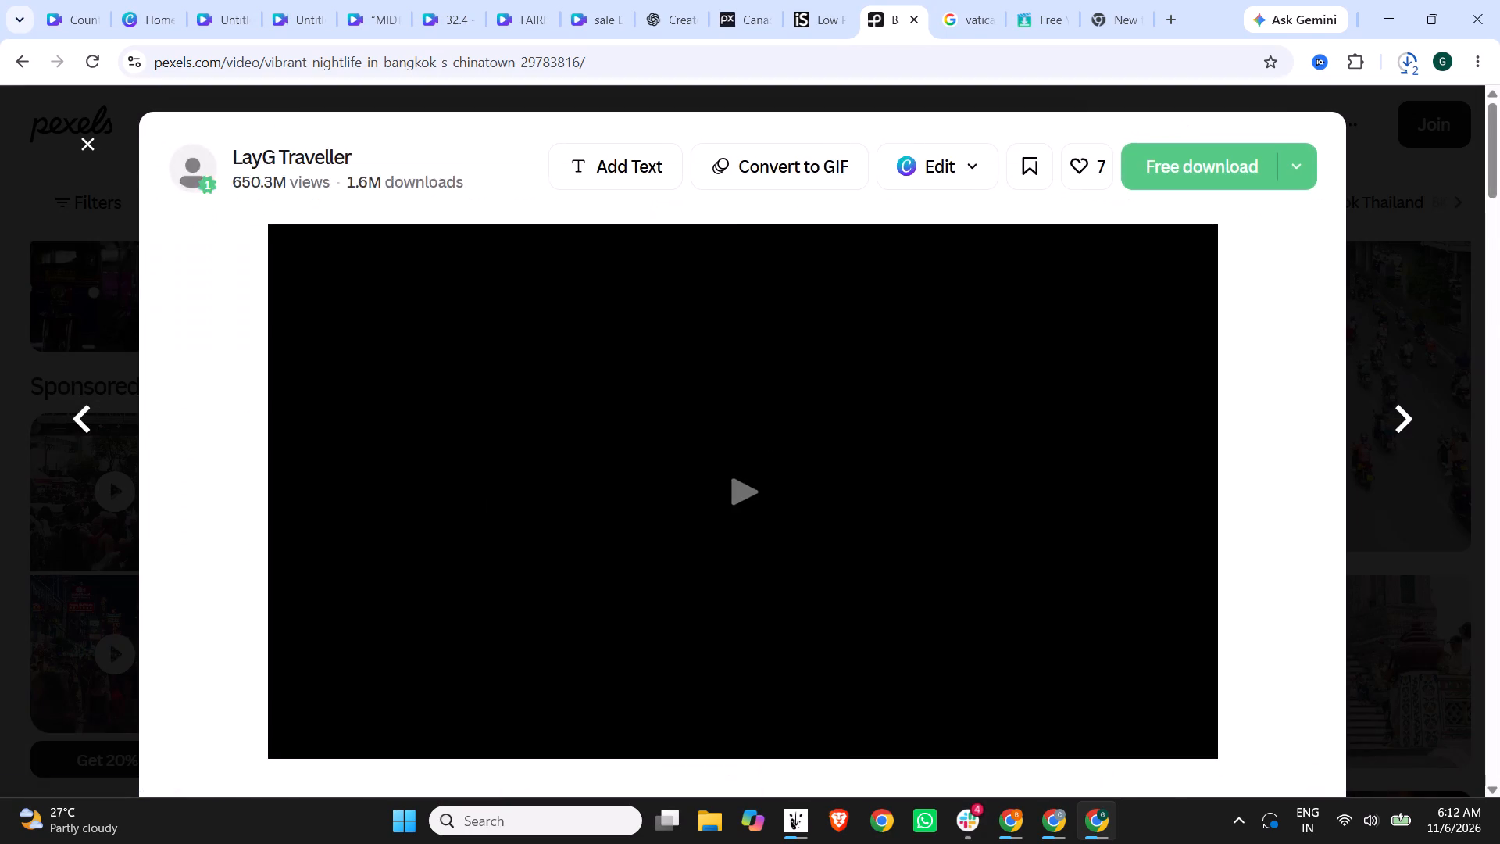
scroll(761, 432, down, 3)
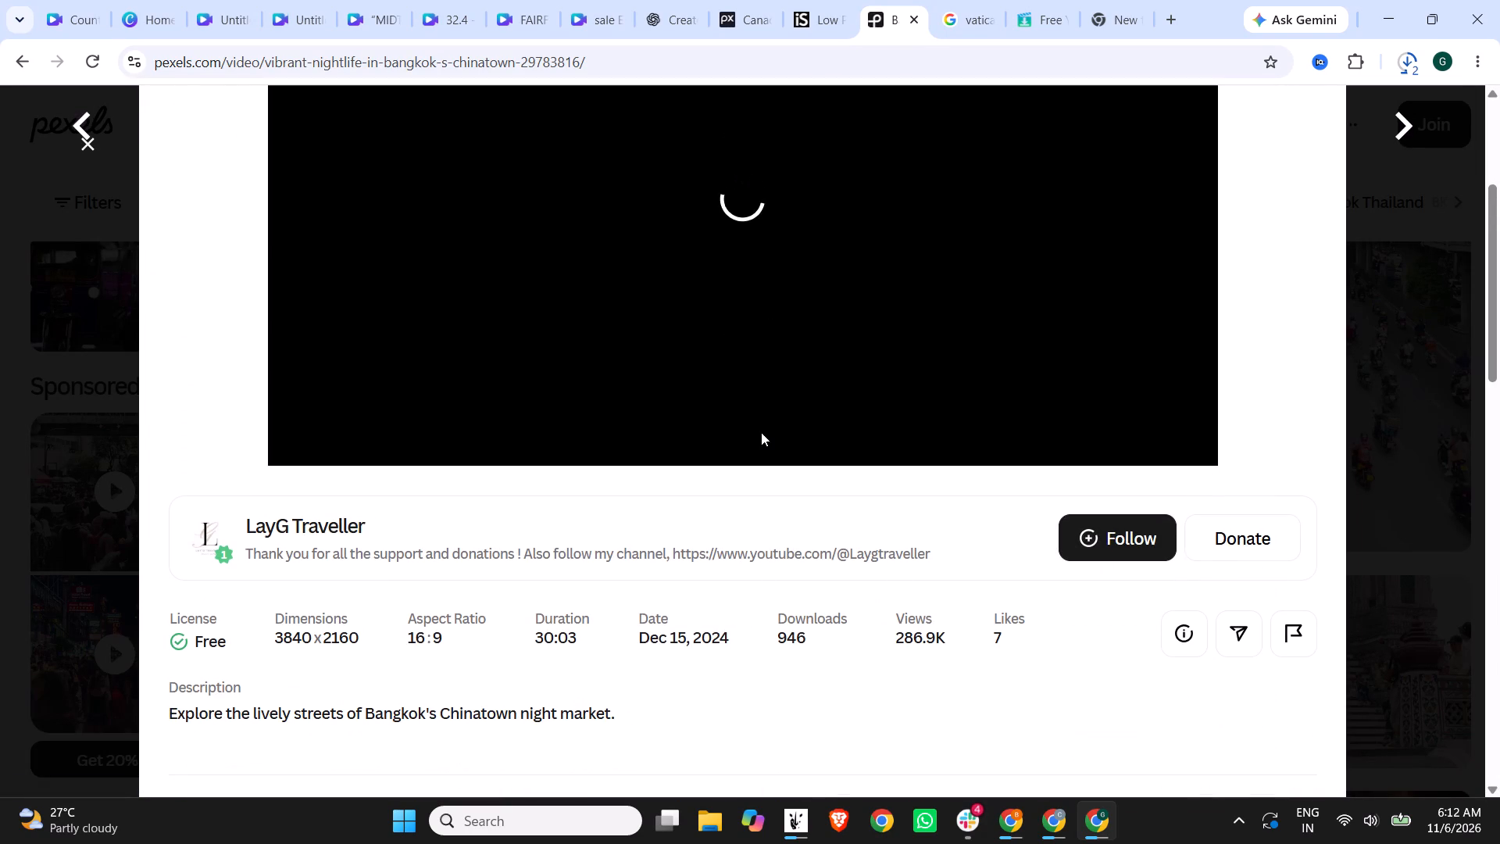
scroll(761, 432, up, 4)
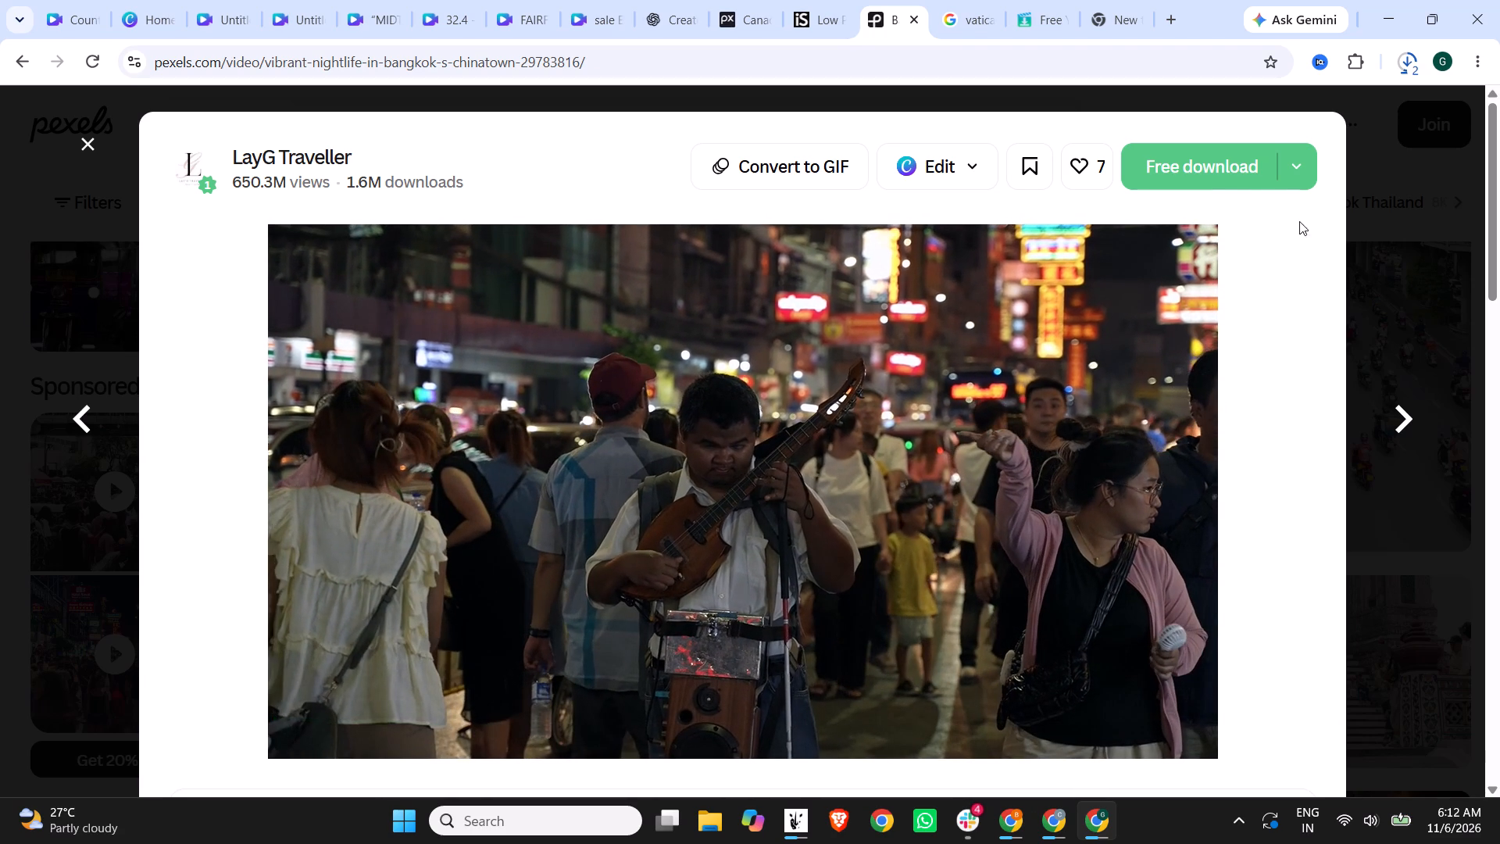
click(1205, 166)
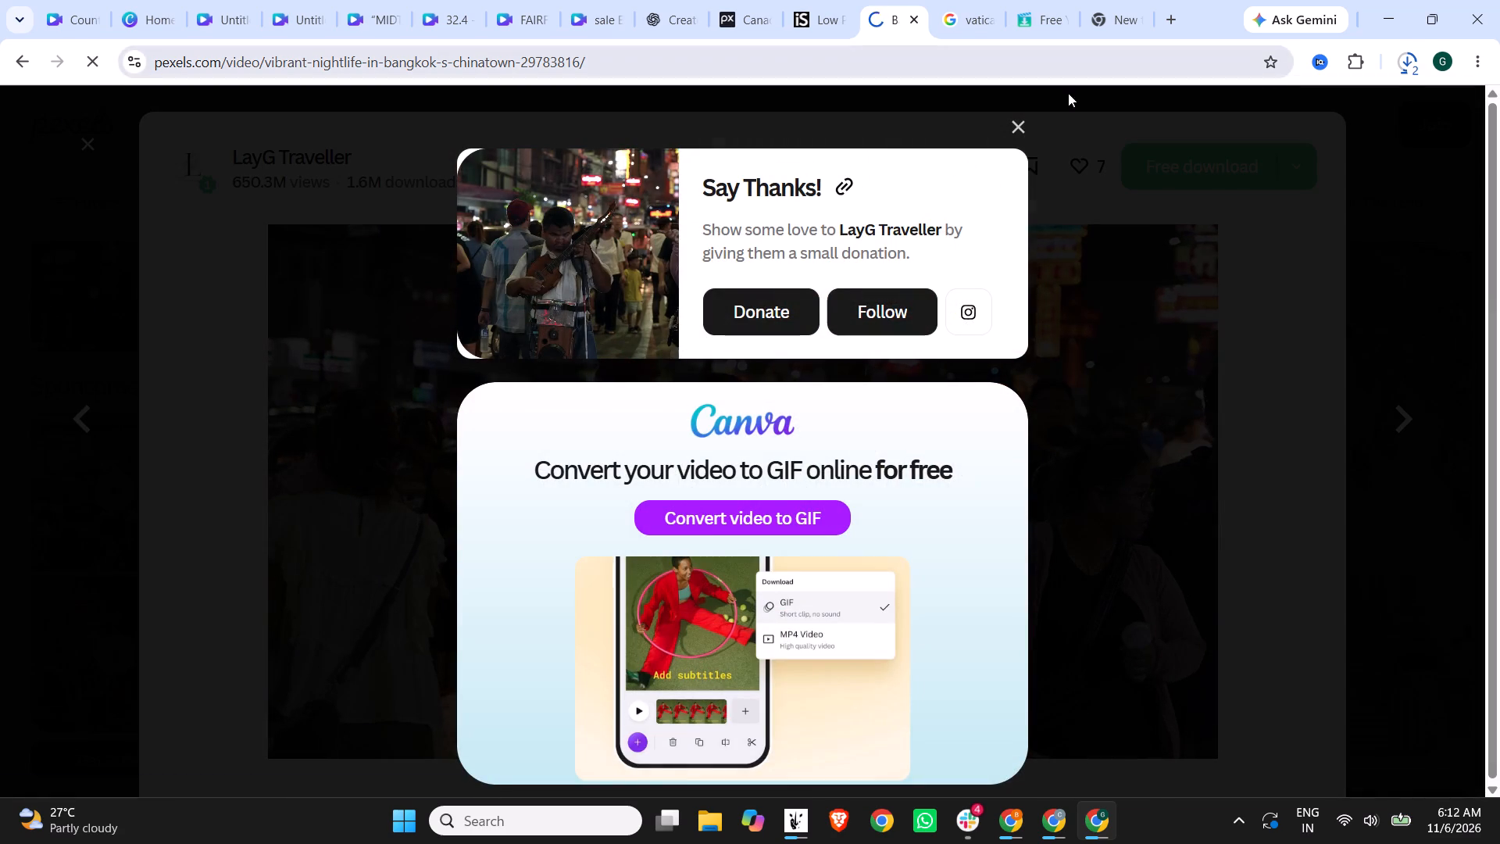
click(1020, 120)
click(1437, 159)
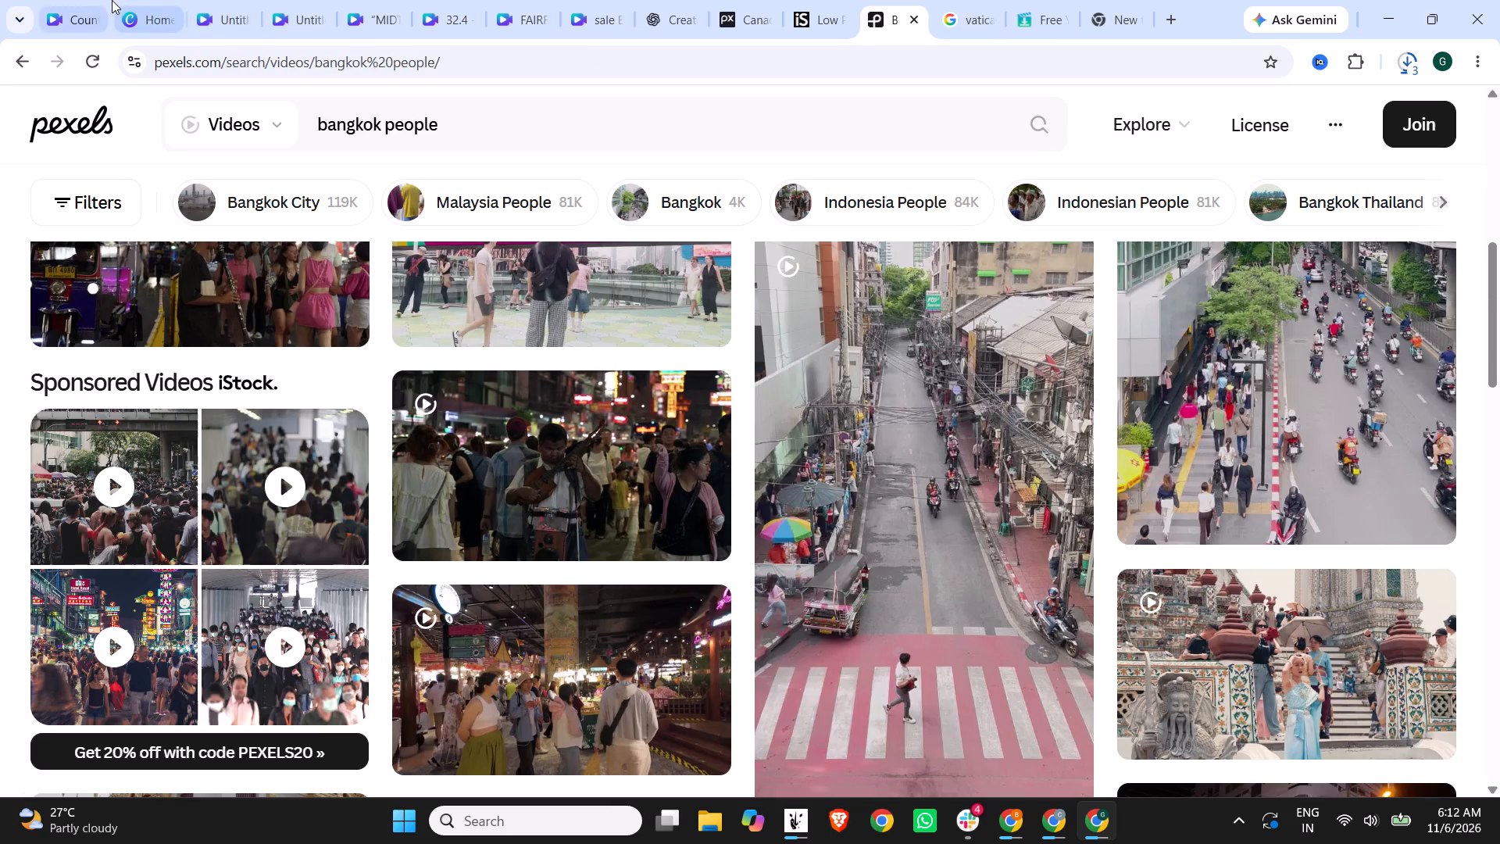
Return to the untitled Canva design and check in the recent downloads and the file picker whether the new Bangkok clips are ready.
click(206, 4)
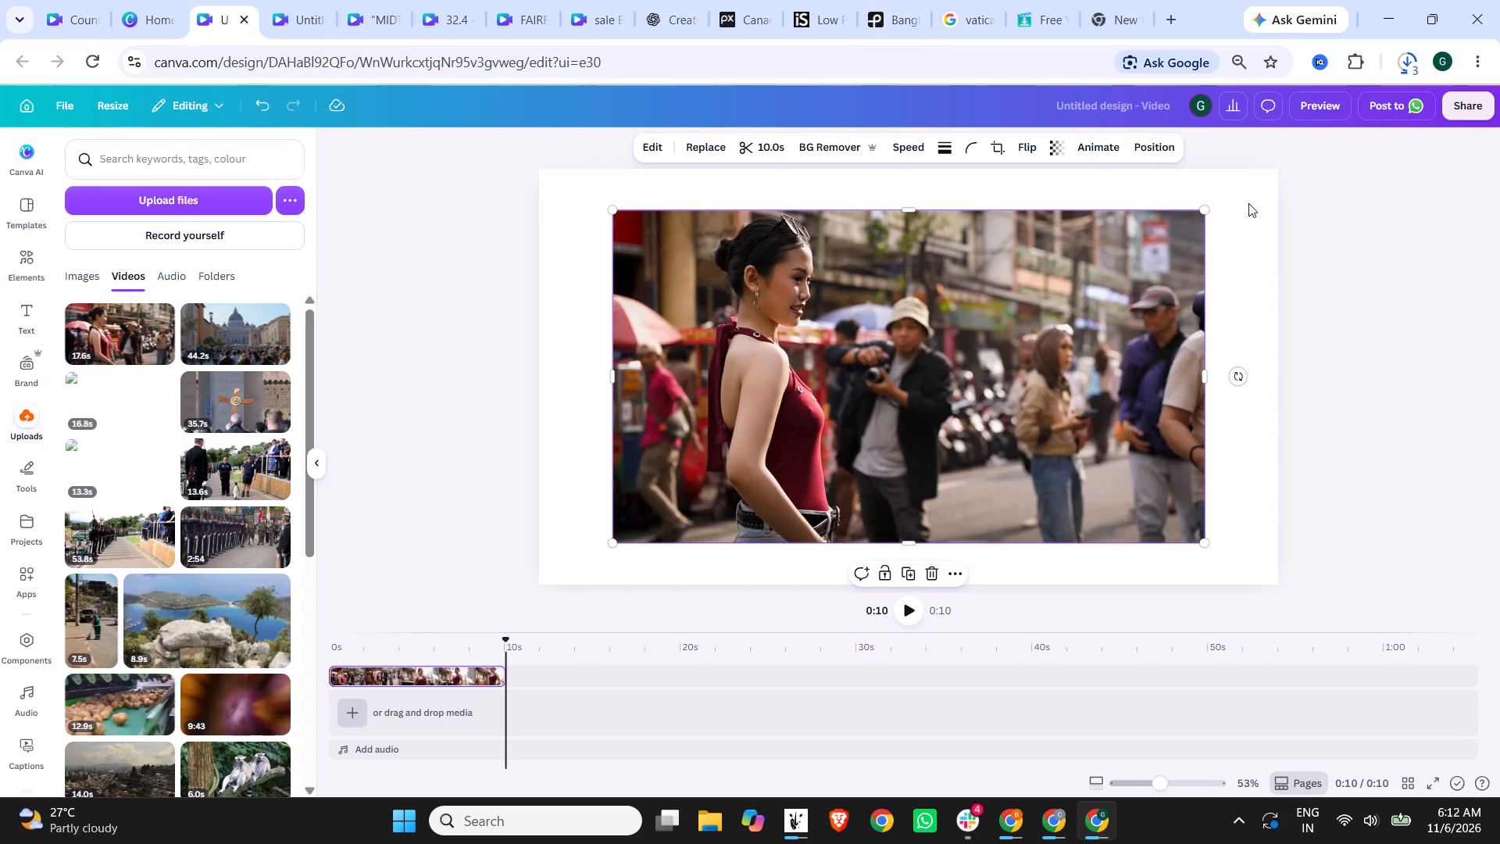
click(1405, 71)
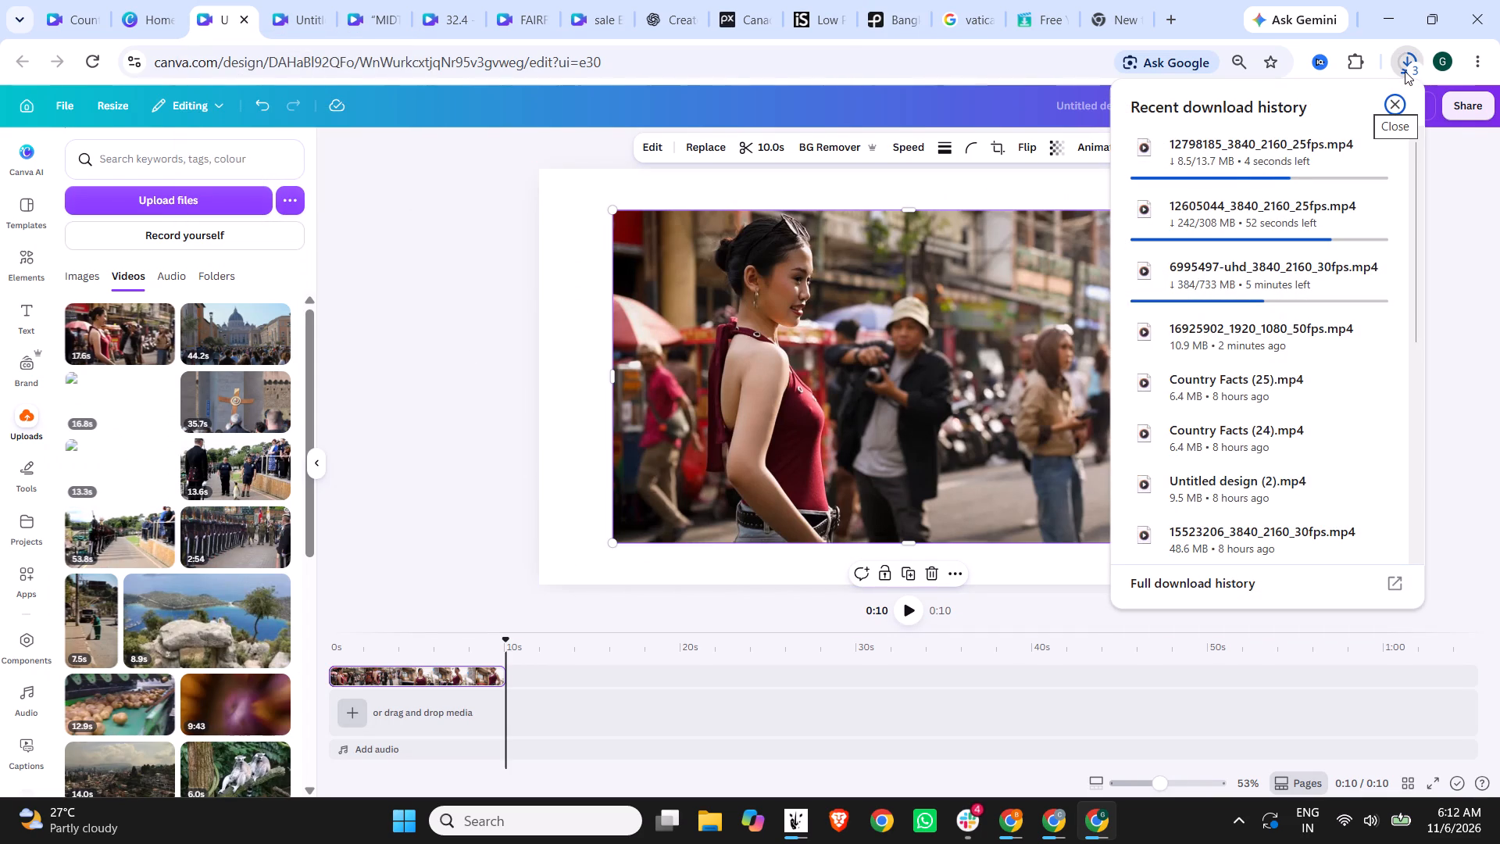
click(220, 195)
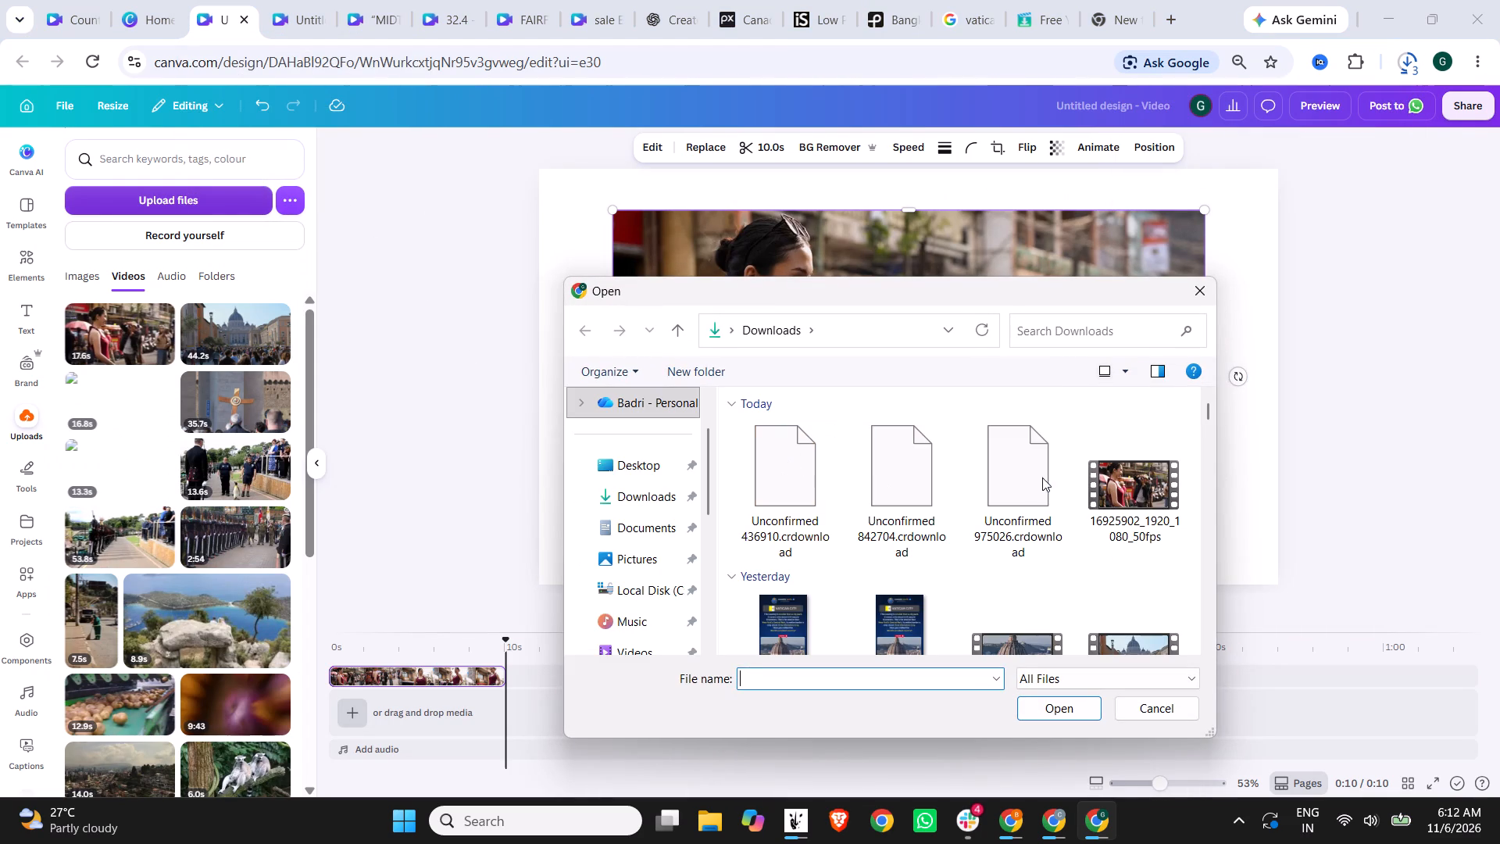
click(1205, 289)
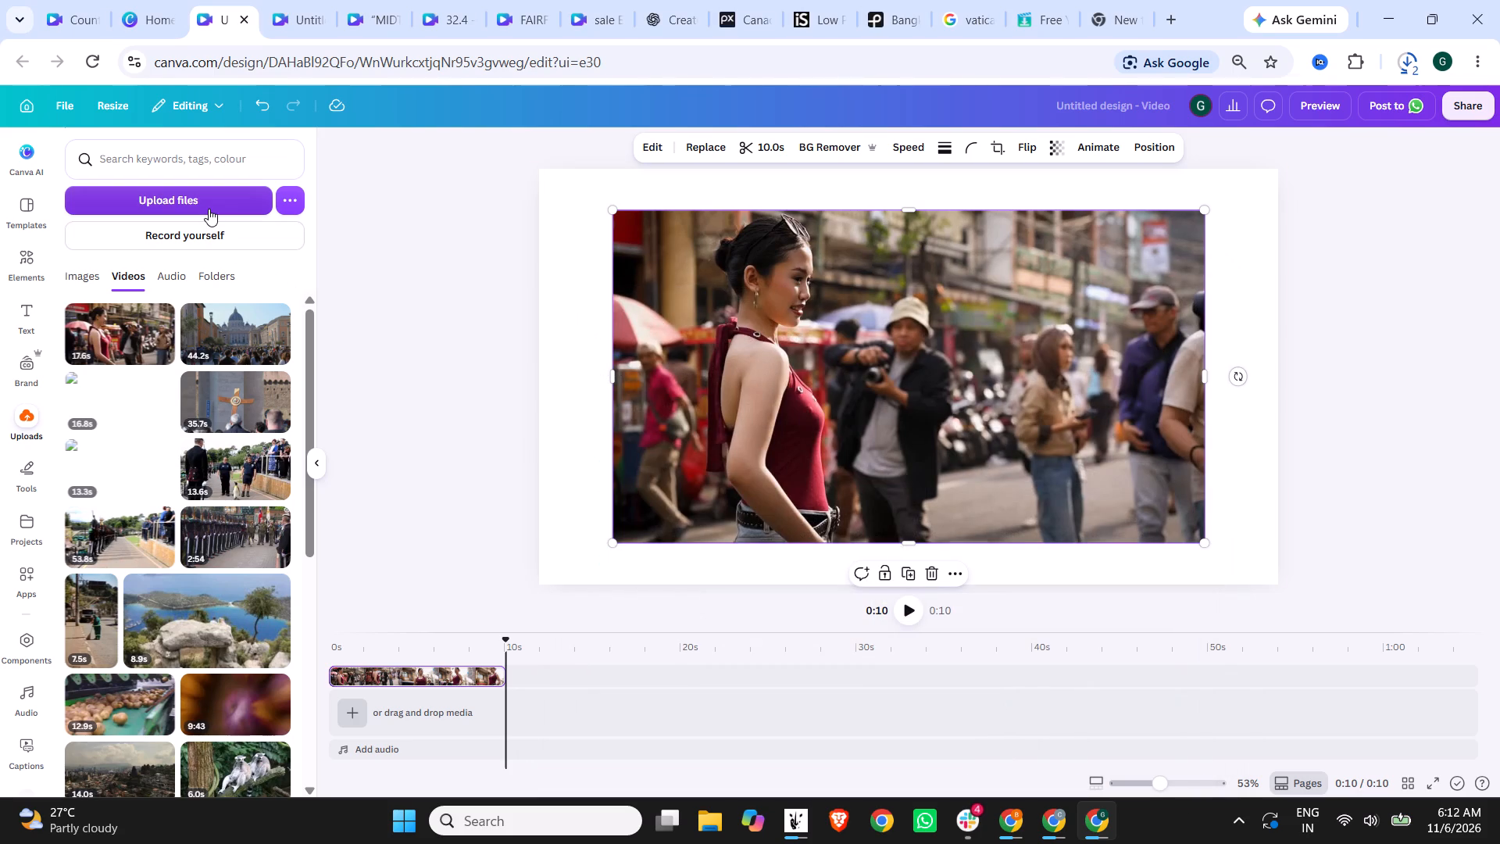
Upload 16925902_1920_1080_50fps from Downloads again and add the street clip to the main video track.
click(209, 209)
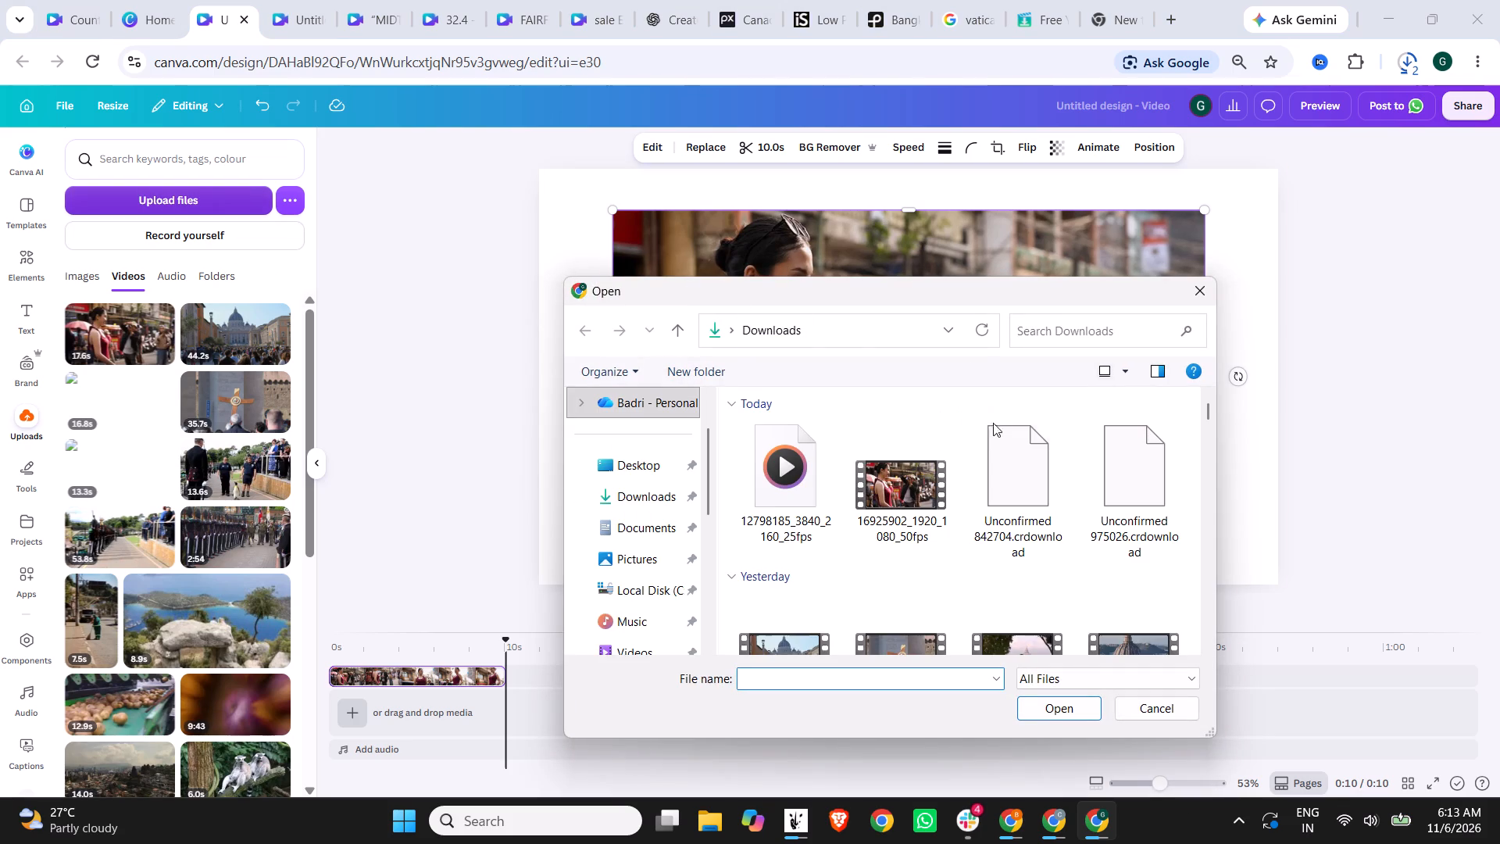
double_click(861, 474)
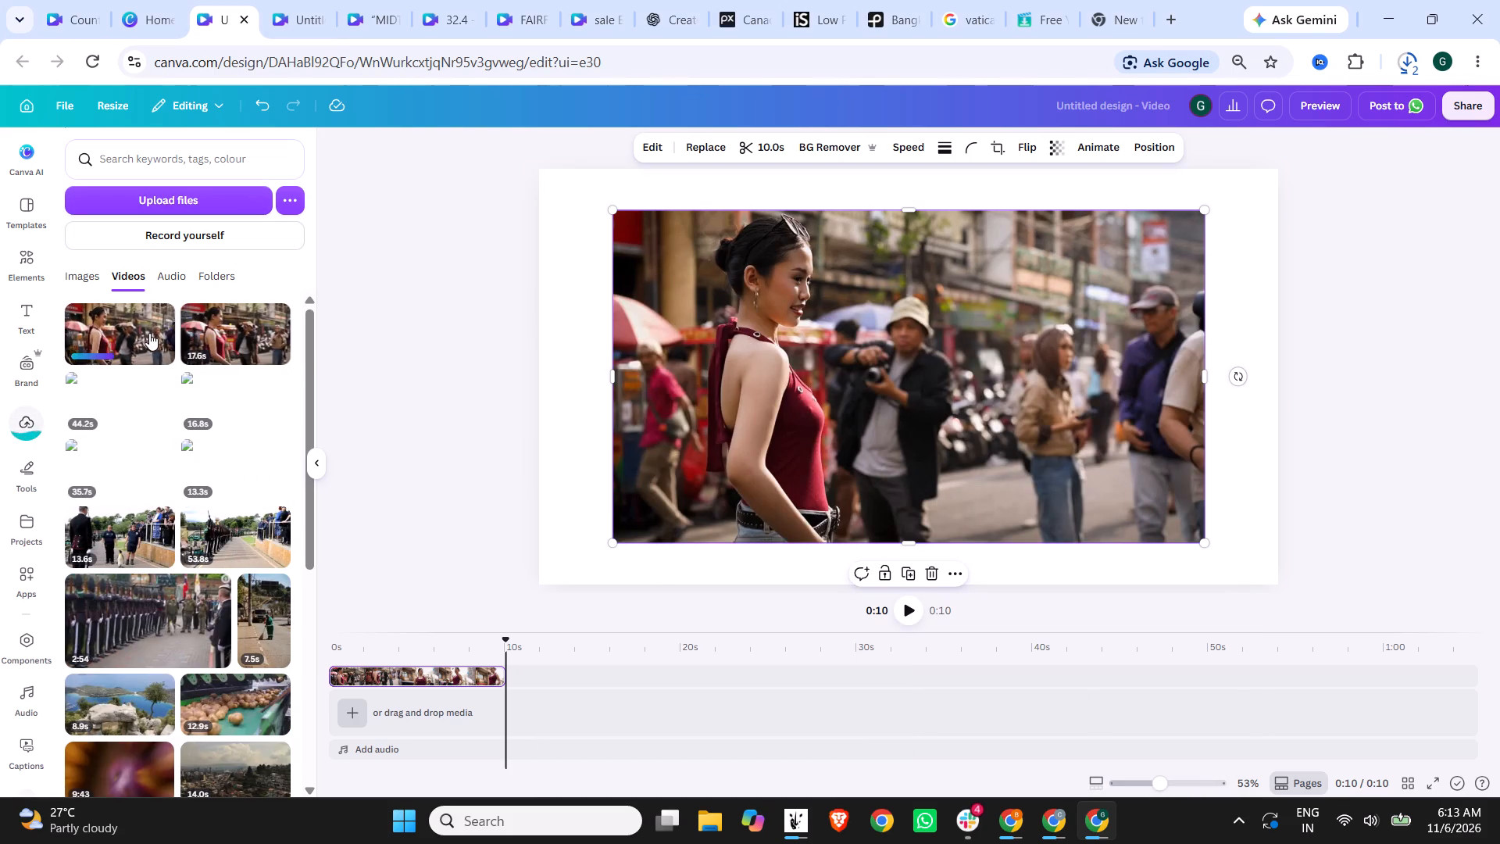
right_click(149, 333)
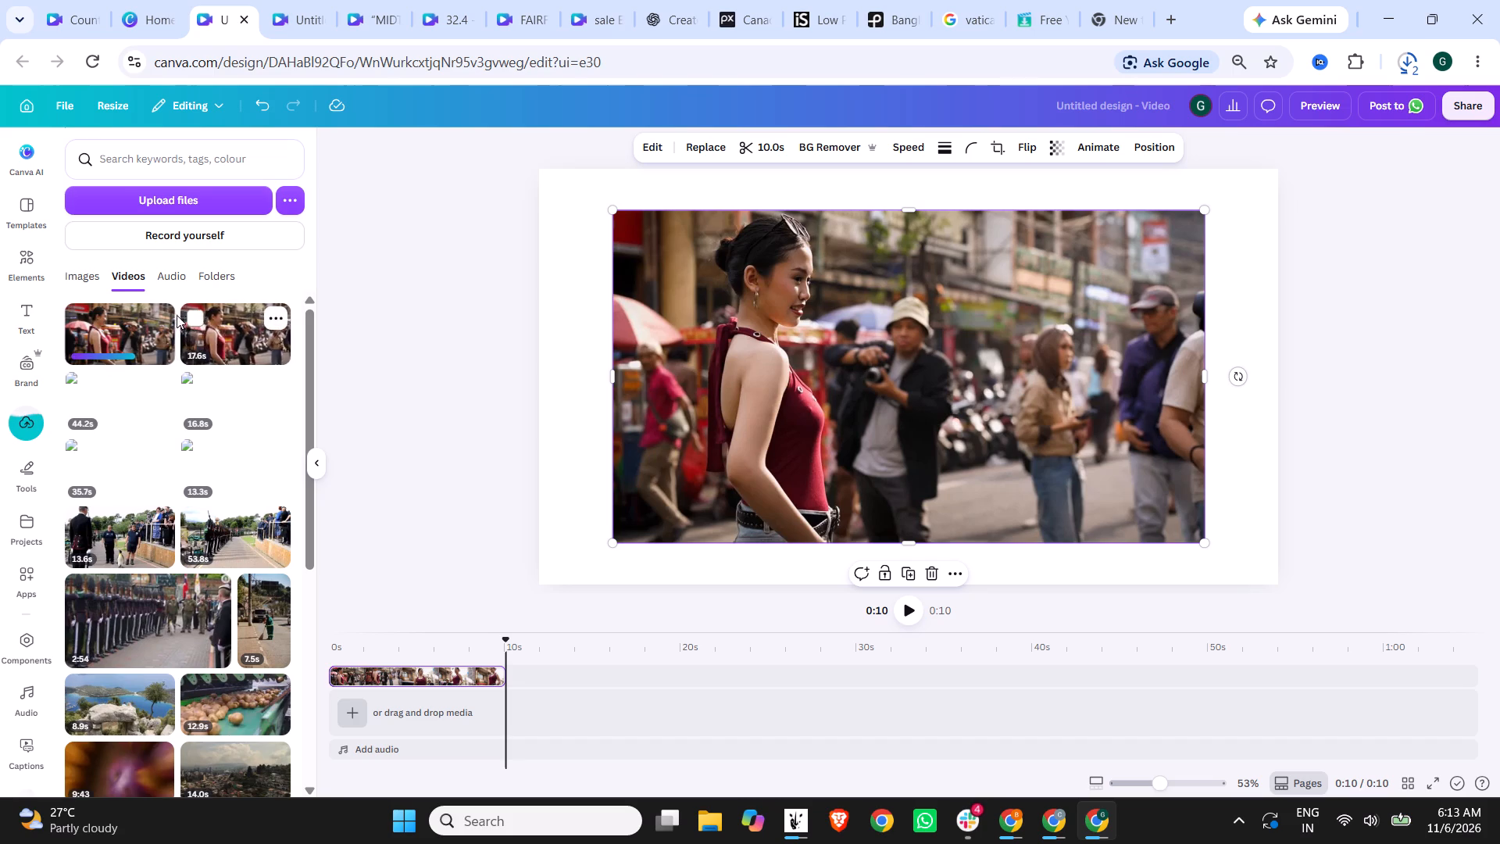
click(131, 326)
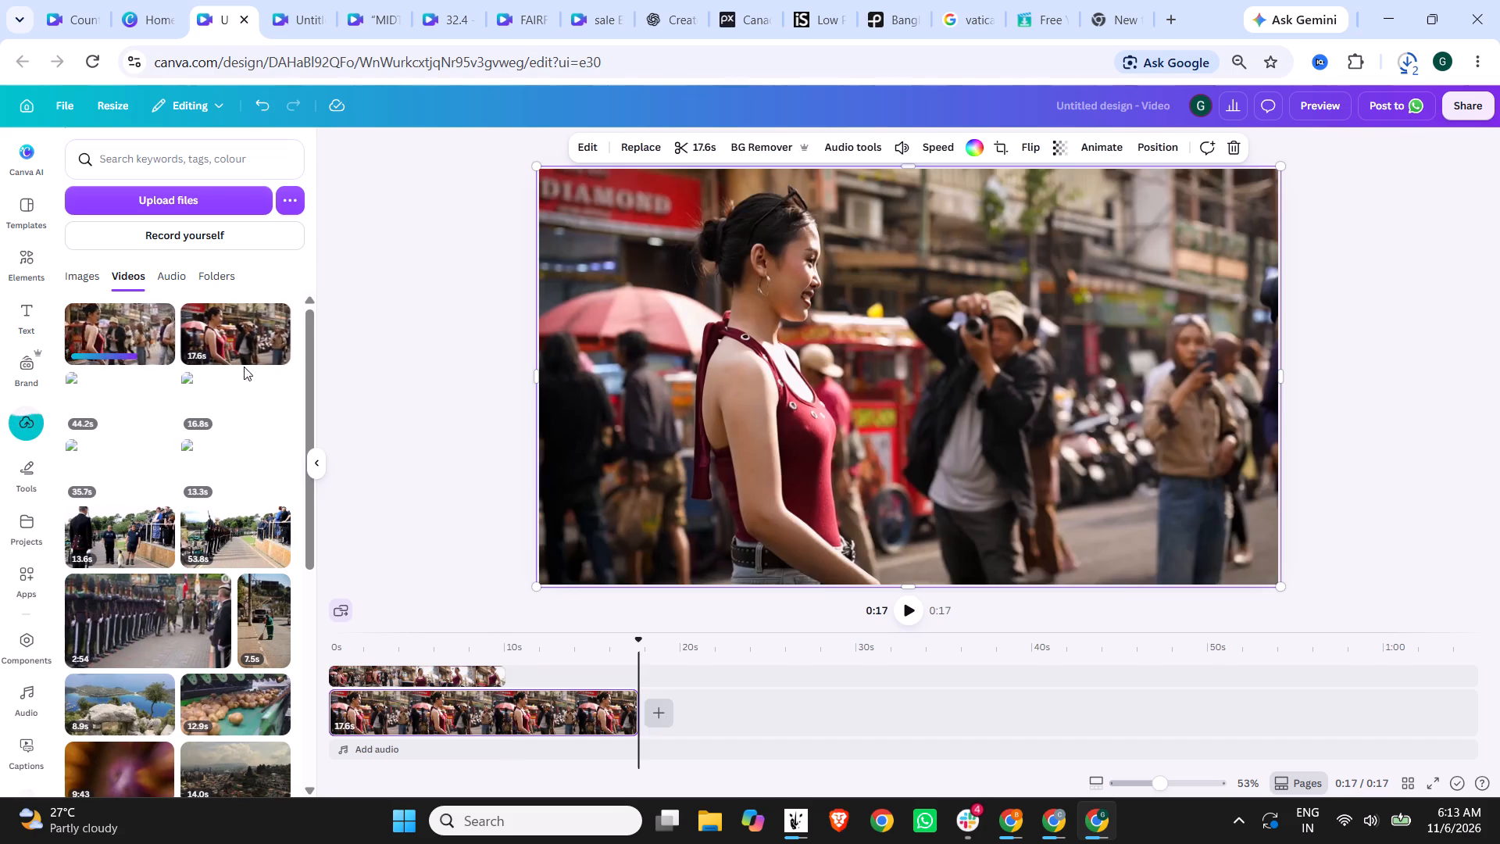
Delete the street clip footage from the timeline so it is empty.
click(575, 702)
key(Delete)
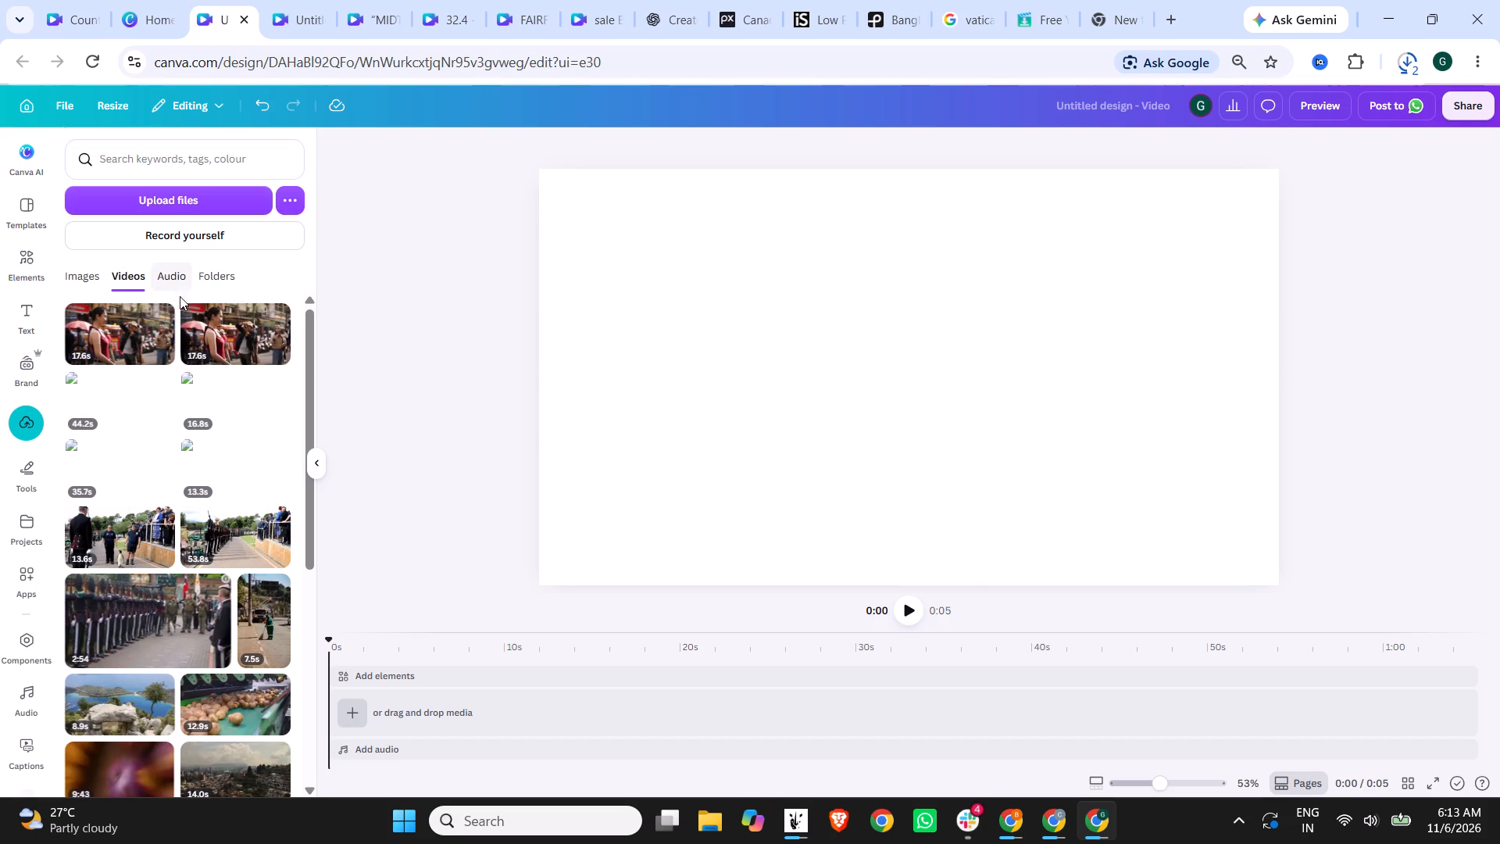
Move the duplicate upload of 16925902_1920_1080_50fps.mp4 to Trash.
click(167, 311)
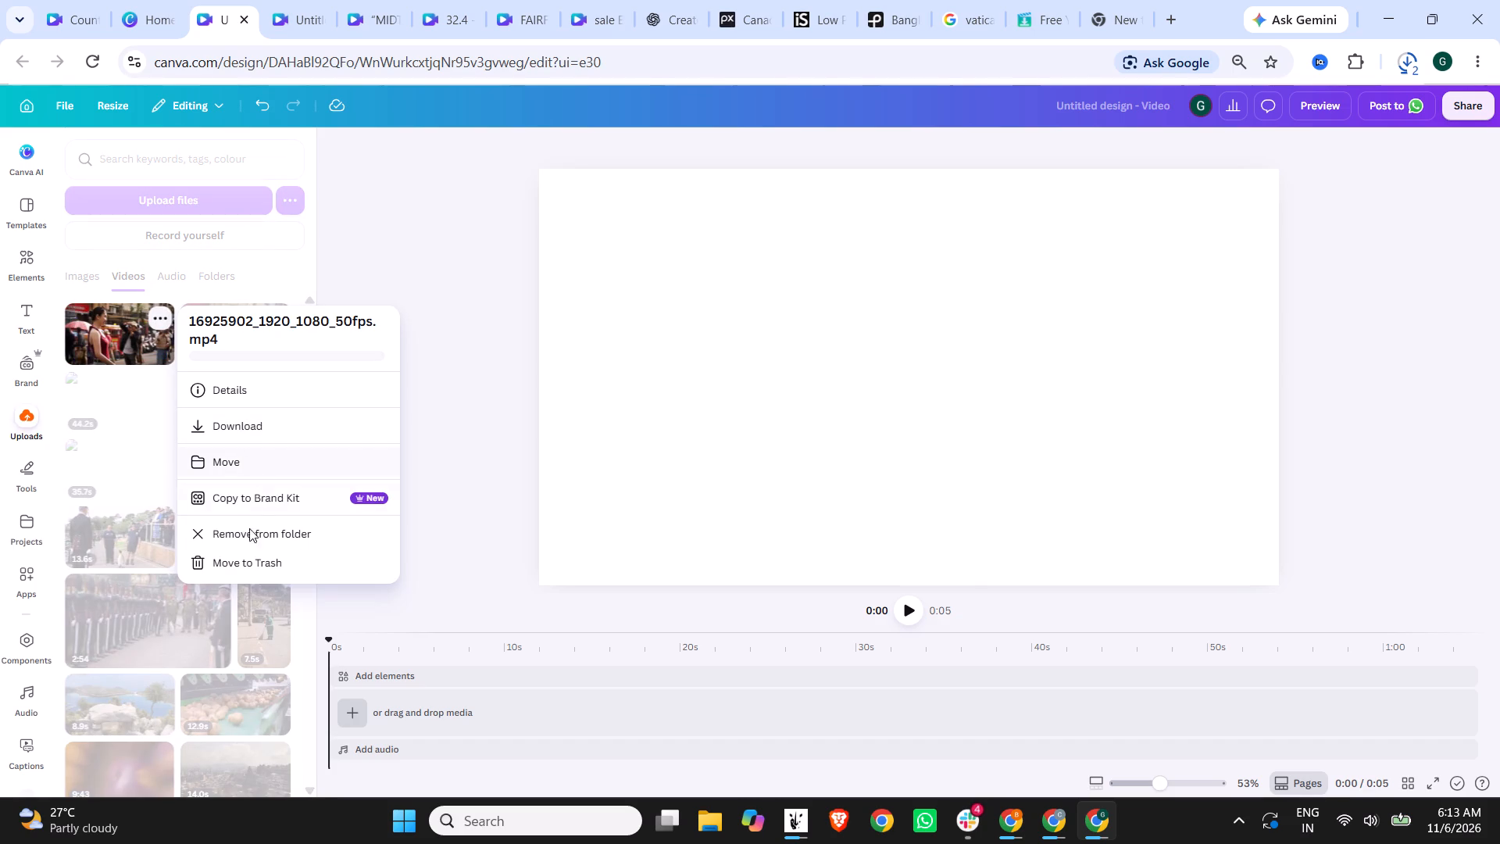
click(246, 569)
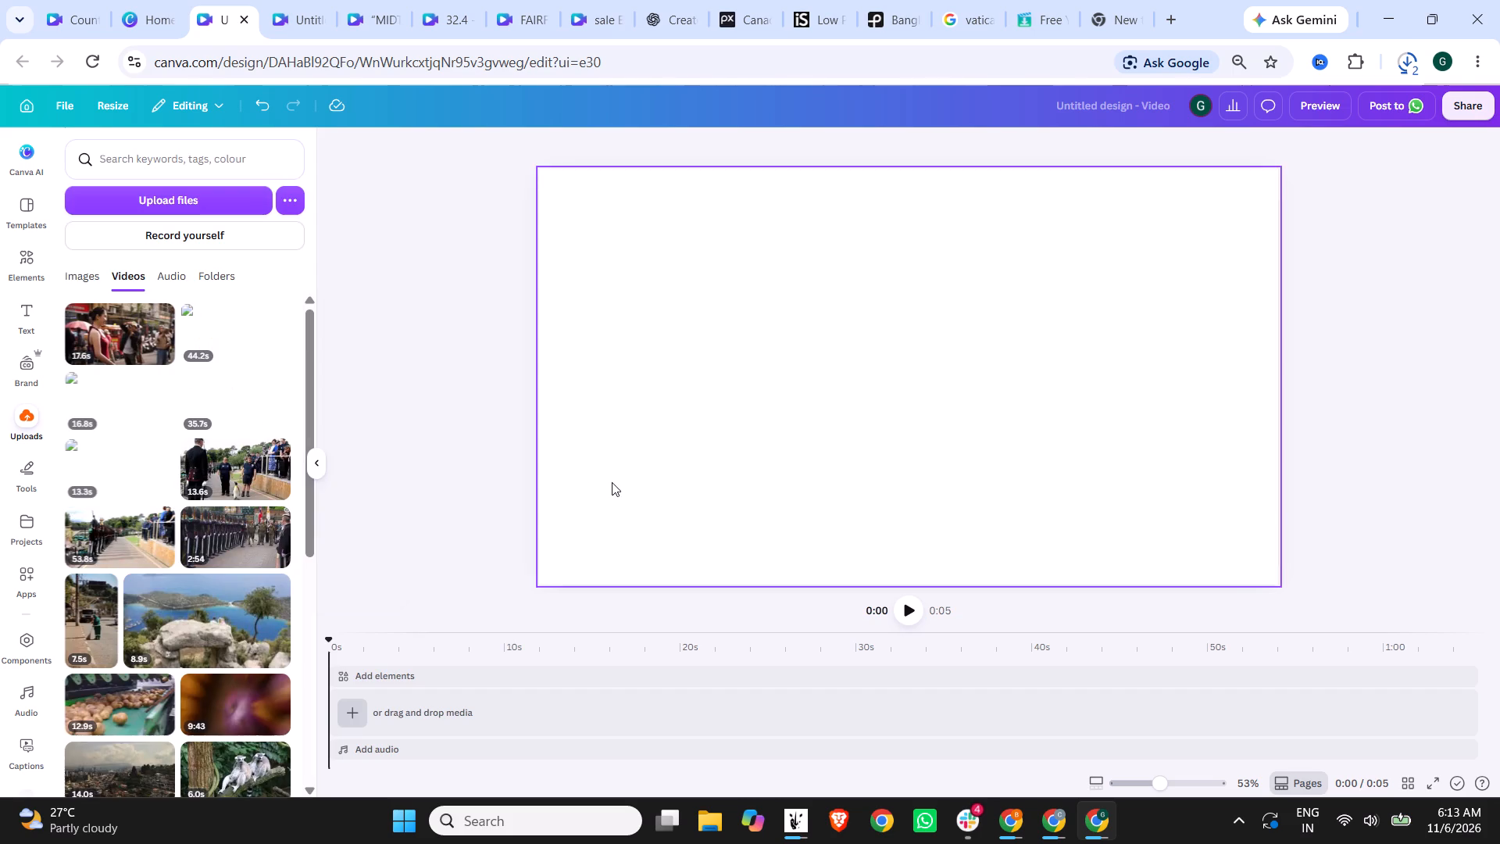
Place the 17.6 s street clip from the uploads on the elements track, starting at about 24 s.
drag(116, 347, 474, 666)
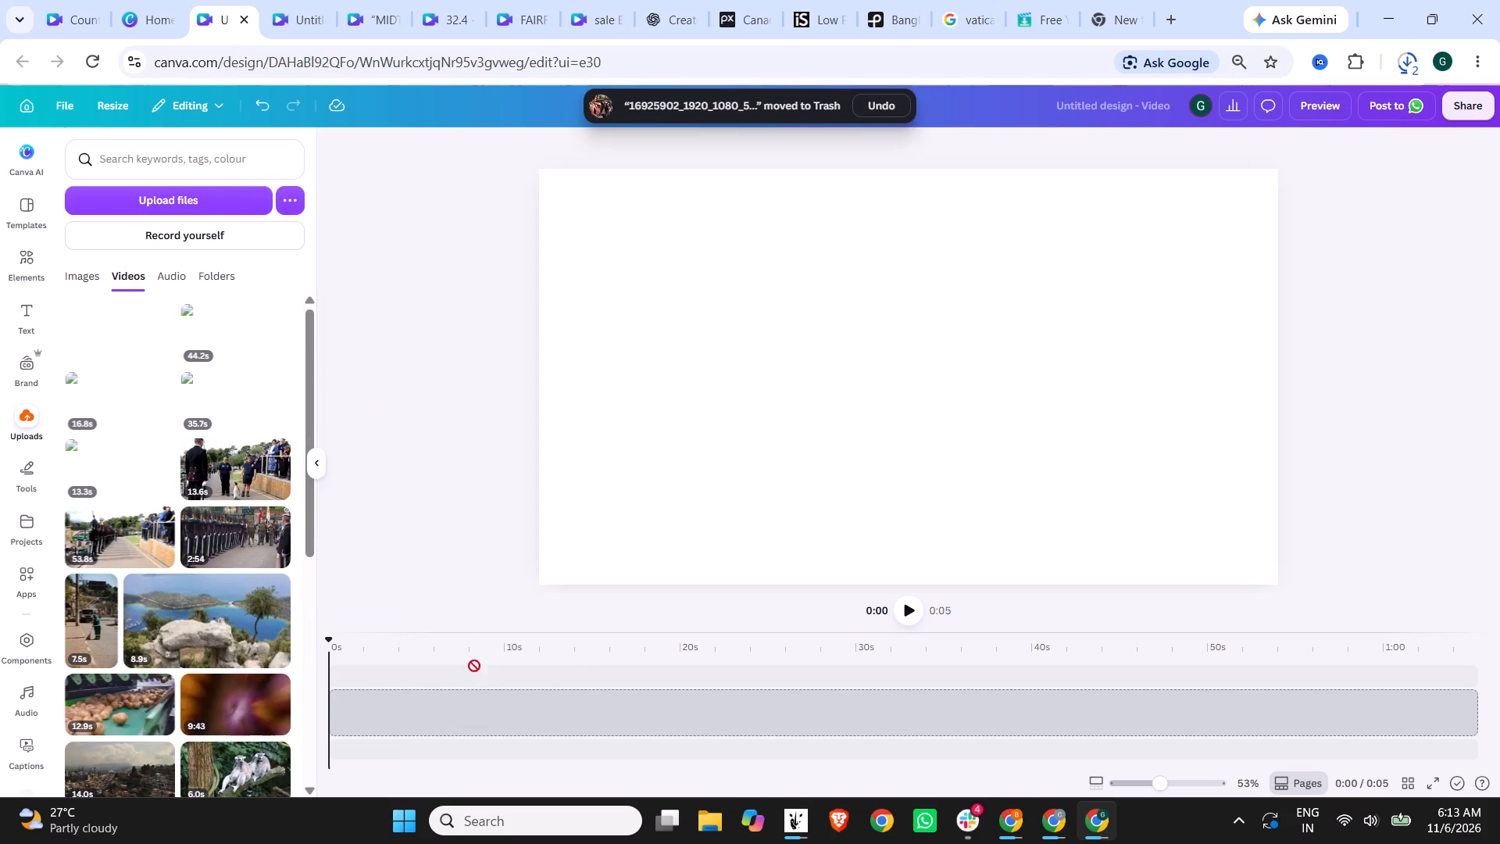
drag(474, 666, 724, 676)
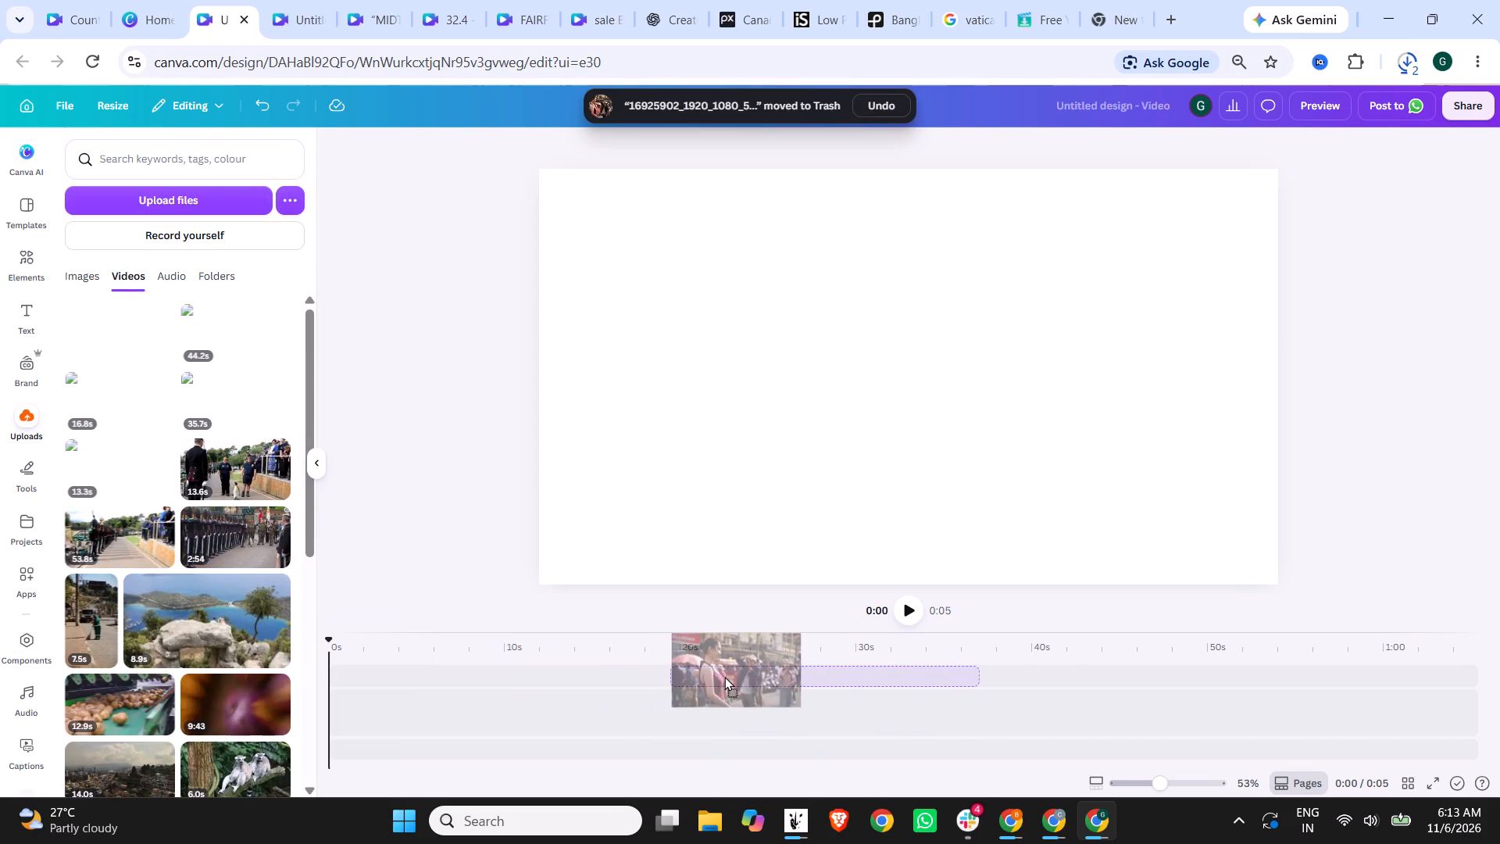
drag(724, 676, 816, 675)
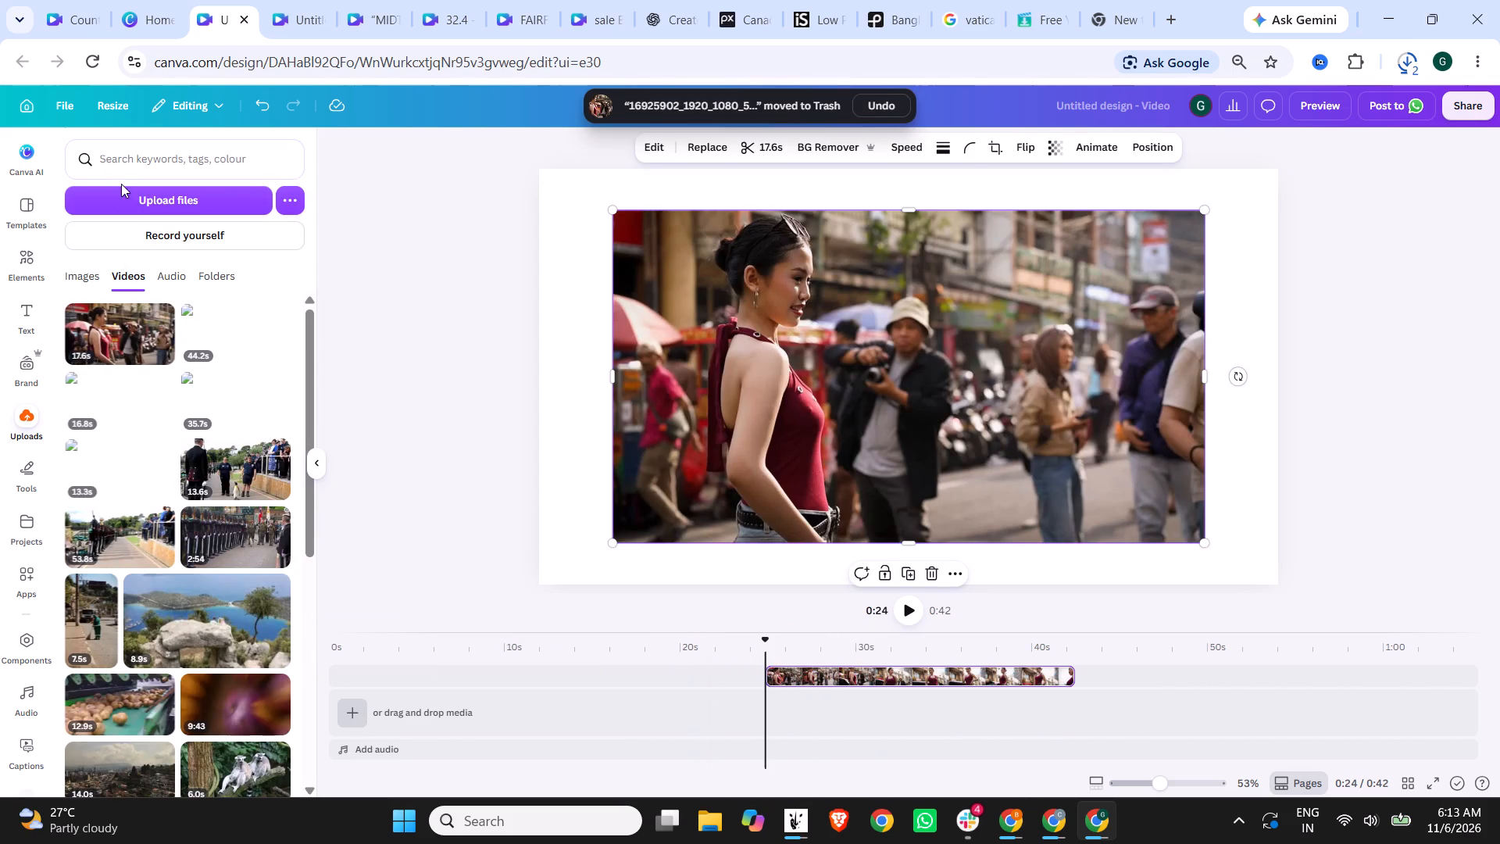
Upload 12798185_3840_2160_25fps from Downloads and place it on the timeline at about 0:42, where the street clip ends.
click(130, 190)
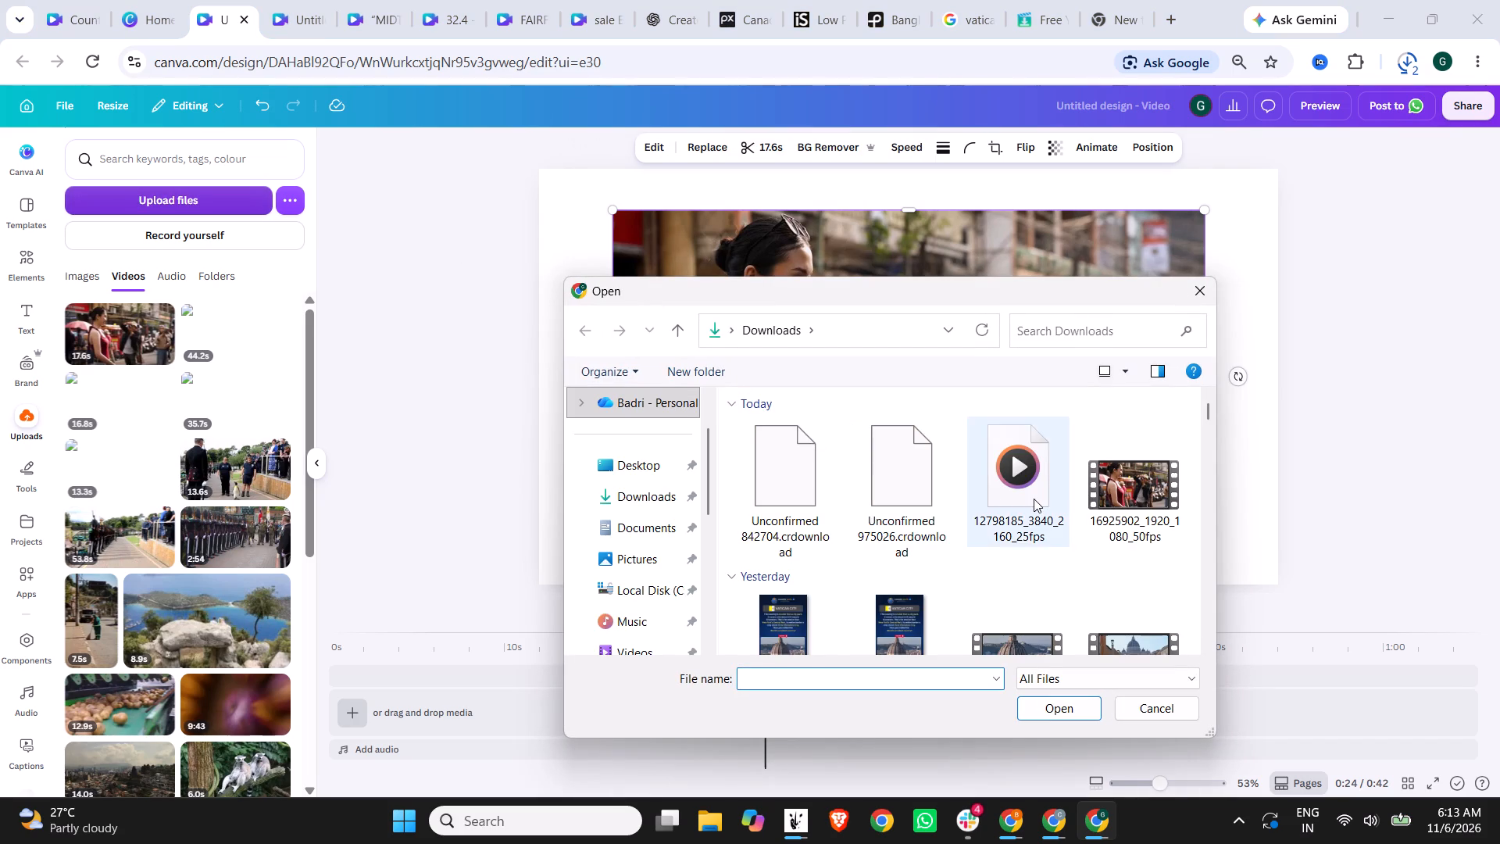
double_click(1034, 499)
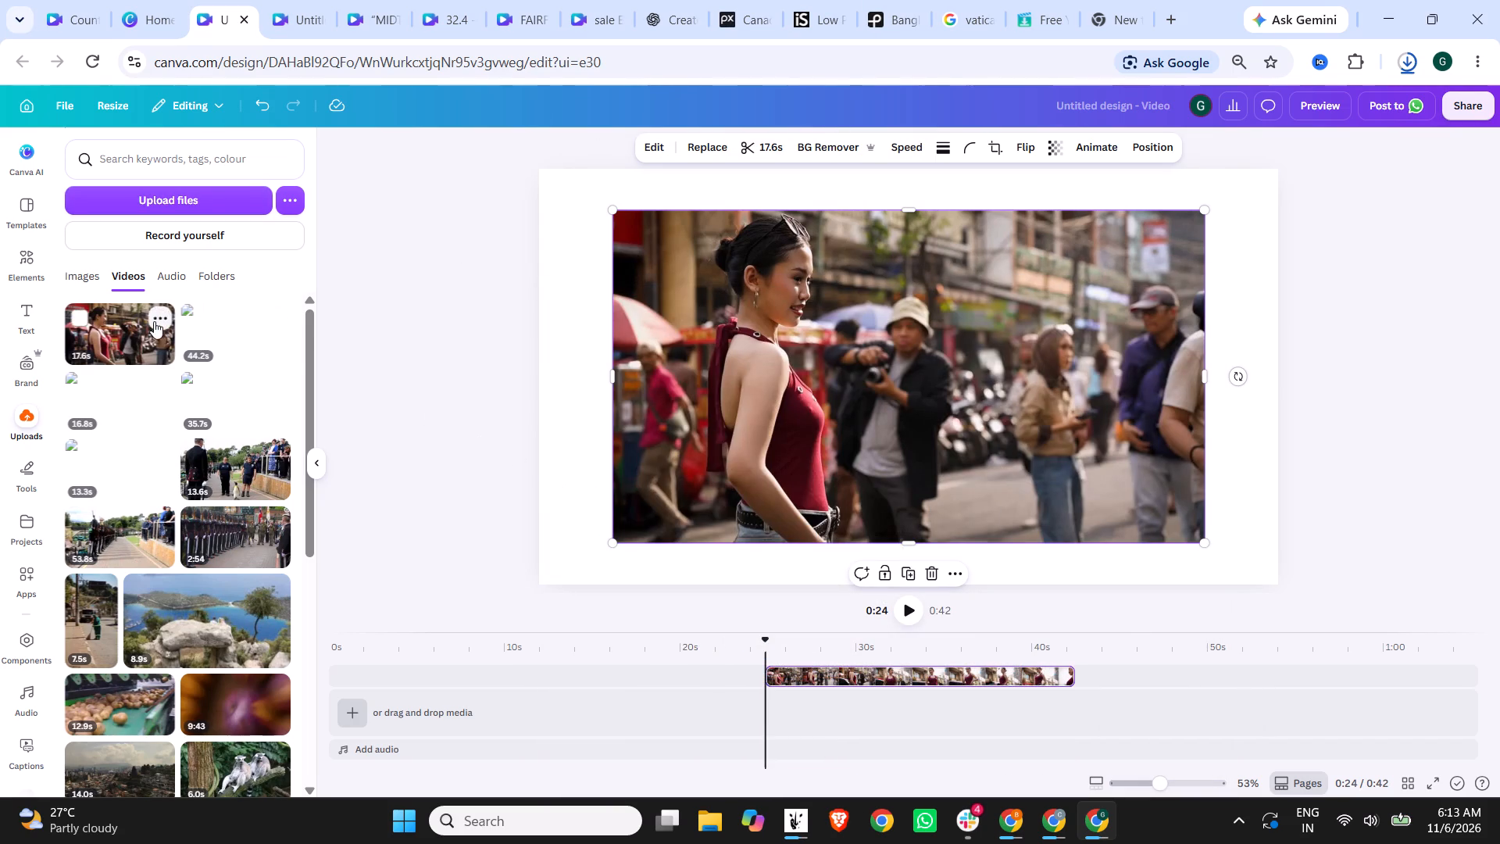
drag(116, 342, 1158, 683)
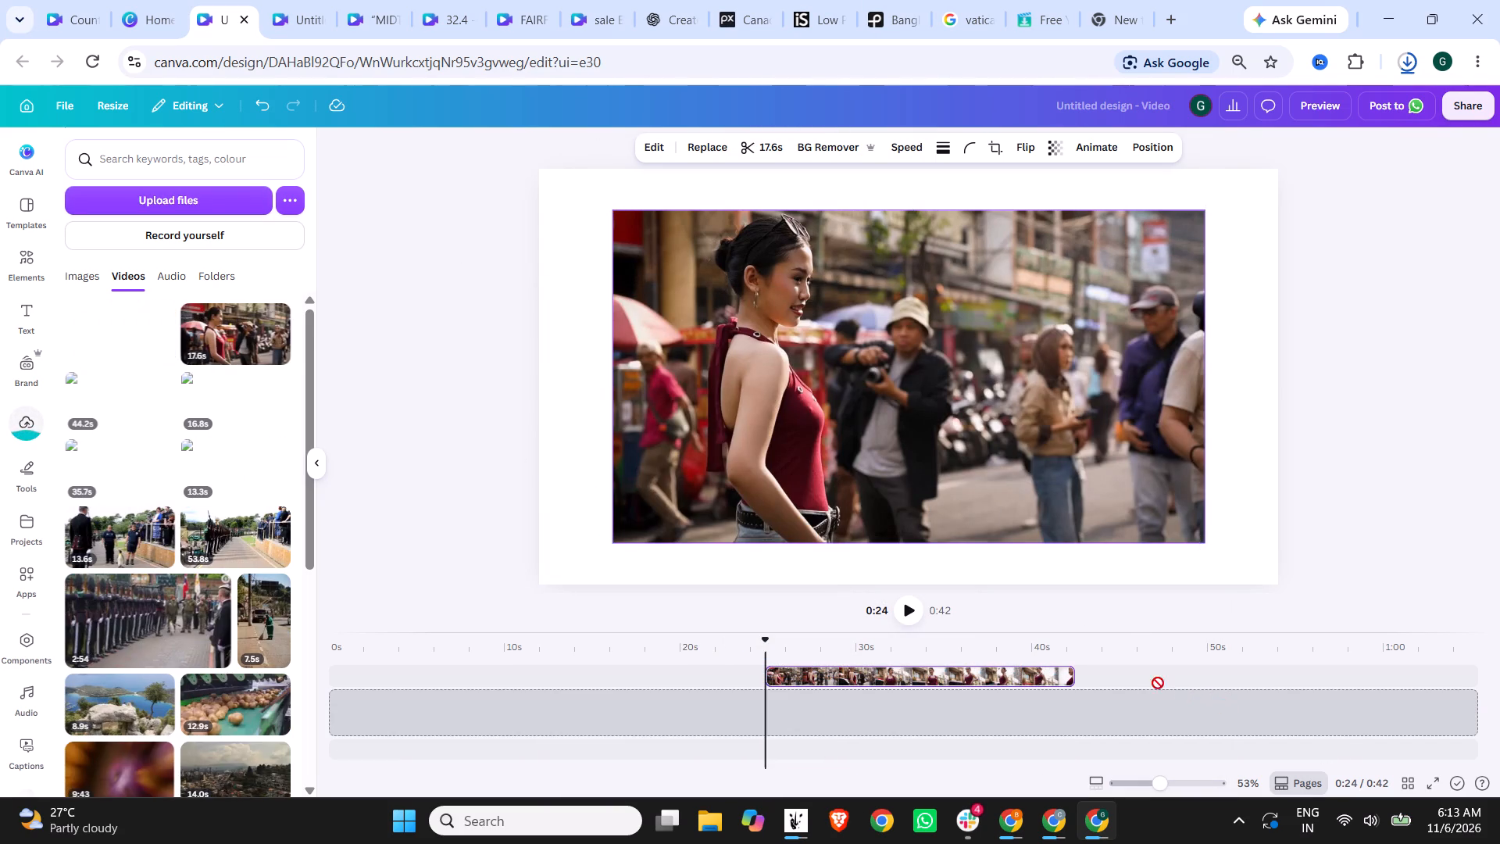
drag(1158, 683, 1123, 677)
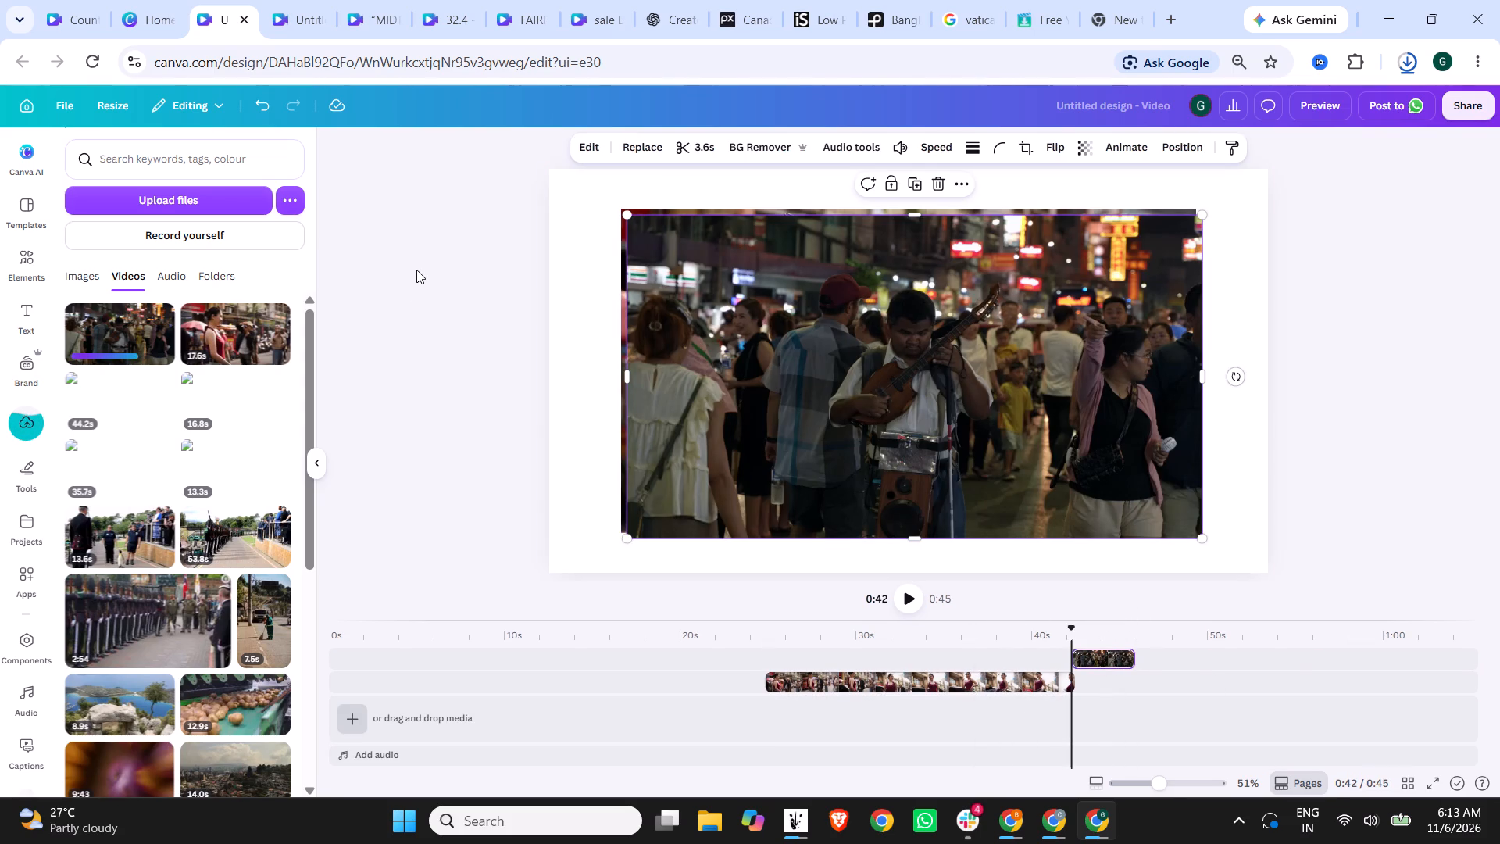
Enlarge the street musician clip from its opposite corners so it covers the whole page.
drag(626, 215, 520, 177)
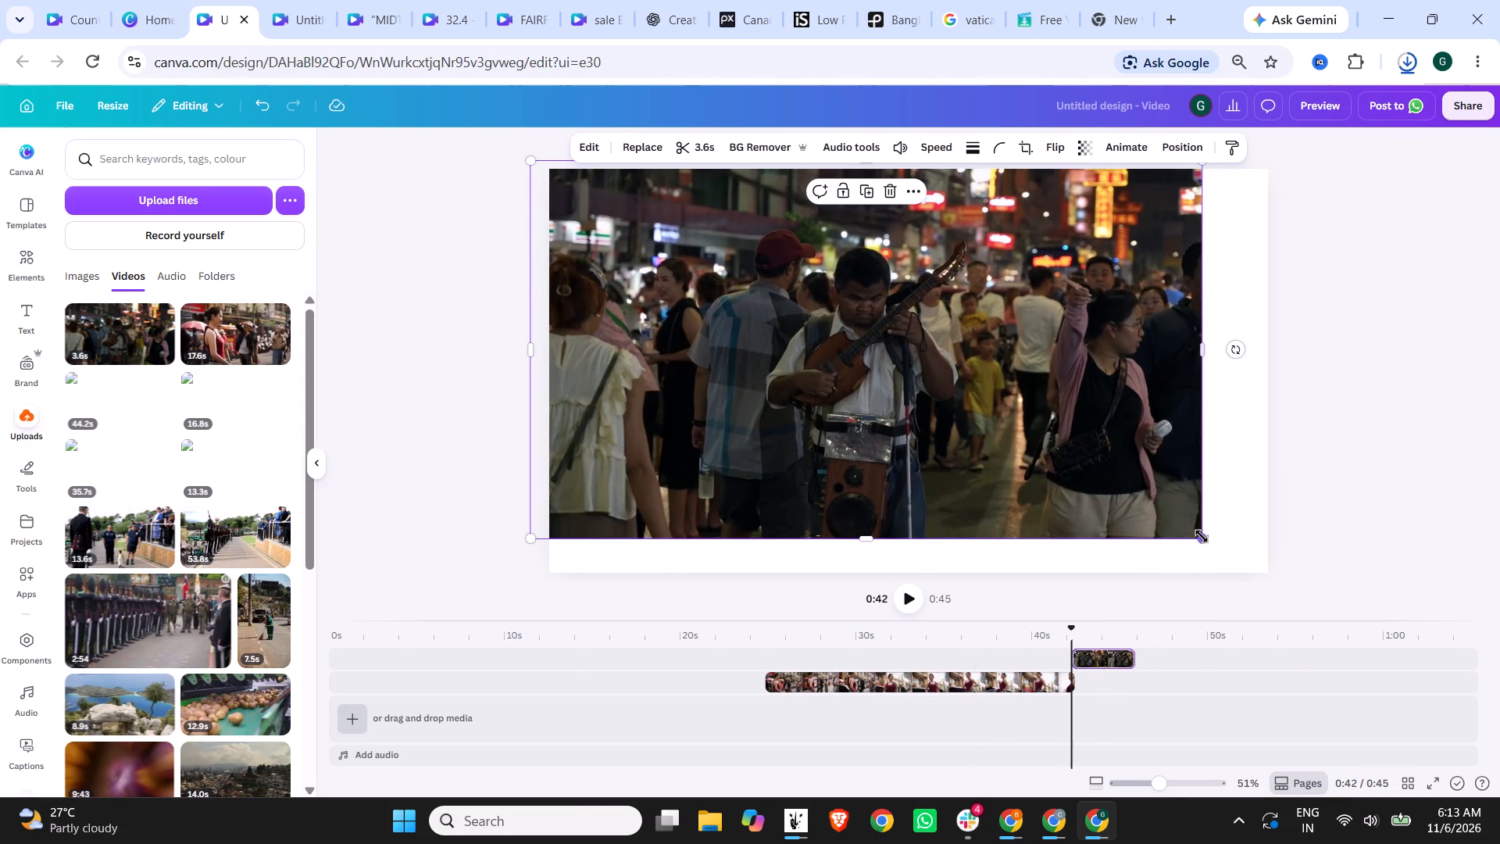
drag(1202, 536, 1279, 574)
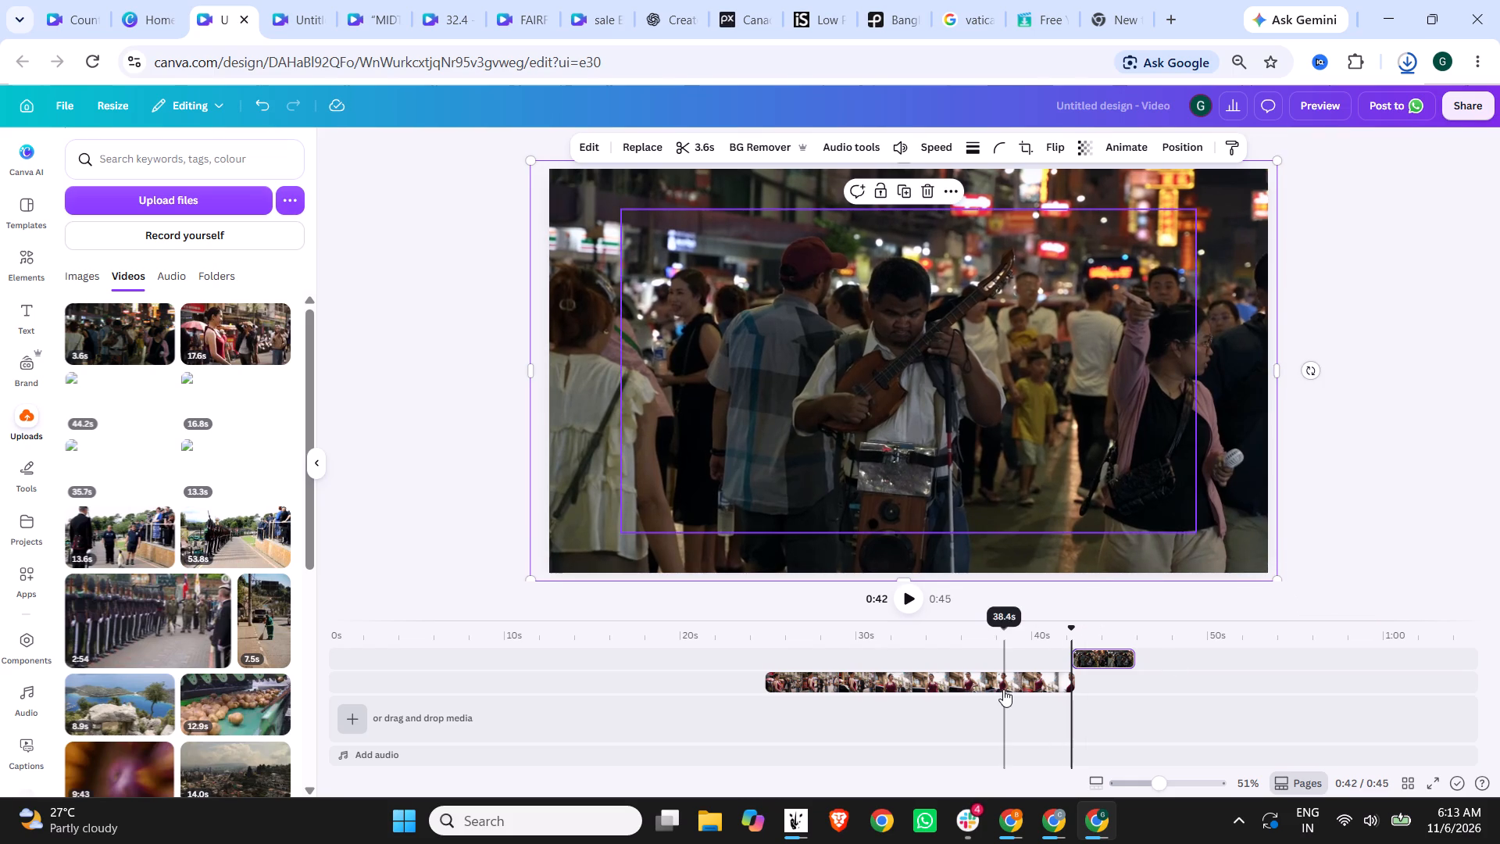
Move the street clip toward the page's corner and enlarge it so it covers the whole page.
click(1003, 689)
drag(832, 297, 755, 251)
drag(1120, 486, 1307, 548)
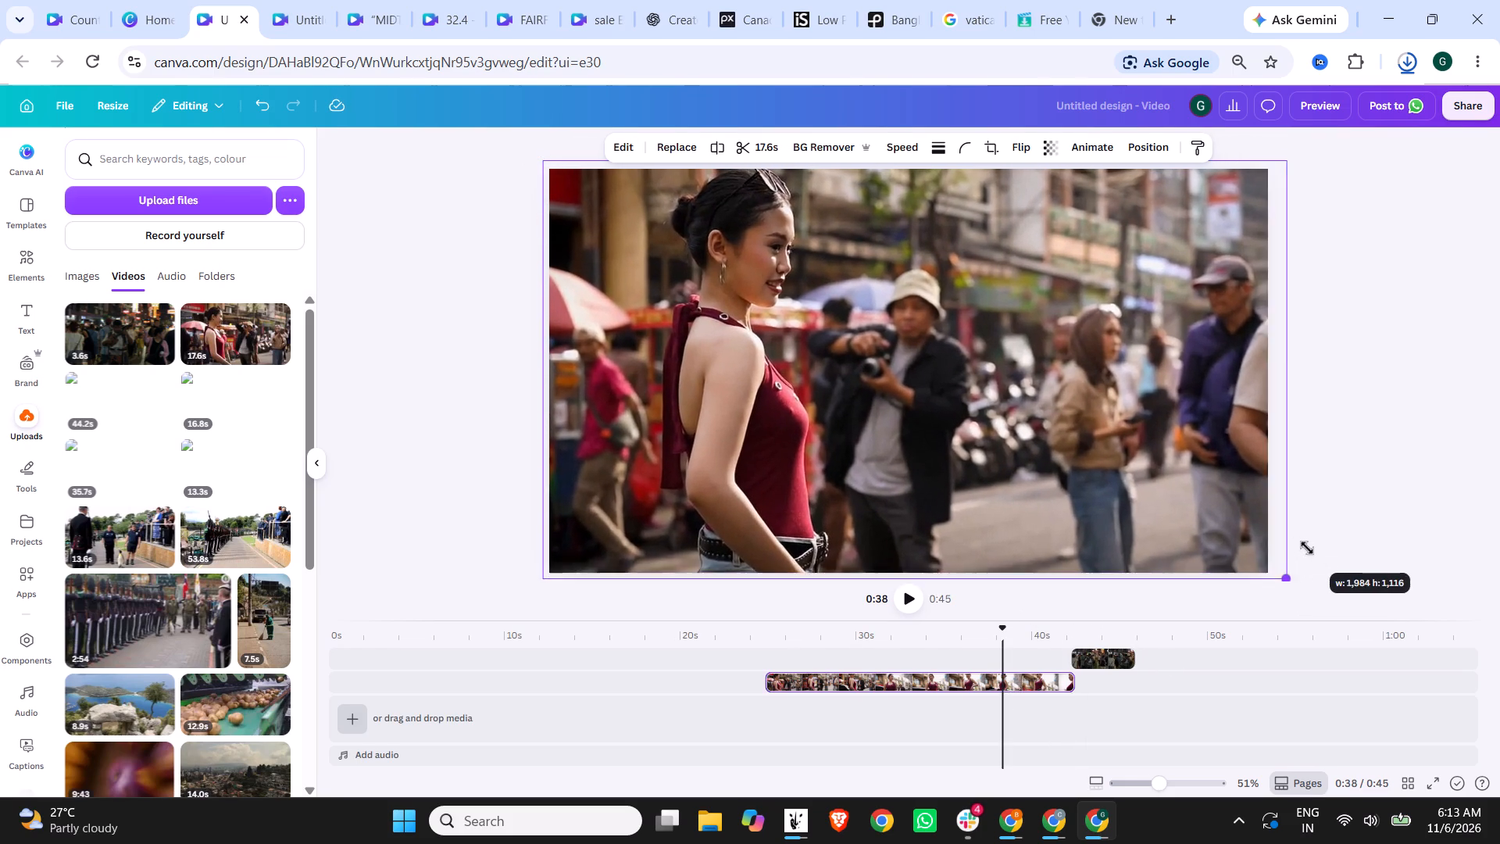
drag(1307, 548, 1305, 553)
click(1400, 422)
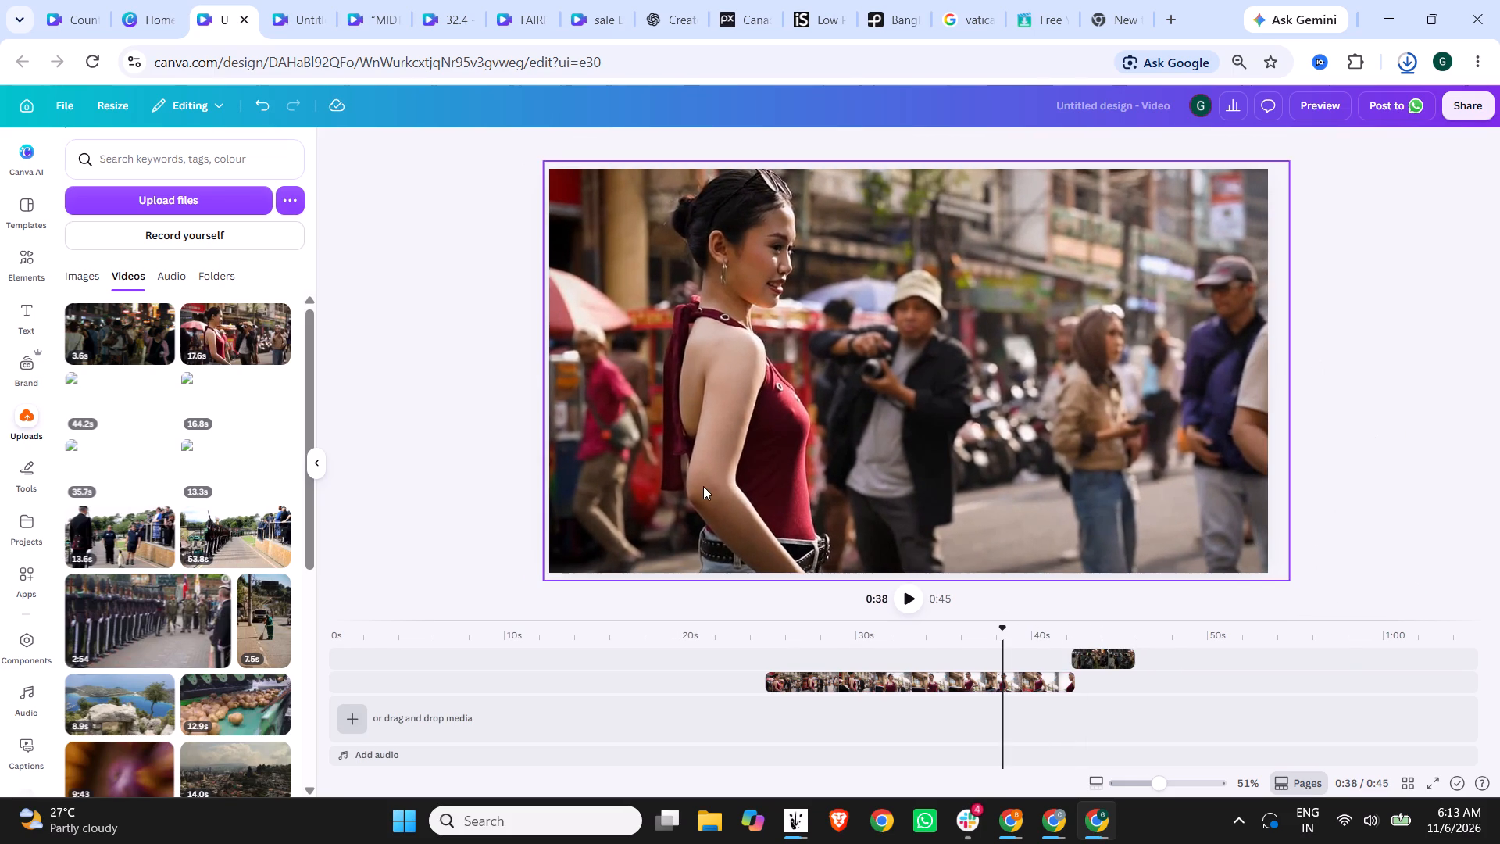
Move the street clip on its track to the very start of the timeline.
drag(930, 681, 554, 671)
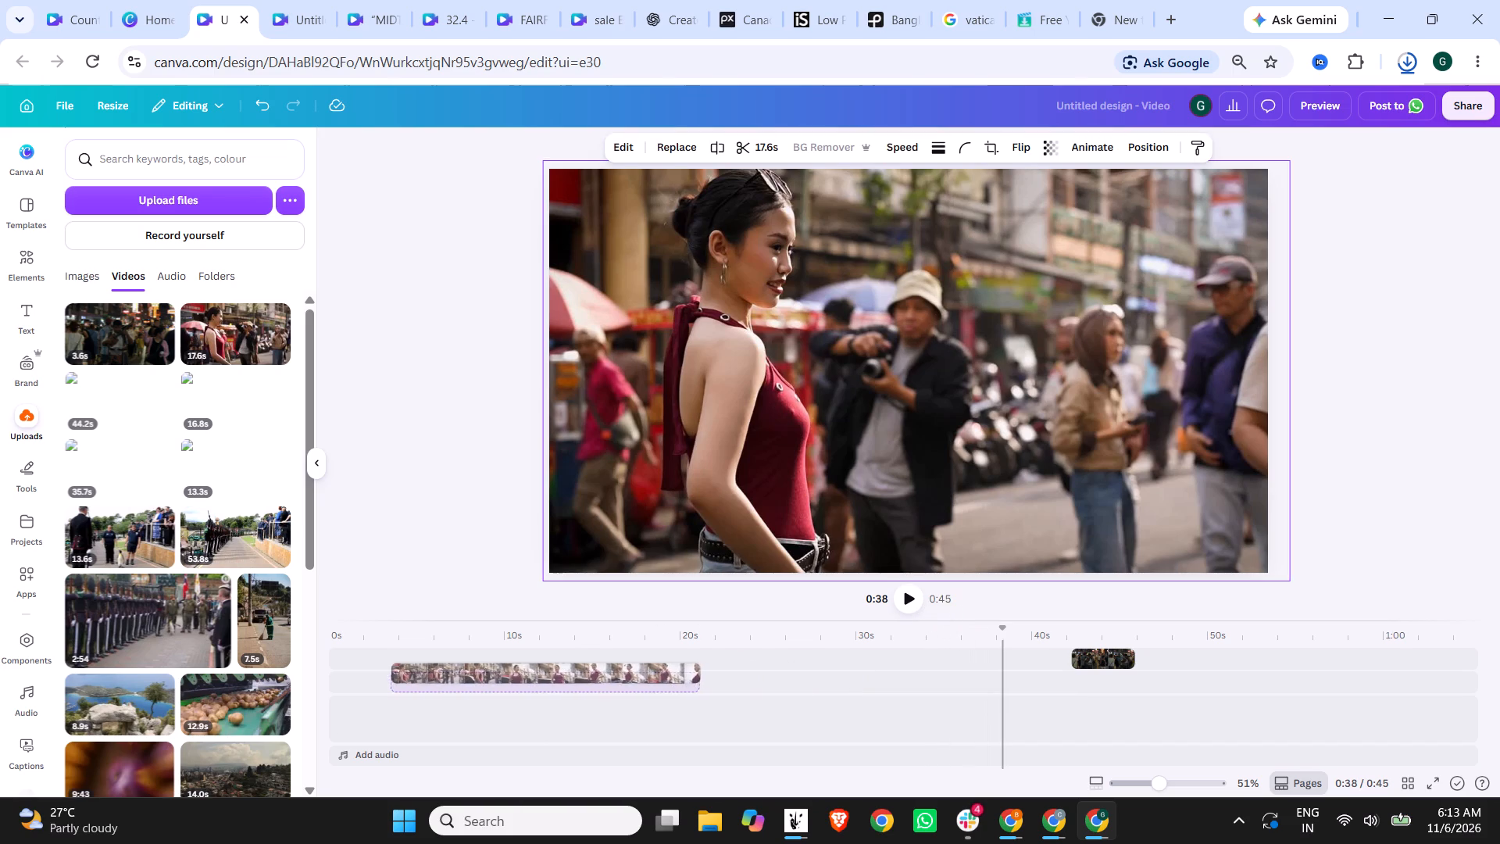
drag(554, 671, 500, 683)
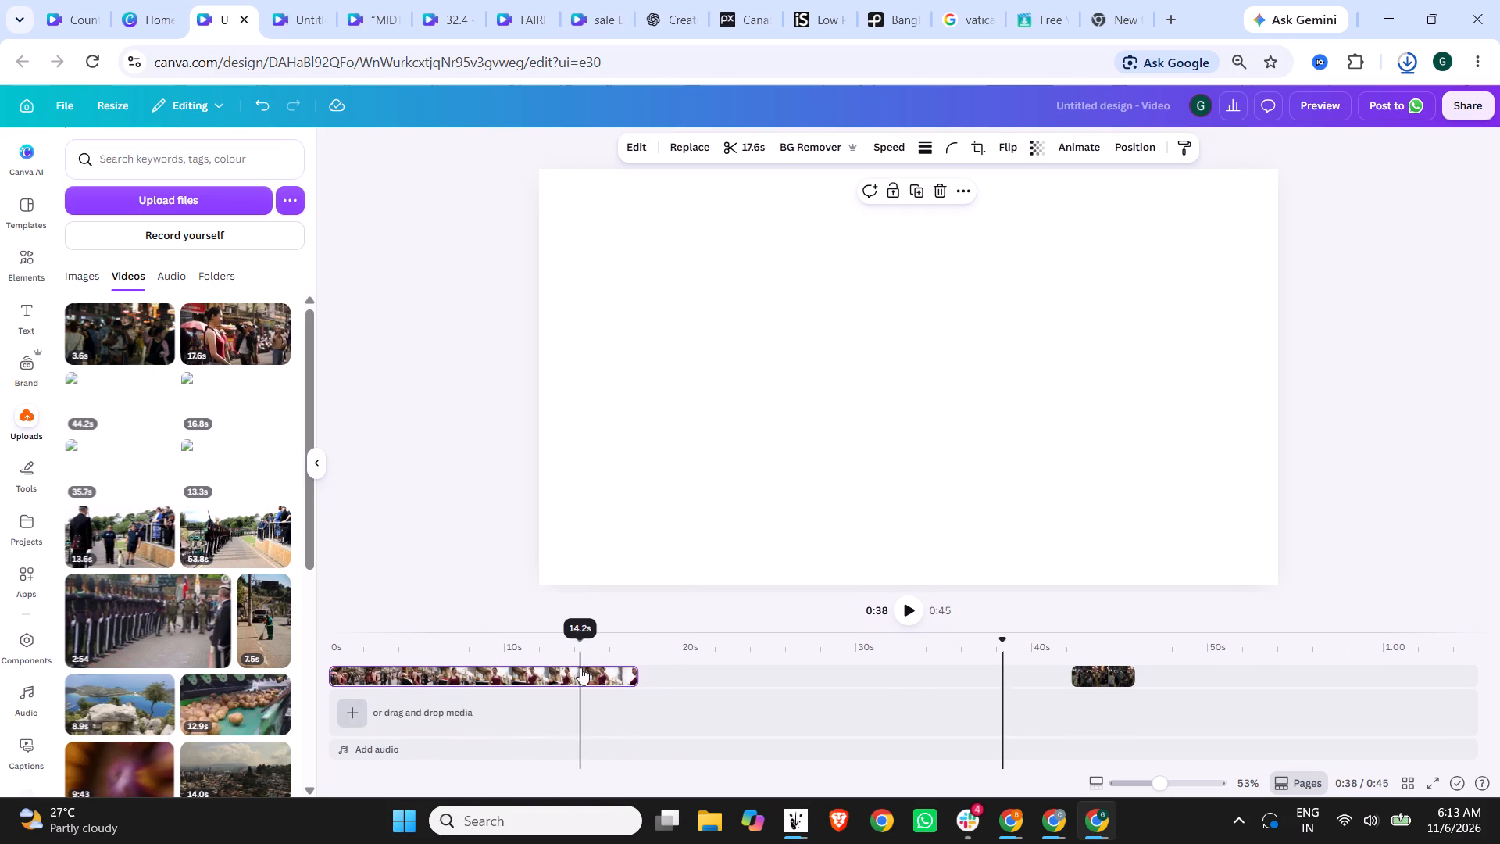
Increase the street clip's video speed so that it runs for 8.8 s.
click(445, 648)
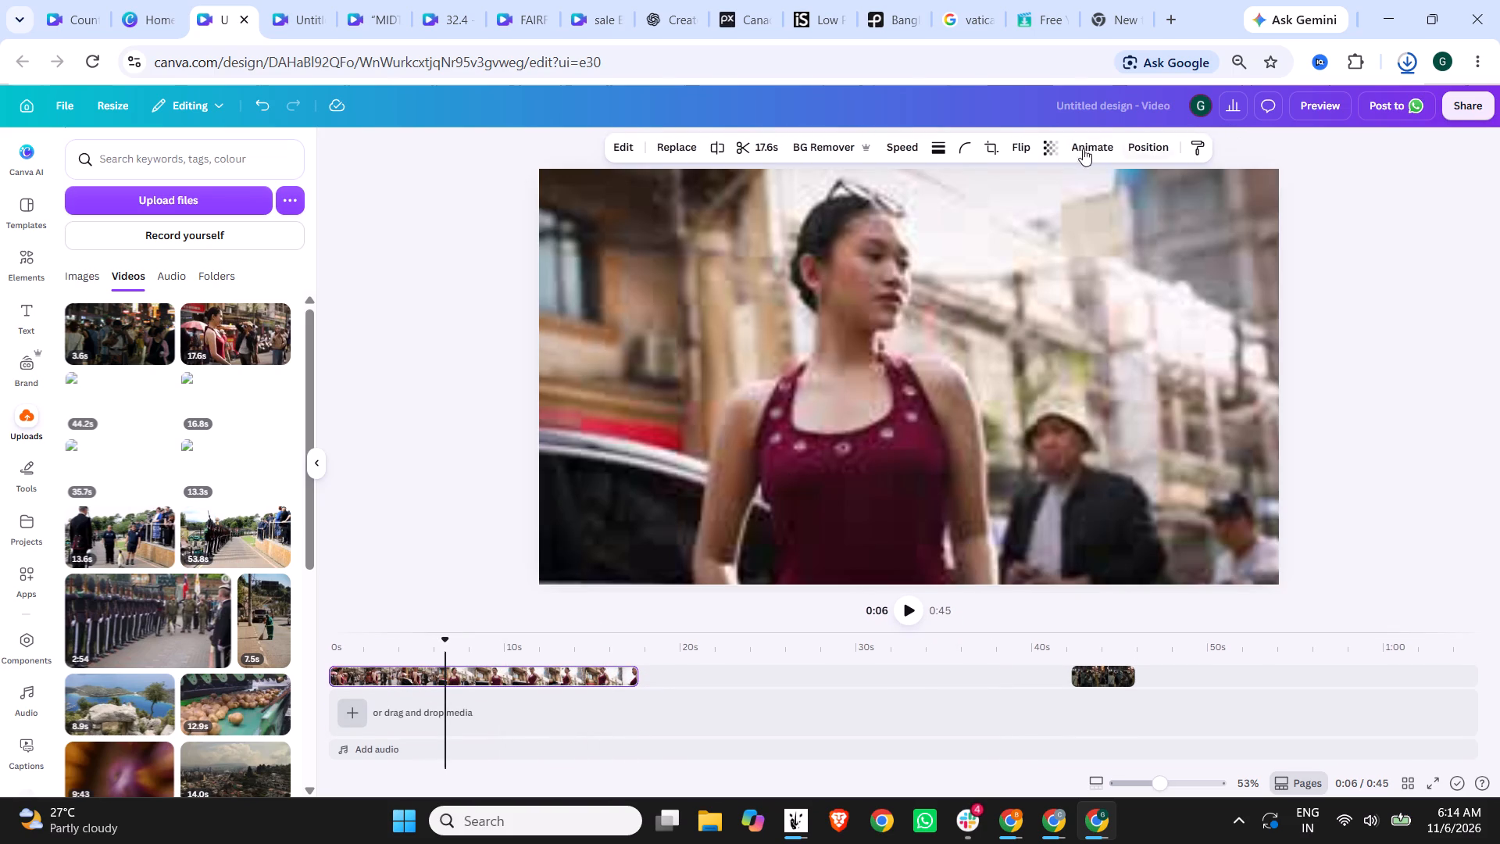
click(907, 138)
drag(870, 206, 899, 206)
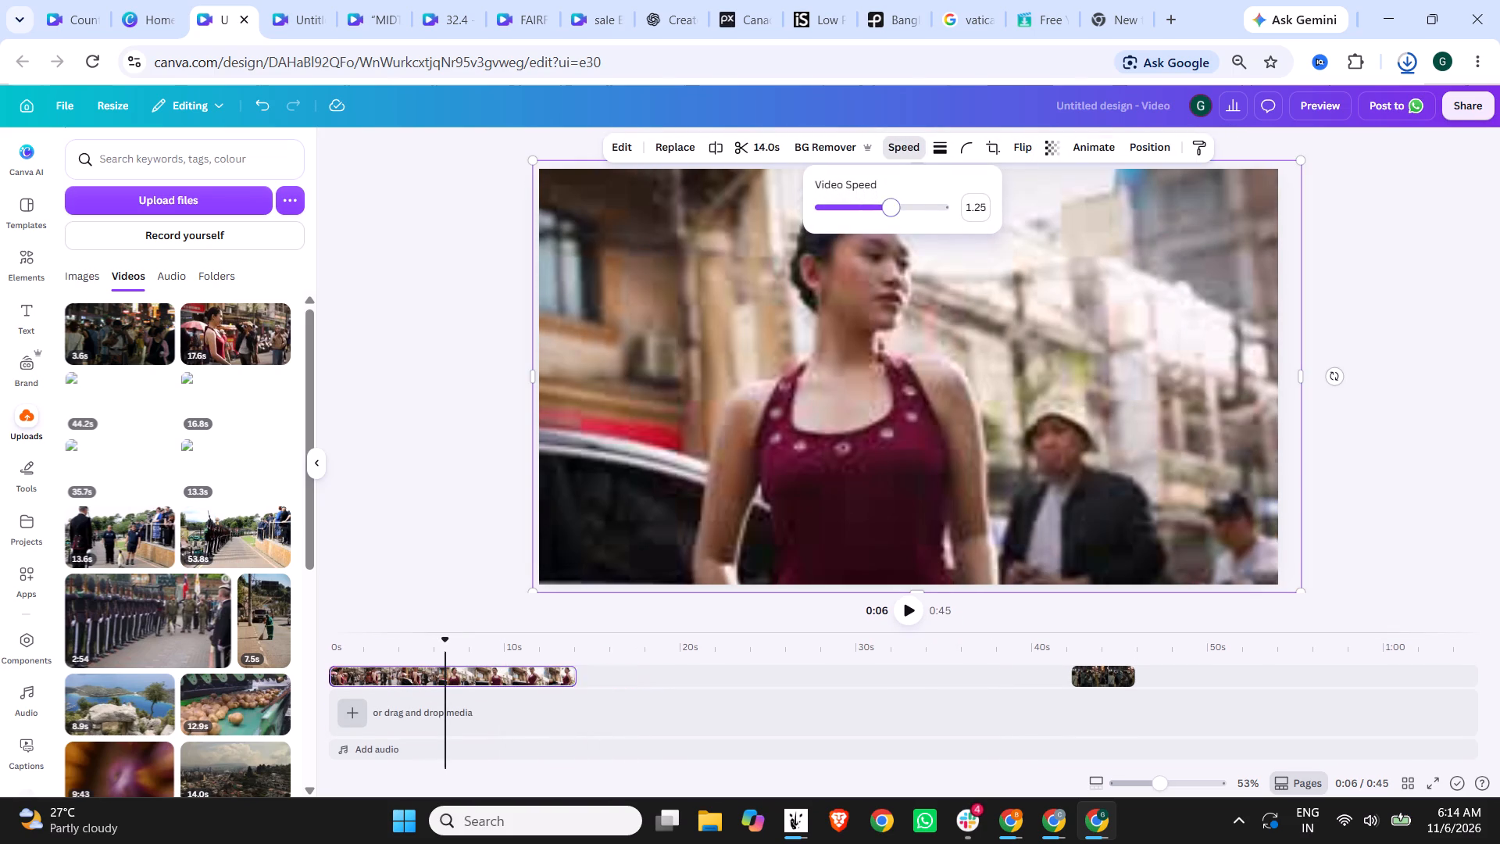
drag(899, 206, 941, 207)
Play the sped-up street clip from near its beginning and trim its end so it lasts 6.6 s.
click(341, 647)
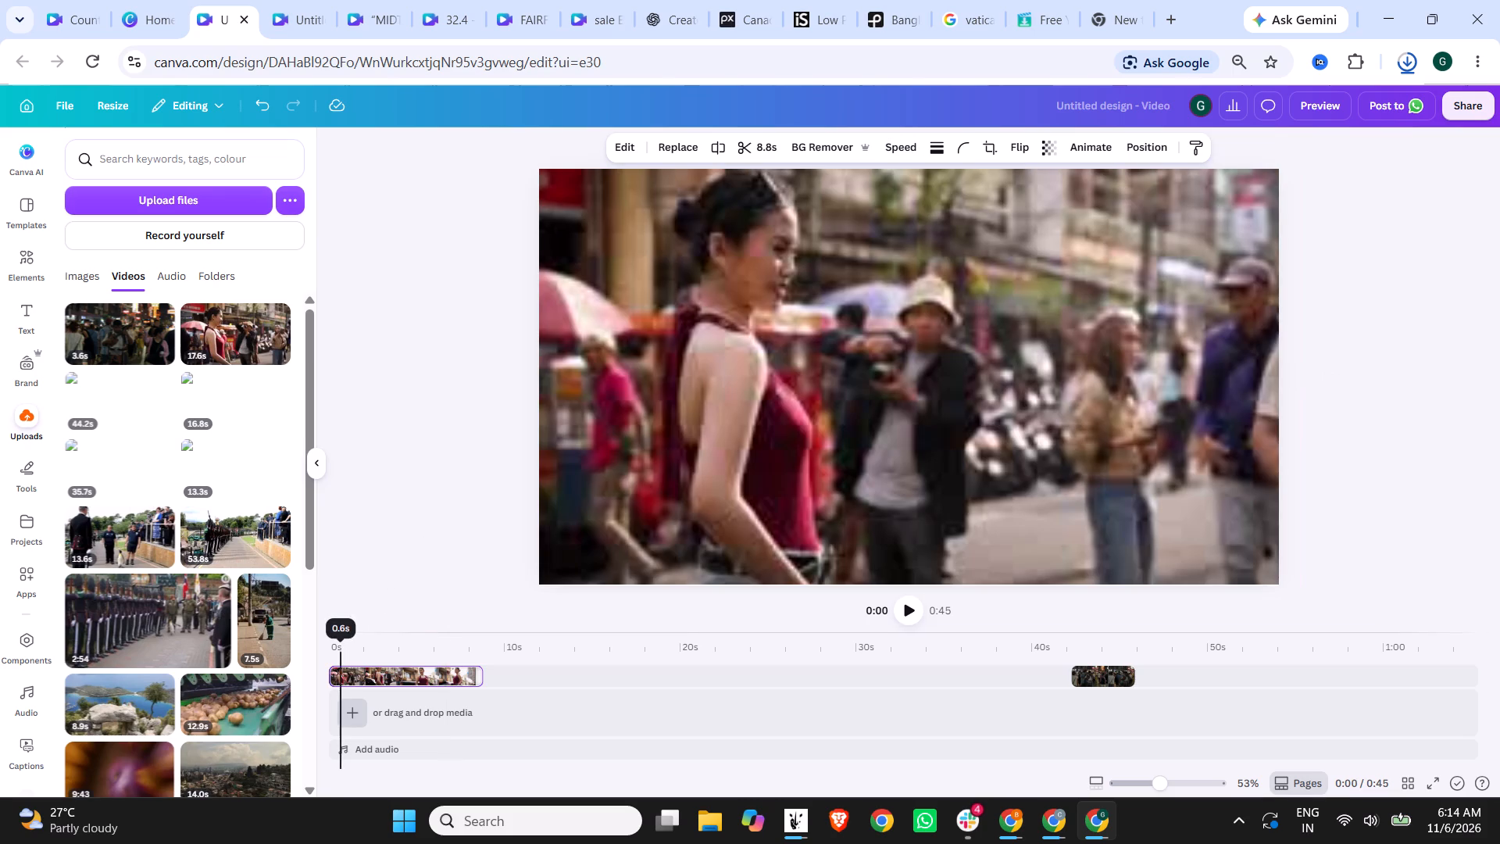
click(905, 596)
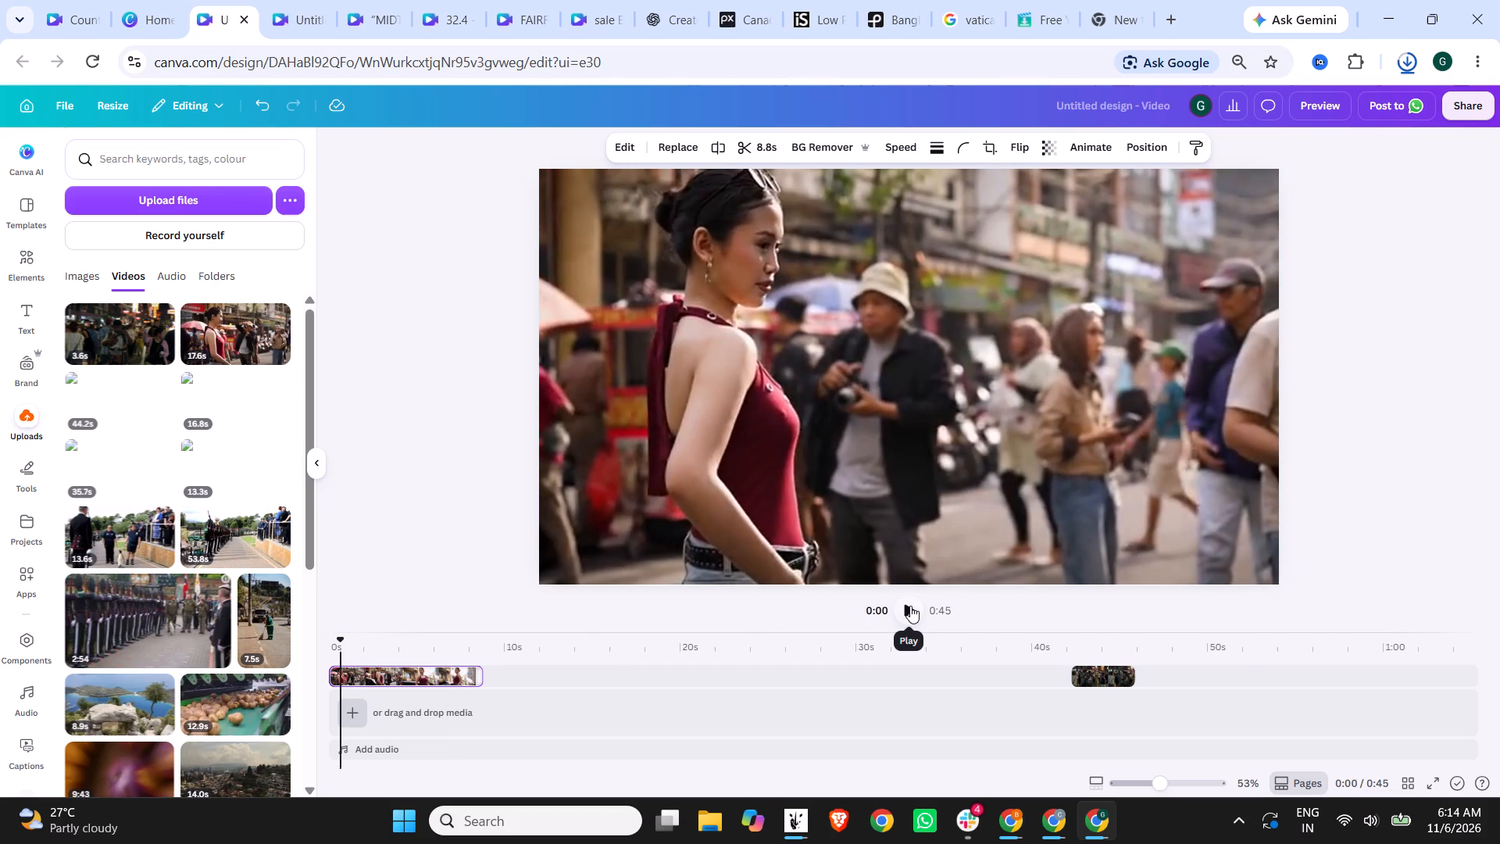
click(910, 606)
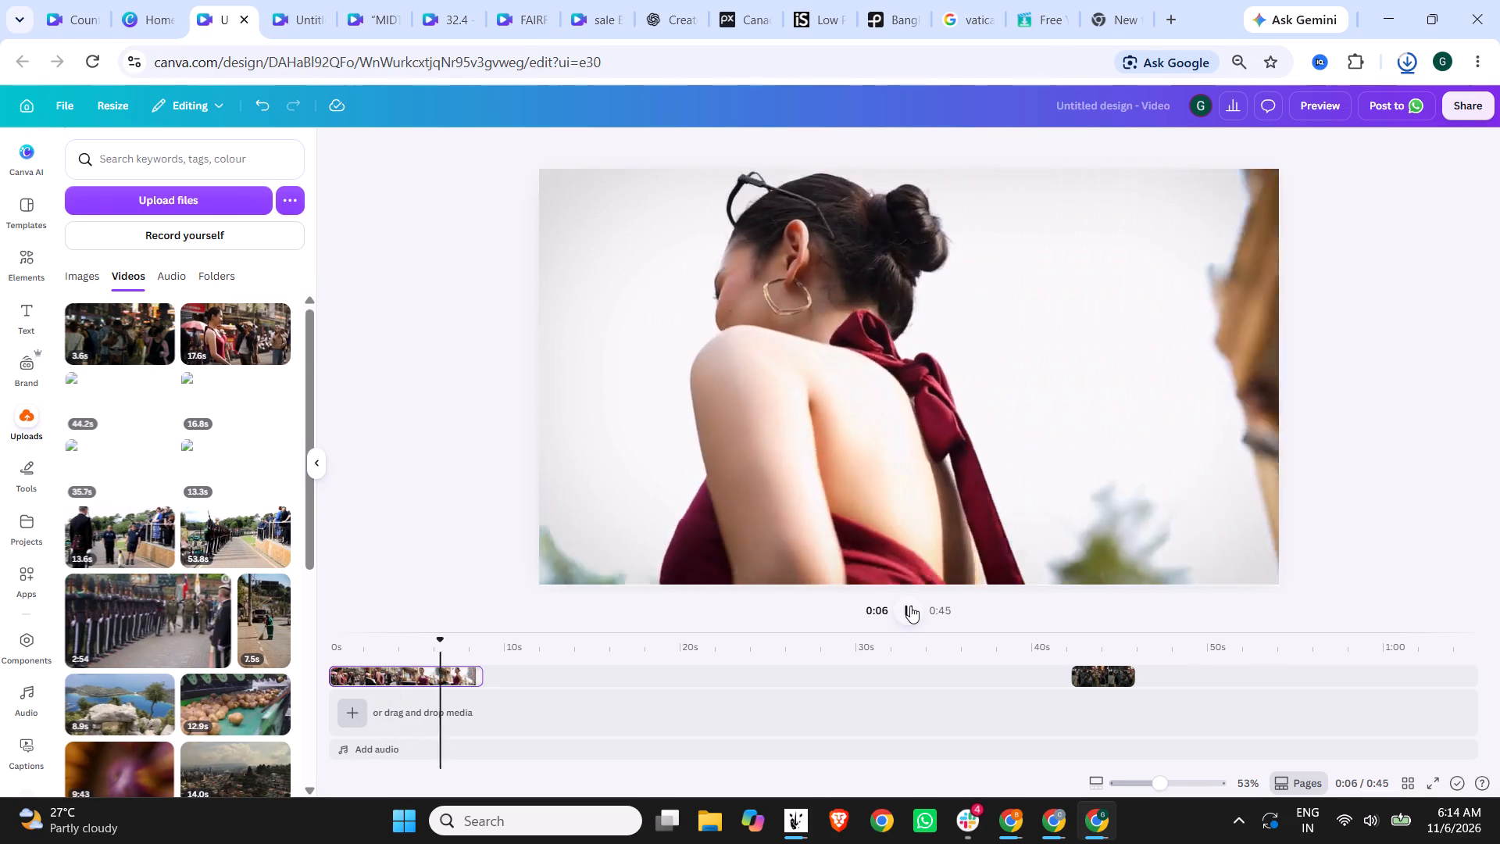
click(910, 606)
drag(479, 671, 453, 671)
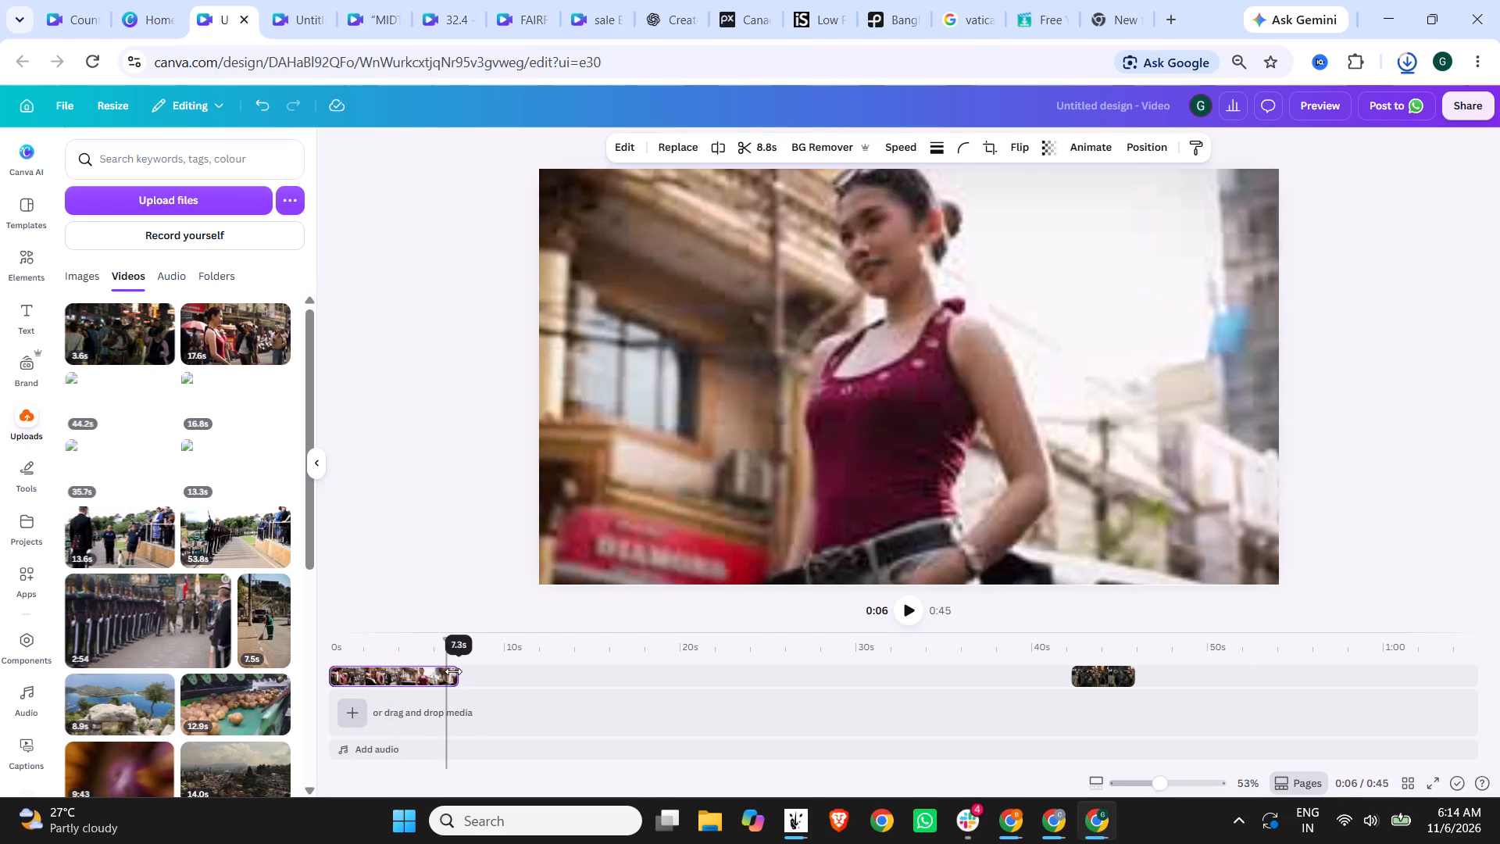
drag(453, 671, 446, 671)
Upload the video 12605044_3840_2160_25fps from the Downloads folder and check how far the remaining clip has downloaded.
click(203, 208)
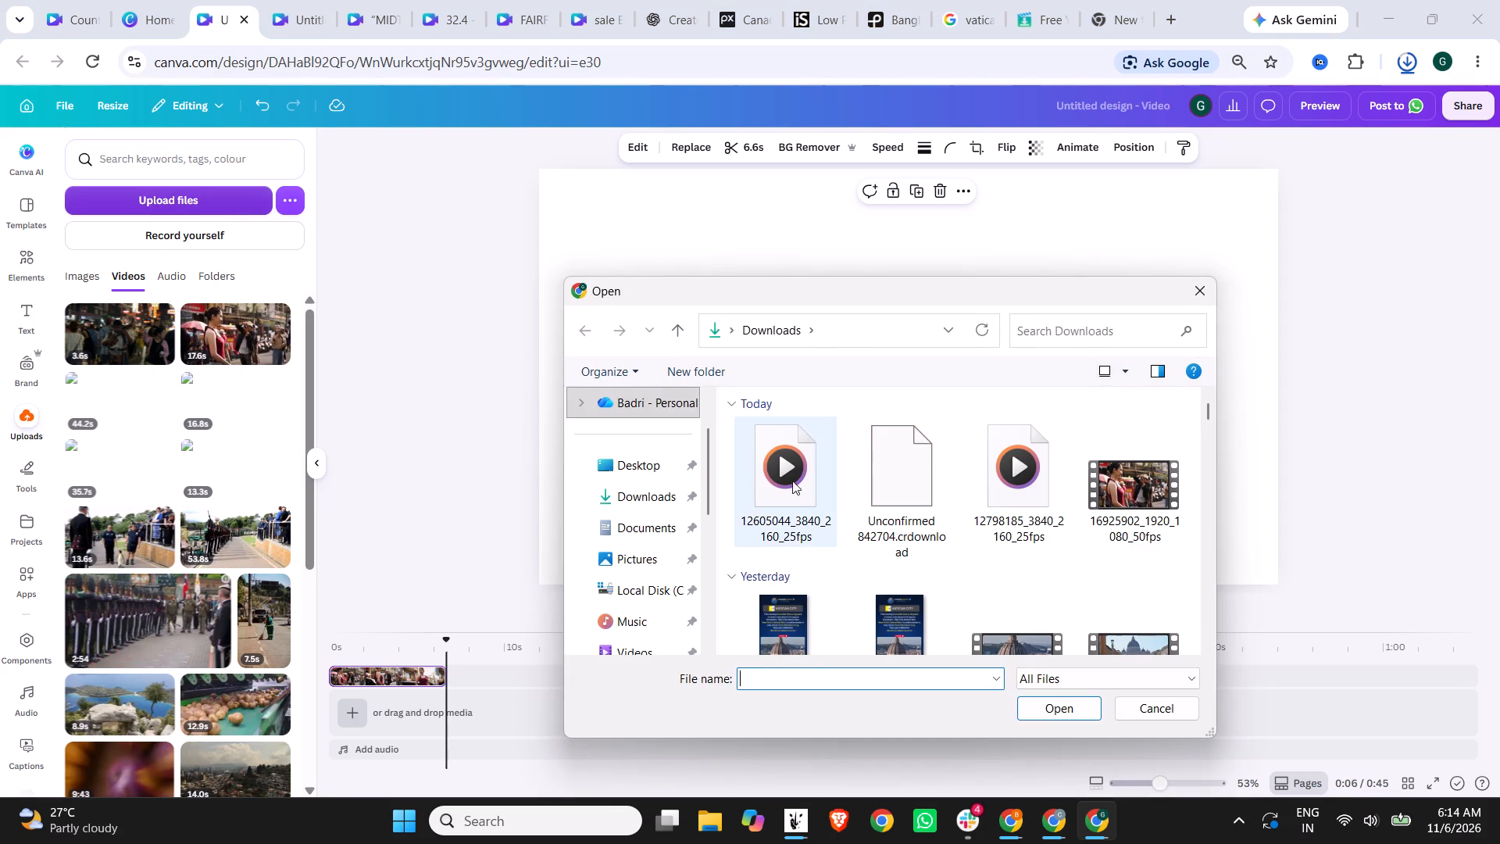
double_click(792, 481)
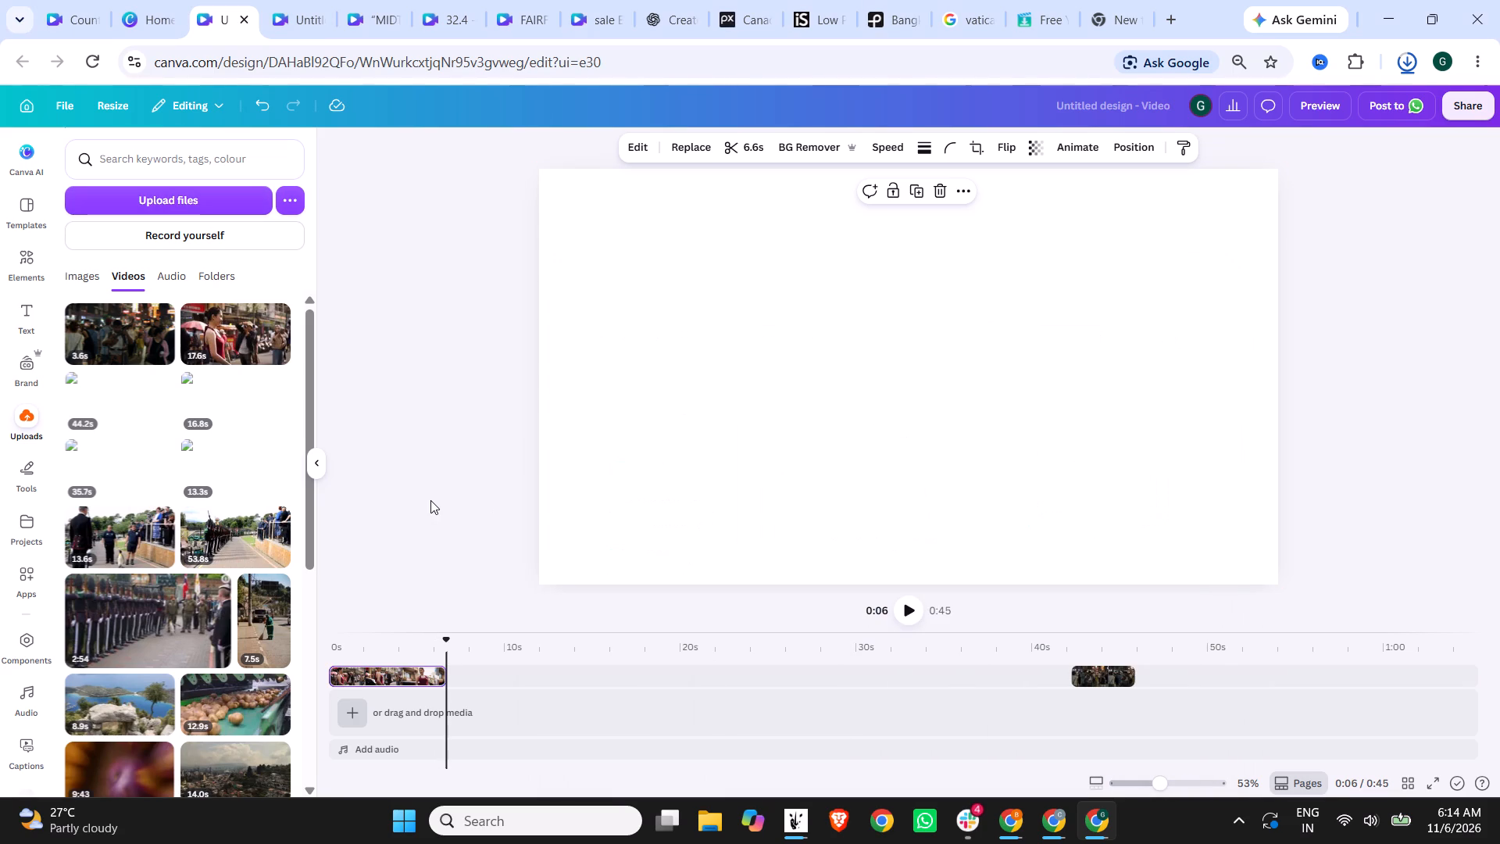
click(1409, 56)
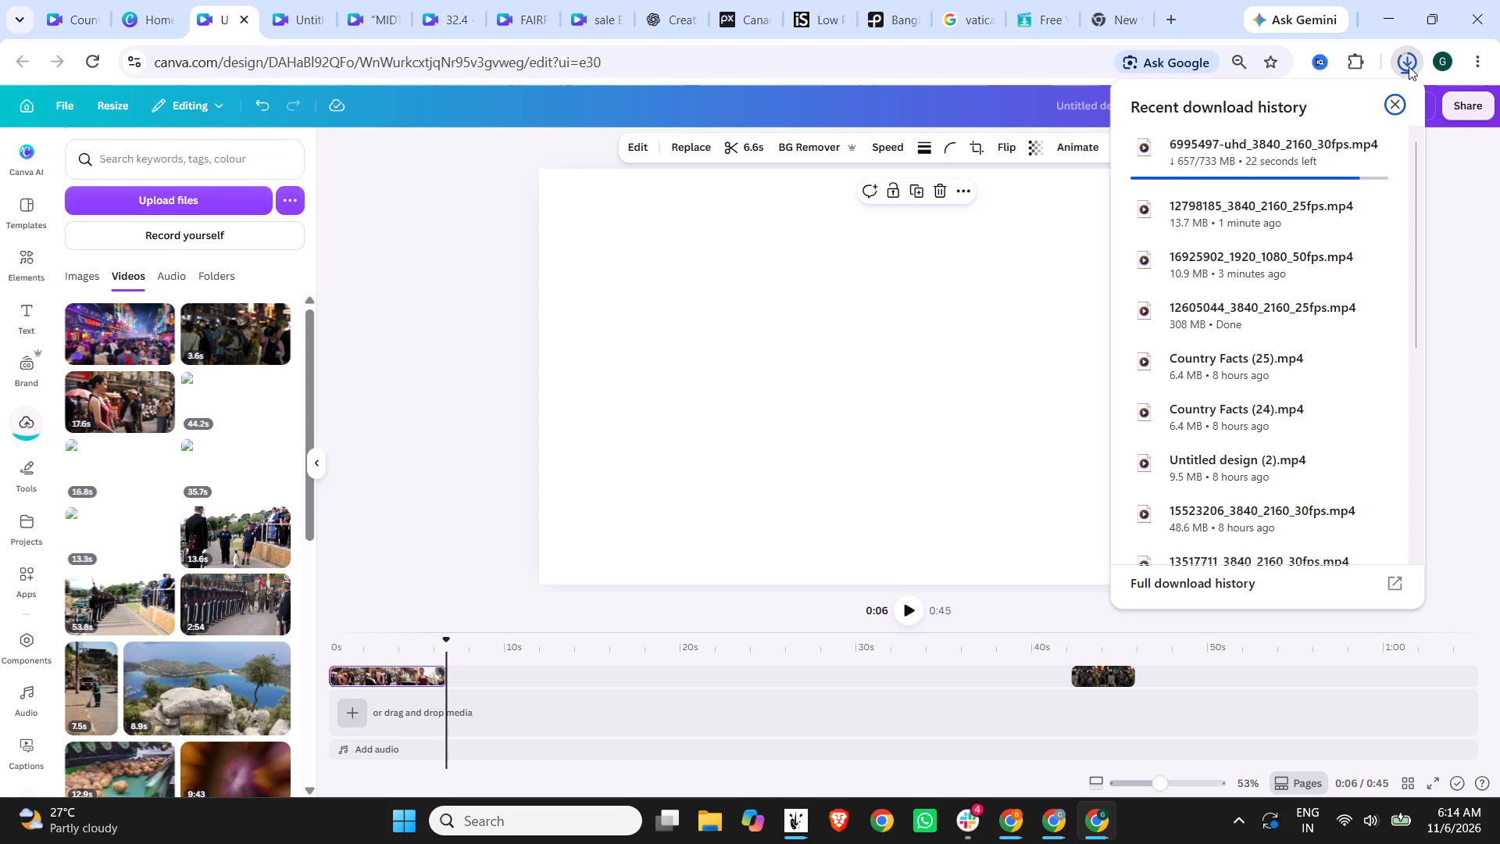
click(1409, 66)
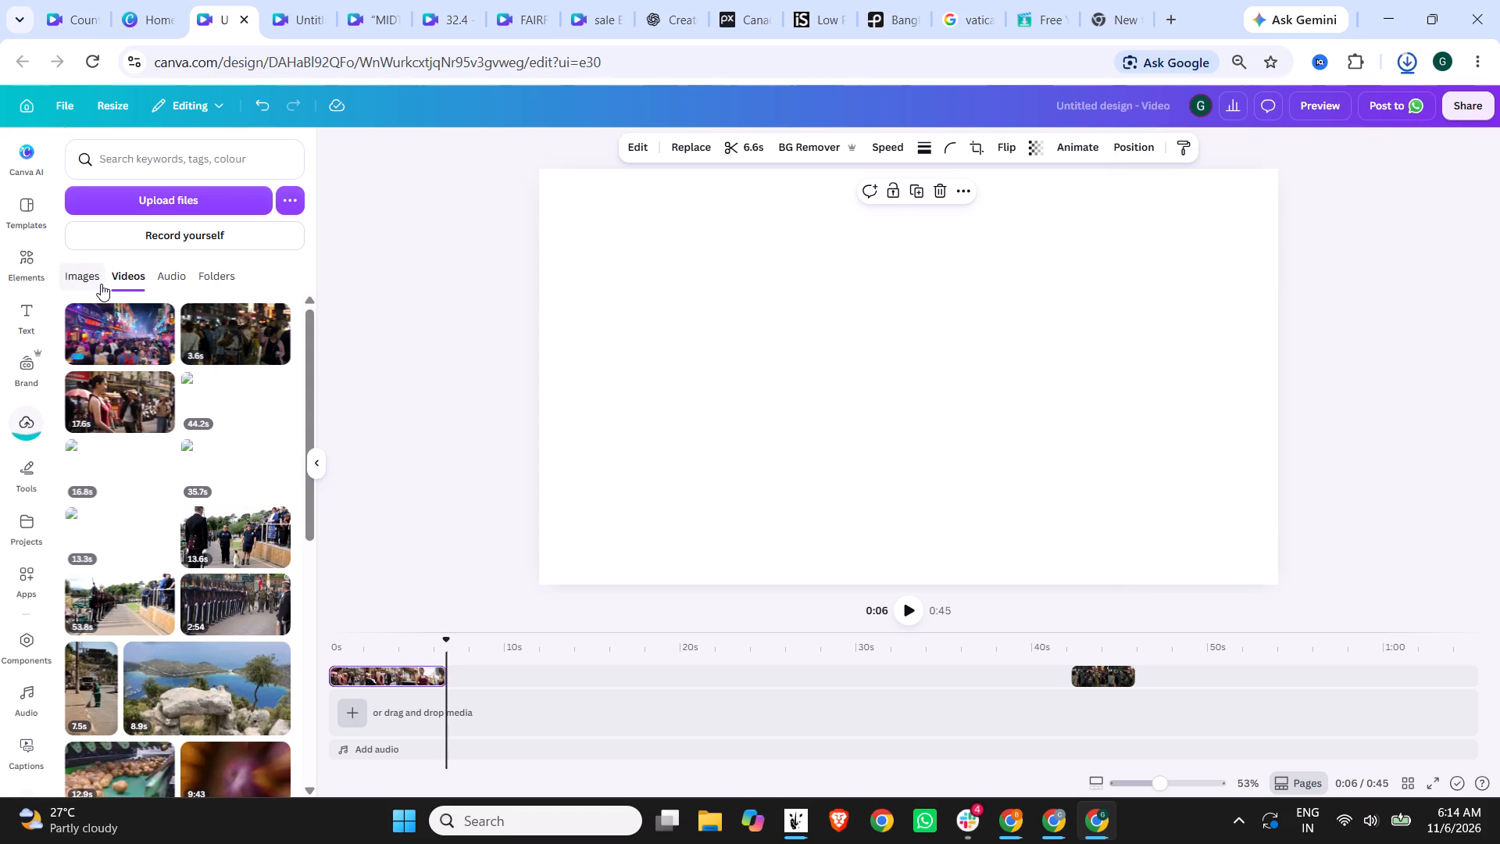
Place the uploaded neon night-street clip on a separate timeline track, starting at about 27 s.
drag(130, 334, 639, 660)
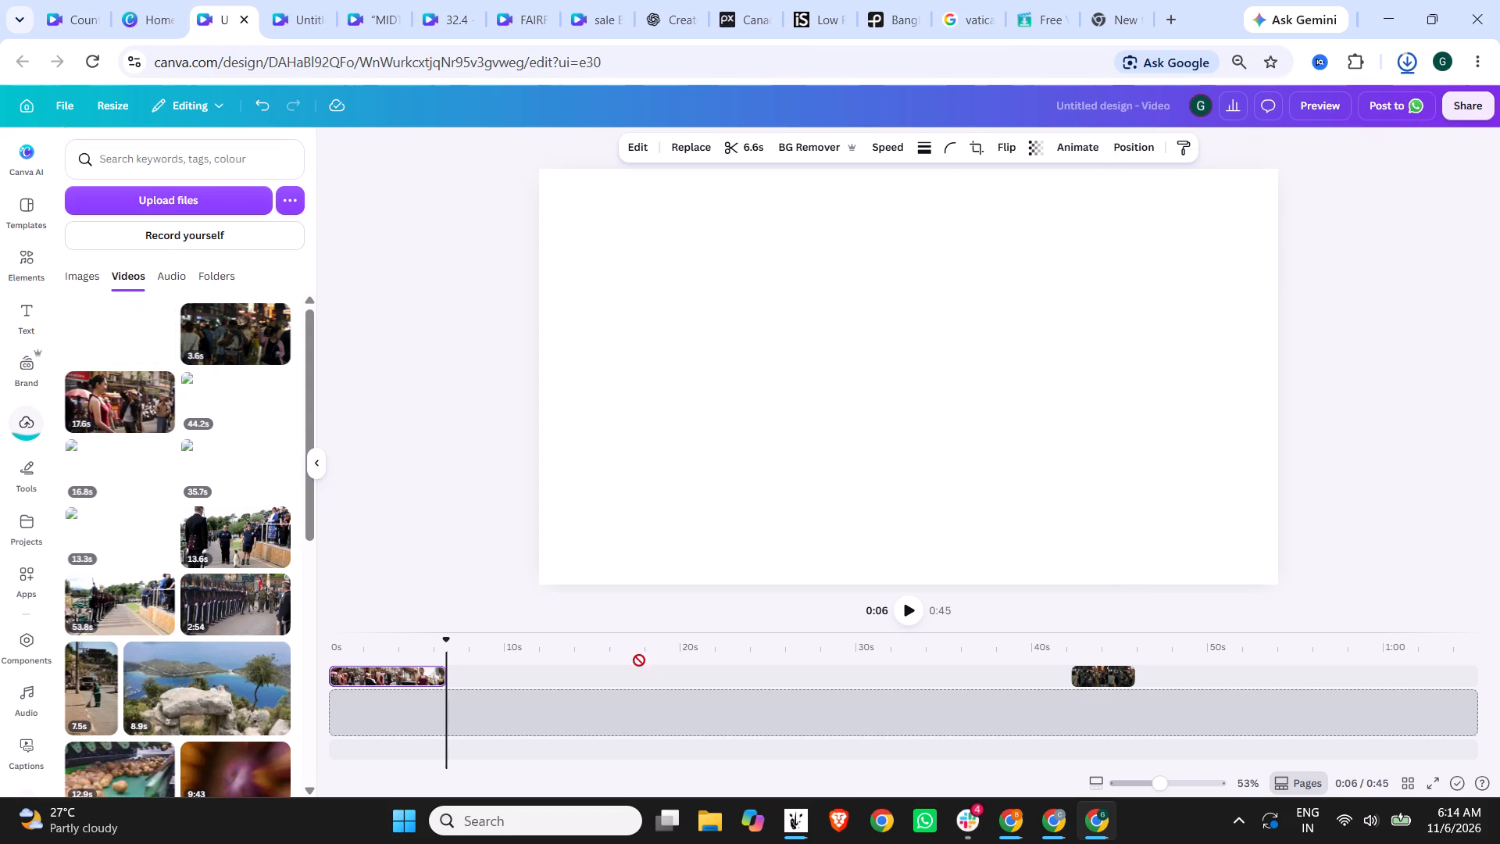
drag(639, 660, 863, 695)
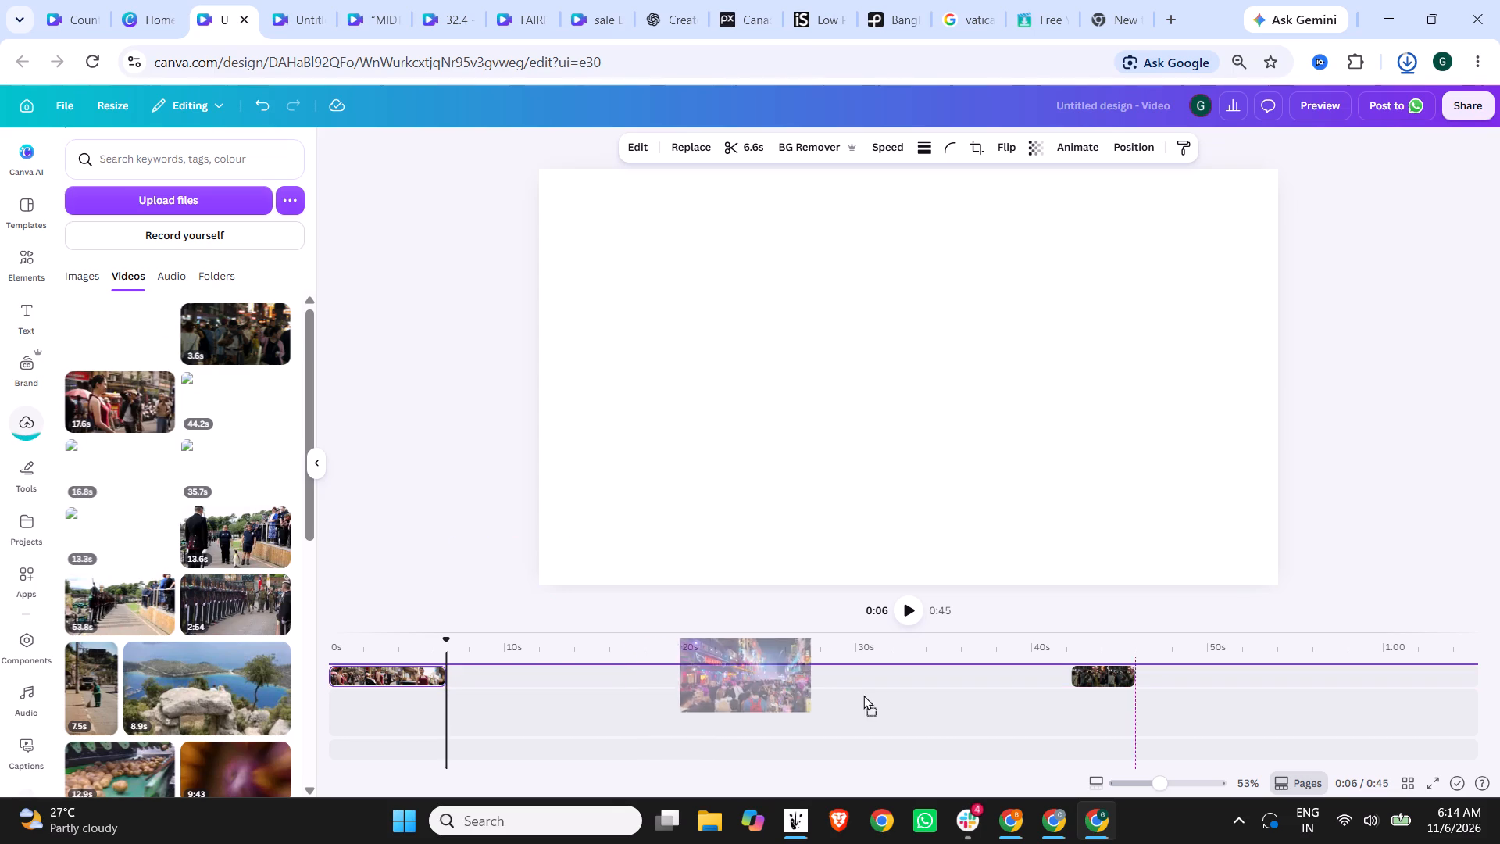
drag(863, 695, 874, 681)
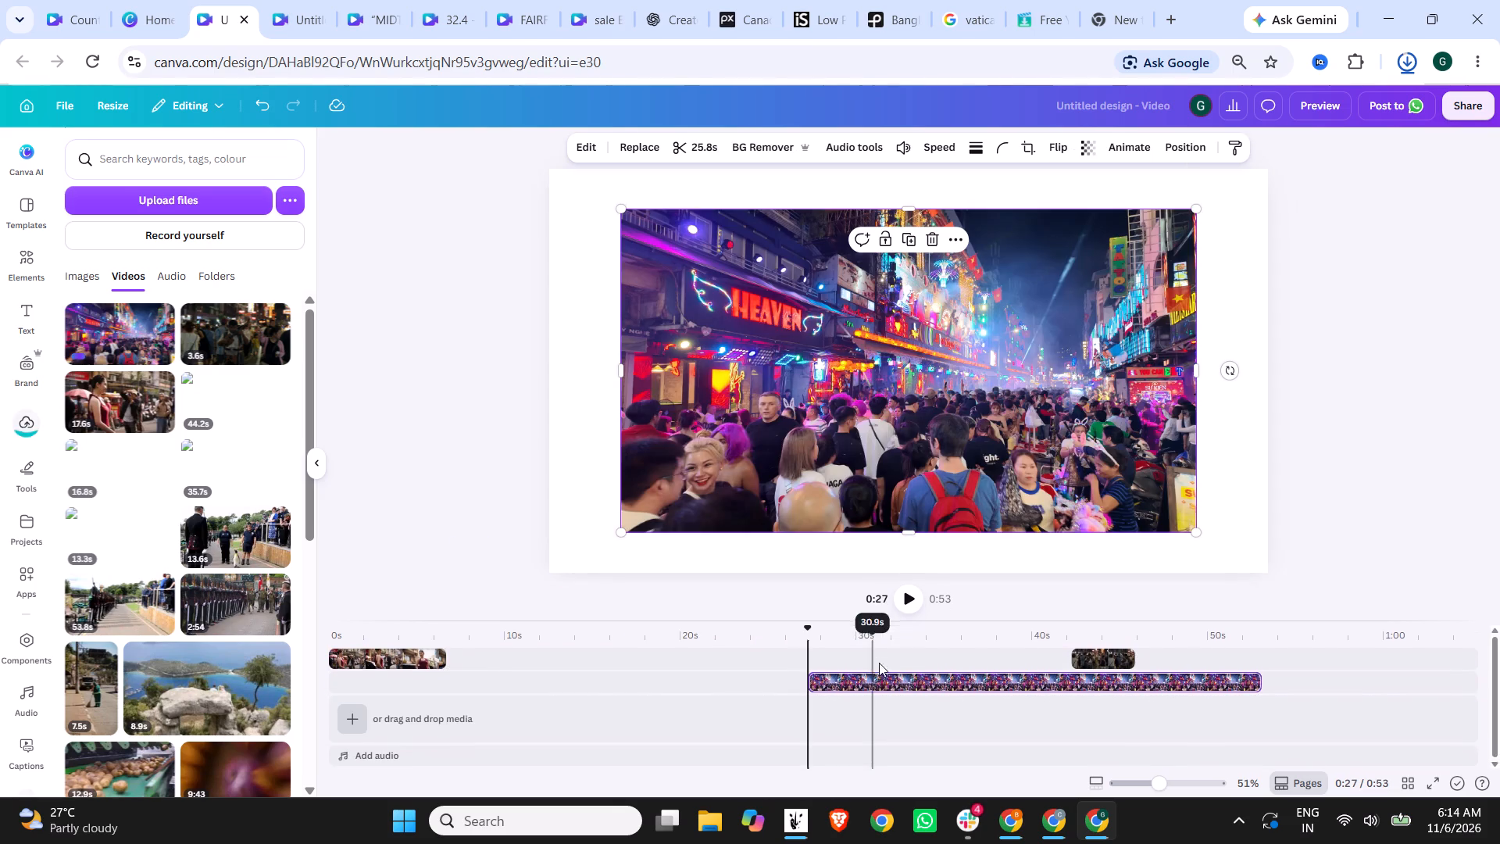
Set the neon street clip's video speed to 1.5 and trim its end so it lasts 5.0 s.
click(970, 676)
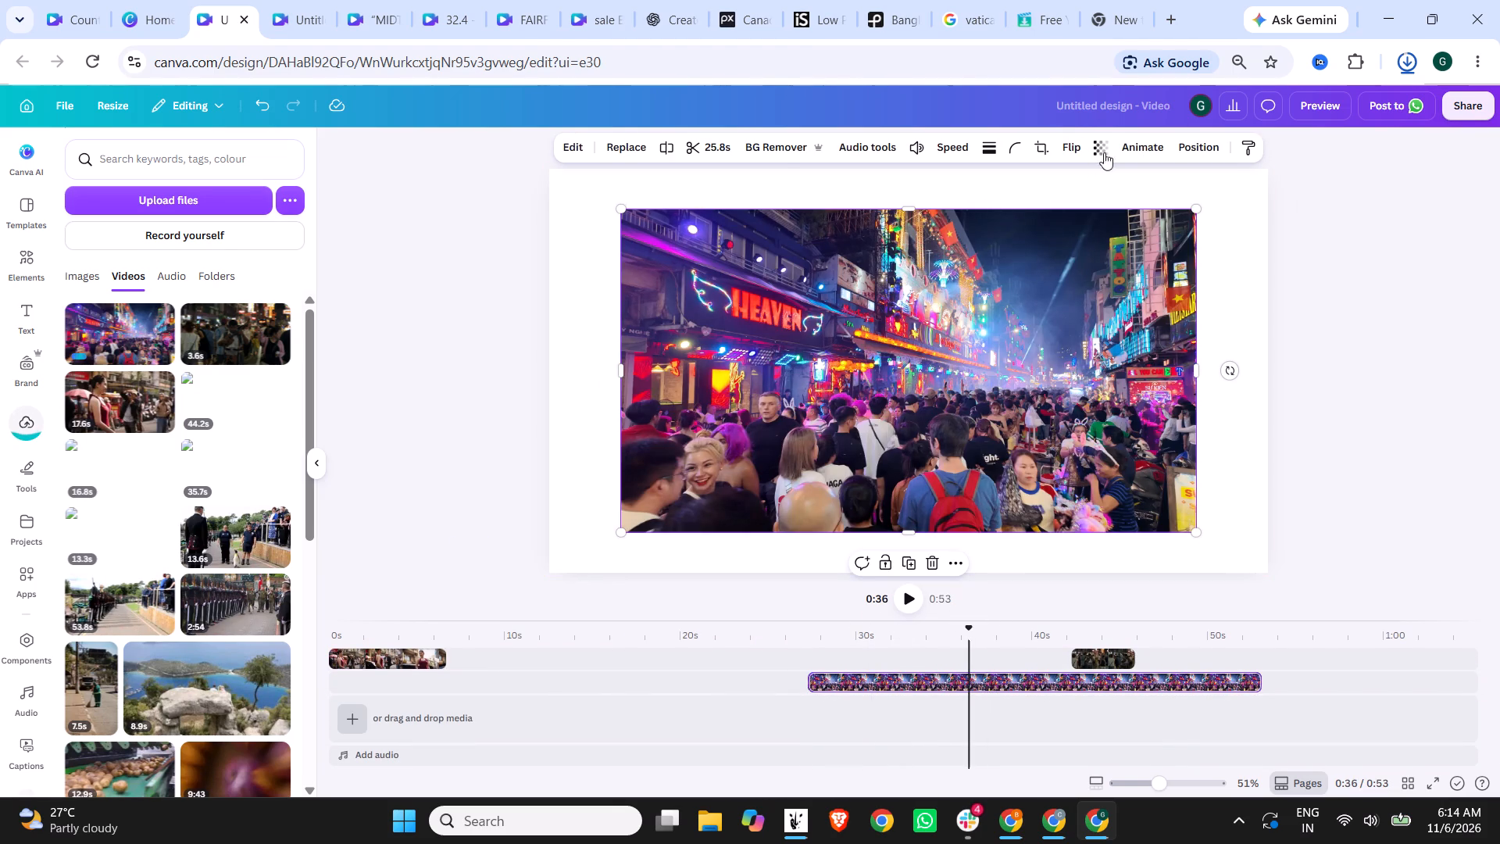
click(944, 146)
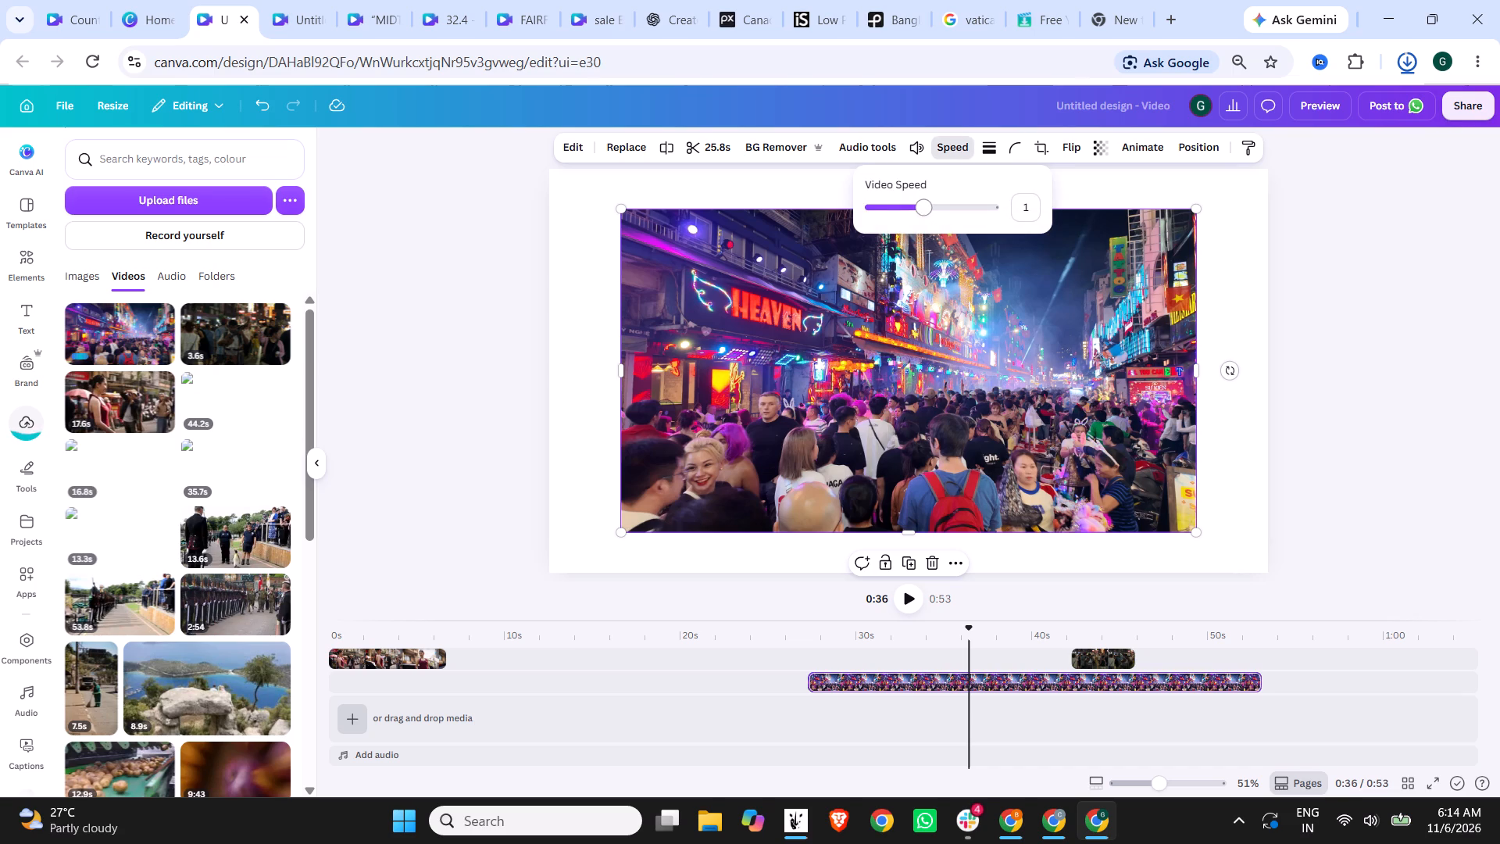
drag(923, 201, 959, 206)
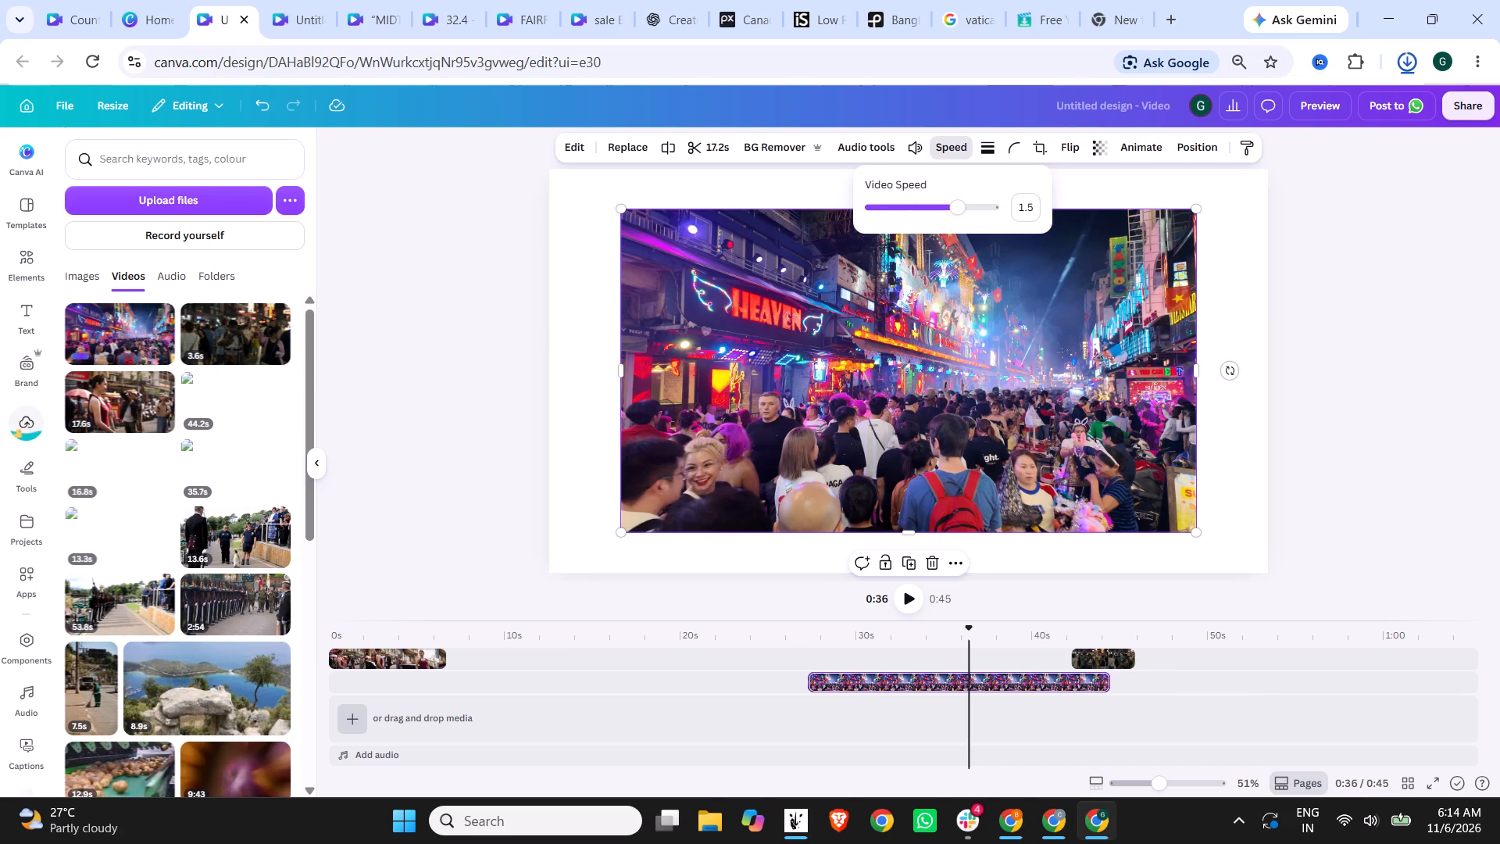
drag(1106, 679, 947, 680)
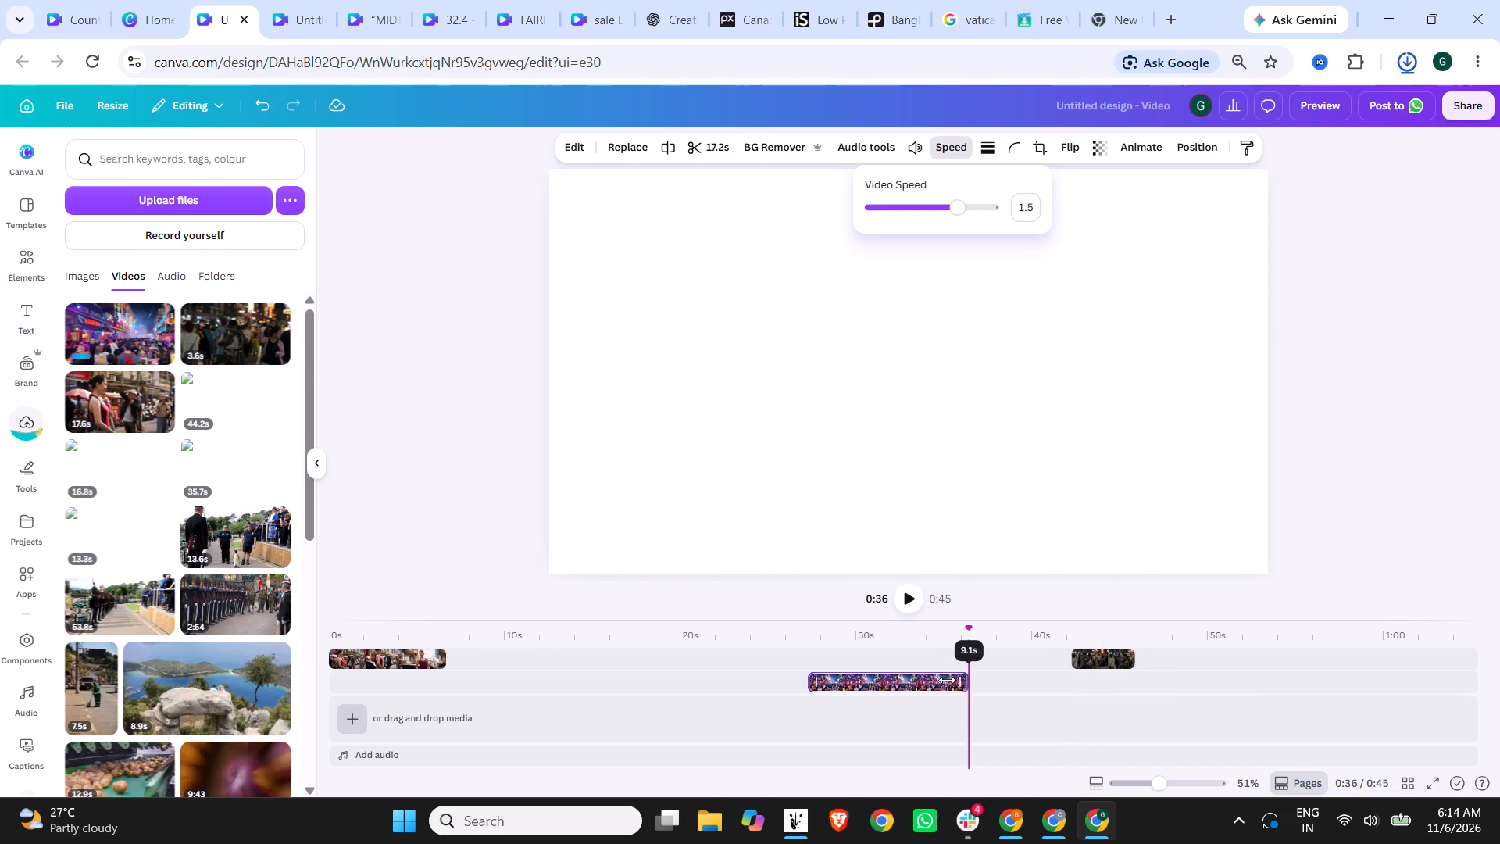
drag(947, 680, 924, 681)
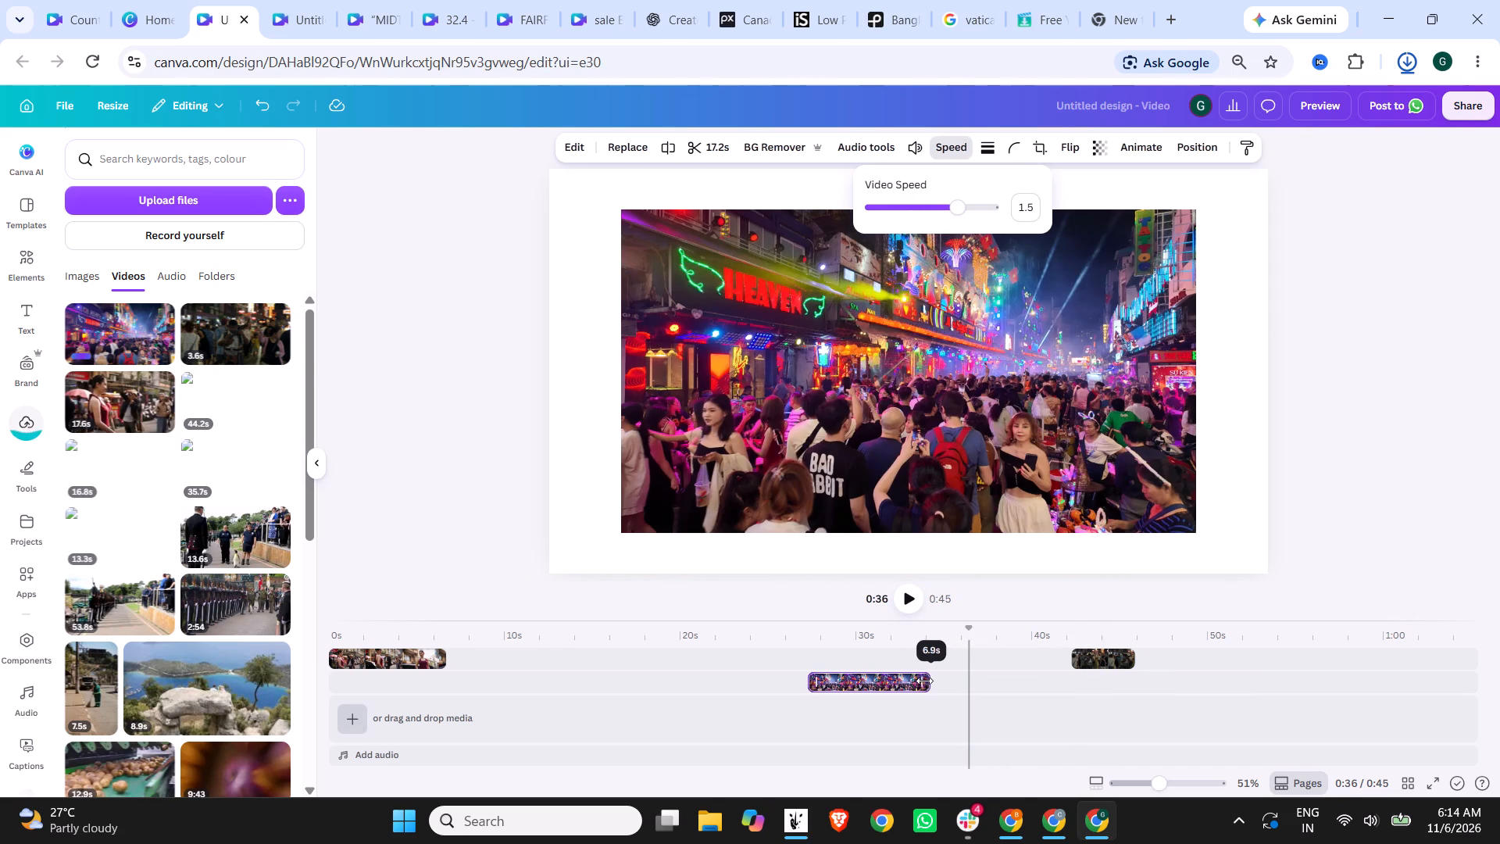
drag(924, 681, 897, 681)
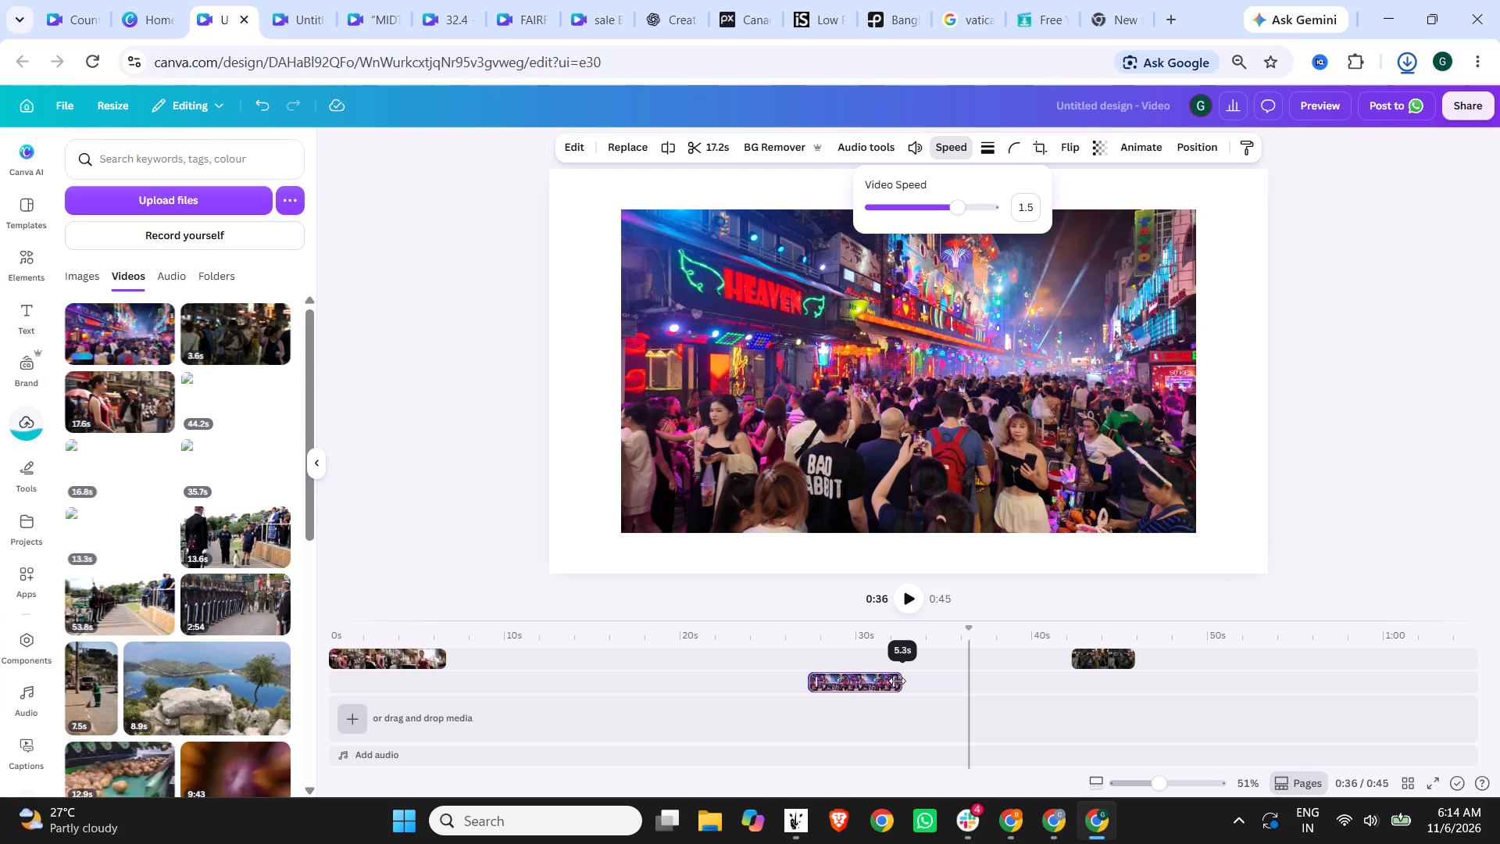
drag(897, 681, 893, 681)
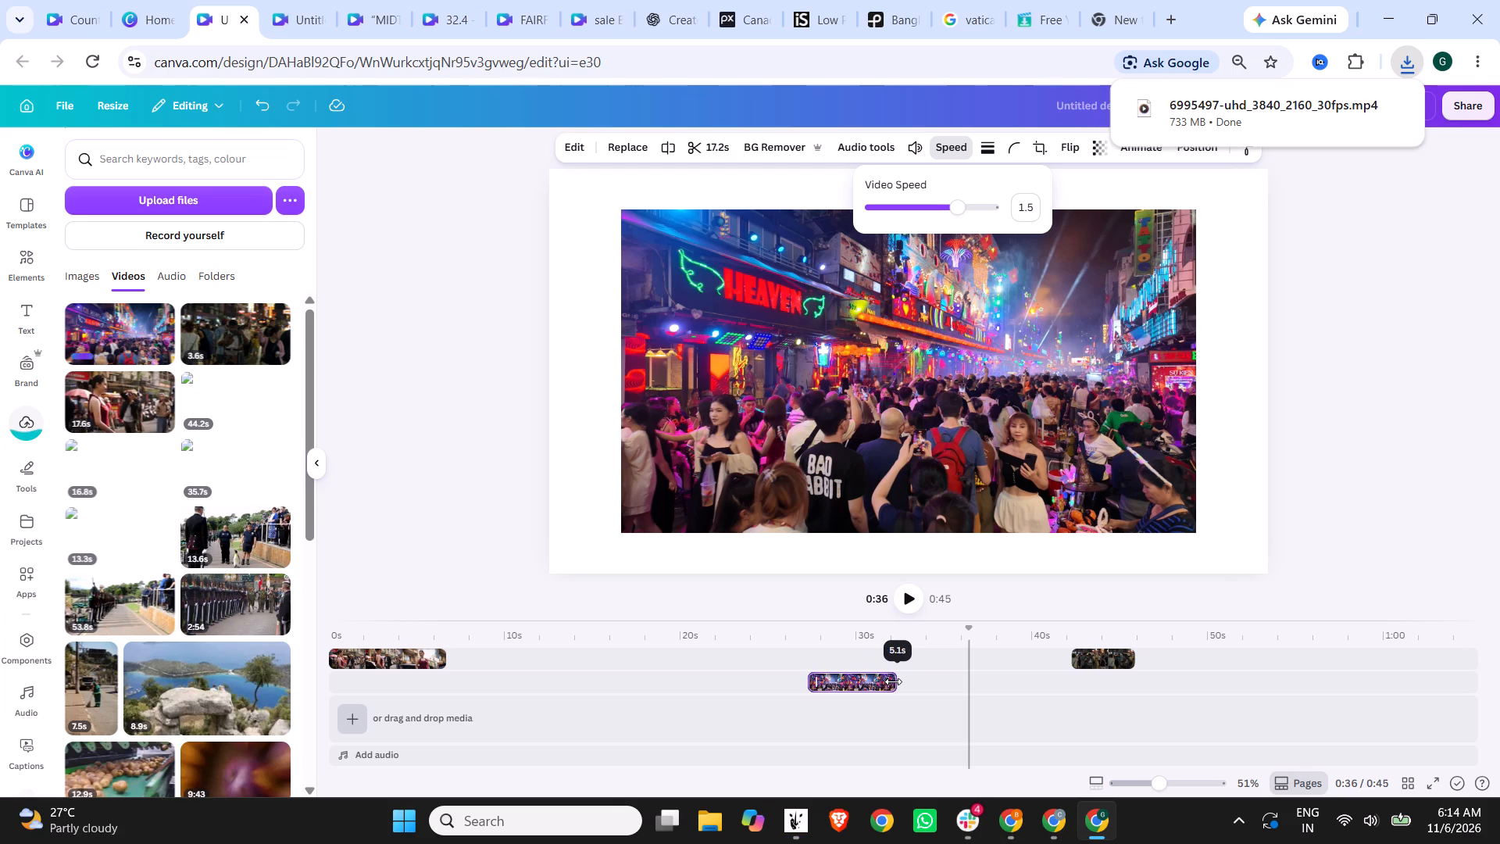
drag(893, 681, 892, 682)
Upload the downloaded video 6995497-uhd_3840_2160_30fps from the Downloads folder.
click(145, 200)
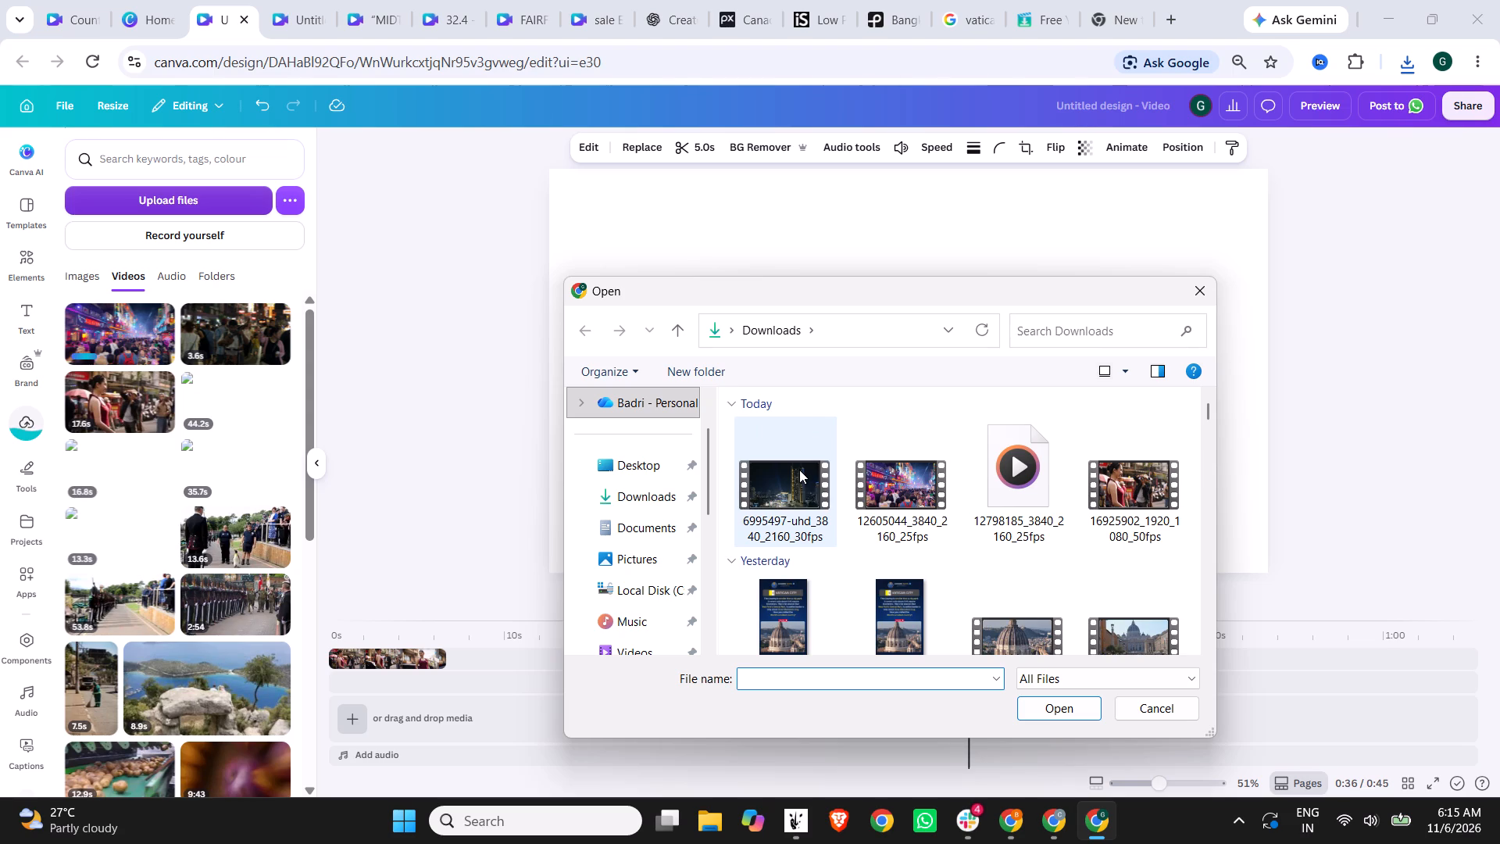
double_click(799, 470)
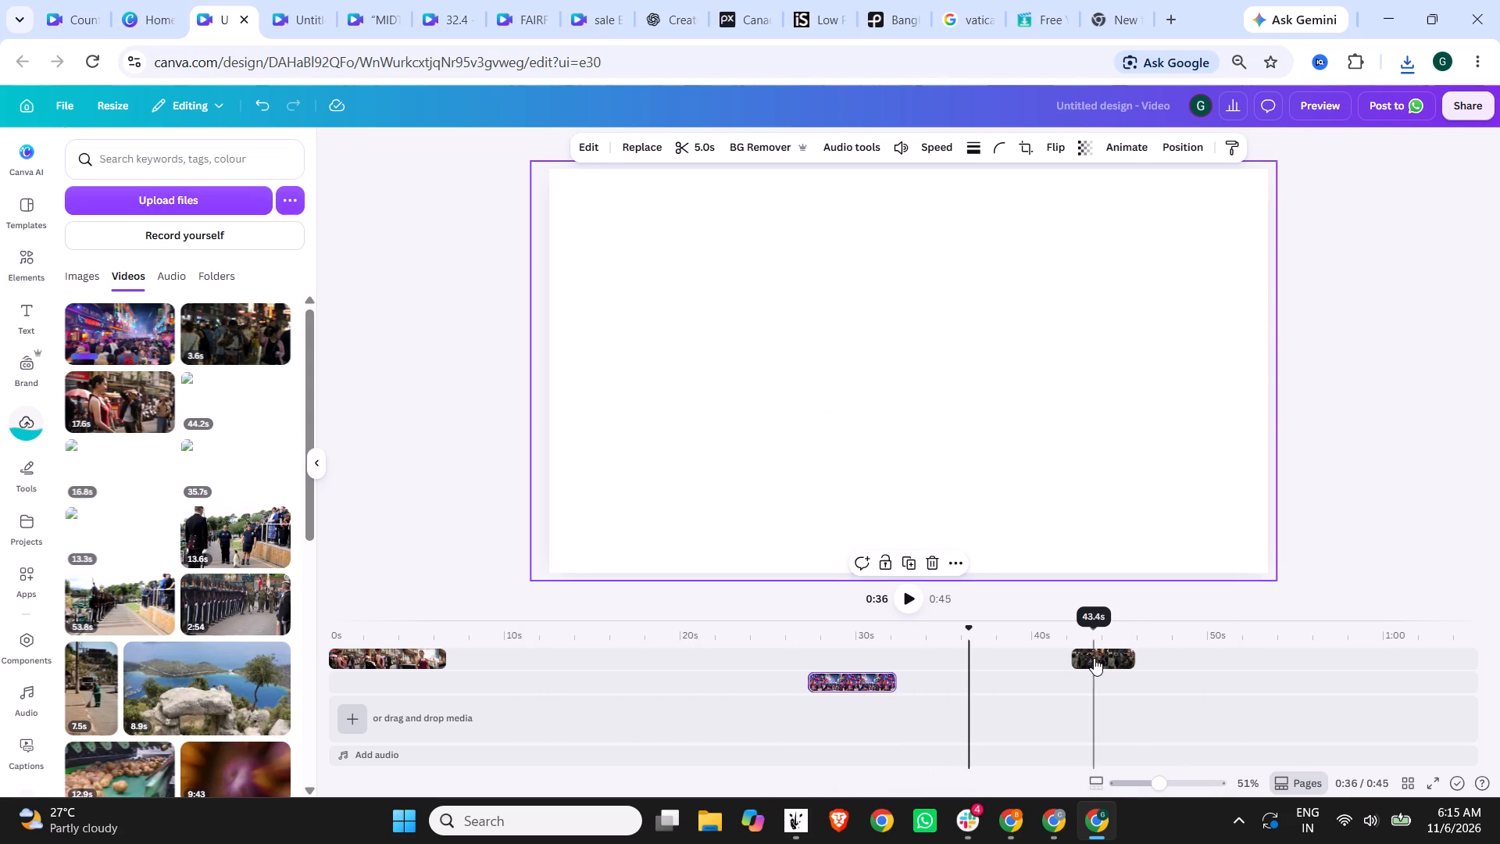
Move the street-musician clip earlier so it starts where the neon street clip ends, and trim its end to 2.0 s.
click(1094, 658)
drag(1094, 656, 915, 654)
drag(953, 656, 930, 656)
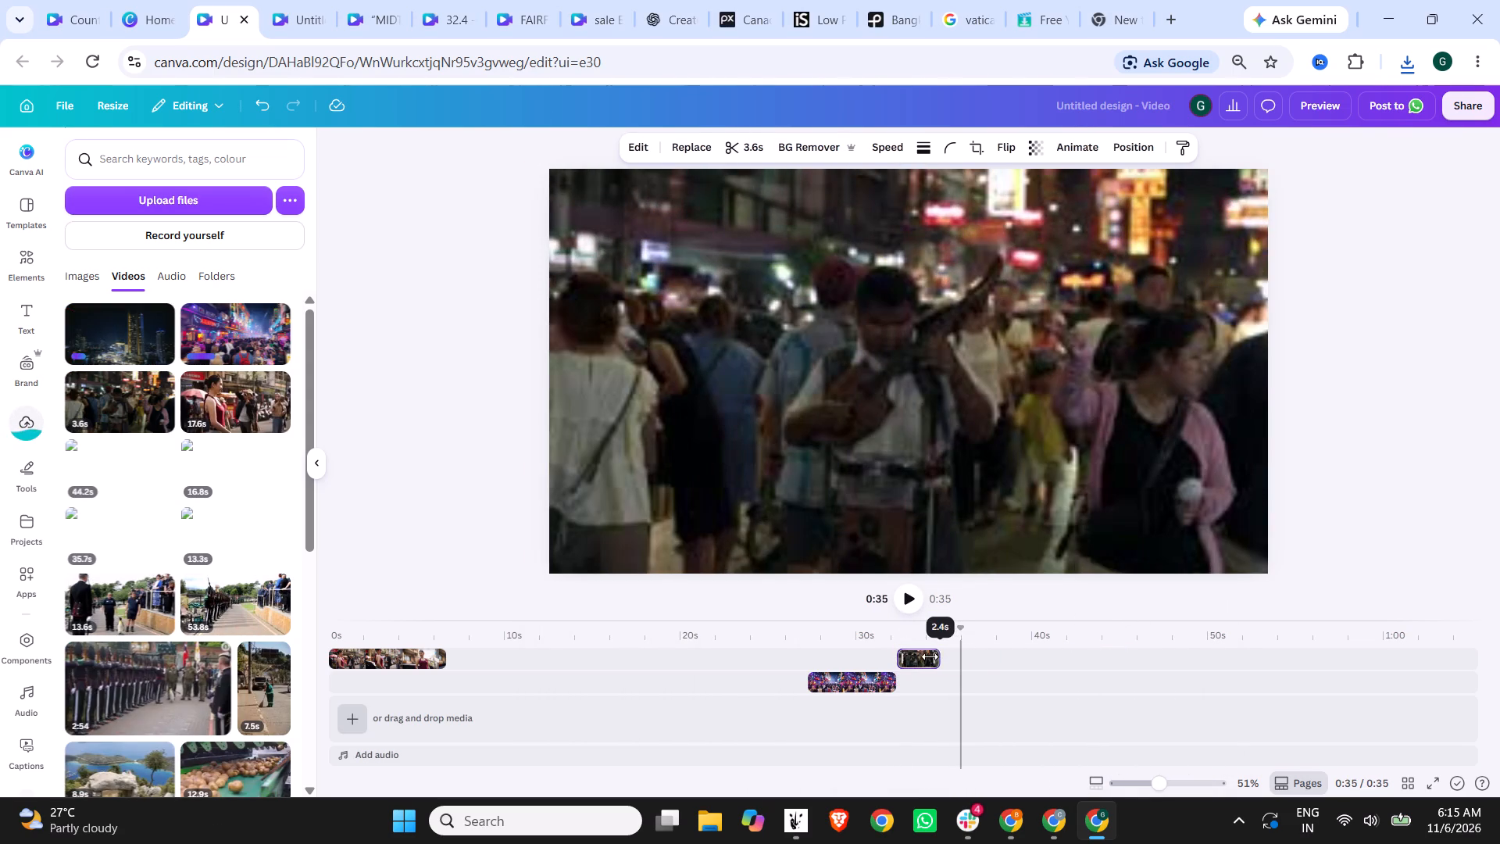
drag(930, 656, 926, 656)
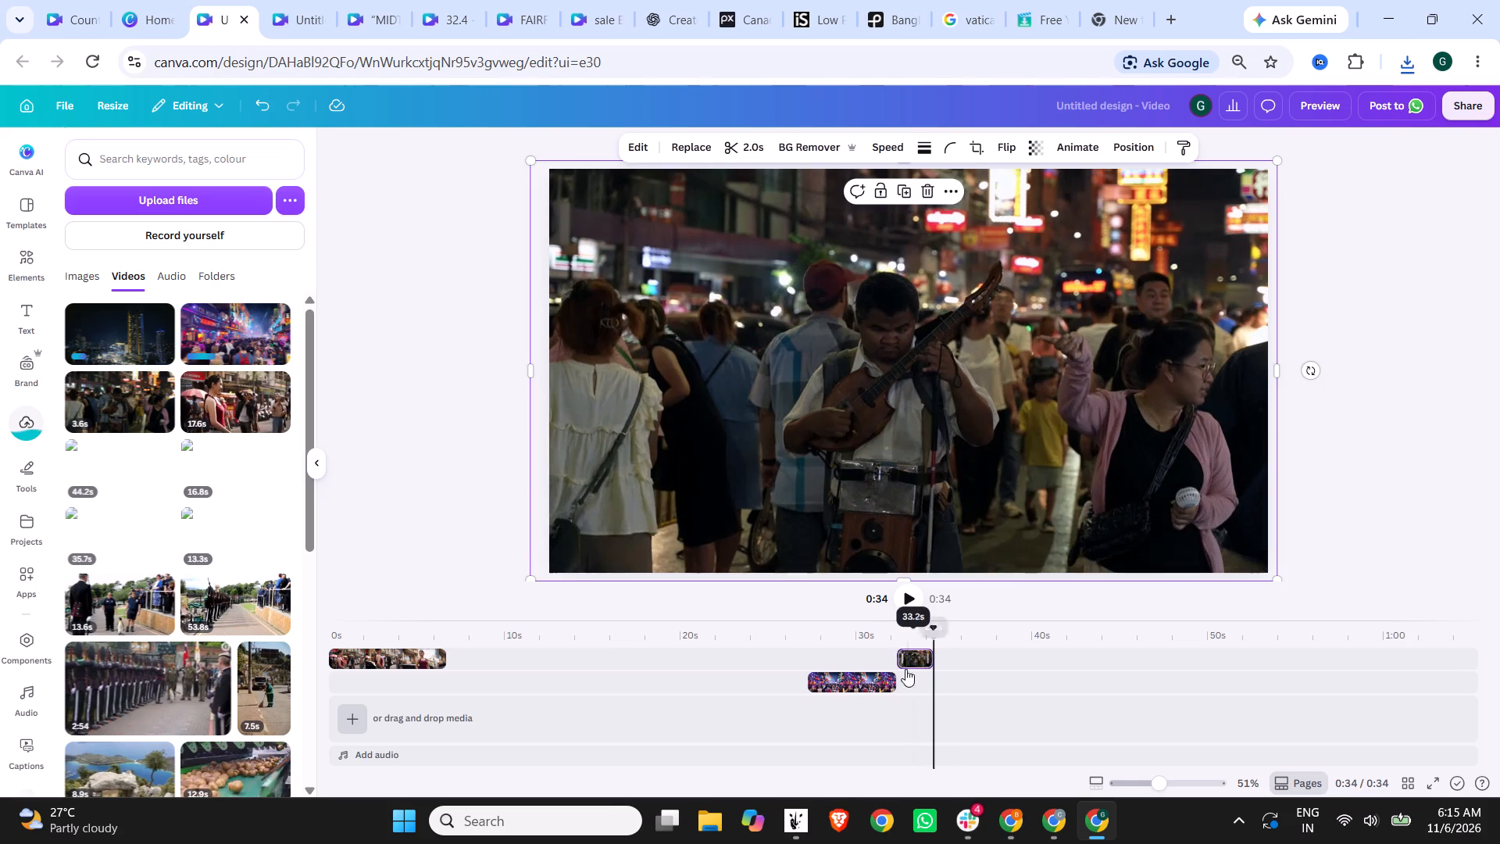
Trim the neon street clip's end to 3.0 s and move it to end where the musician clip starts.
drag(889, 678, 866, 680)
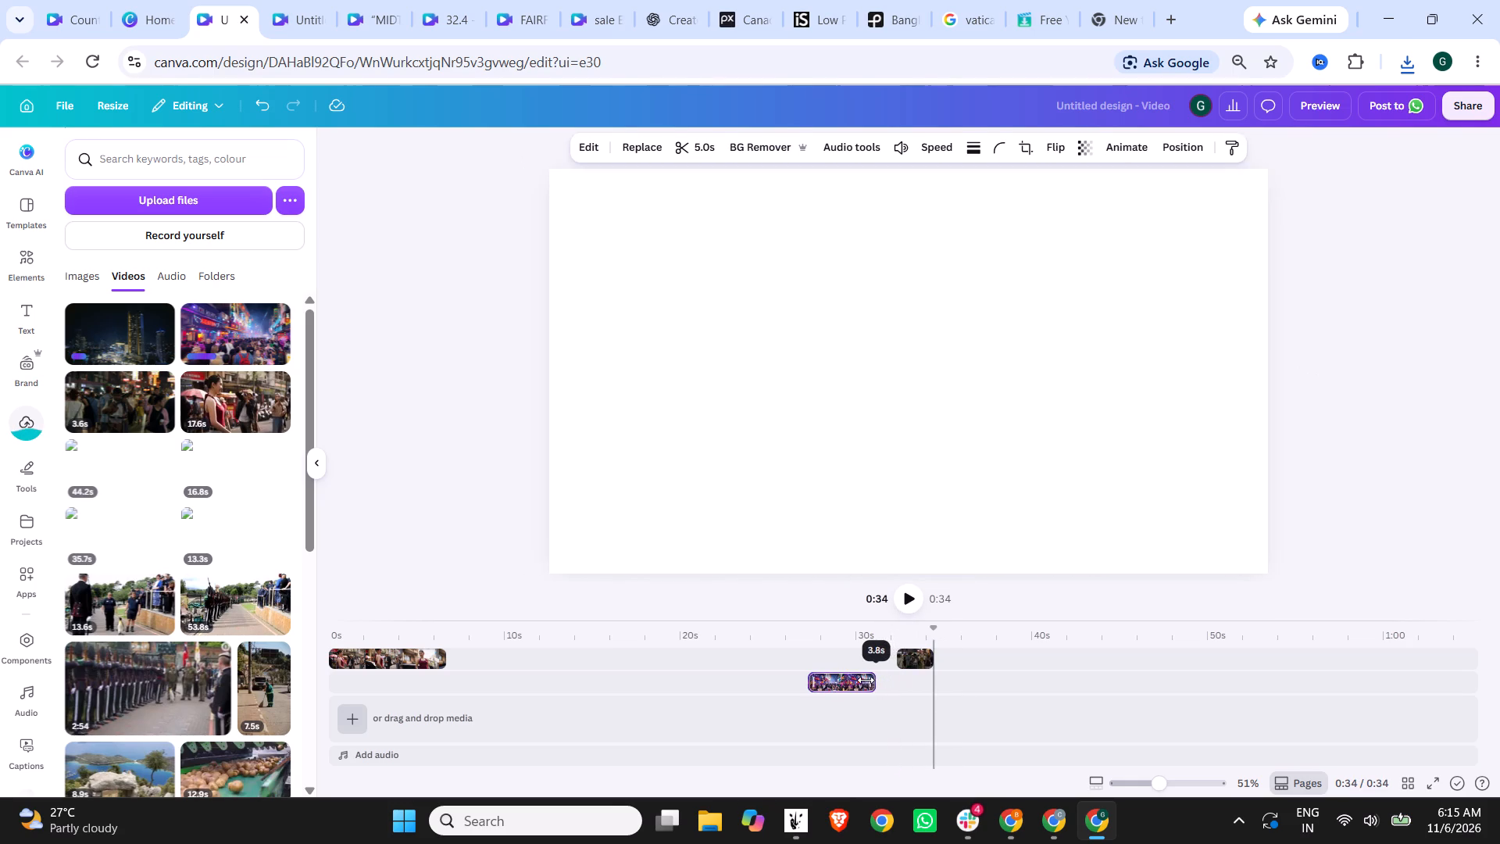
drag(866, 680, 853, 680)
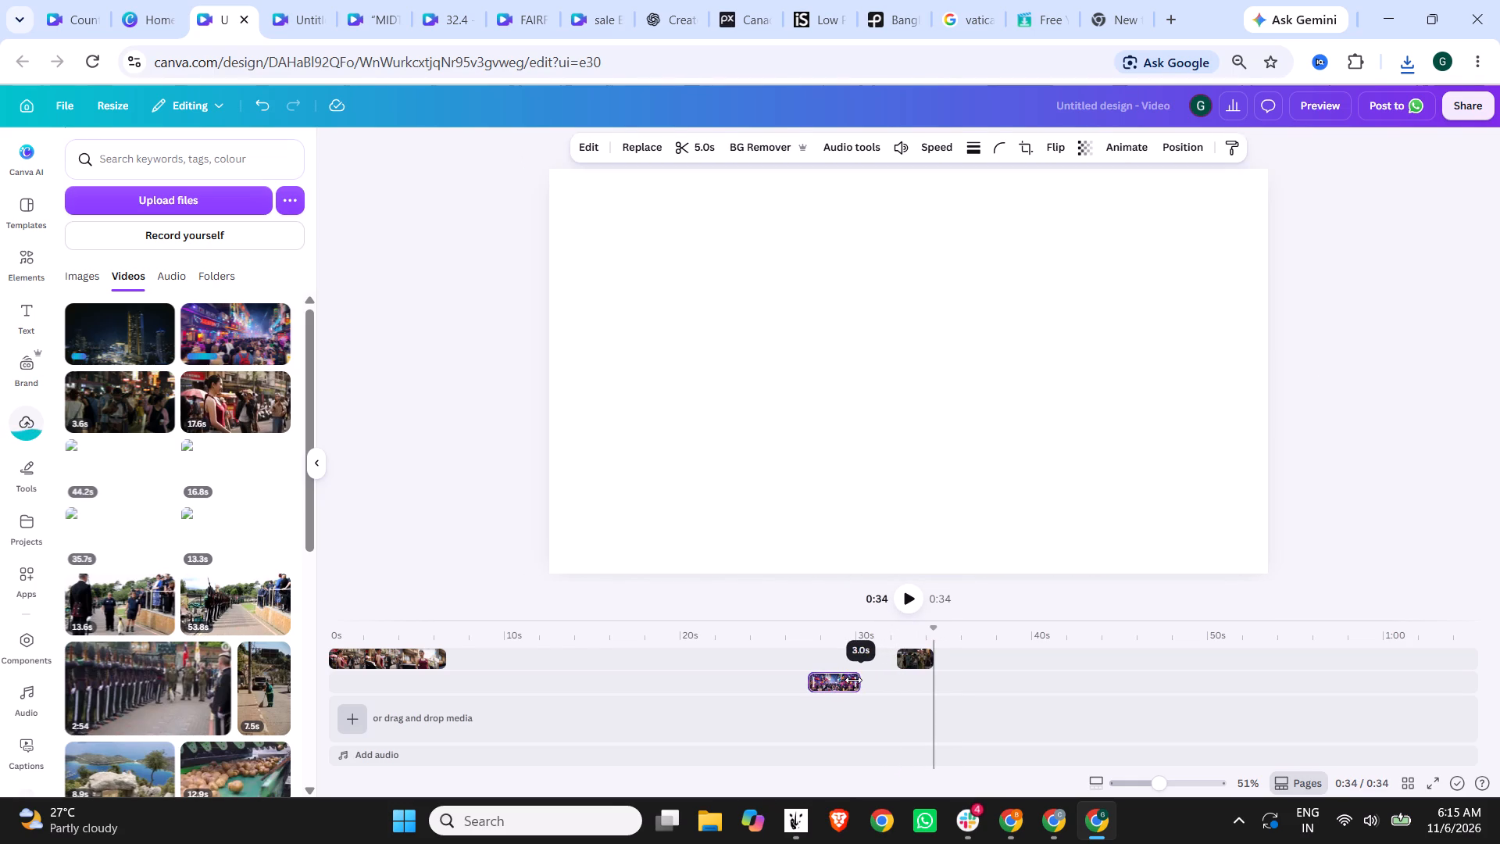
drag(838, 681, 867, 681)
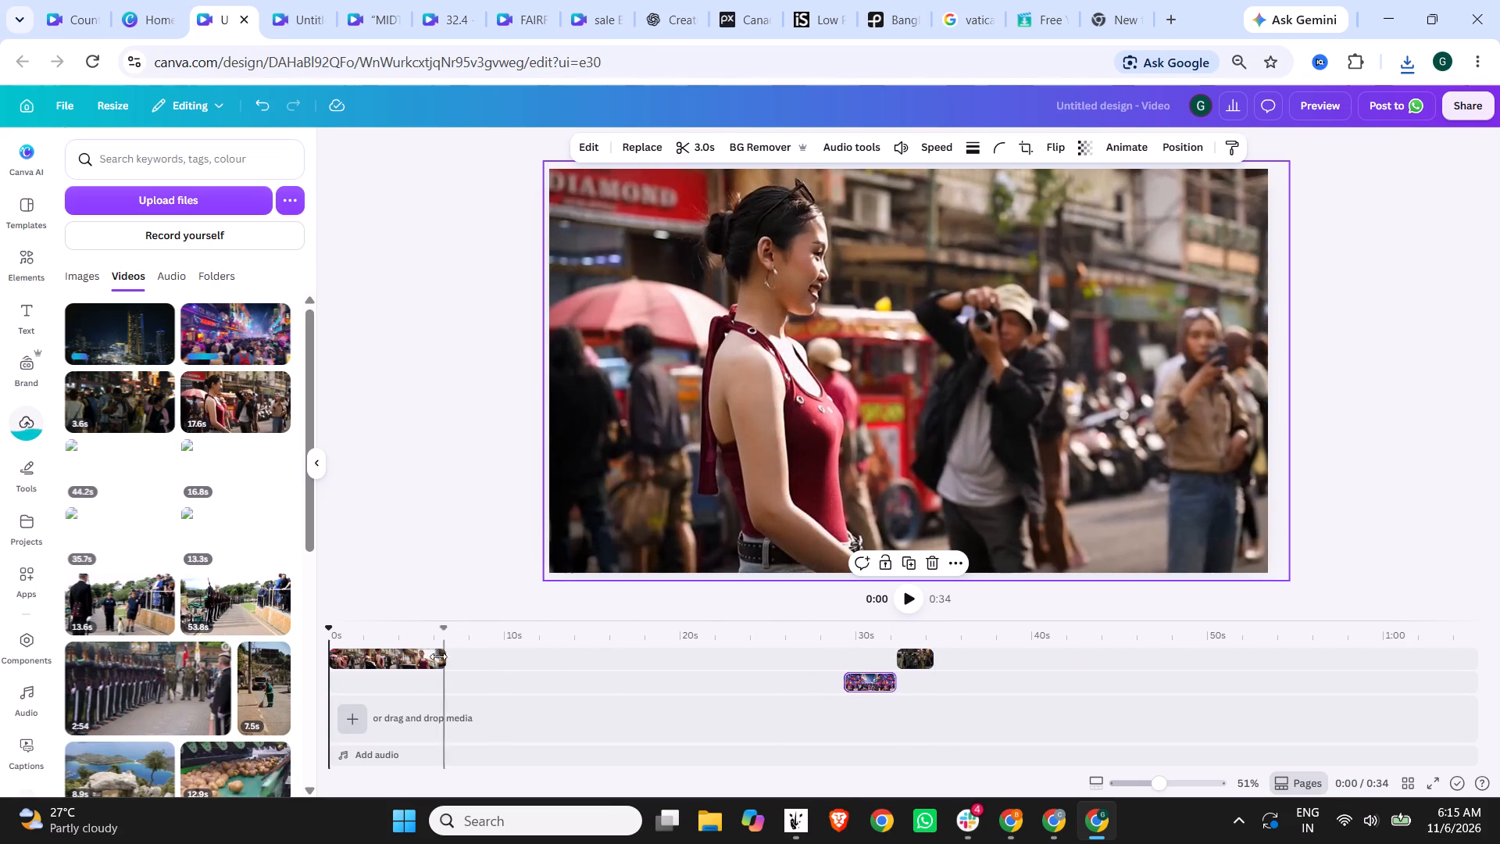
Play the end of the opening street clip and move the neon street clip onto that same track, starting at about 21 s.
click(410, 656)
click(915, 600)
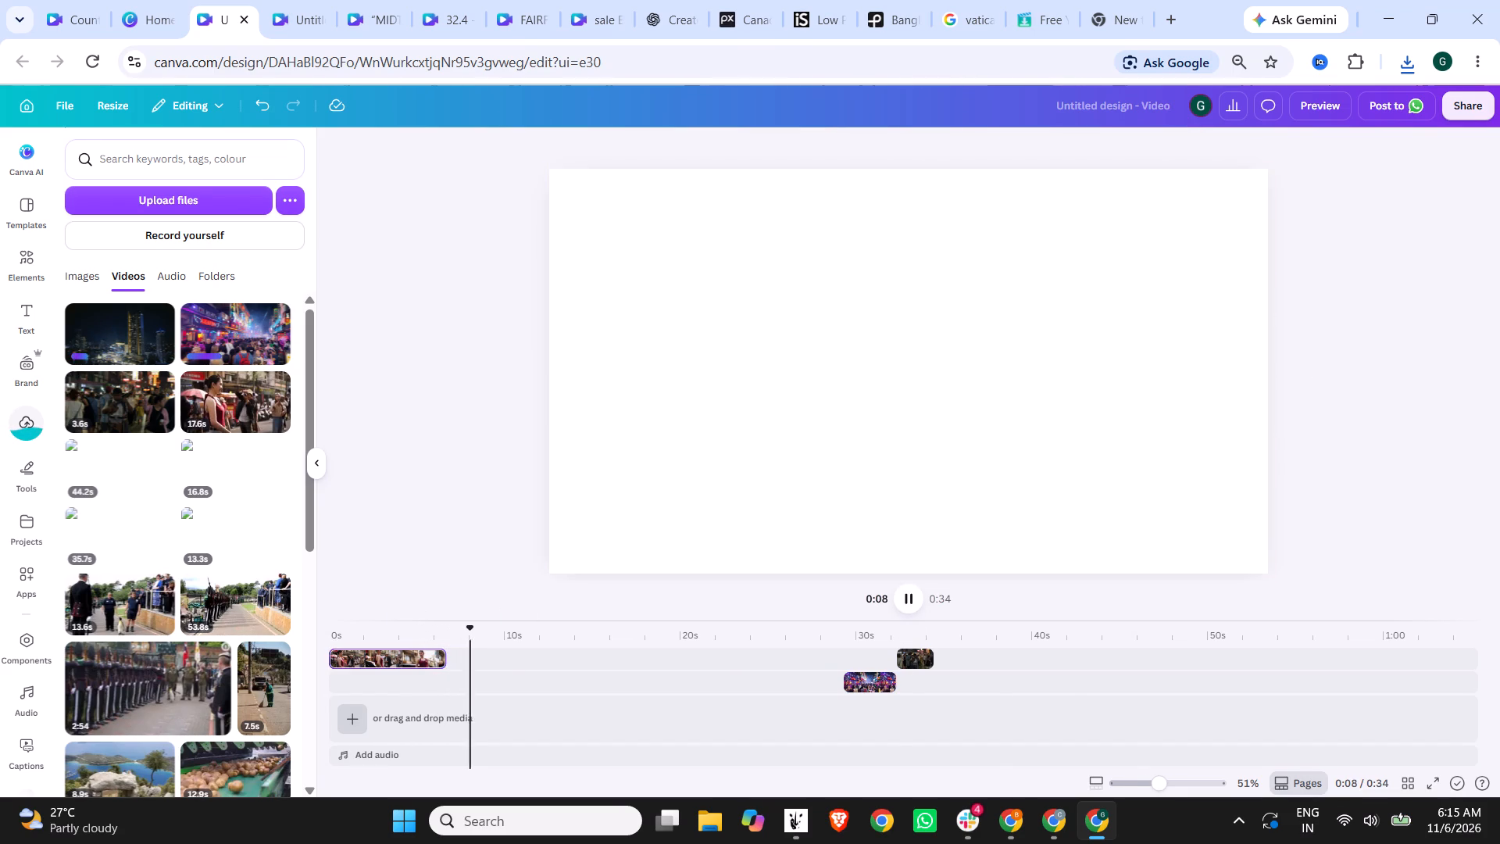
drag(859, 676, 620, 662)
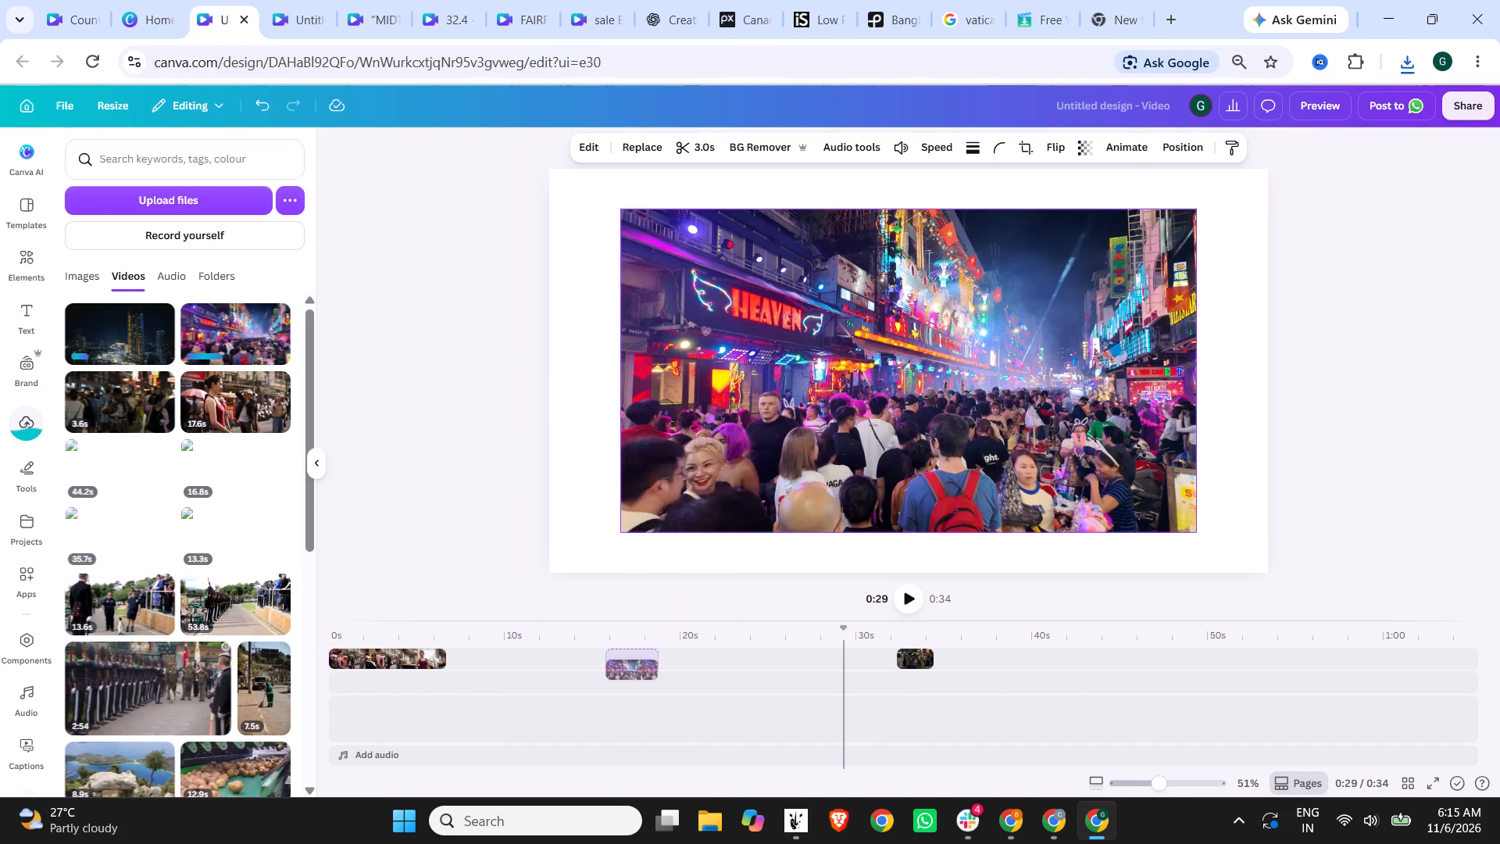
drag(620, 662, 715, 658)
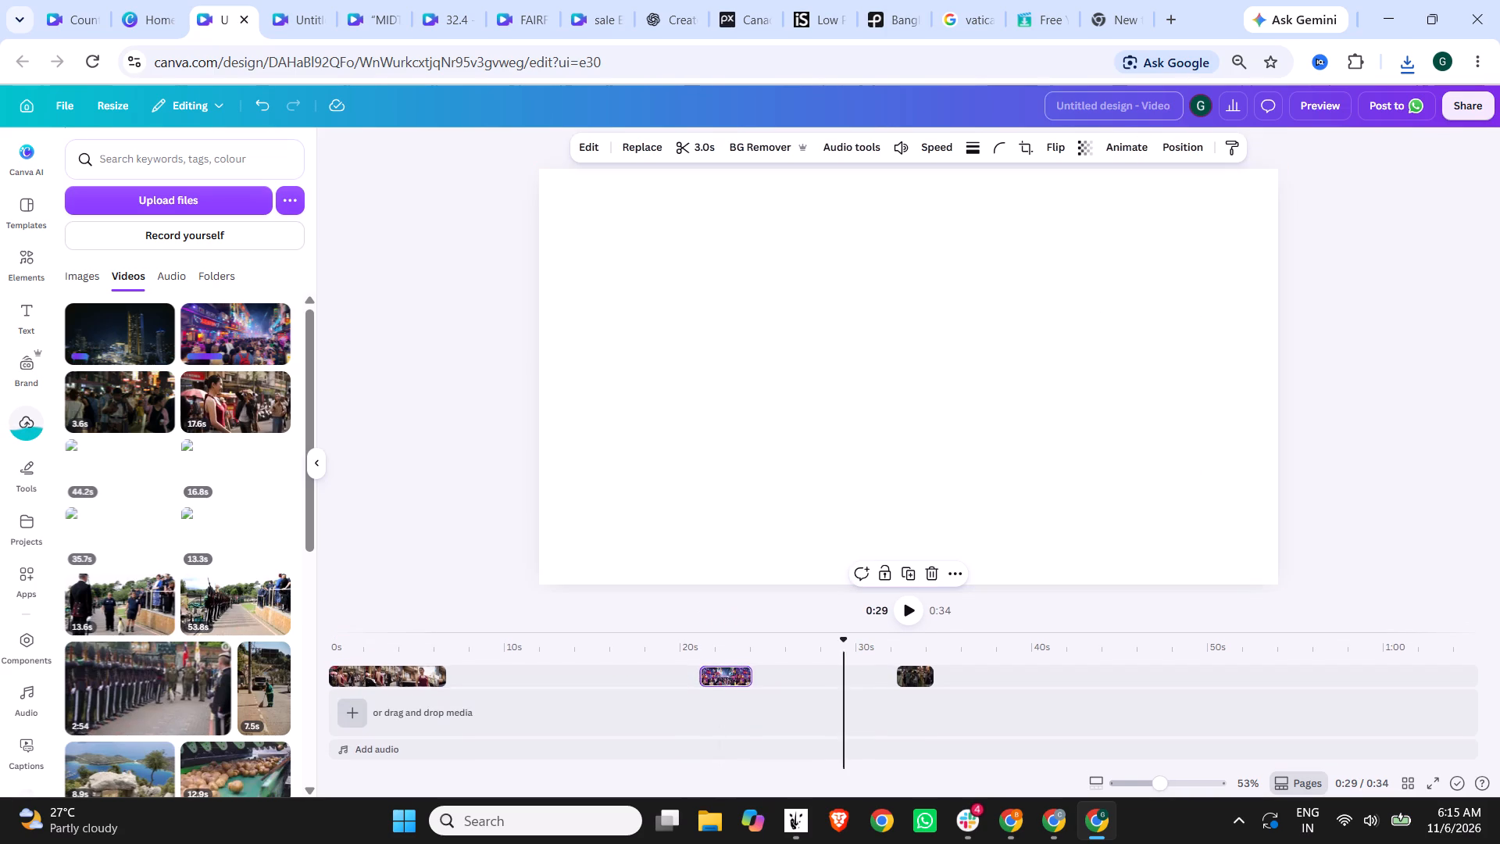
Place the night skyline clip on a separate track below the other clips, starting at about 7 s.
drag(120, 322, 566, 713)
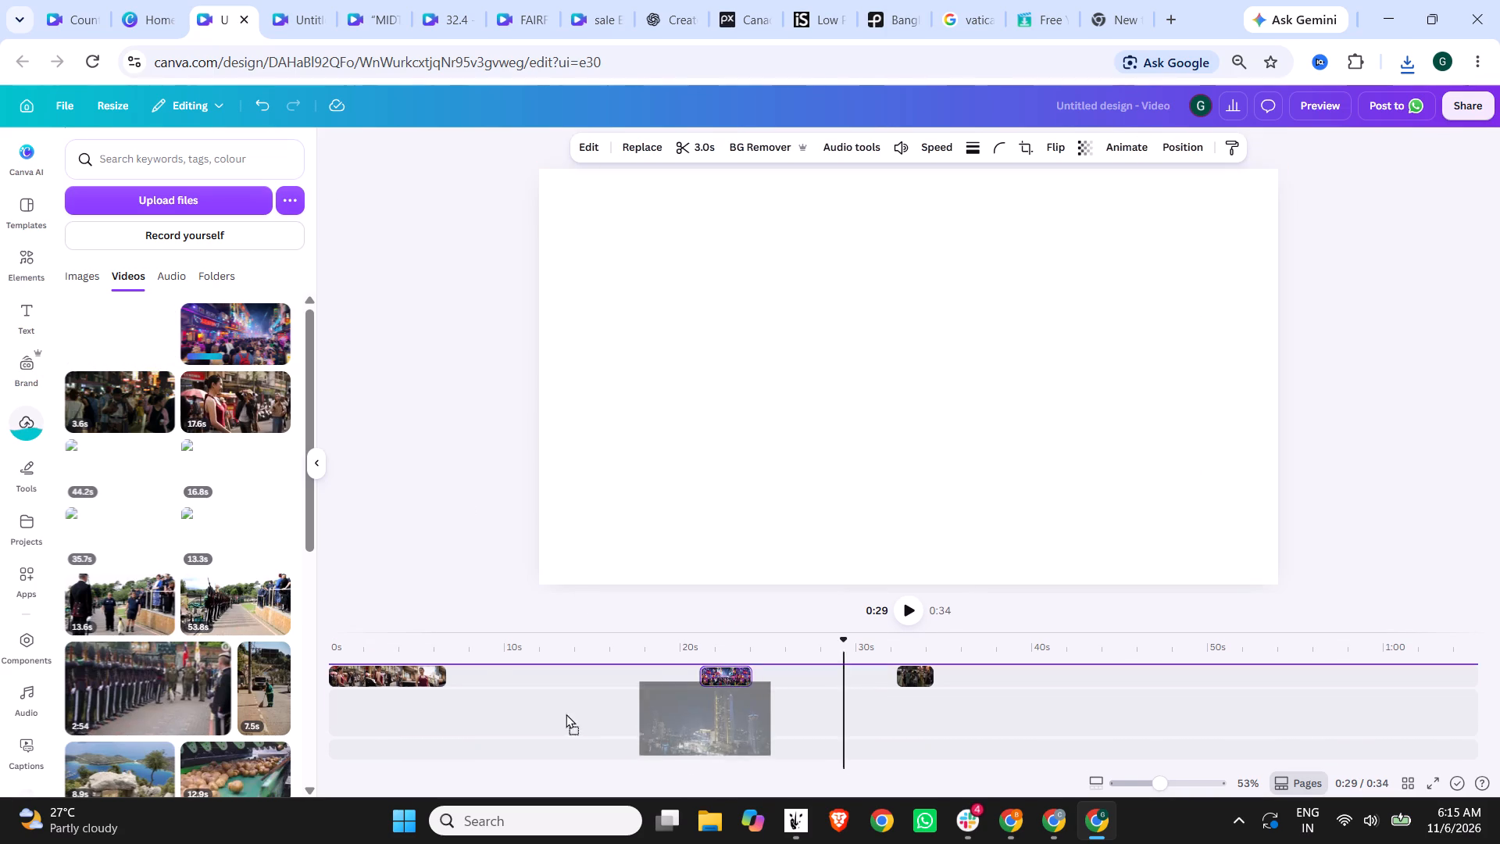
drag(566, 713, 513, 684)
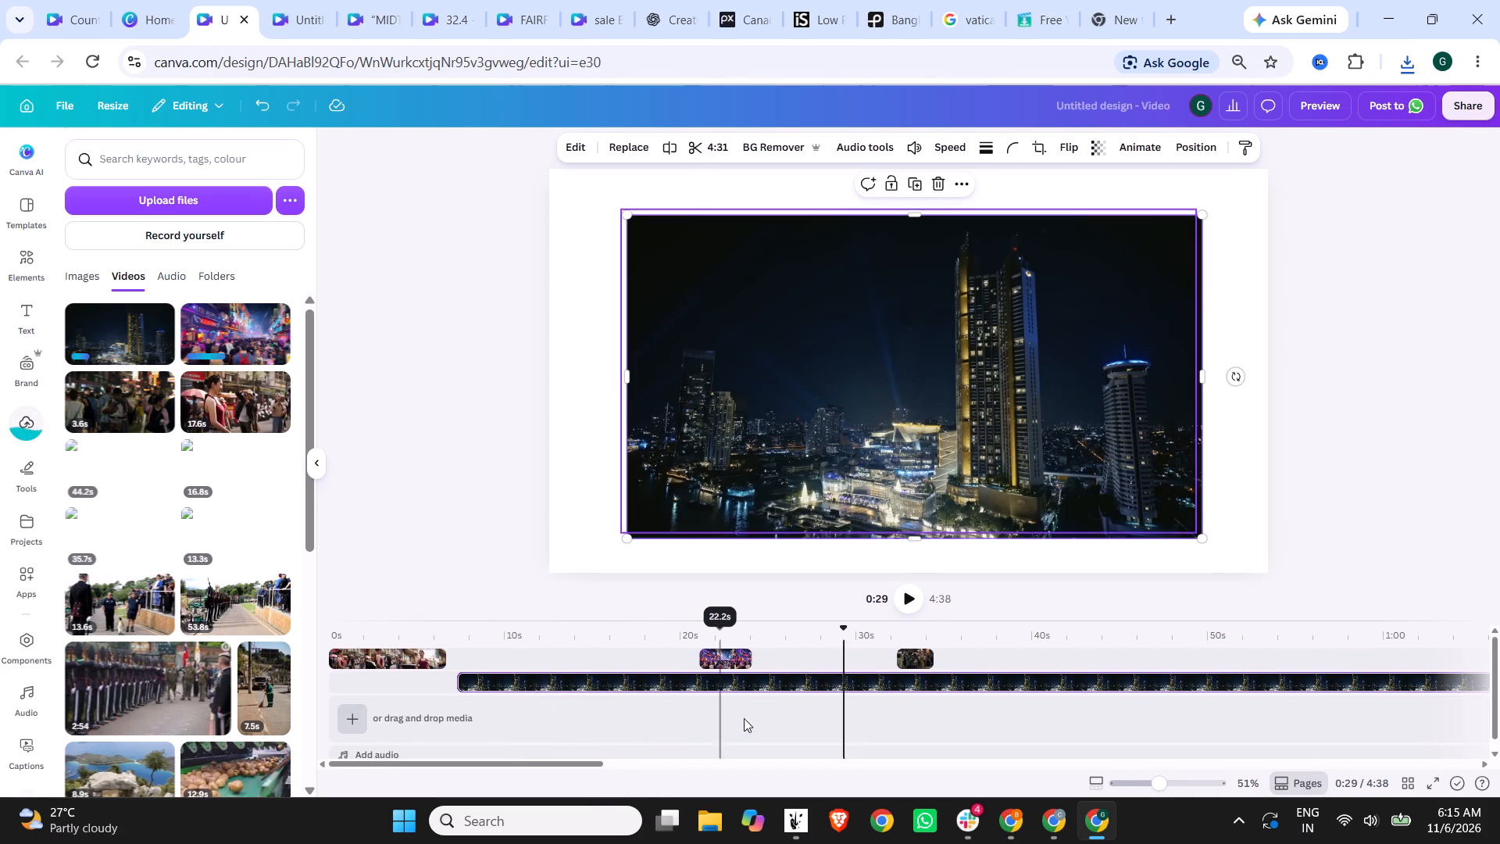
Set the skyline clip's video speed to 2 and trim its end so it lasts 21.0 s.
click(470, 633)
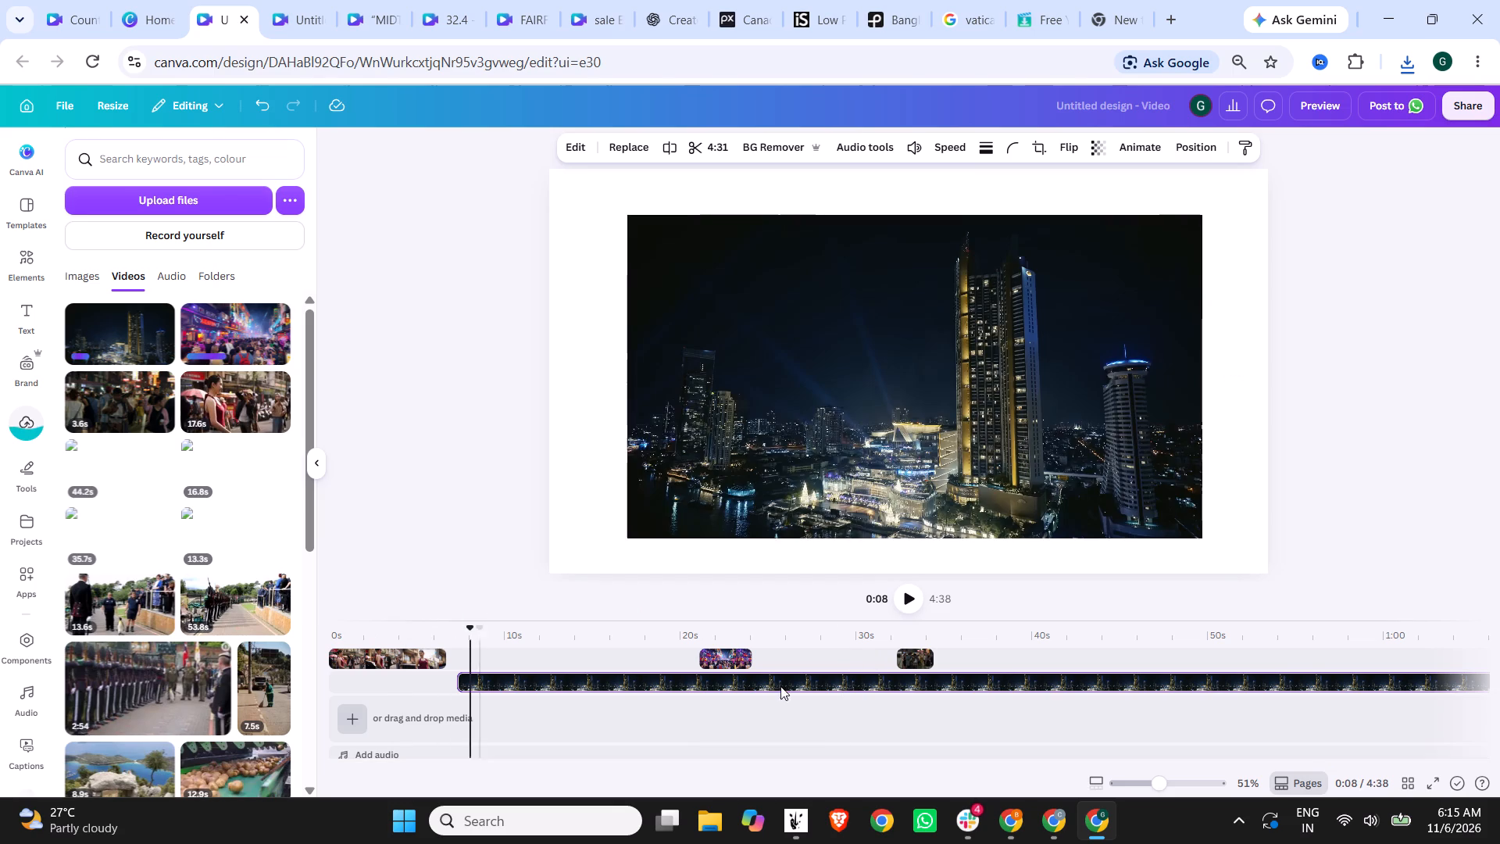
click(756, 683)
click(956, 140)
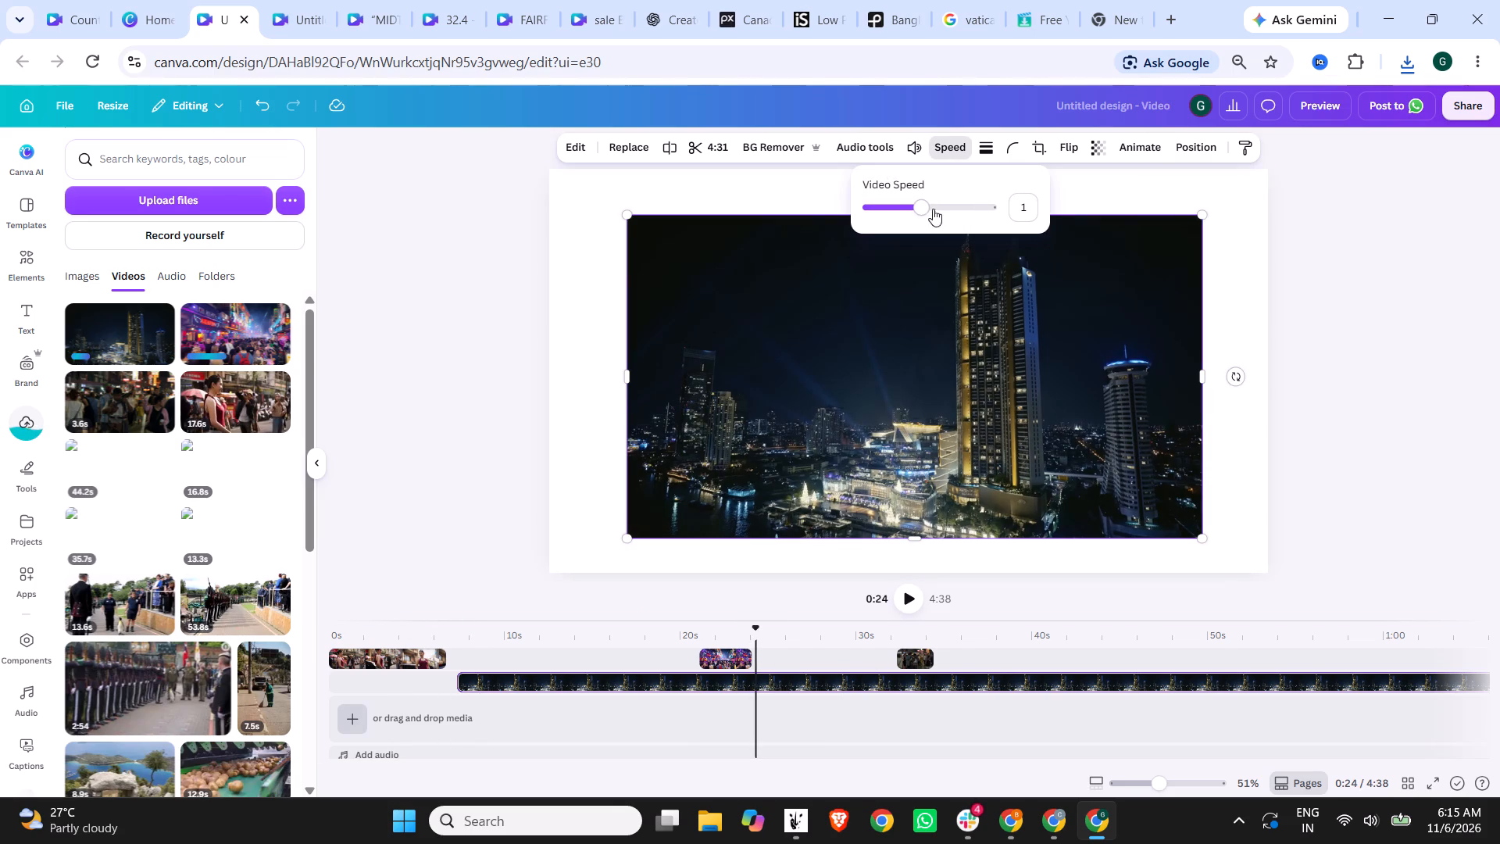
drag(926, 209, 1030, 213)
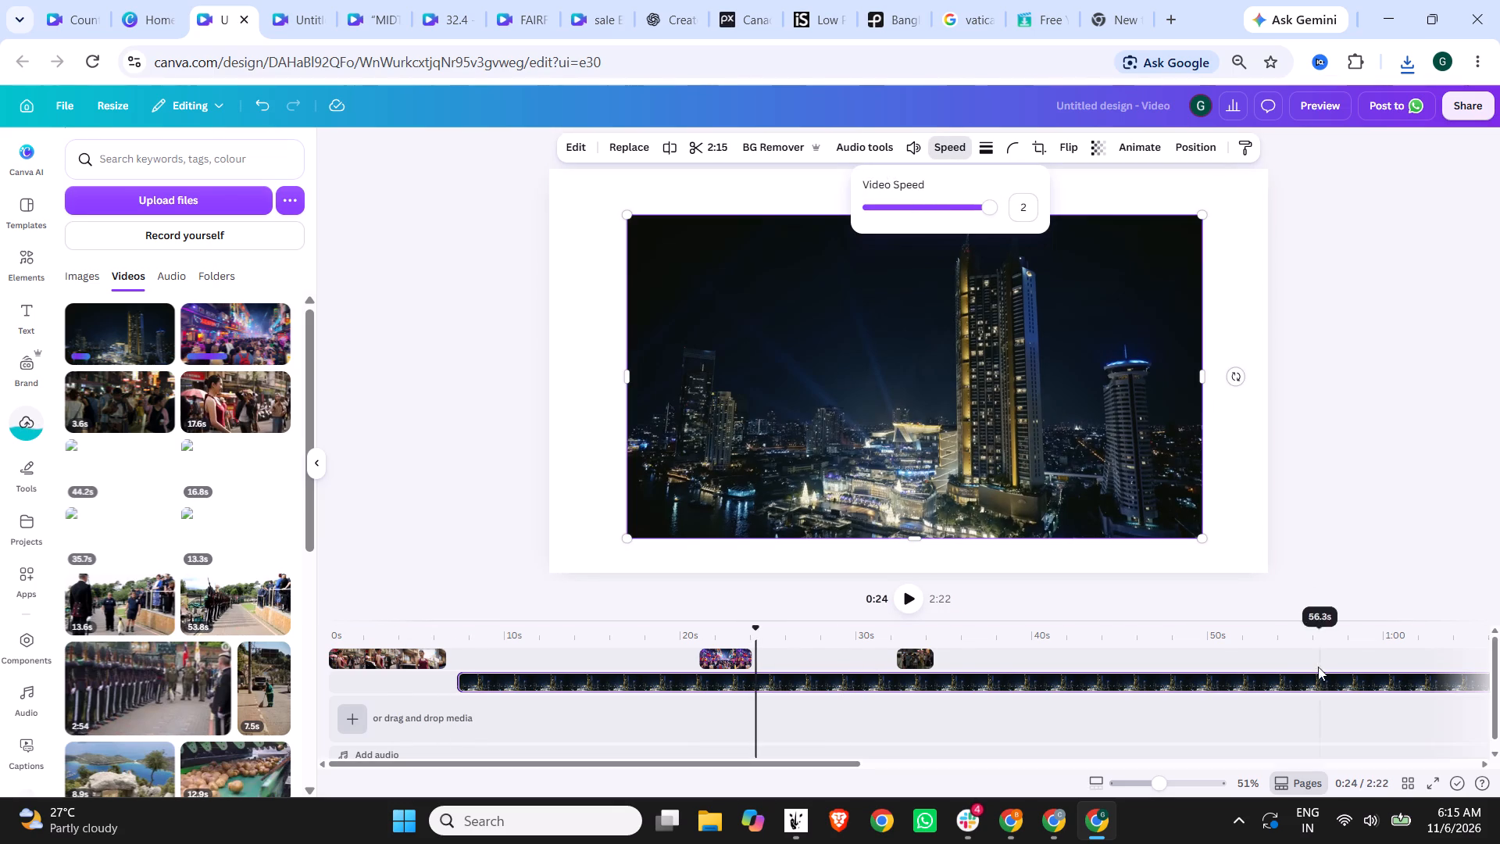
ctrl+scroll(866, 696, down, 12)
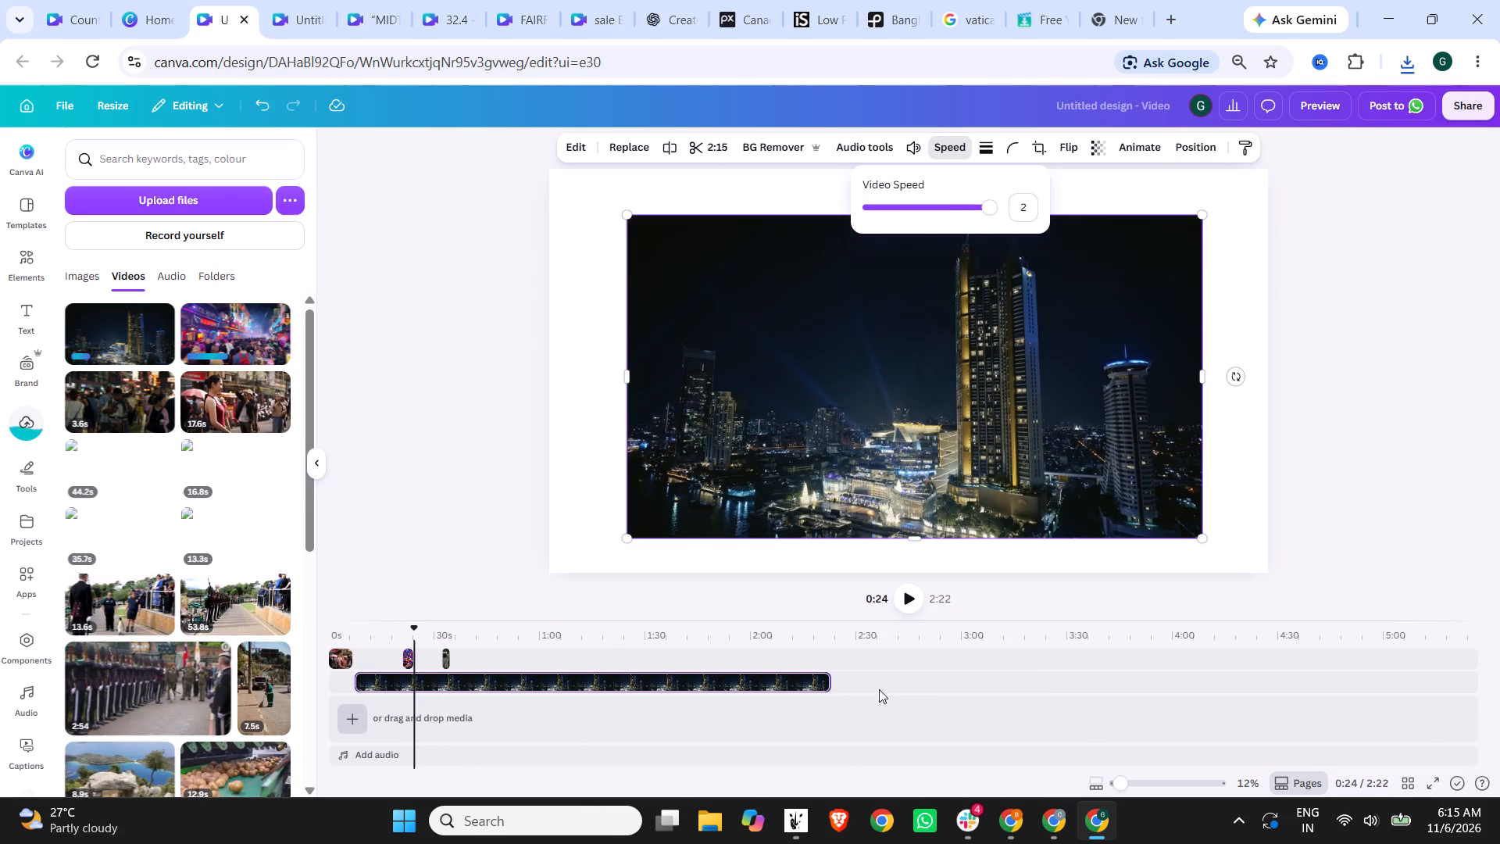
drag(820, 677, 416, 671)
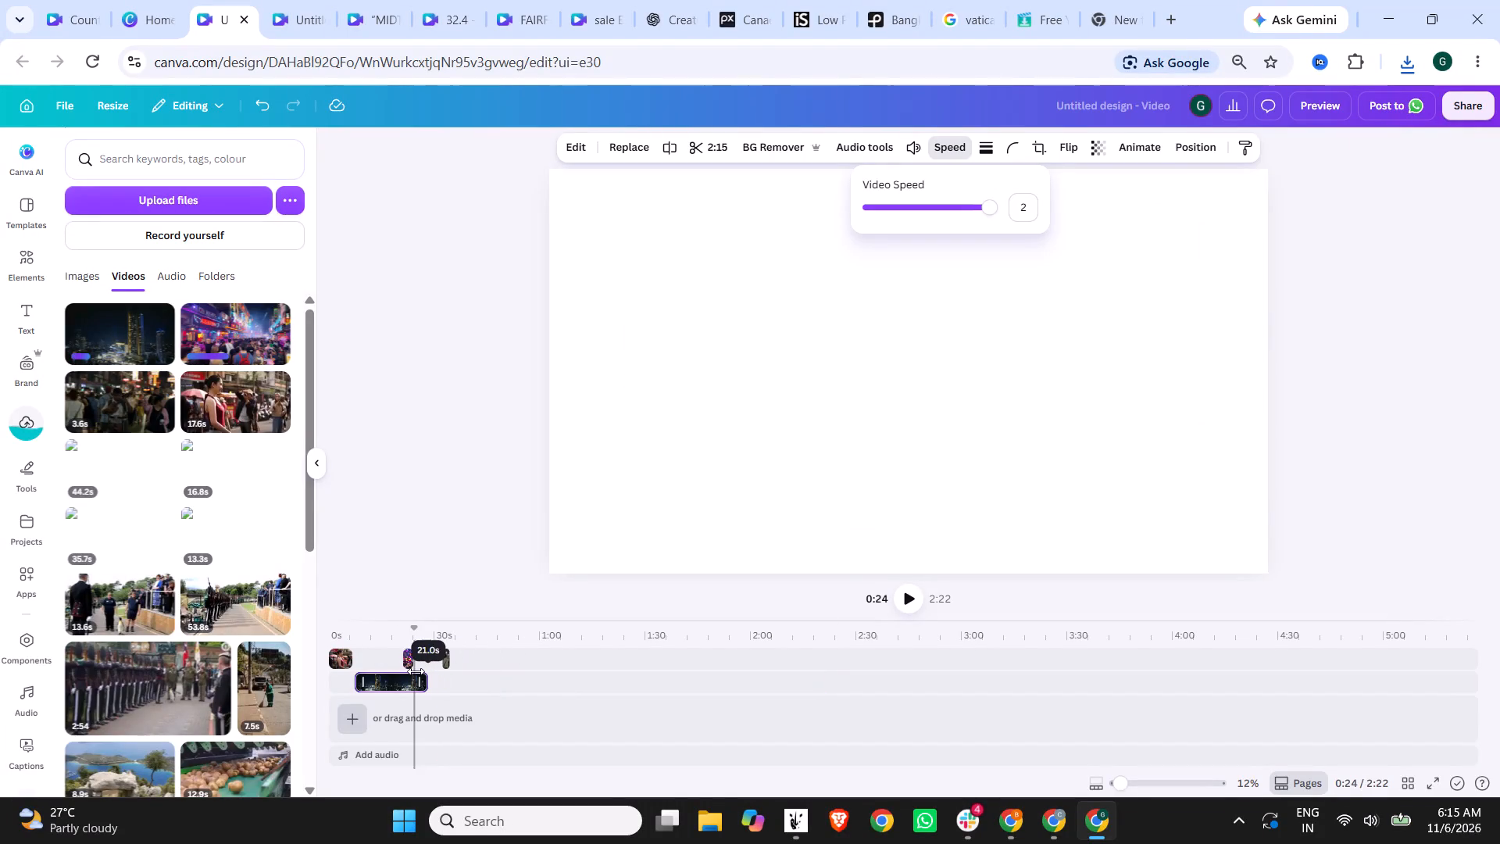
Play the start of the night skyline clip and trim its end so it lasts 4.0 s.
ctrl+scroll(696, 692, up, 5)
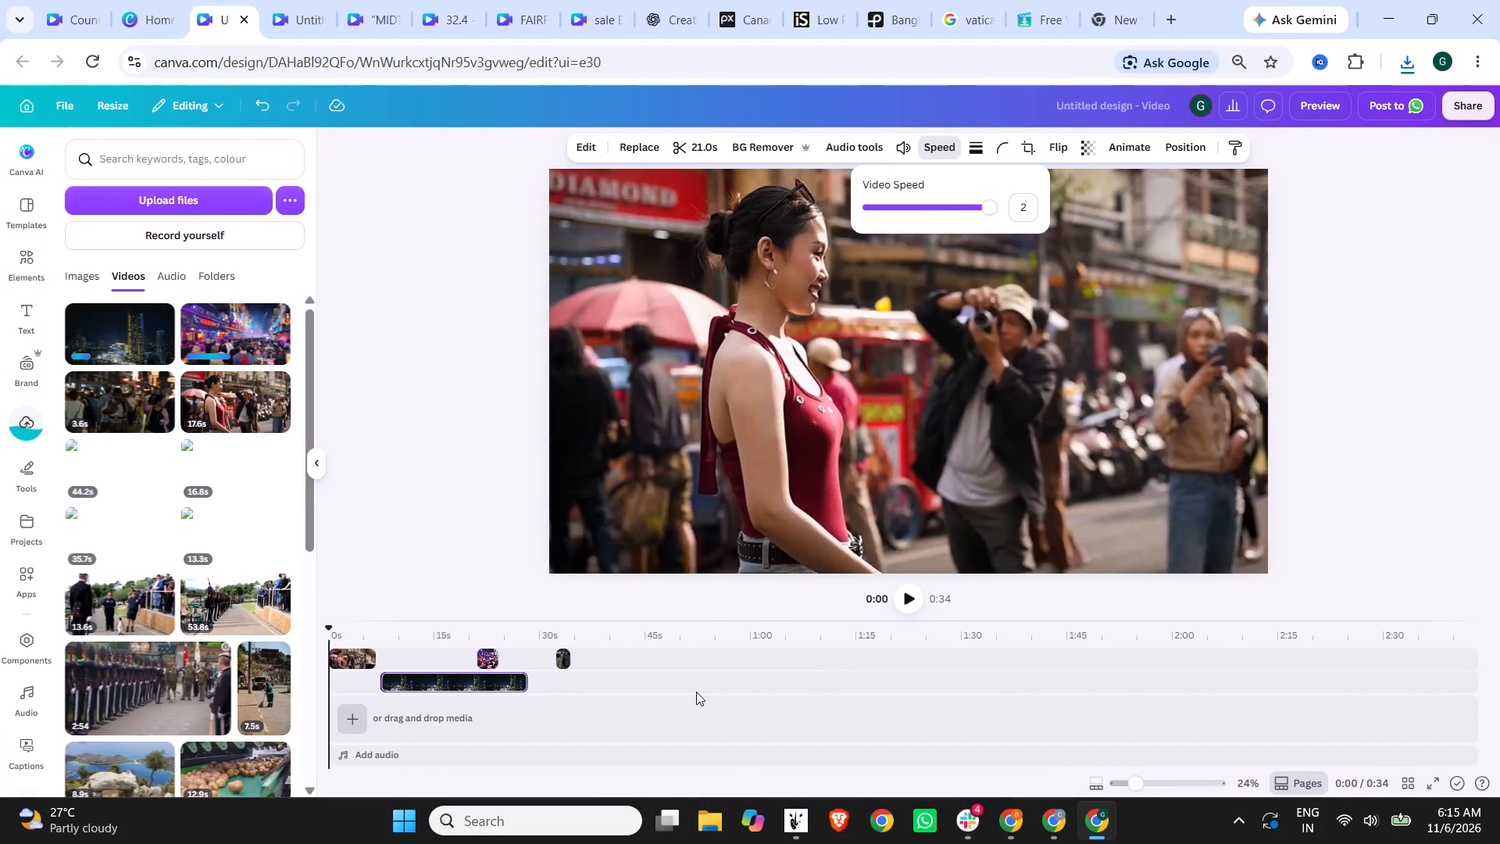
ctrl+scroll(696, 692, up, 11)
click(523, 626)
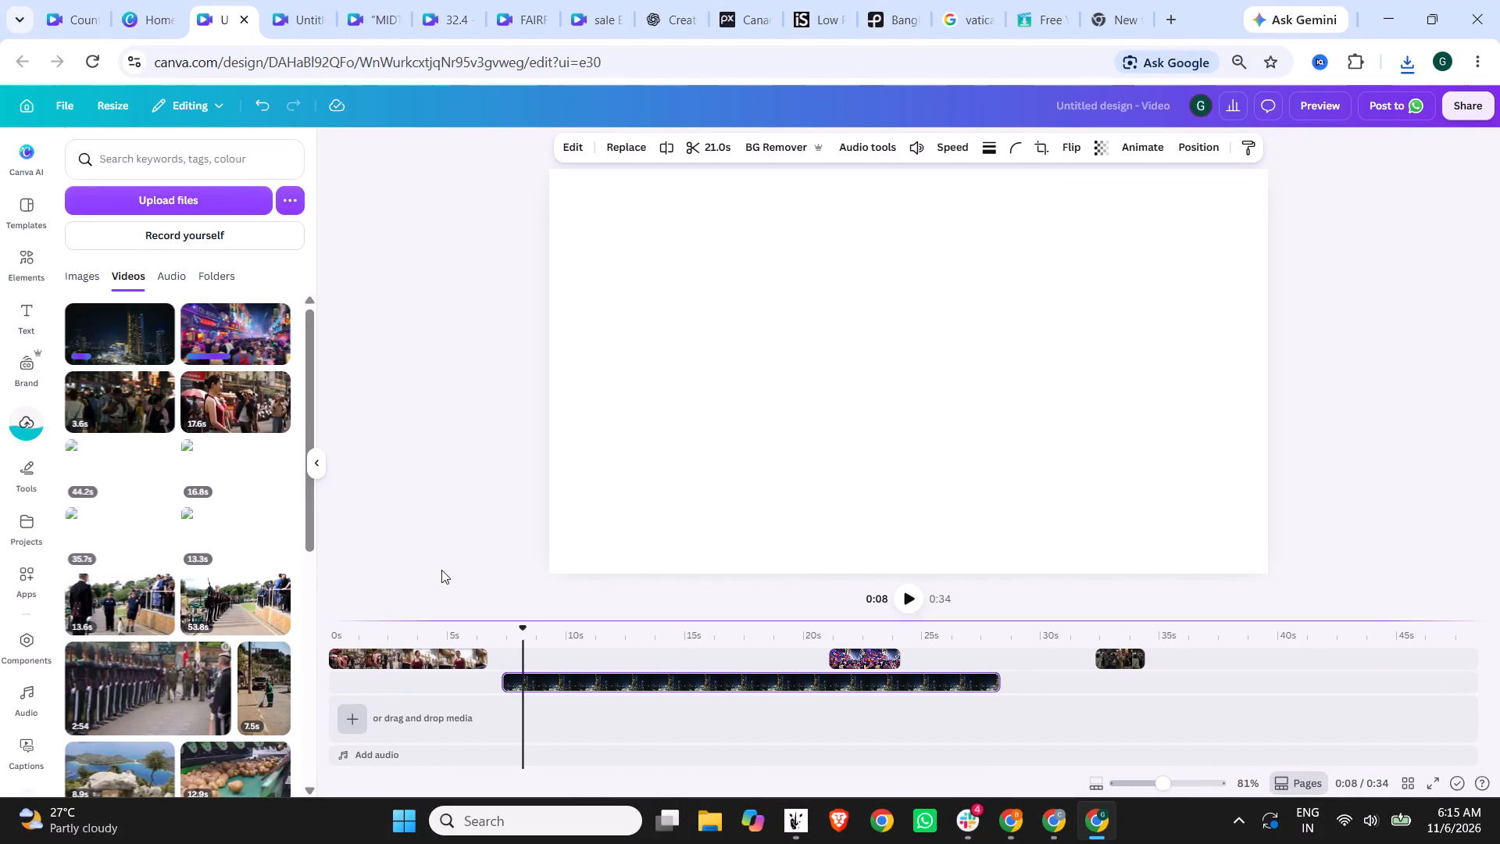
click(917, 590)
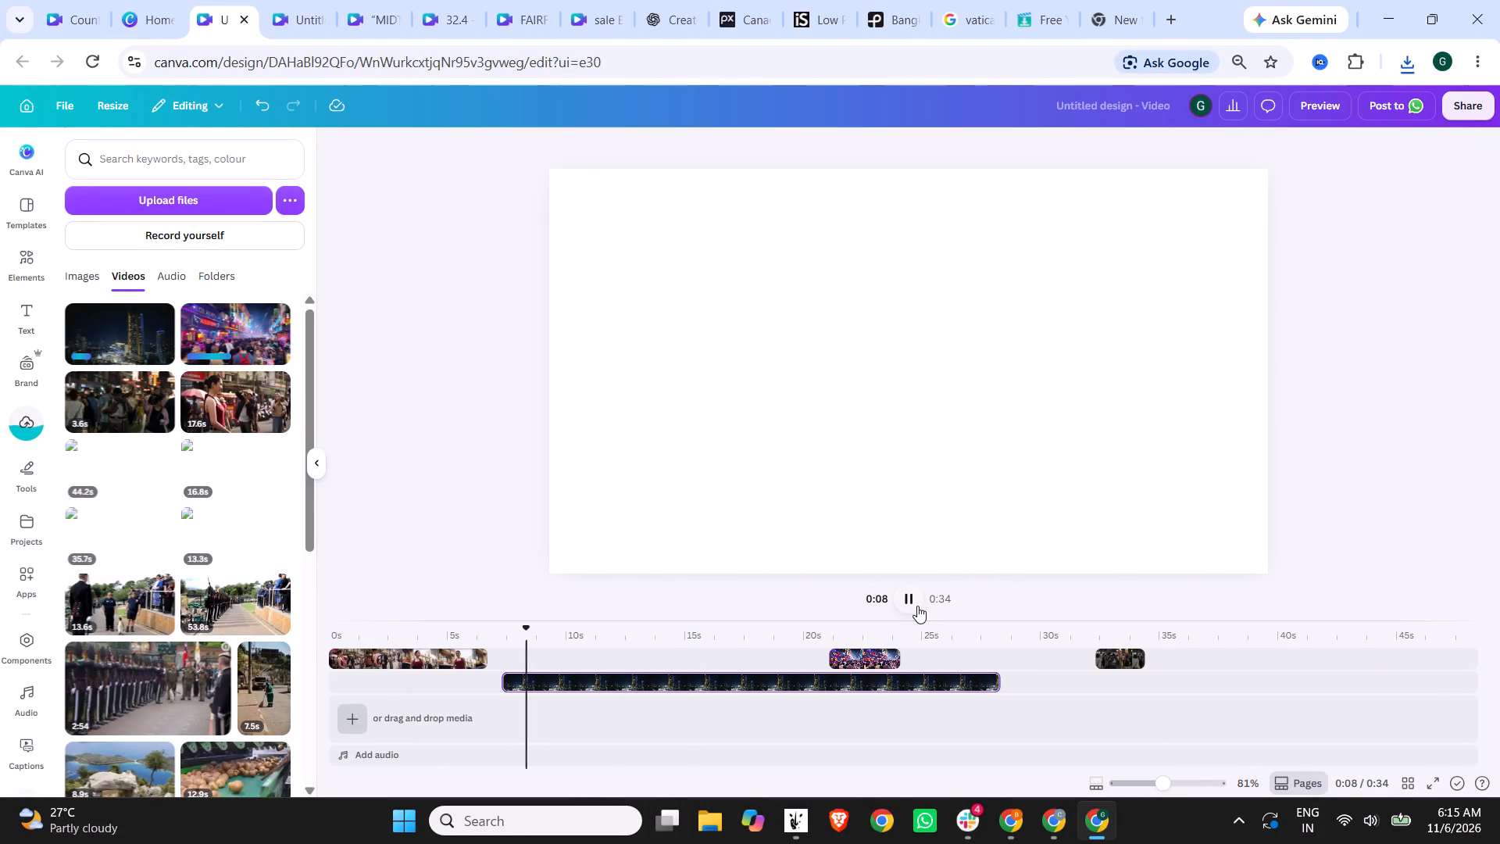
click(908, 595)
click(908, 595)
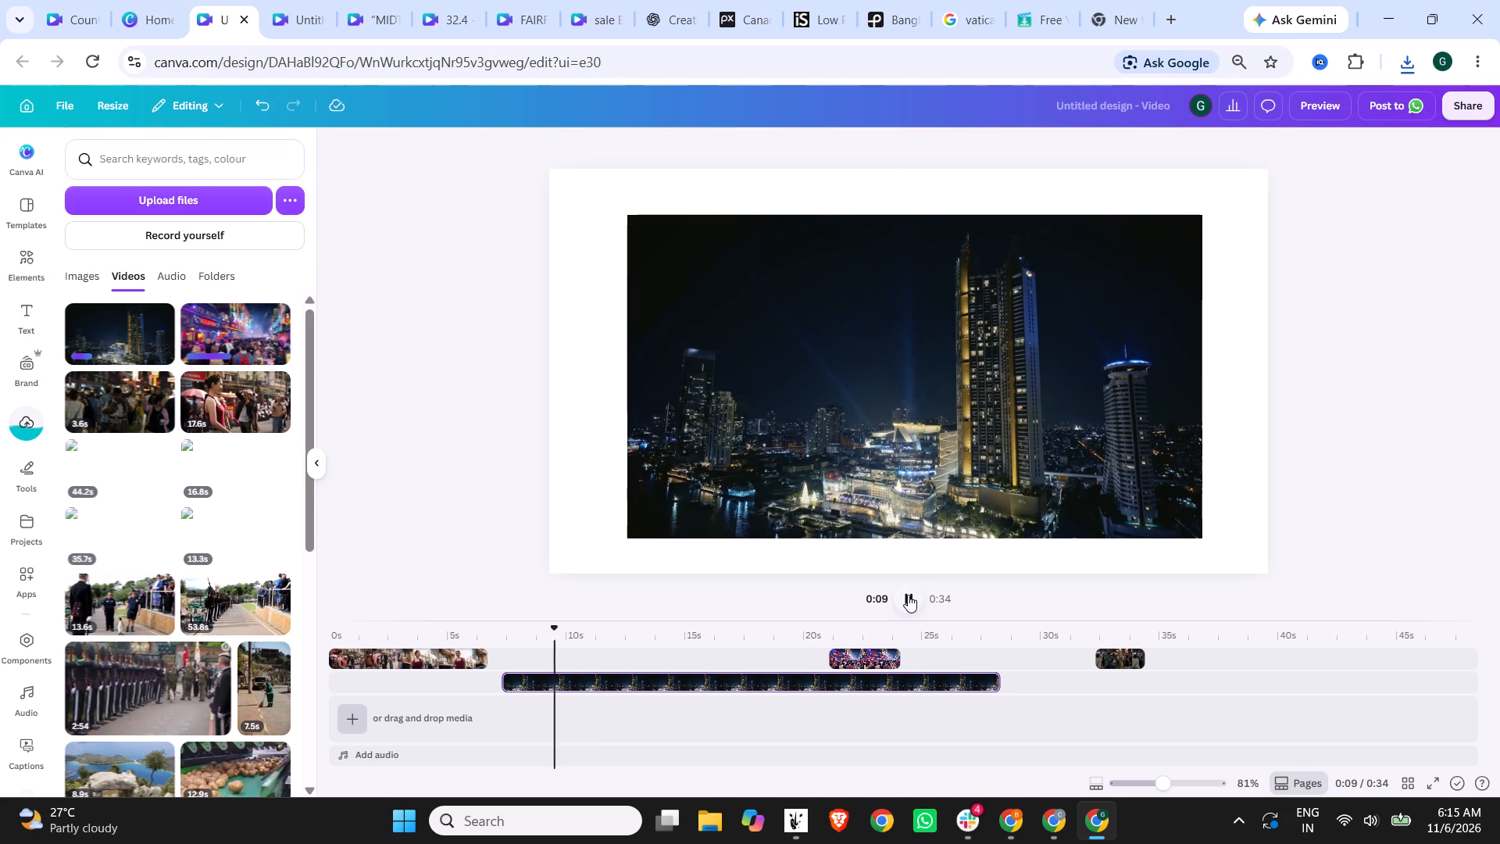
click(908, 595)
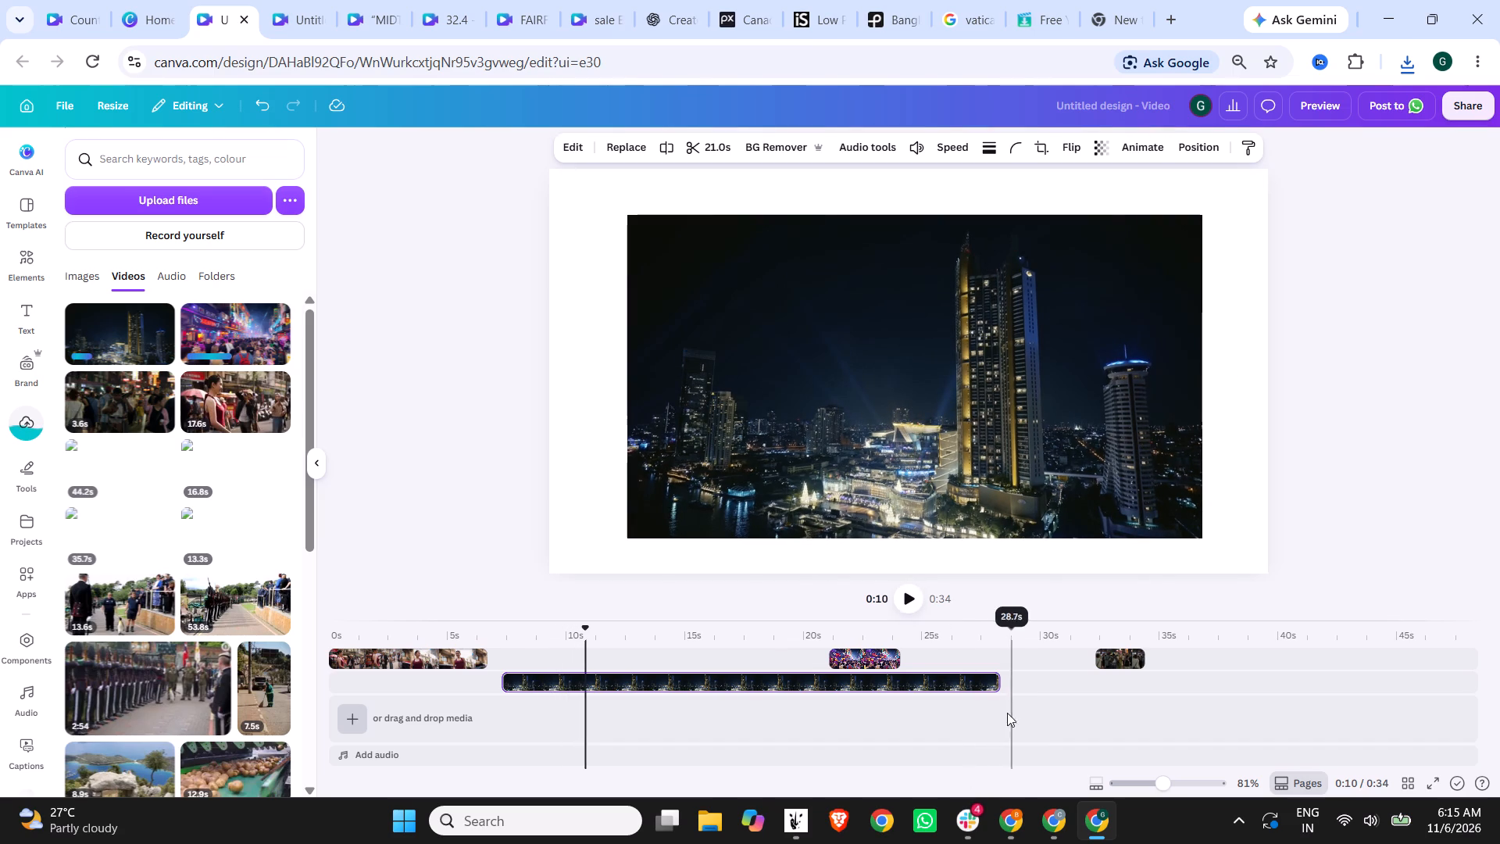
drag(998, 683, 666, 691)
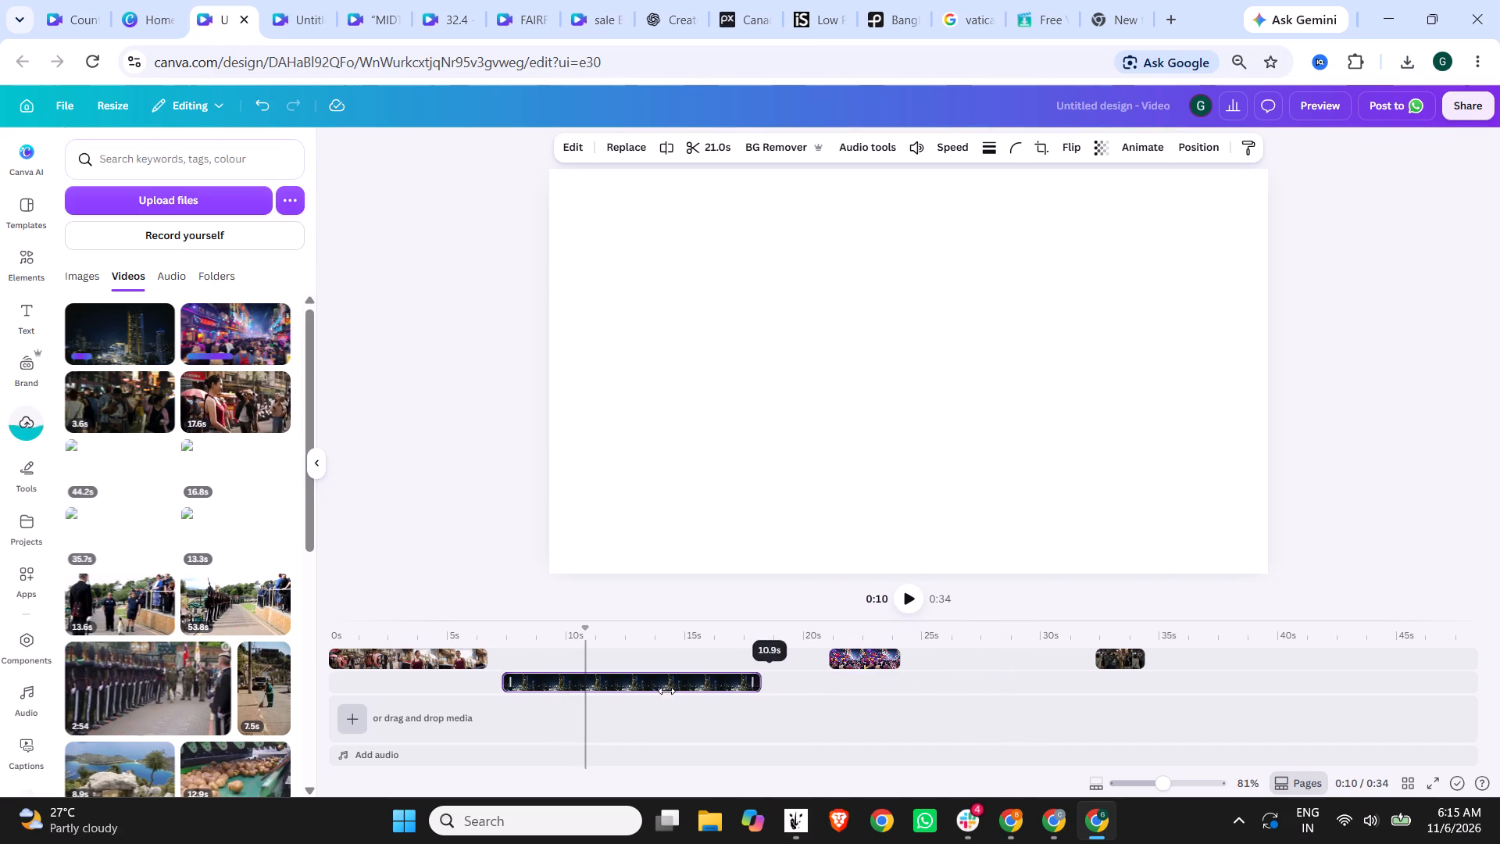
drag(666, 691, 597, 691)
Arrange the skyline, neon street and musician clips back to back on the opening street clip's track, without gaps.
drag(552, 689, 544, 663)
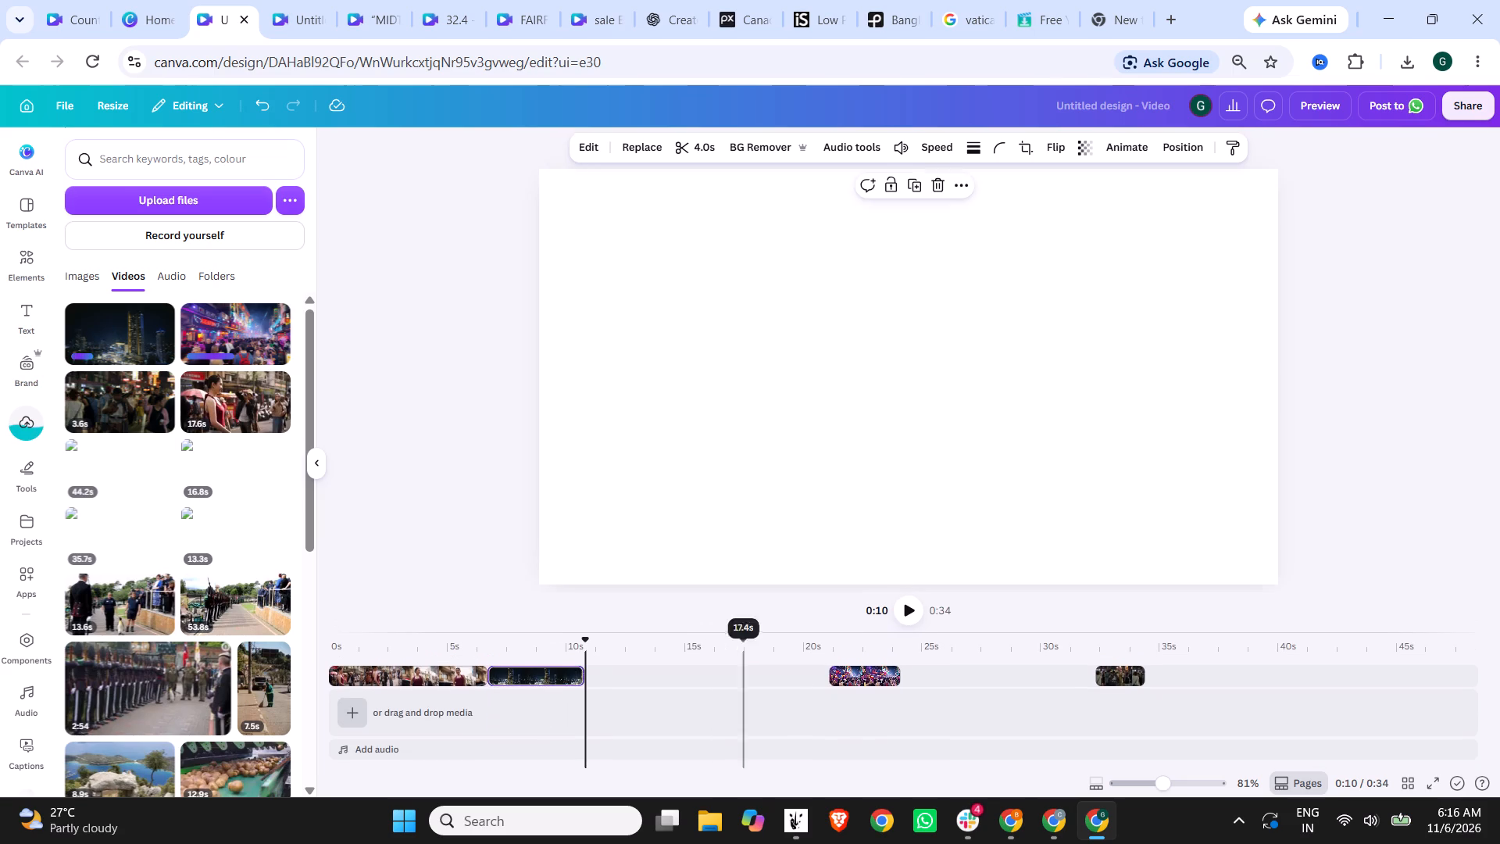
drag(869, 674, 620, 676)
drag(1114, 674, 679, 668)
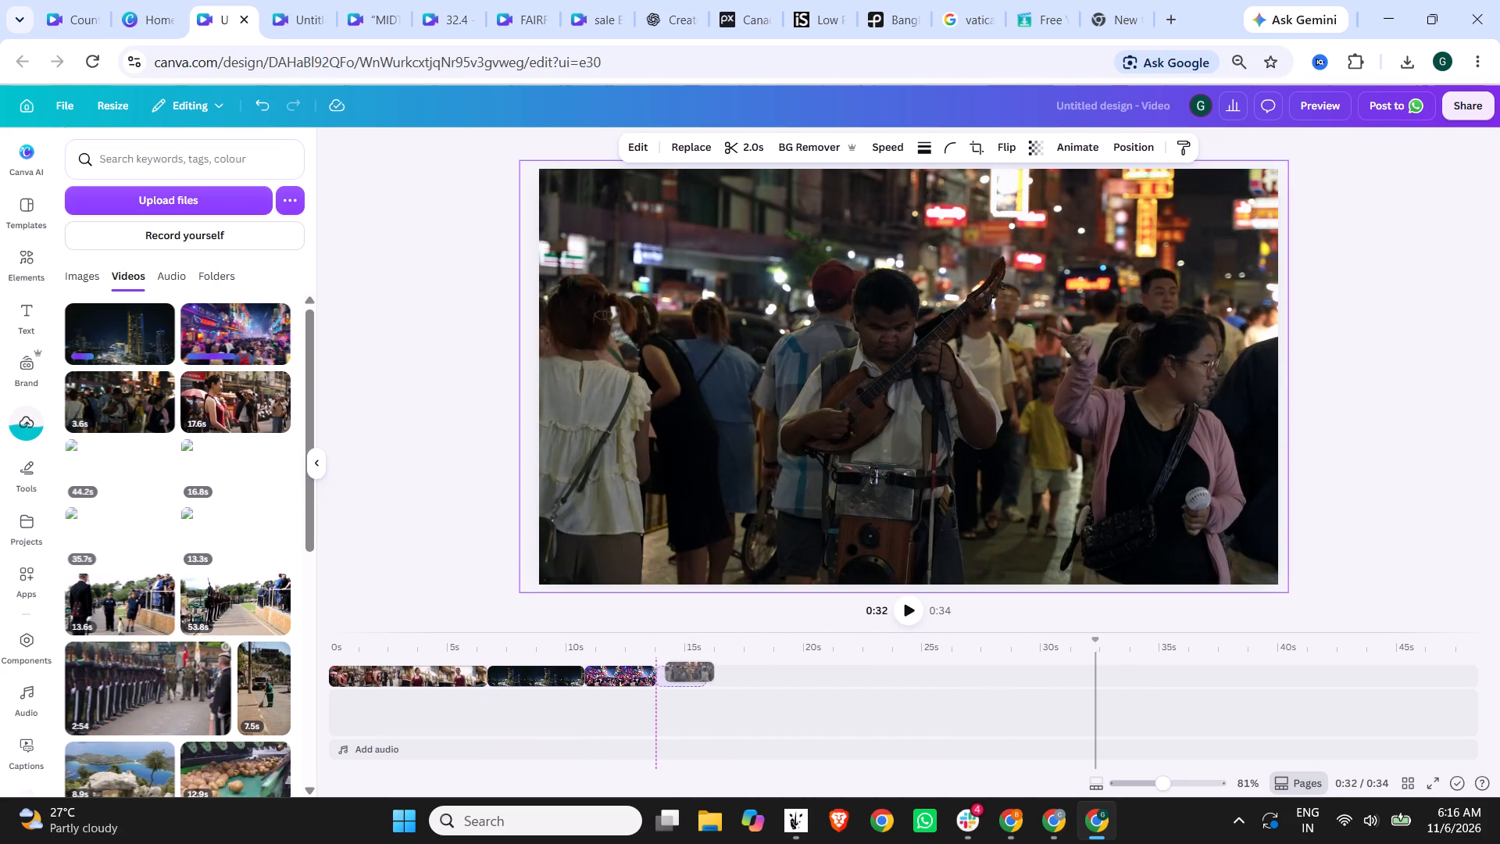
drag(679, 668, 673, 668)
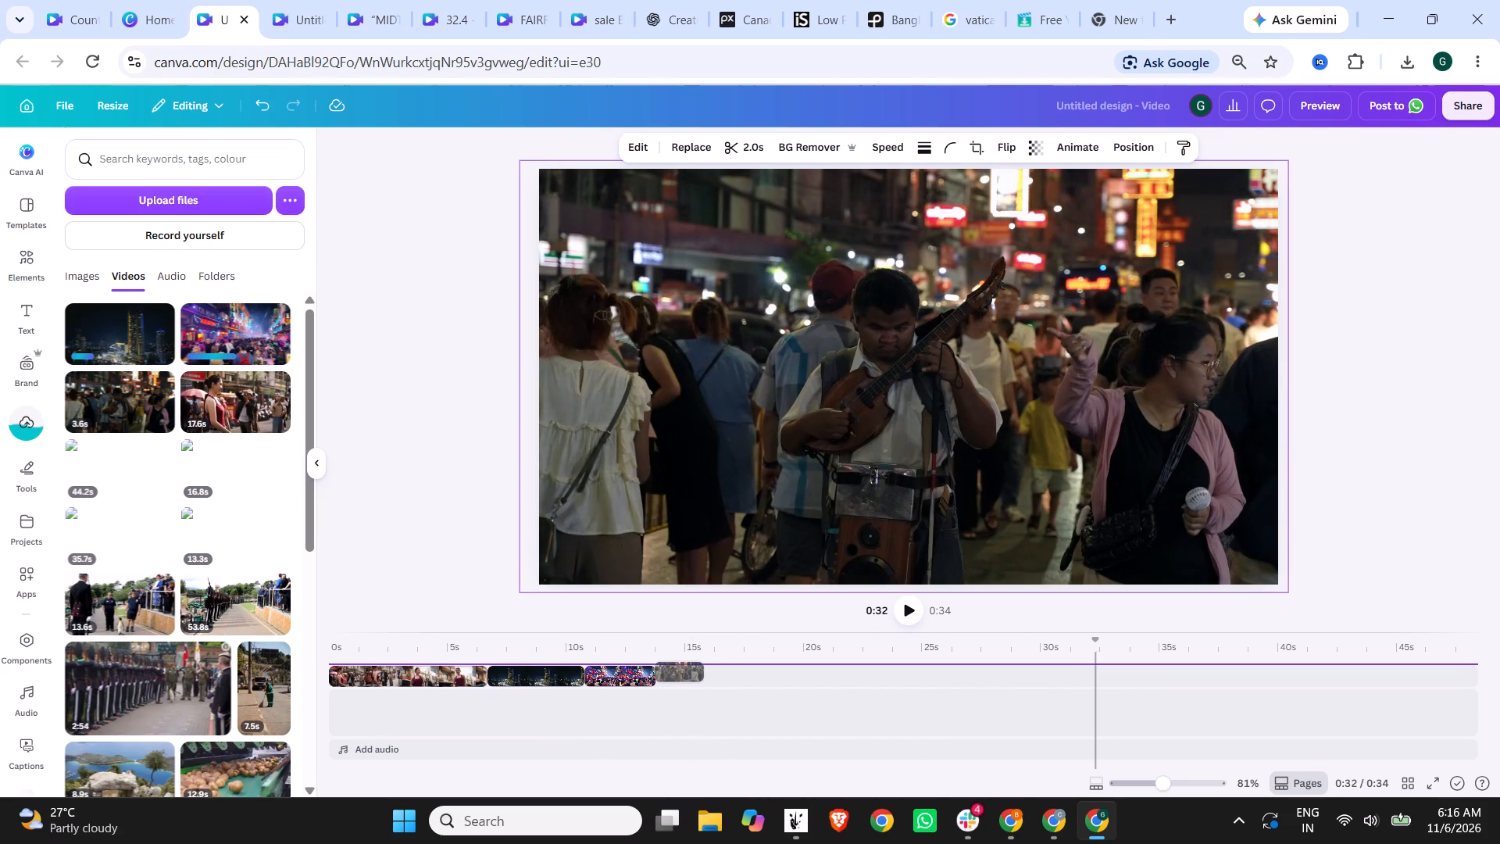
drag(673, 668, 680, 674)
drag(695, 678, 684, 678)
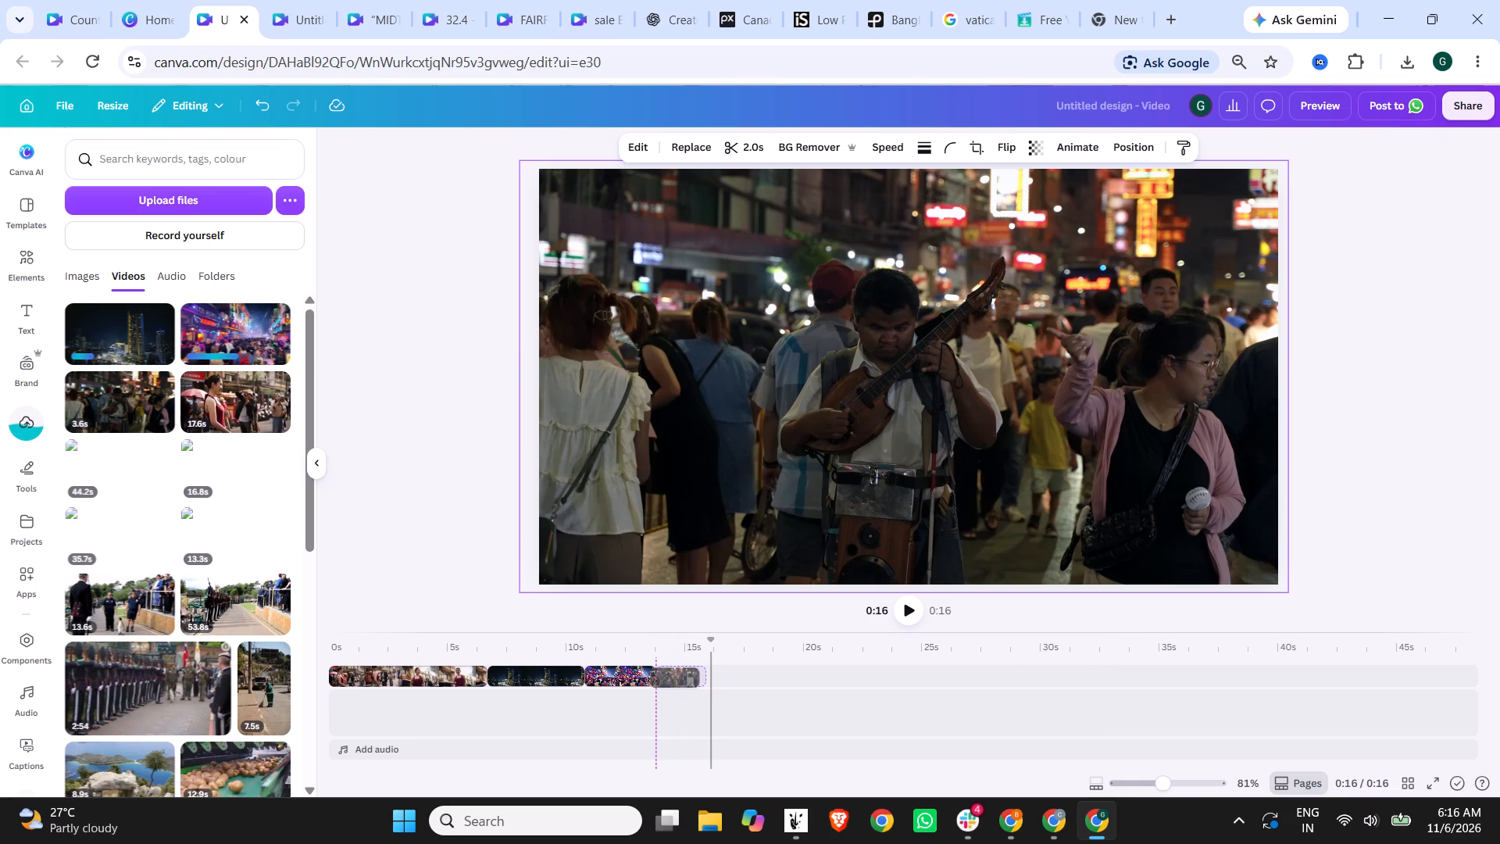
Extend the musician clip's end so it lasts 2.3 s, and check the end of the video at about 16 s.
drag(704, 672, 711, 671)
click(713, 649)
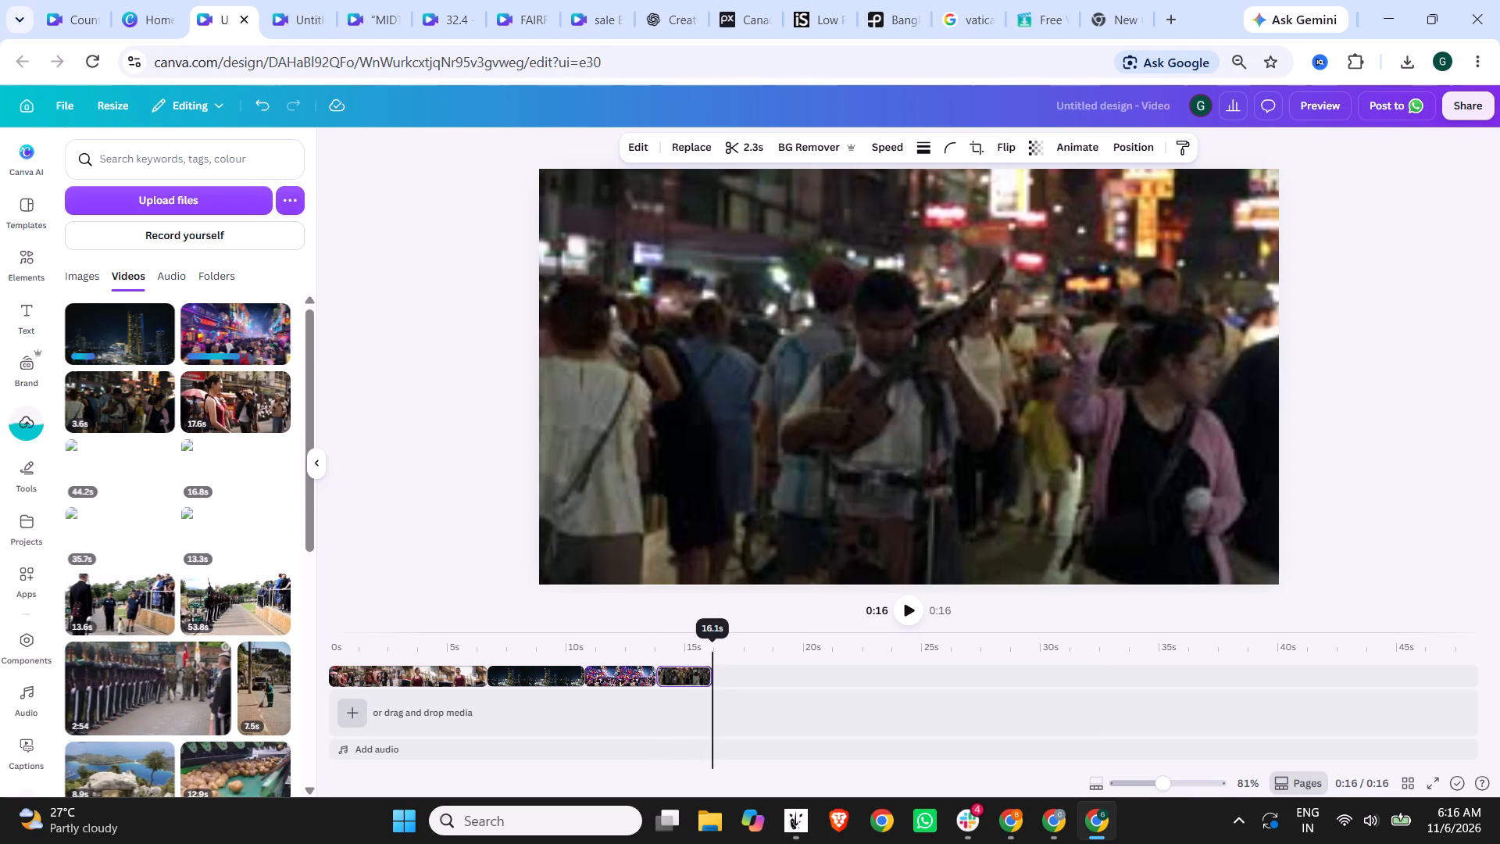
click(713, 649)
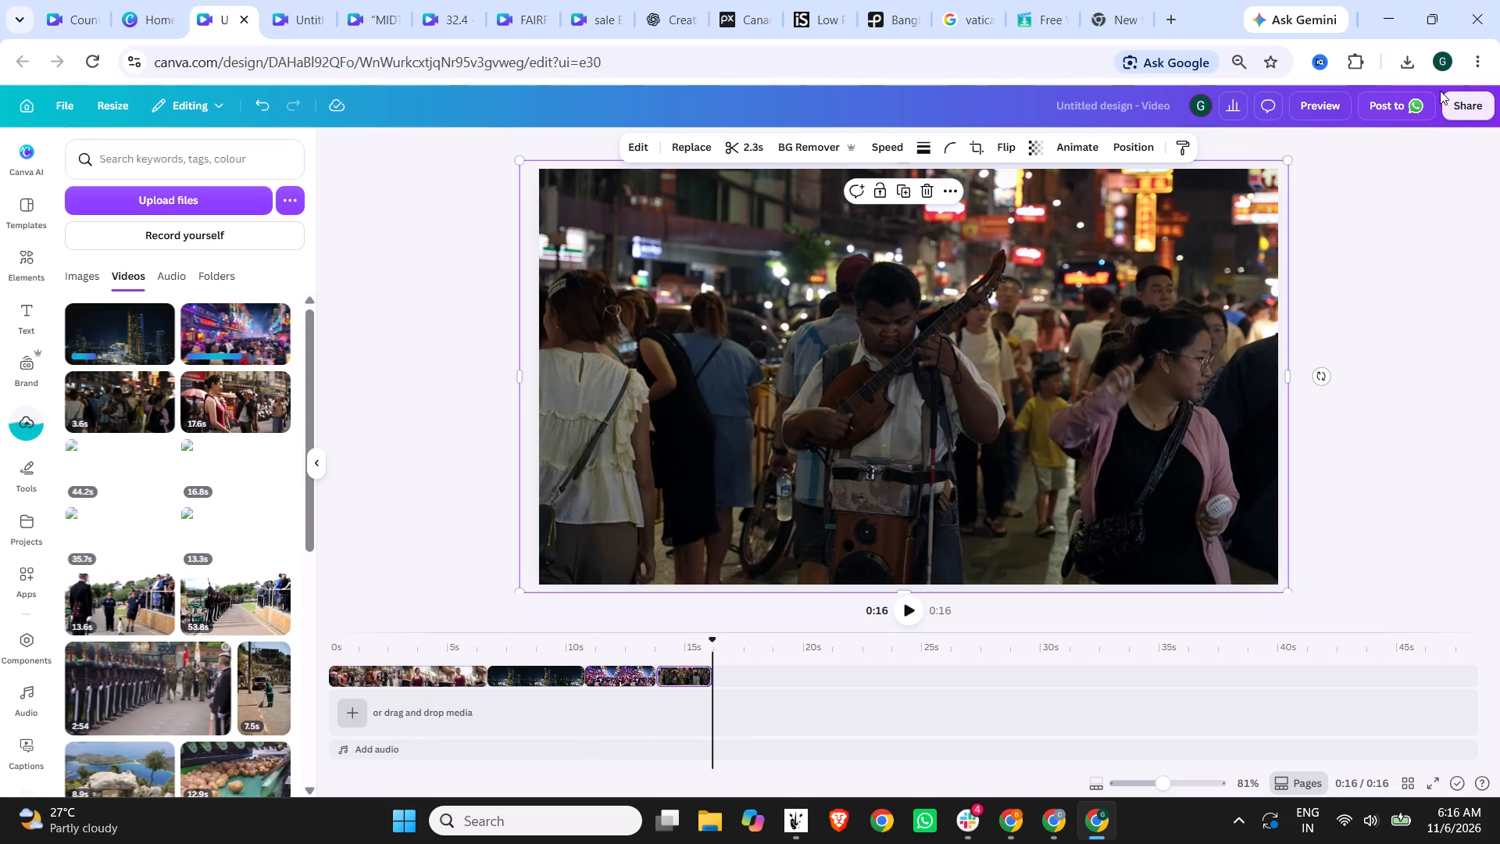
Browse the animation options for the opening street clip.
click(455, 675)
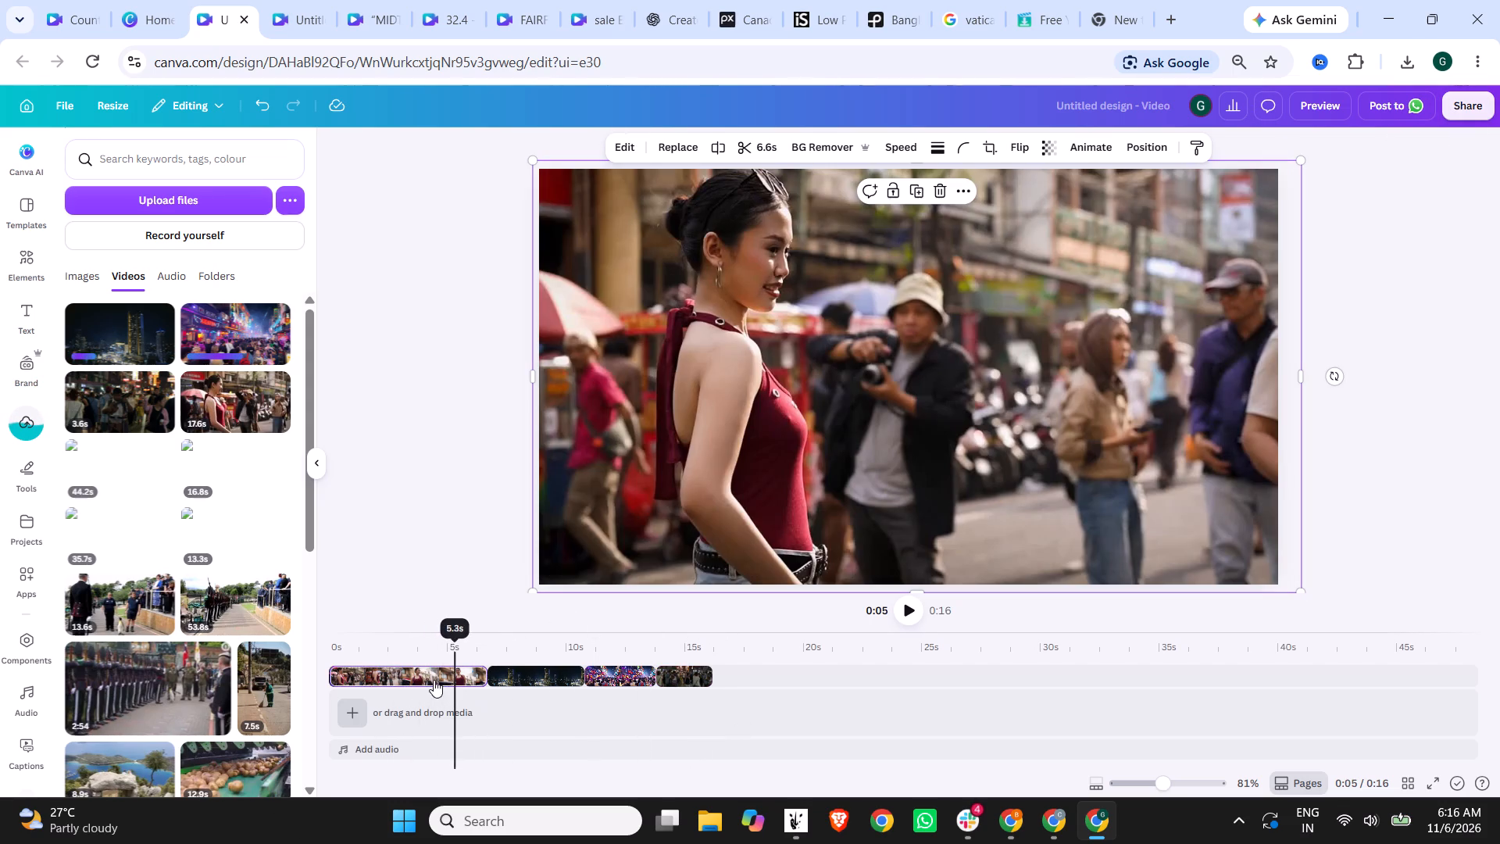
click(1077, 144)
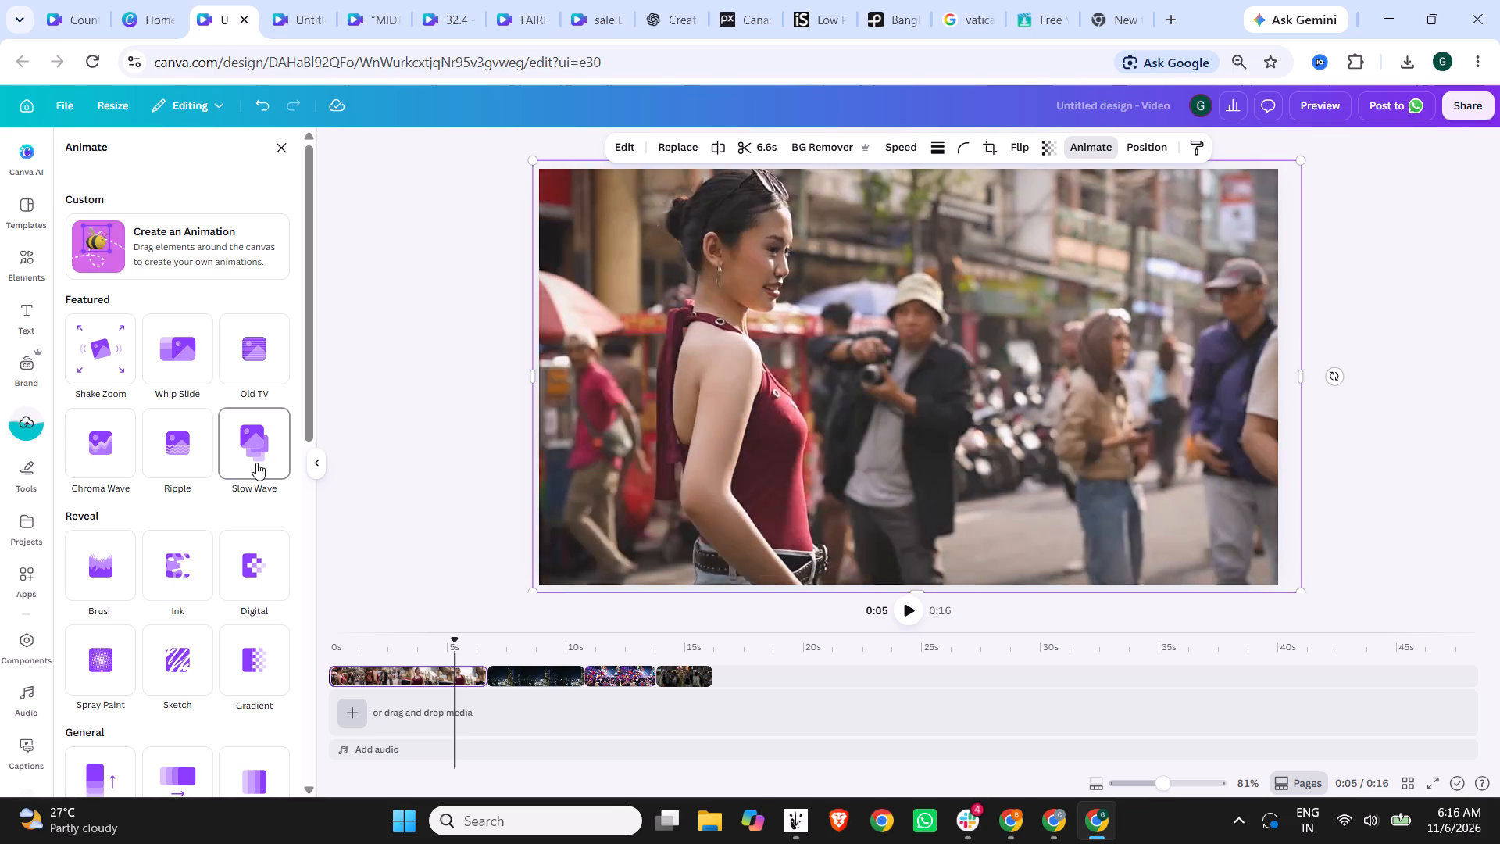
scroll(227, 685, down, 2)
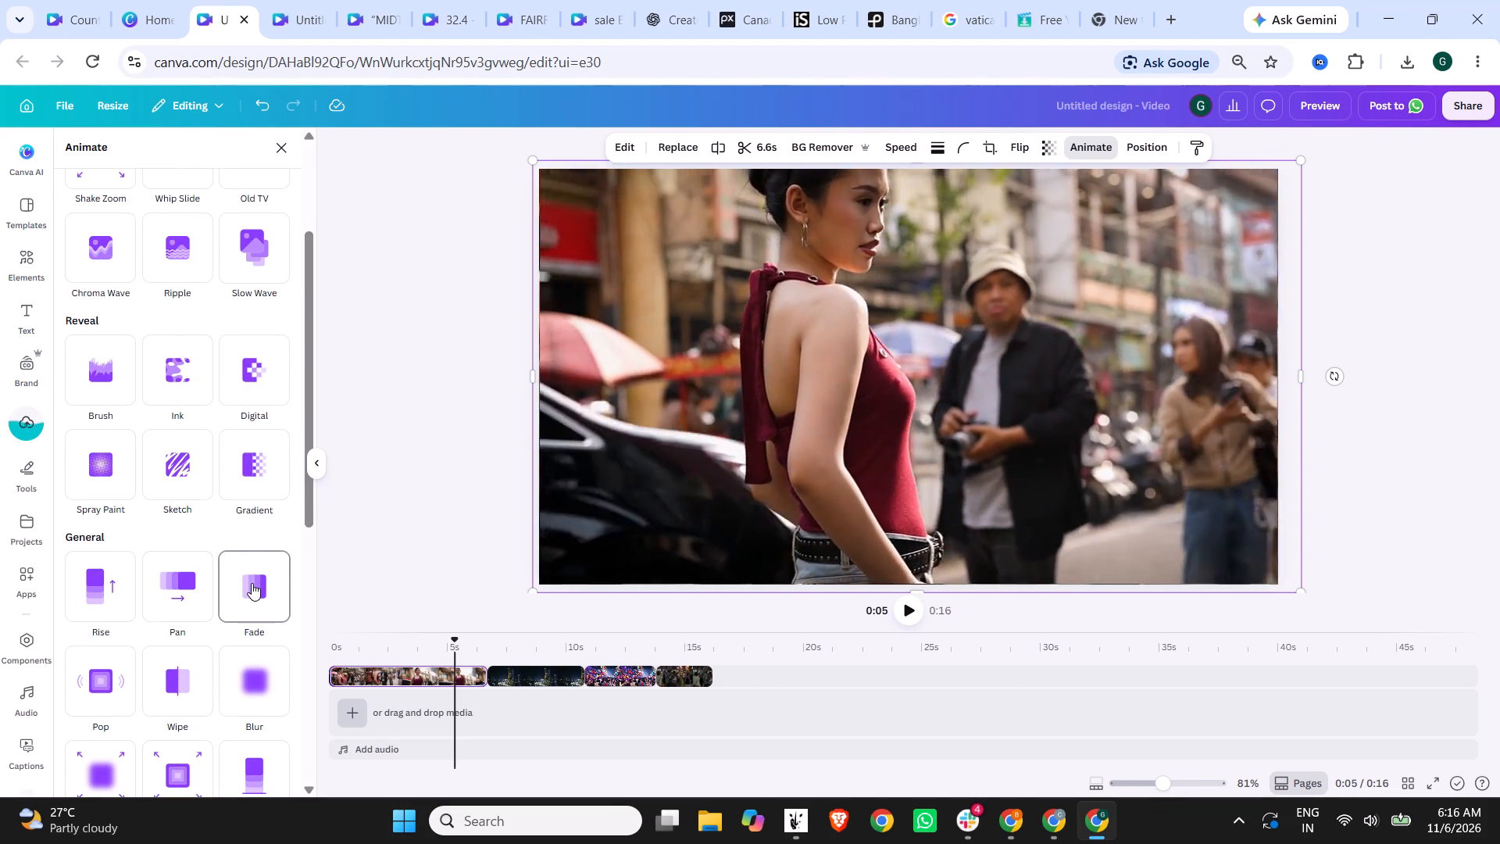
Reposition the skyline clip at the canvas's top-left corner and enlarge it to fill the whole frame.
click(534, 671)
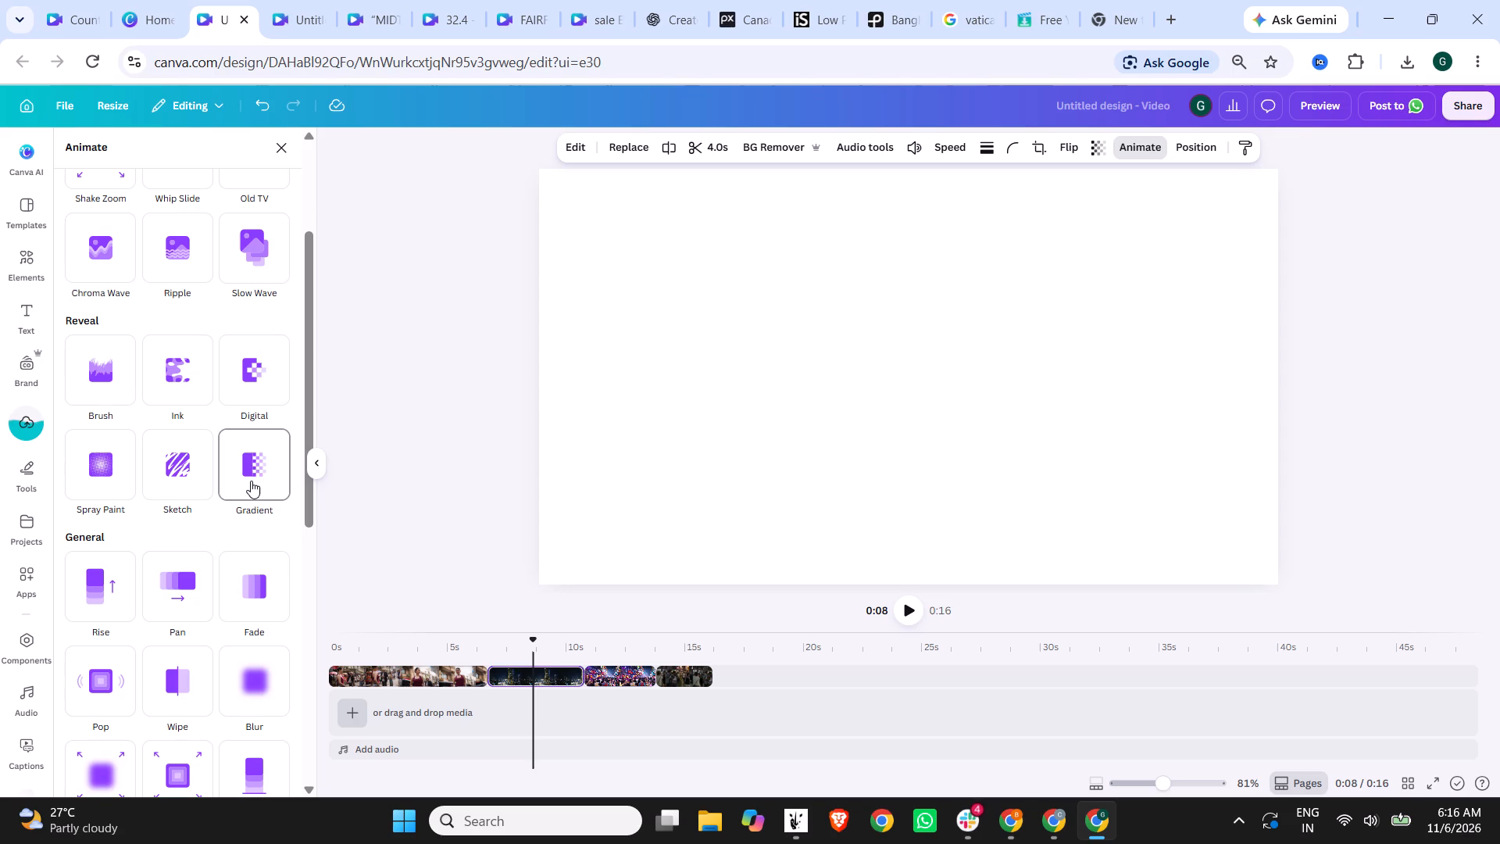
click(864, 374)
drag(847, 365, 781, 328)
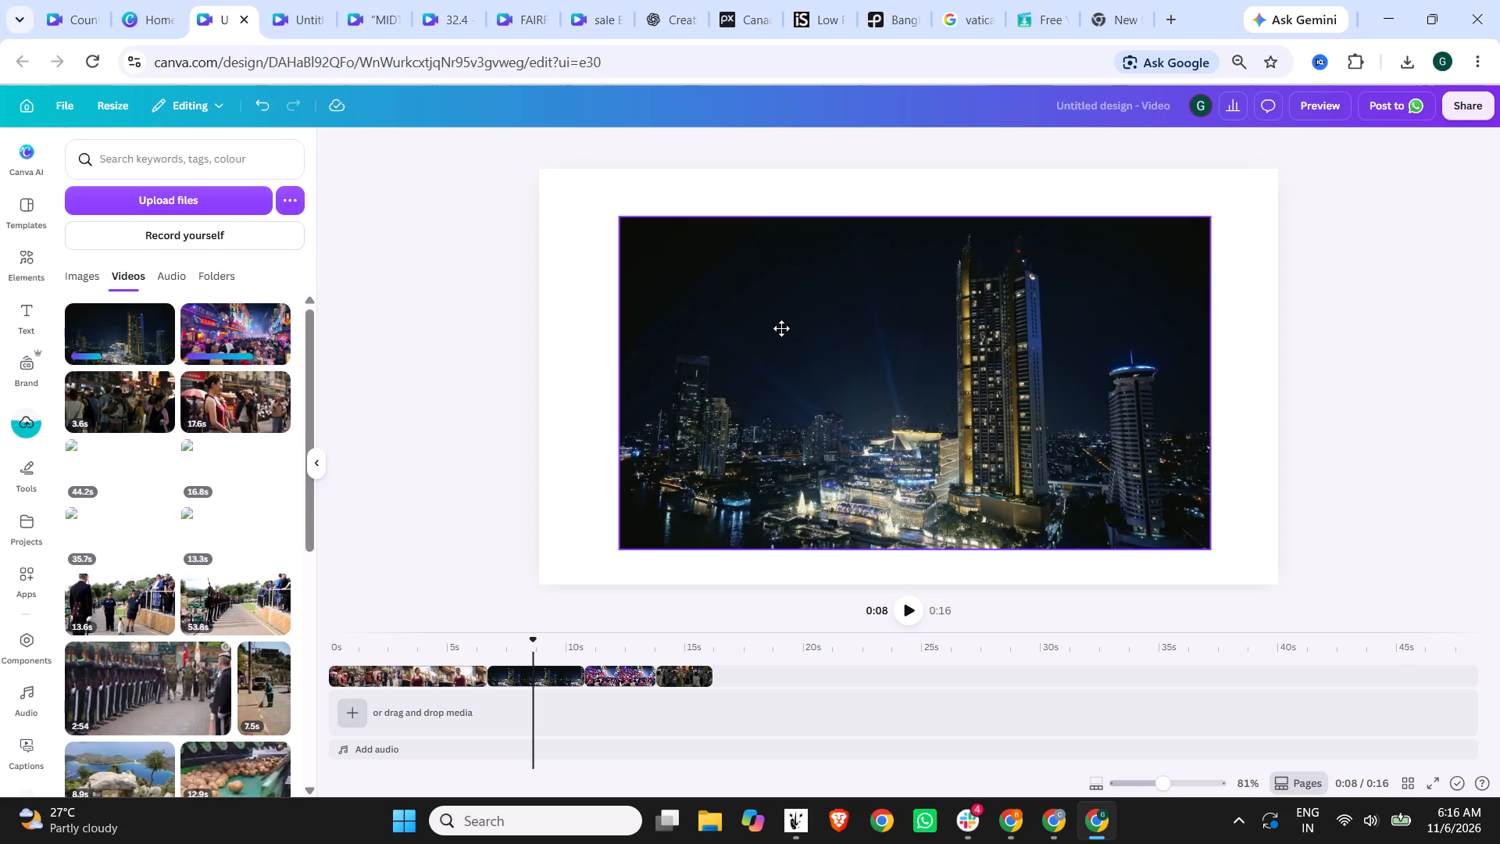
drag(781, 328, 727, 300)
click(572, 292)
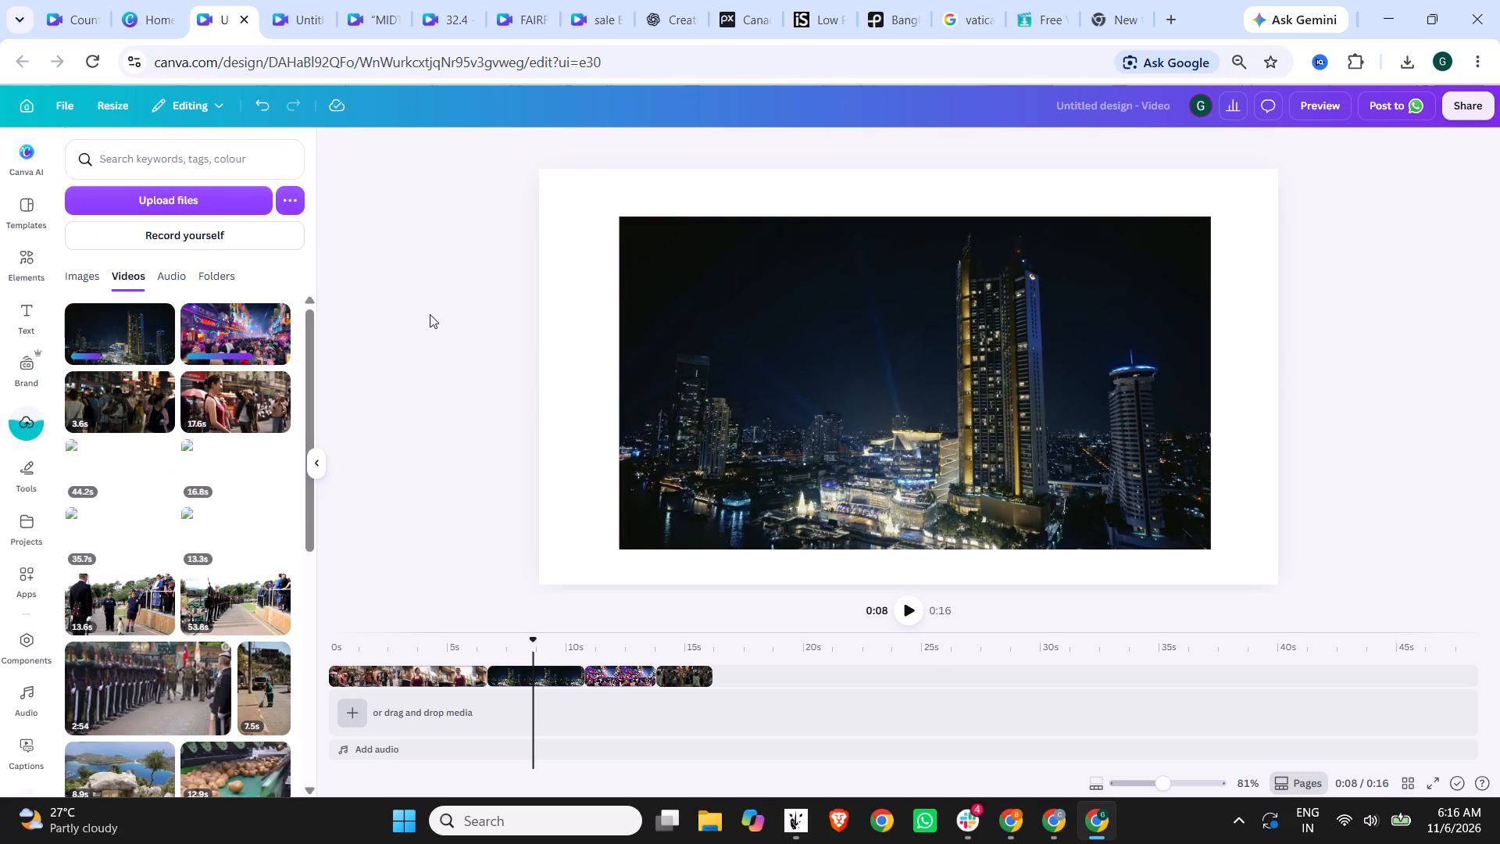
click(430, 314)
drag(731, 339, 648, 290)
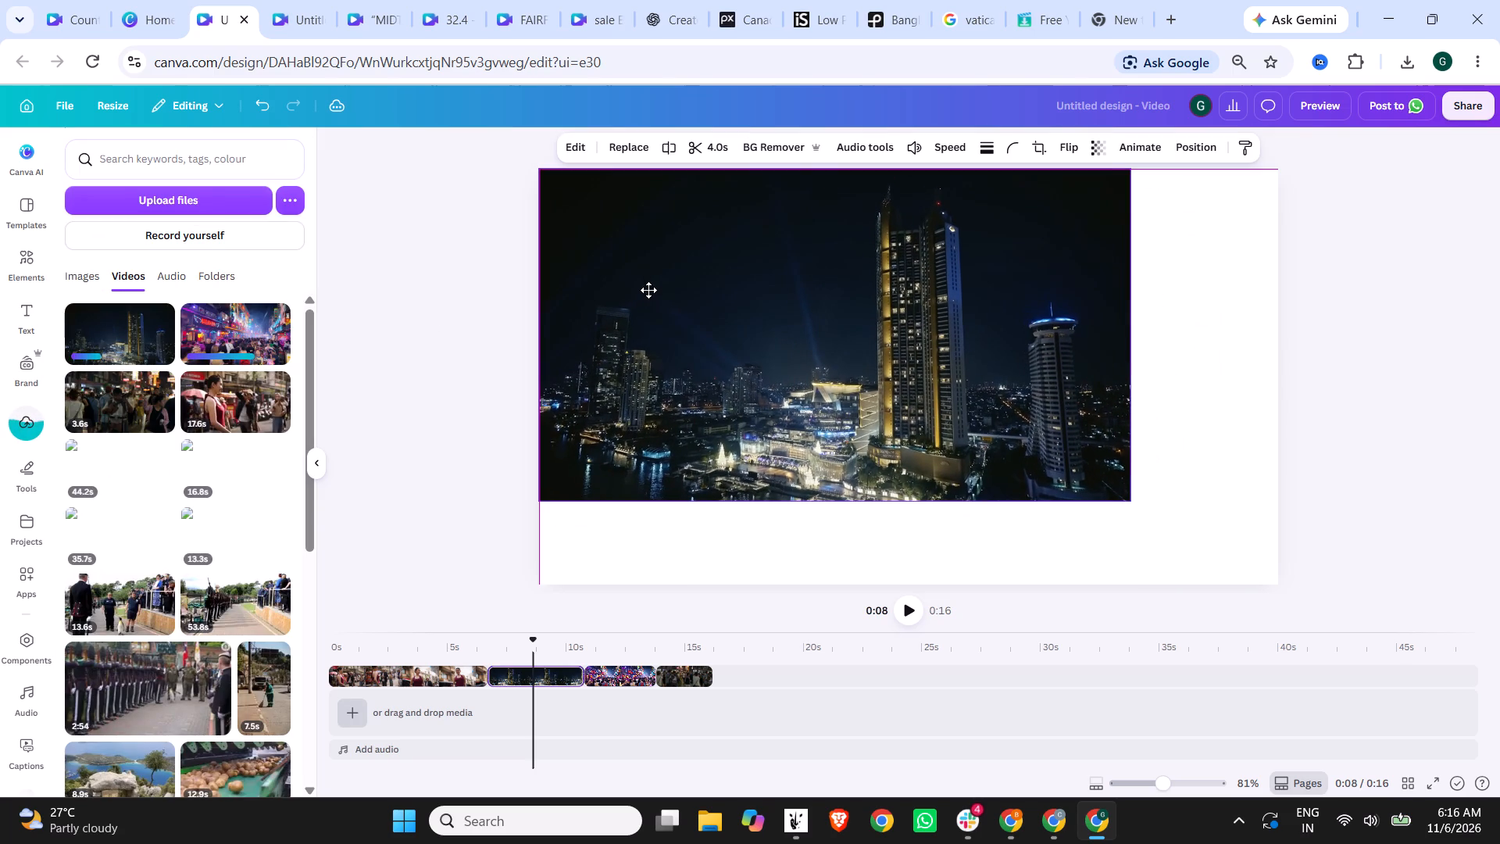
drag(648, 290, 648, 287)
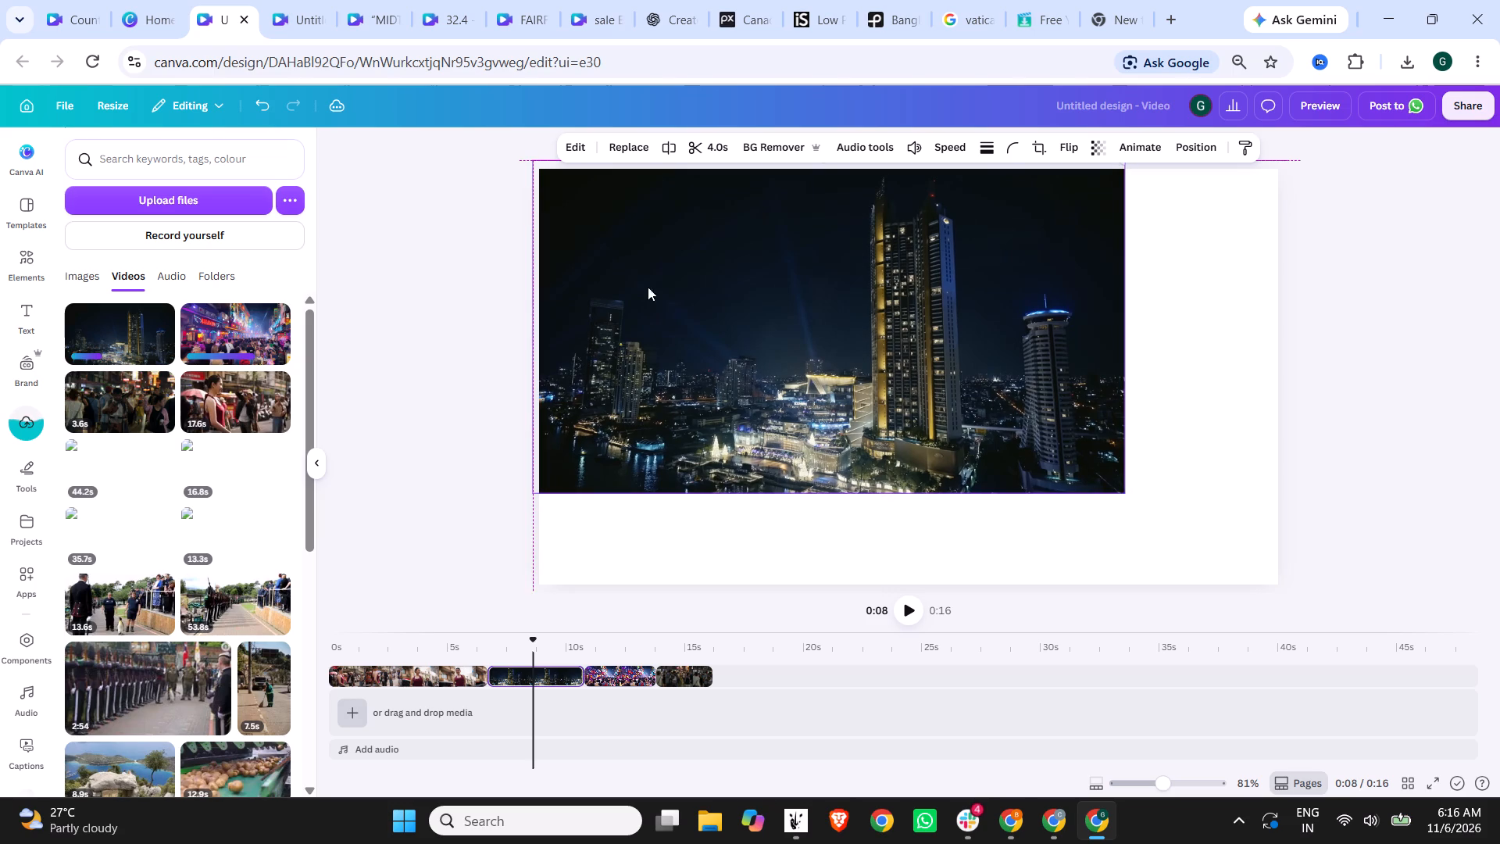
drag(1124, 493, 1284, 590)
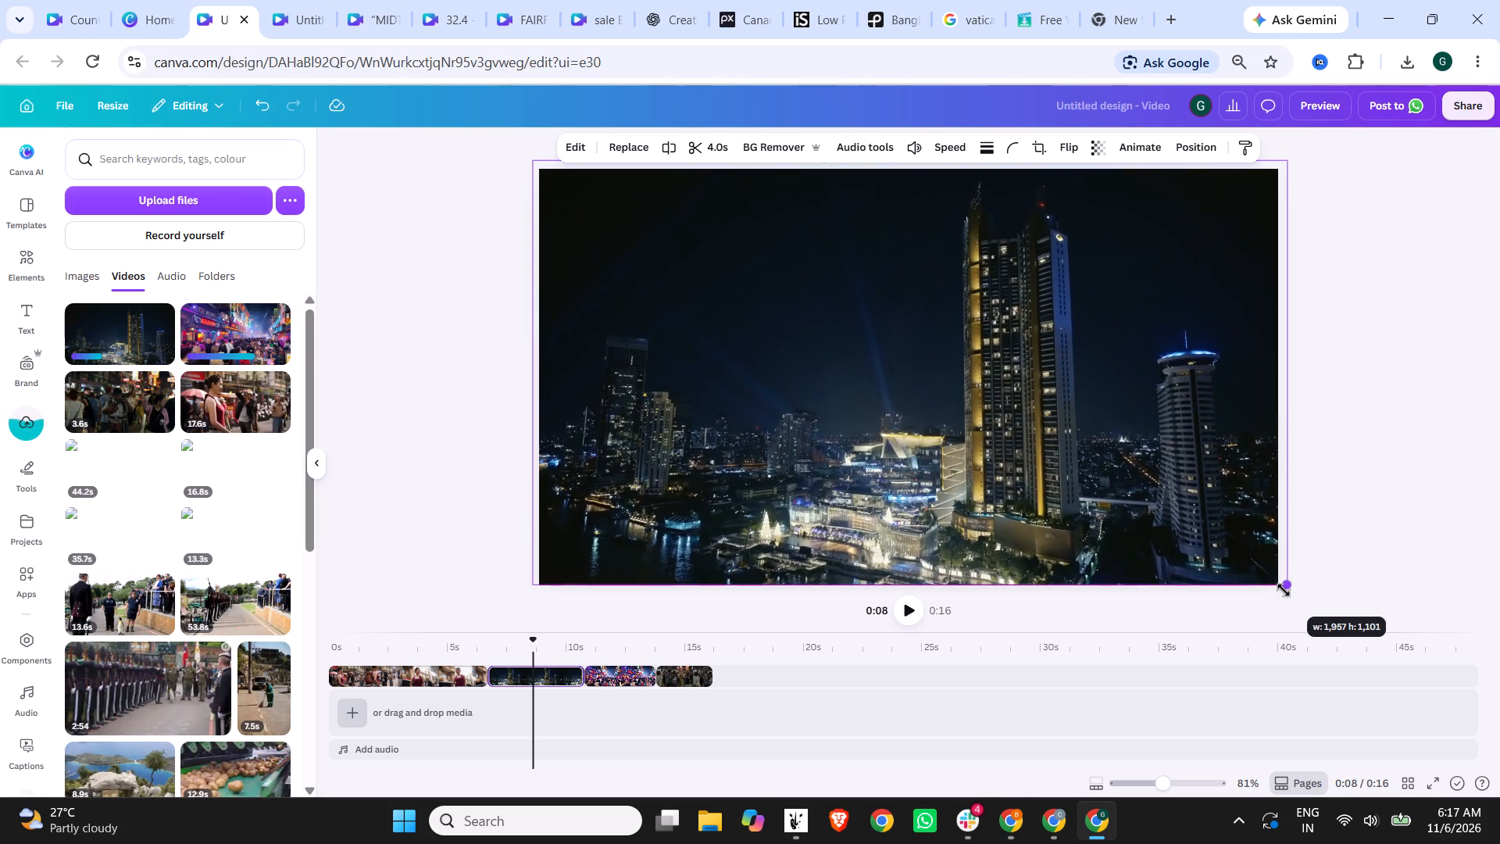
drag(1284, 590, 1288, 594)
click(1411, 485)
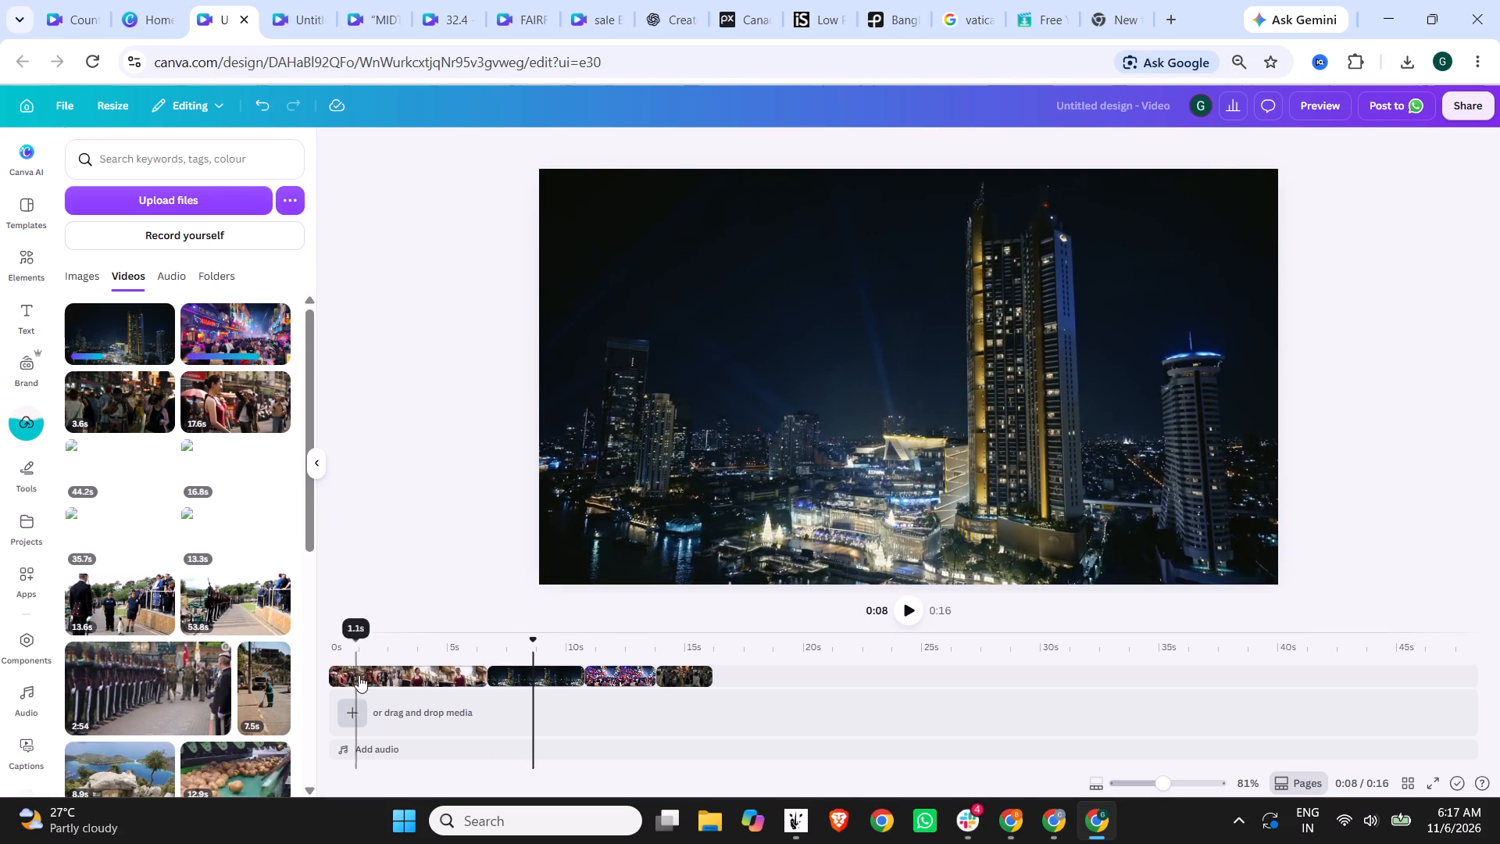
Apply the Slow Wave animation to the skyline clip.
click(517, 685)
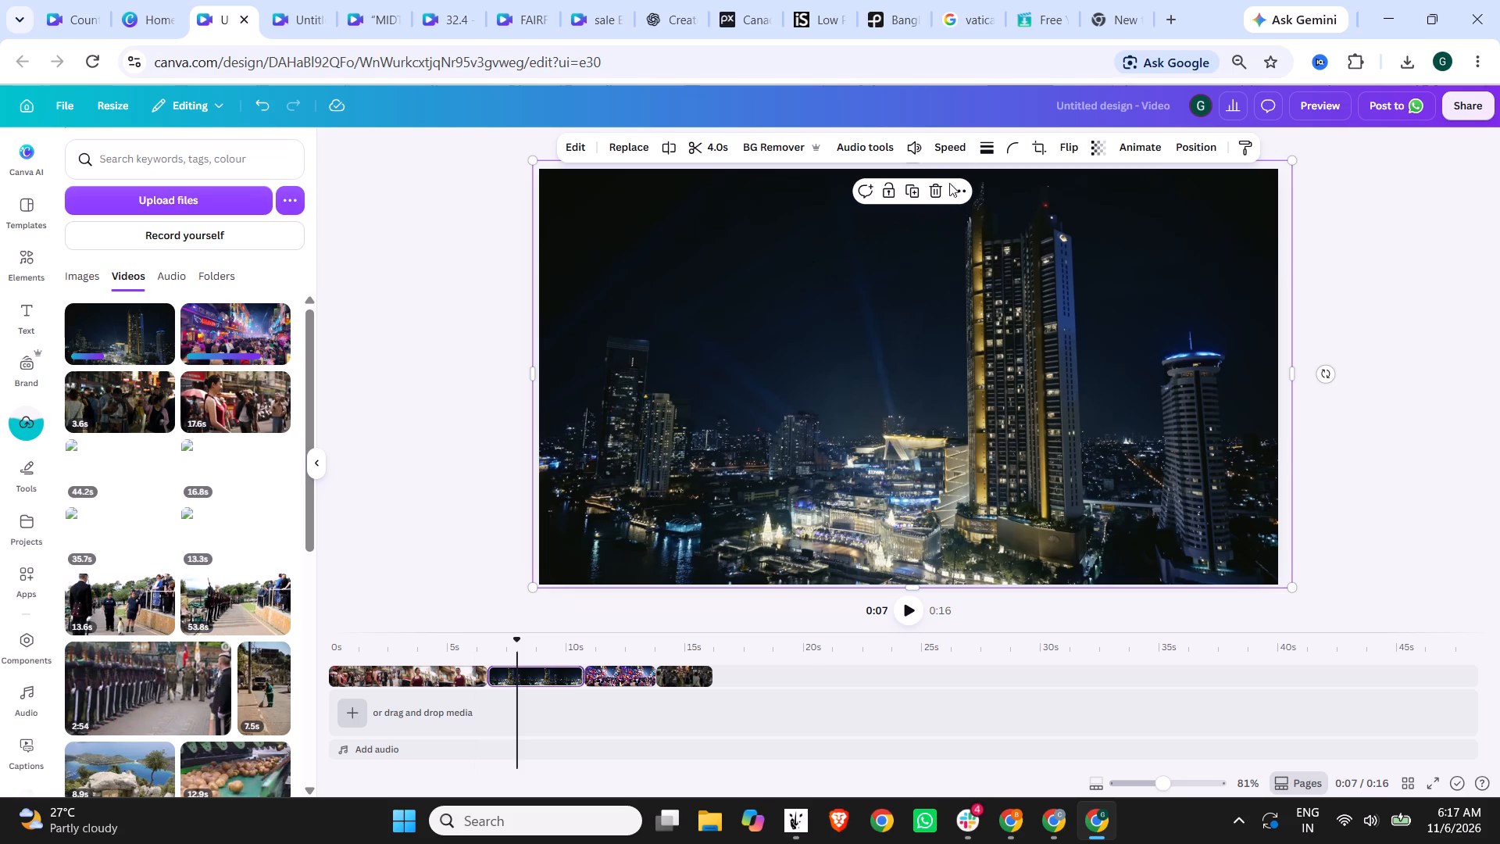
click(1151, 145)
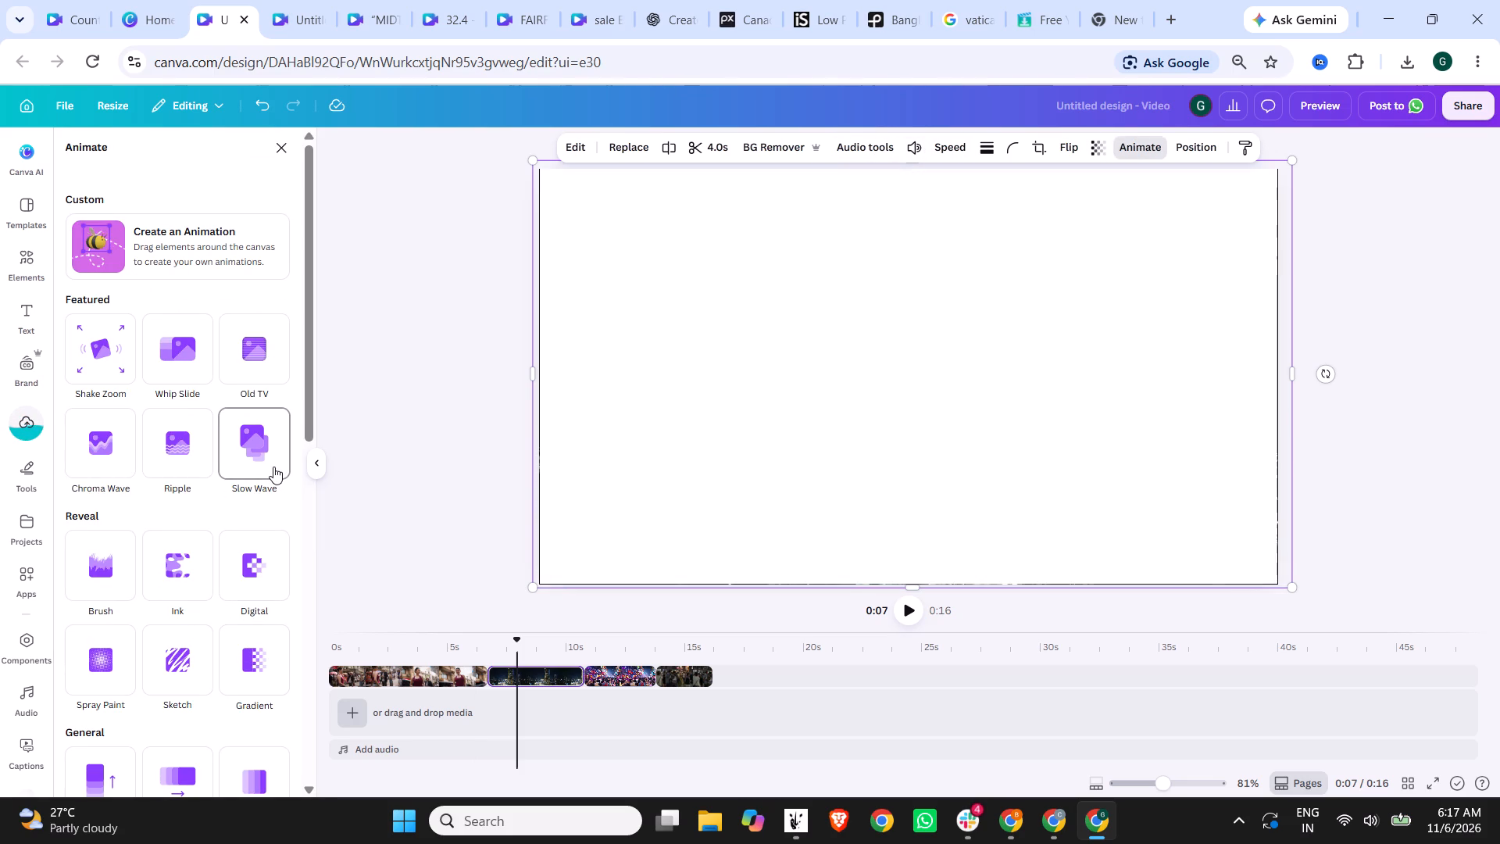
click(273, 467)
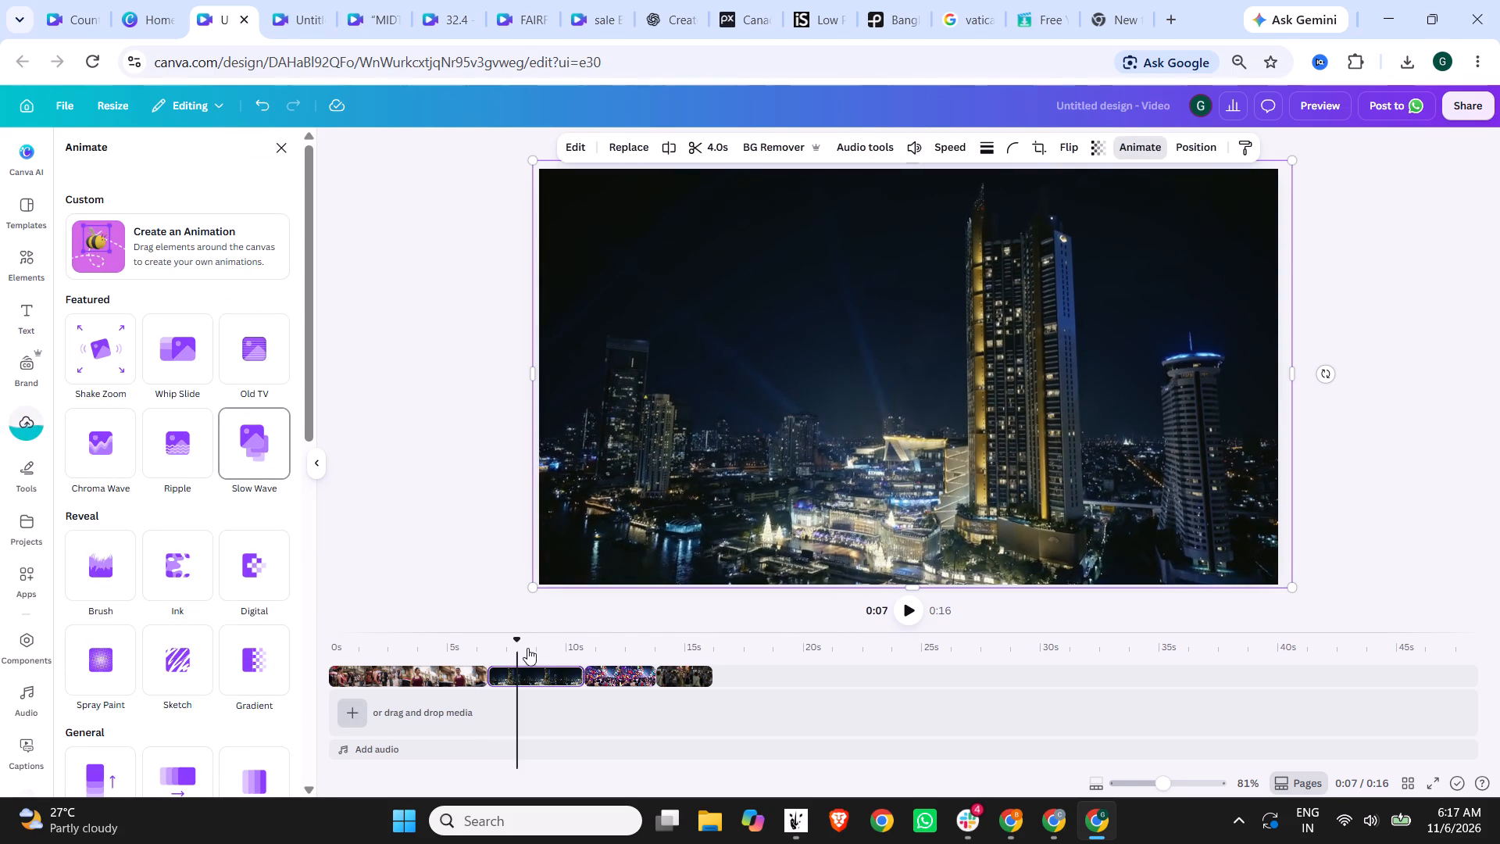
Apply the Ripple animation to the neon street clip.
click(623, 677)
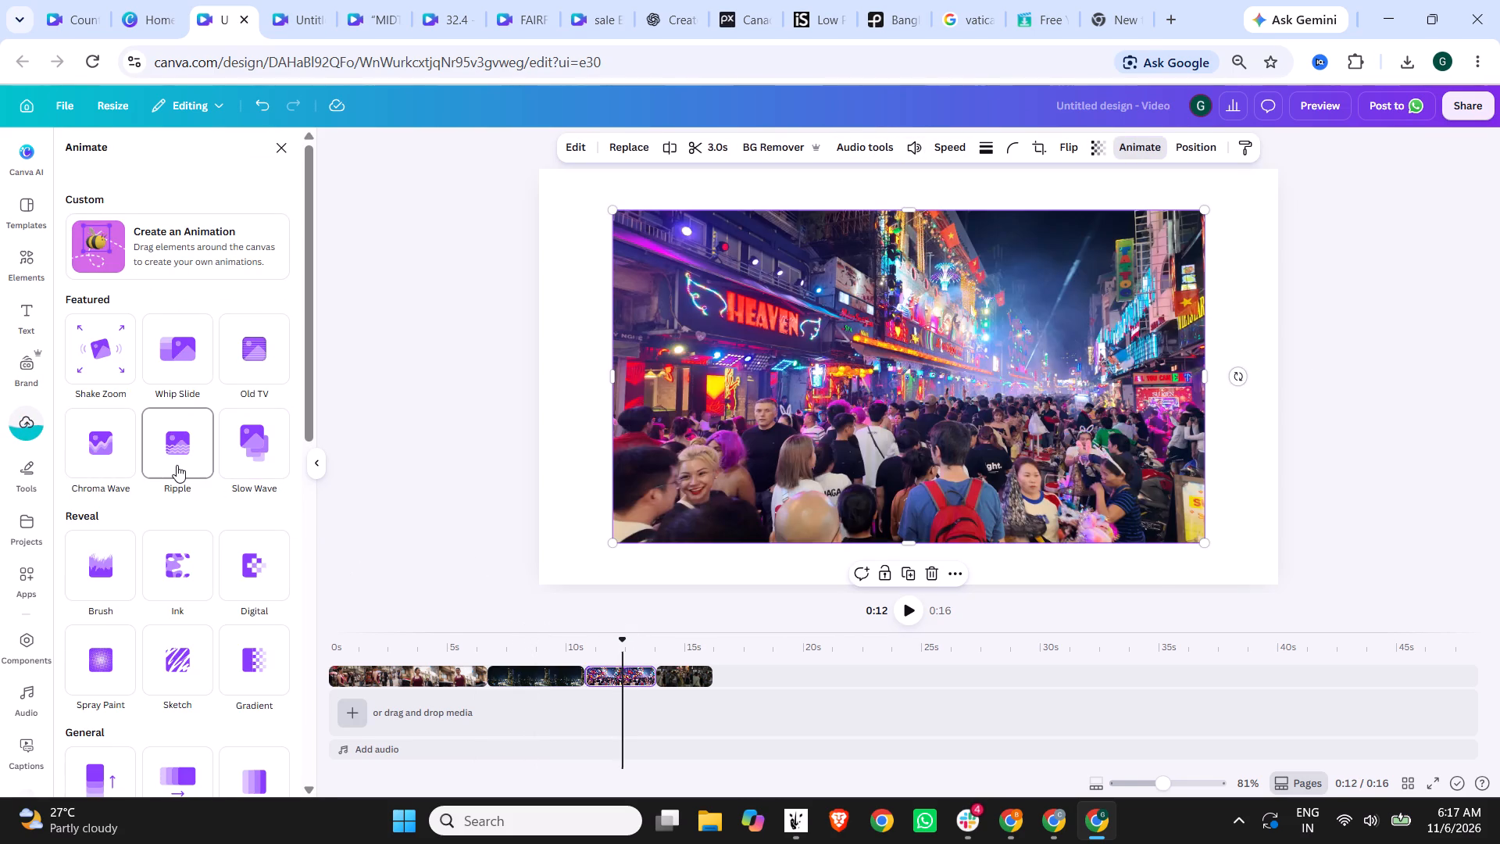
click(177, 465)
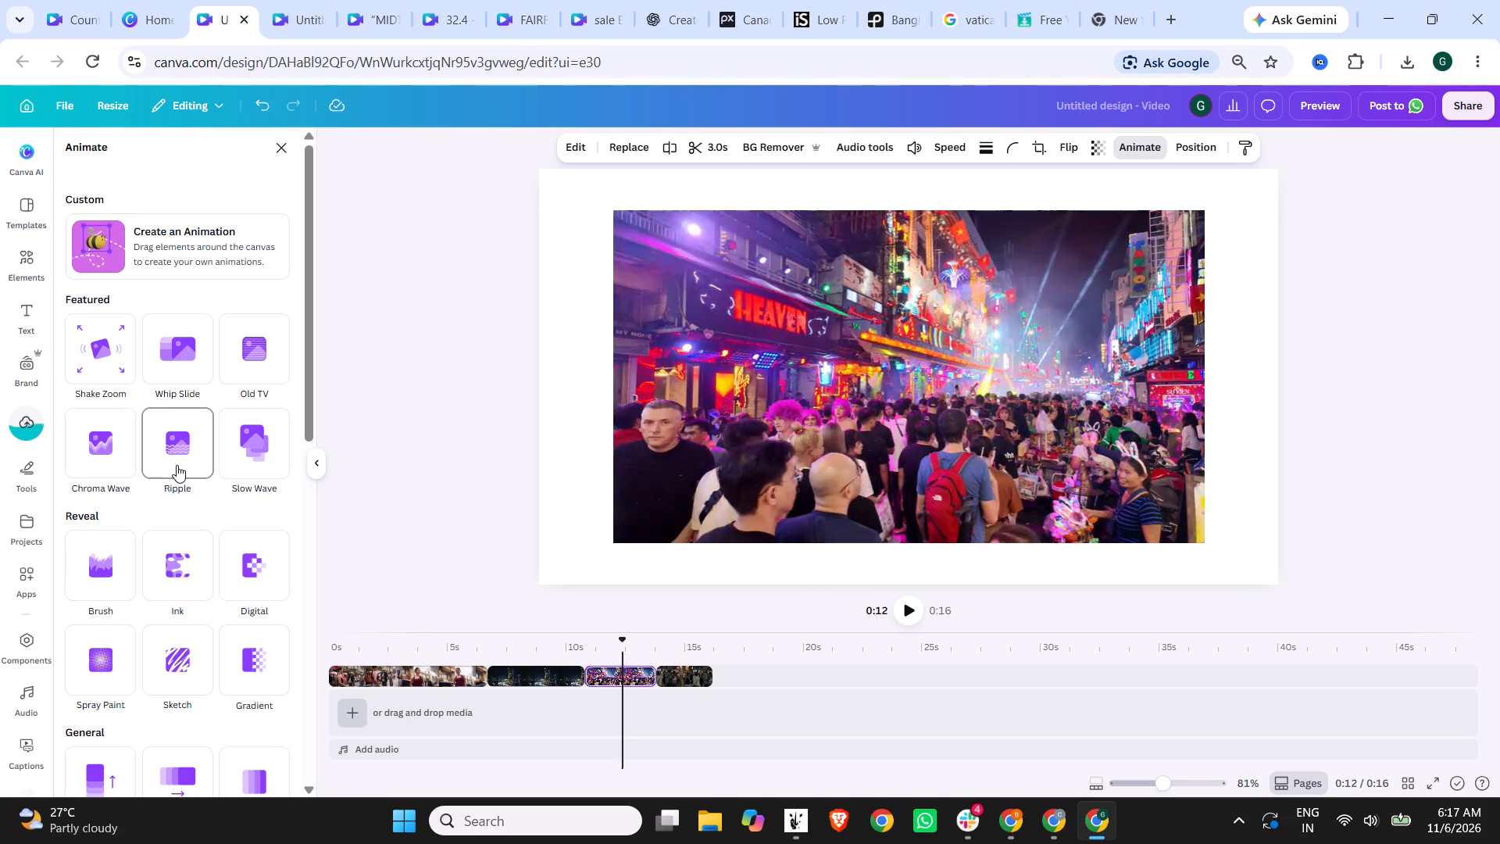
Move the neon street clip to the canvas's top-left corner and enlarge it to cover the whole frame.
drag(824, 417, 742, 371)
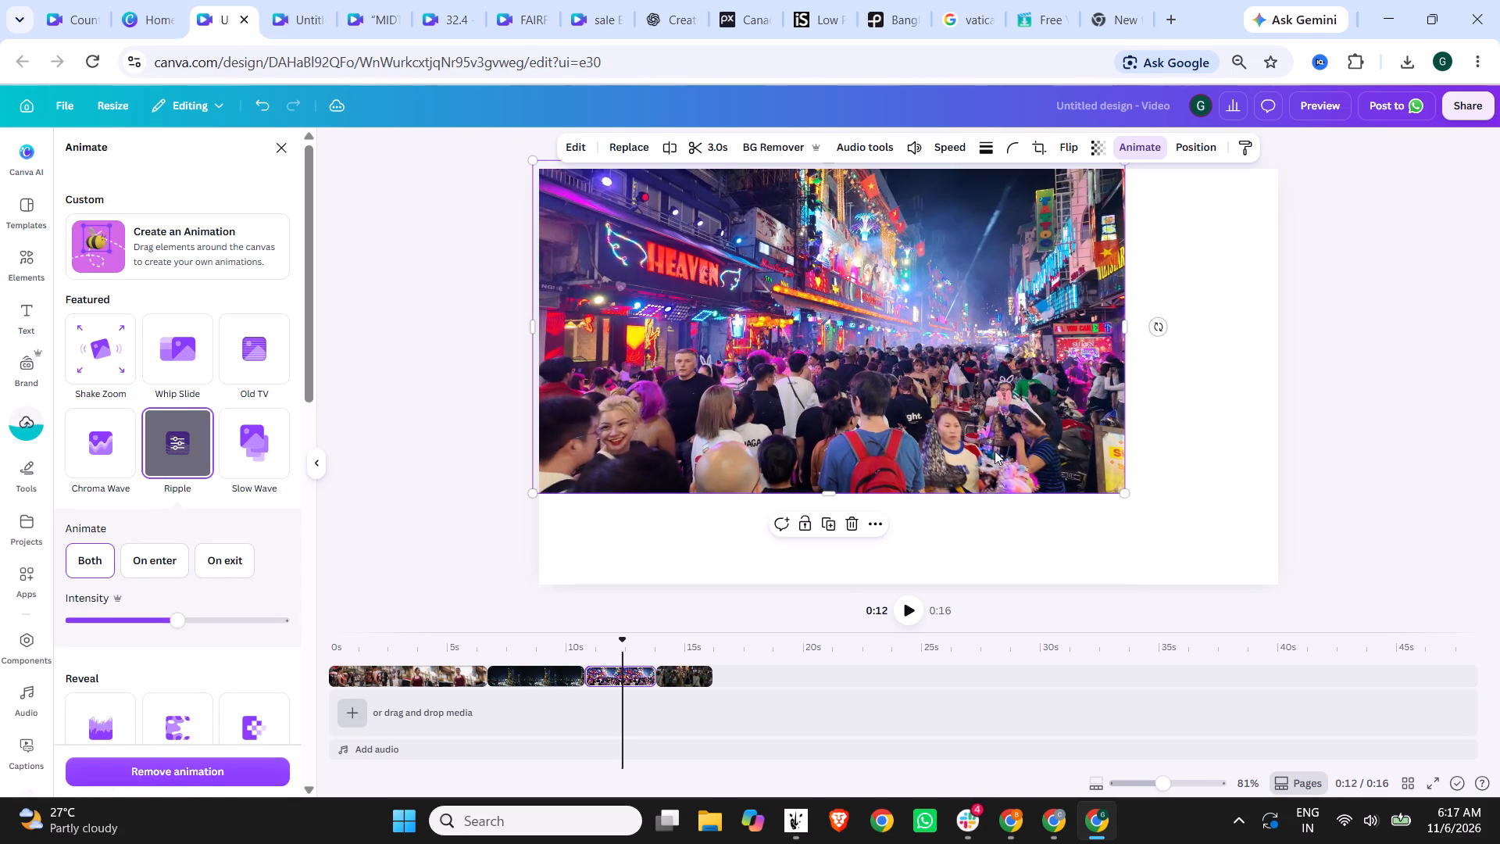
drag(1120, 496, 1276, 575)
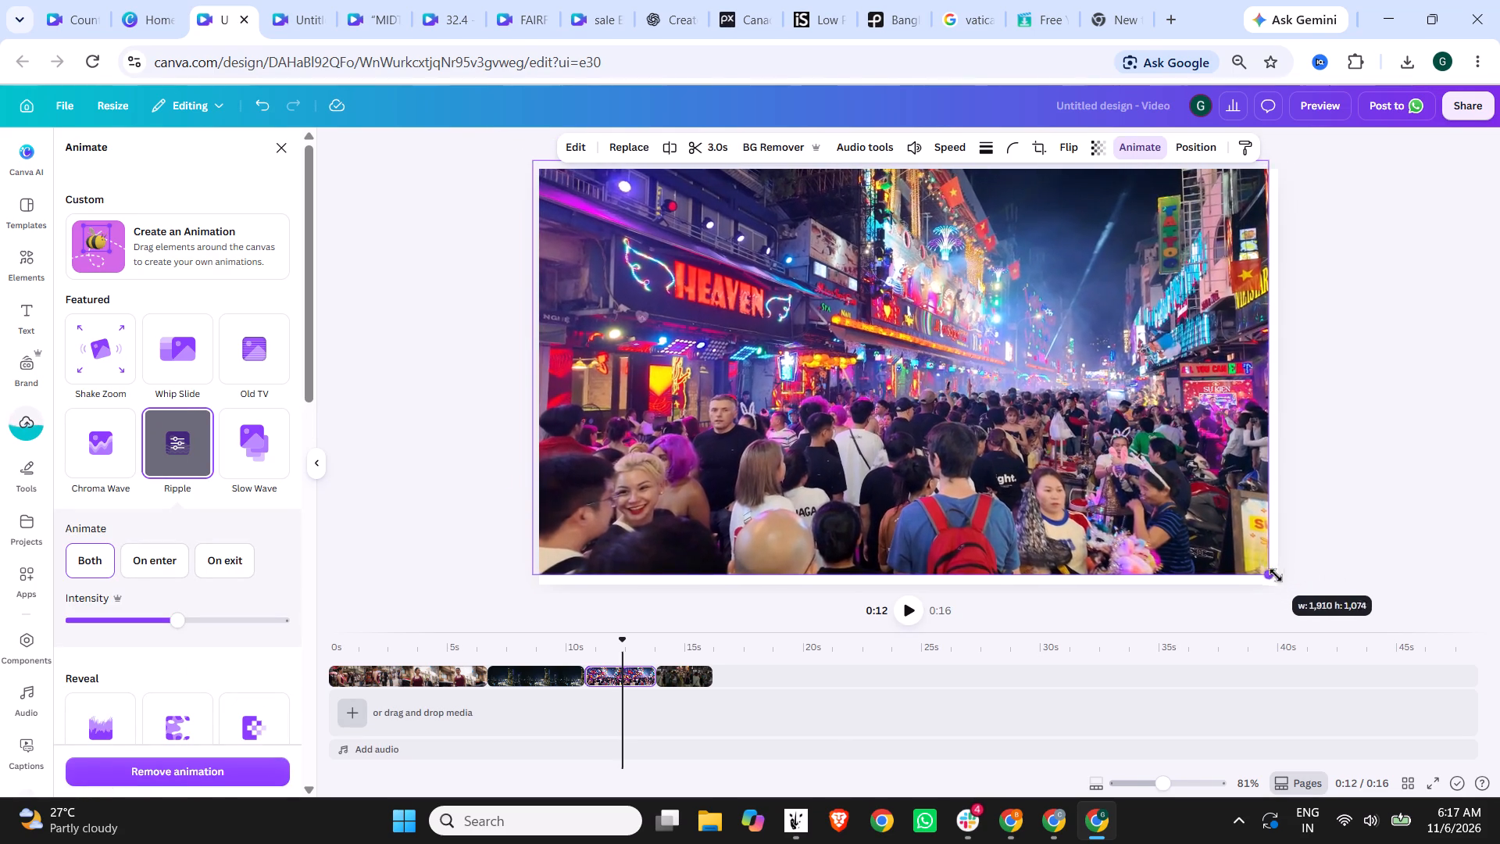
drag(1276, 575, 1289, 590)
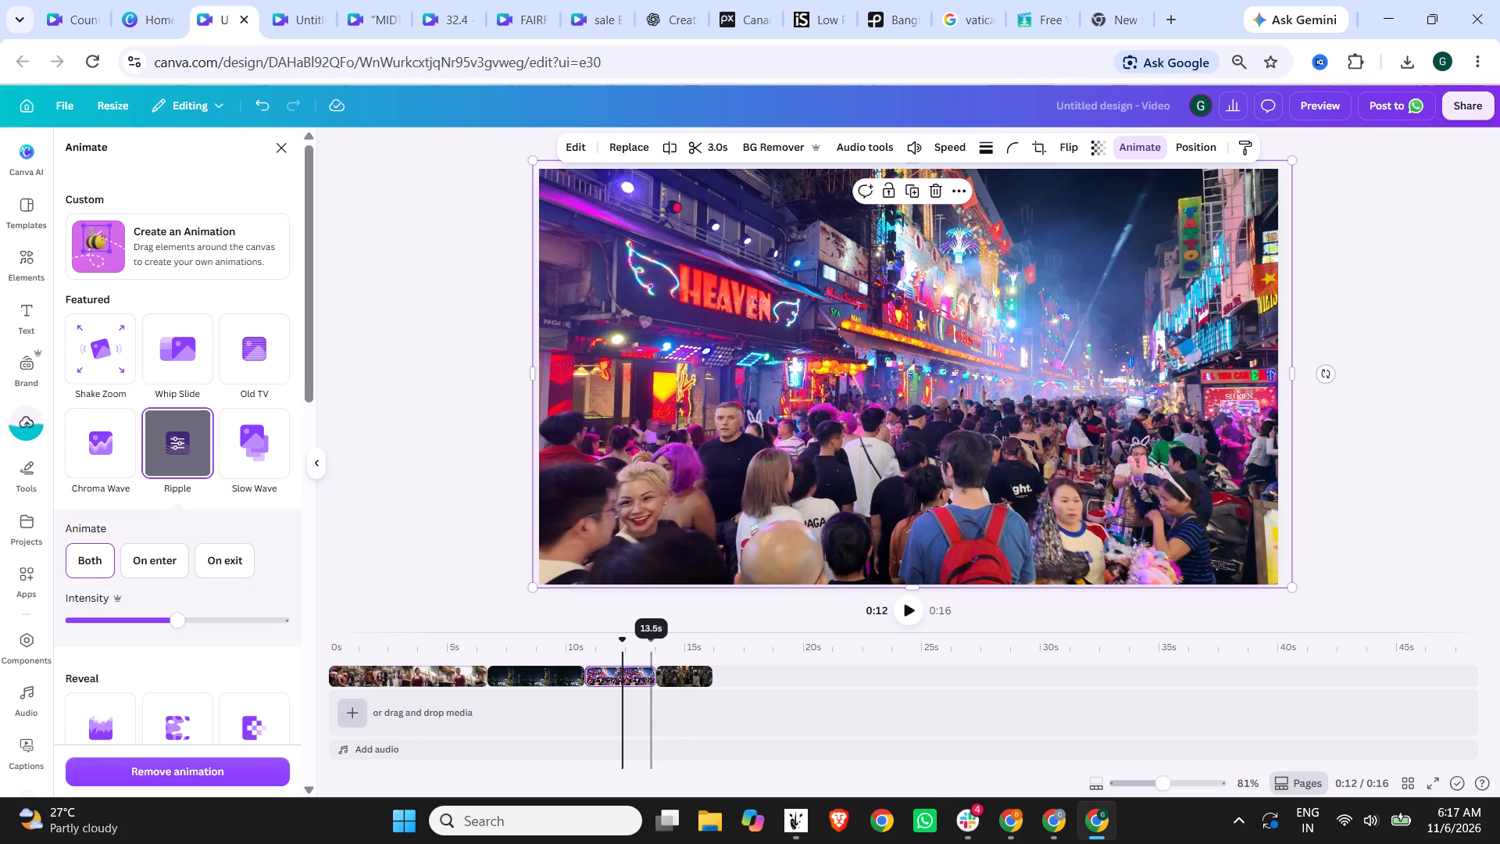
Go to about 14 s on the timeline to view the musician clip.
click(680, 650)
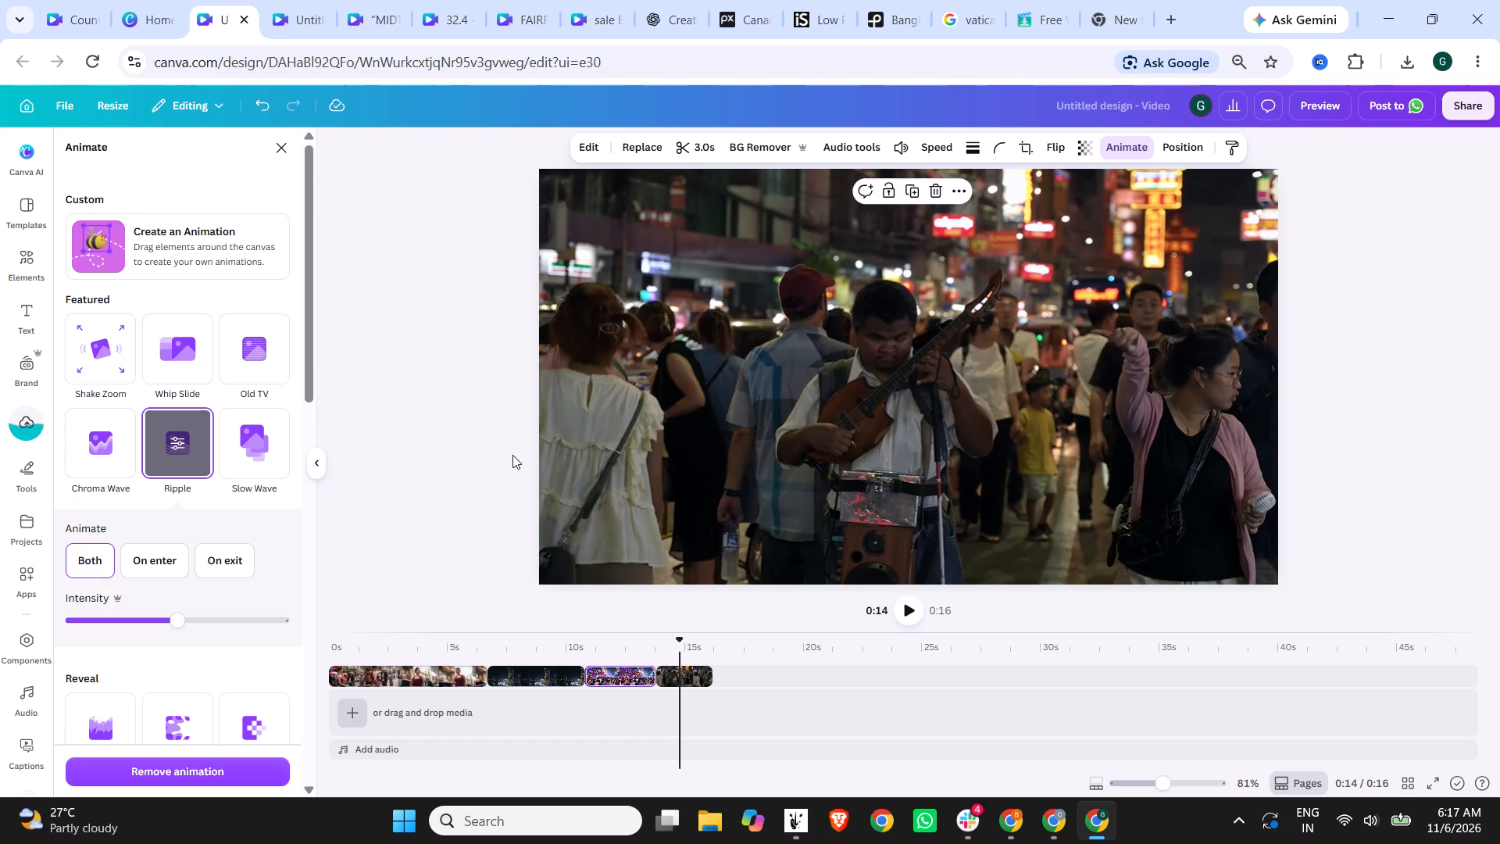
Go to the start of the musician clip on the timeline and look through the available animations.
click(662, 642)
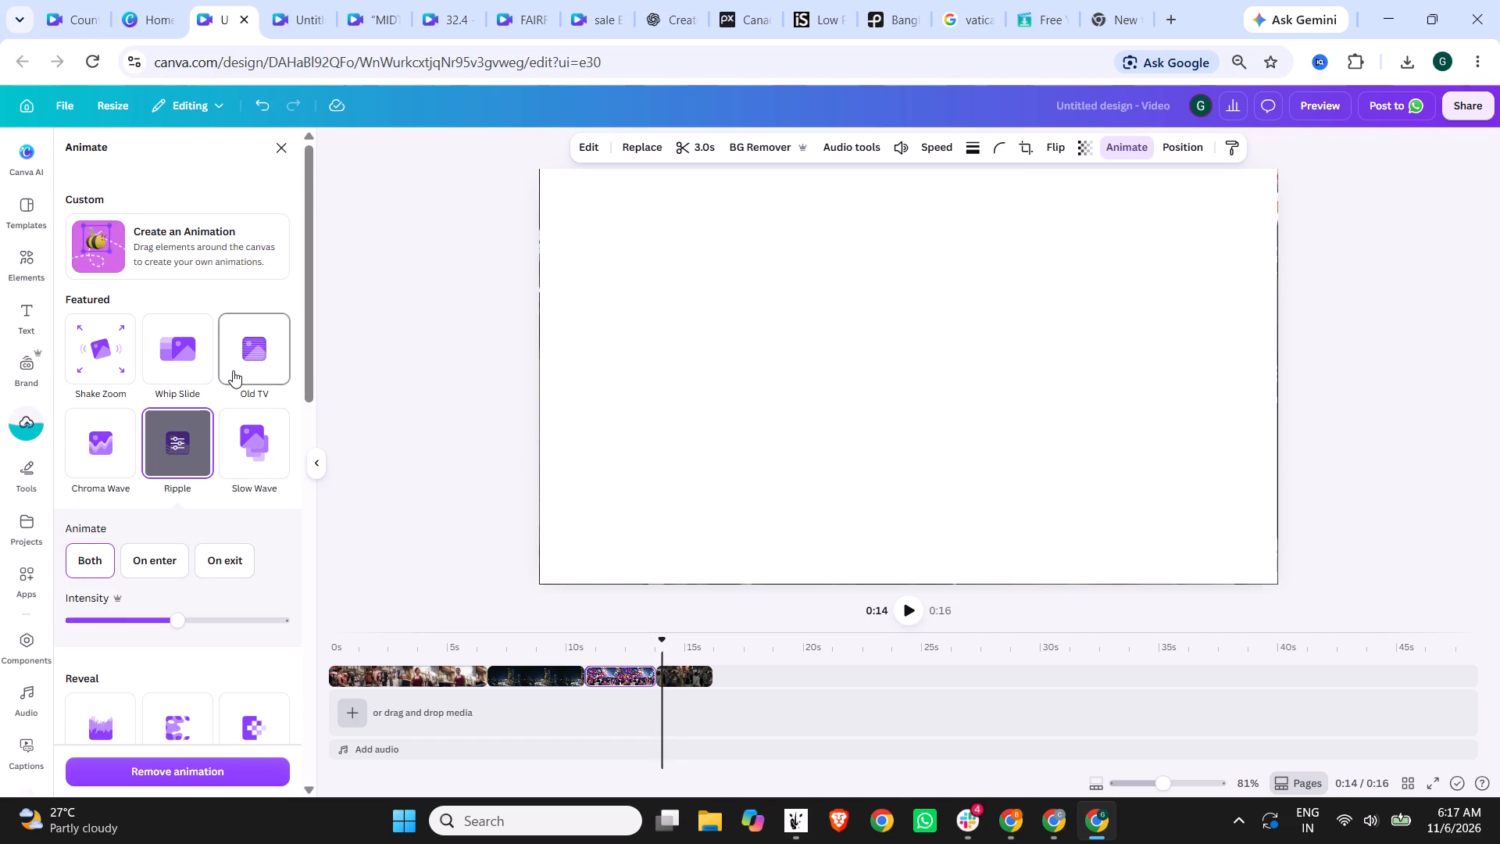
scroll(233, 370, down, 6)
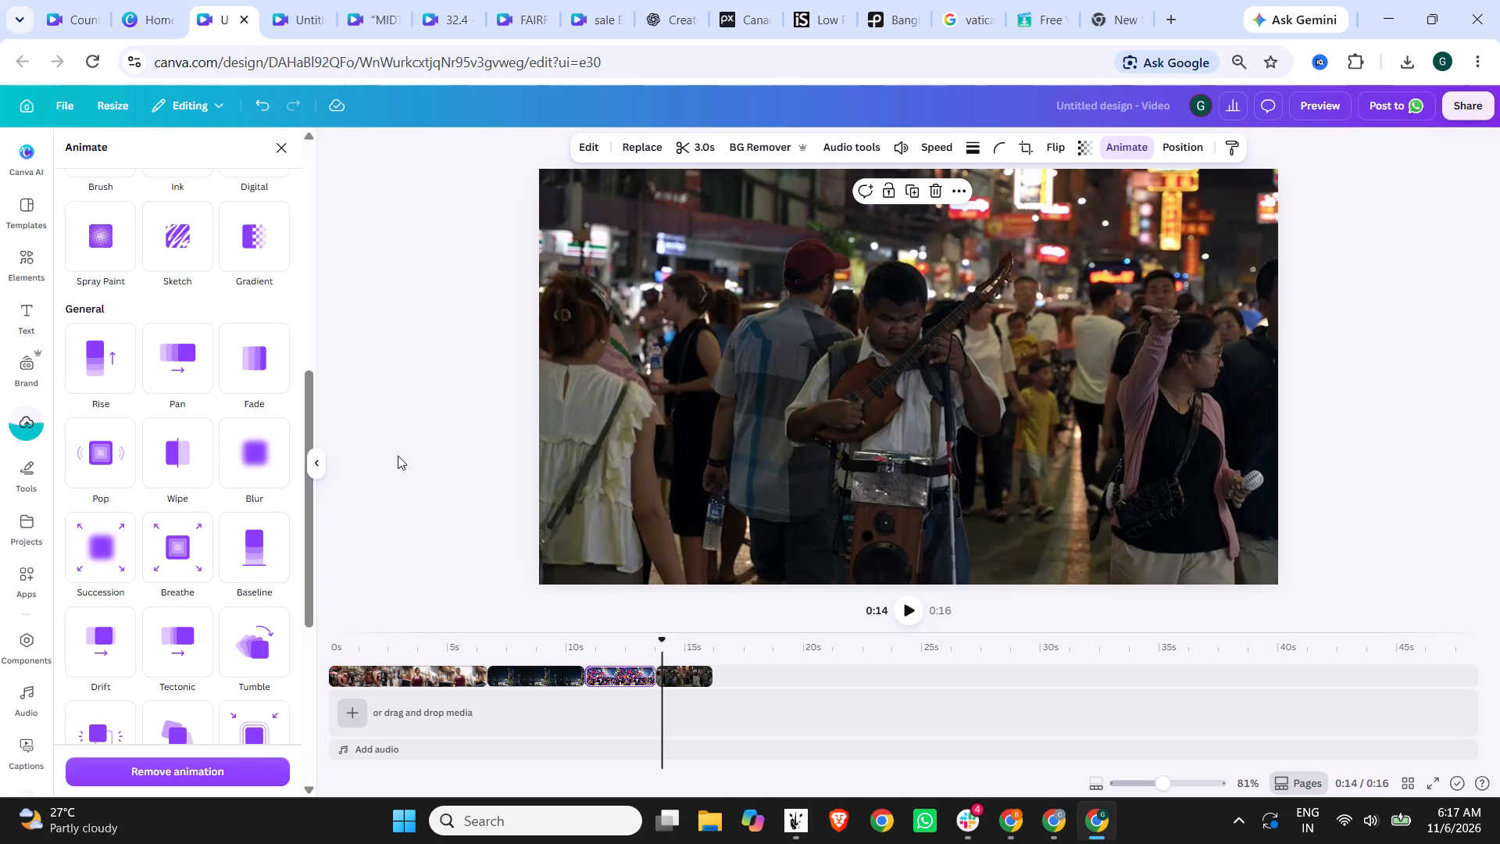
click(398, 456)
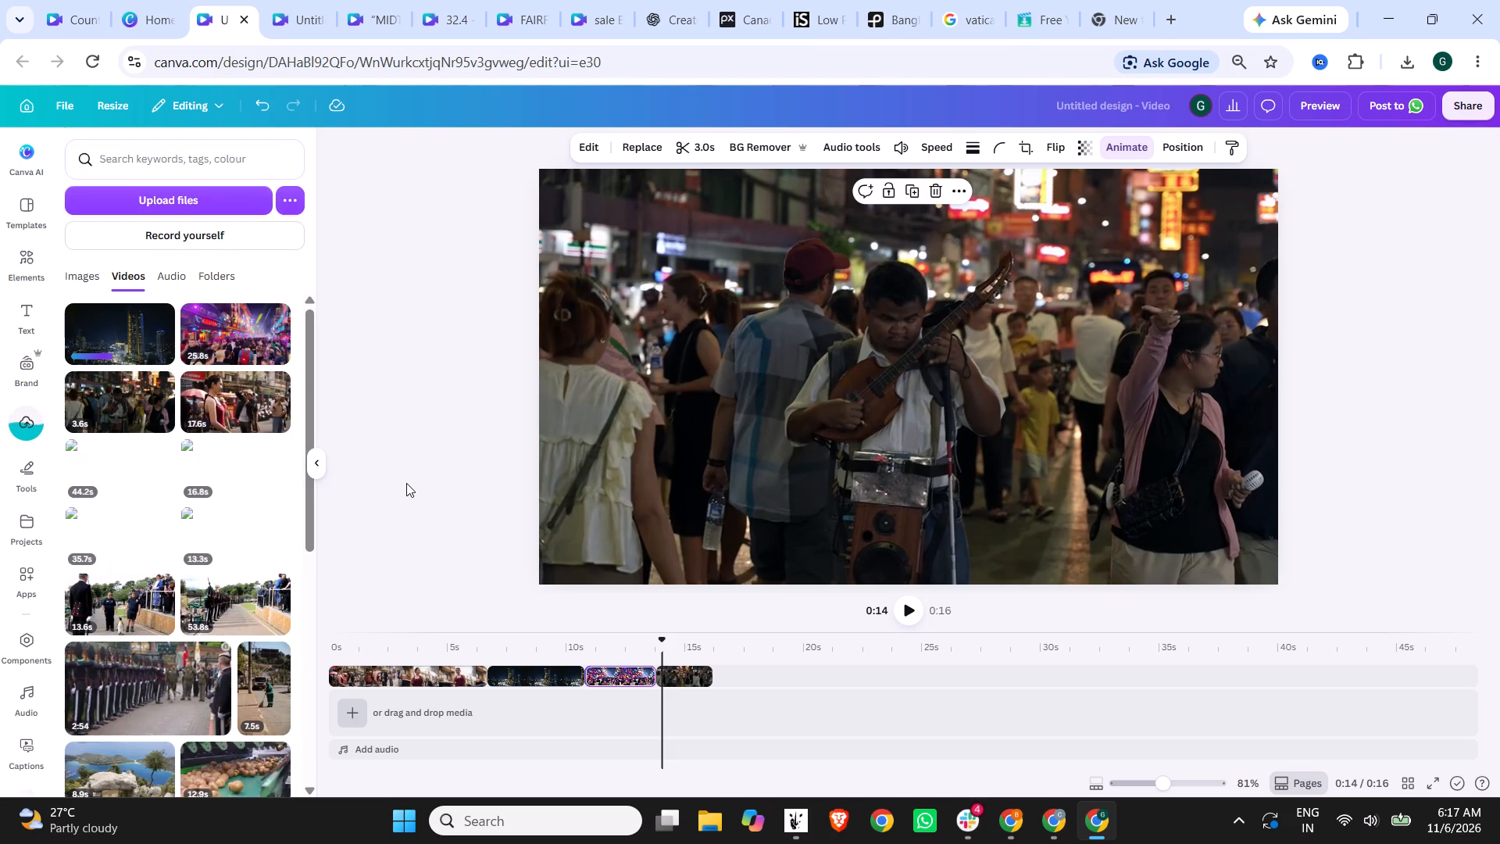
Switch to the Country Facts design and bring the St. Peter's photo below the Bangkok text into view.
click(77, 0)
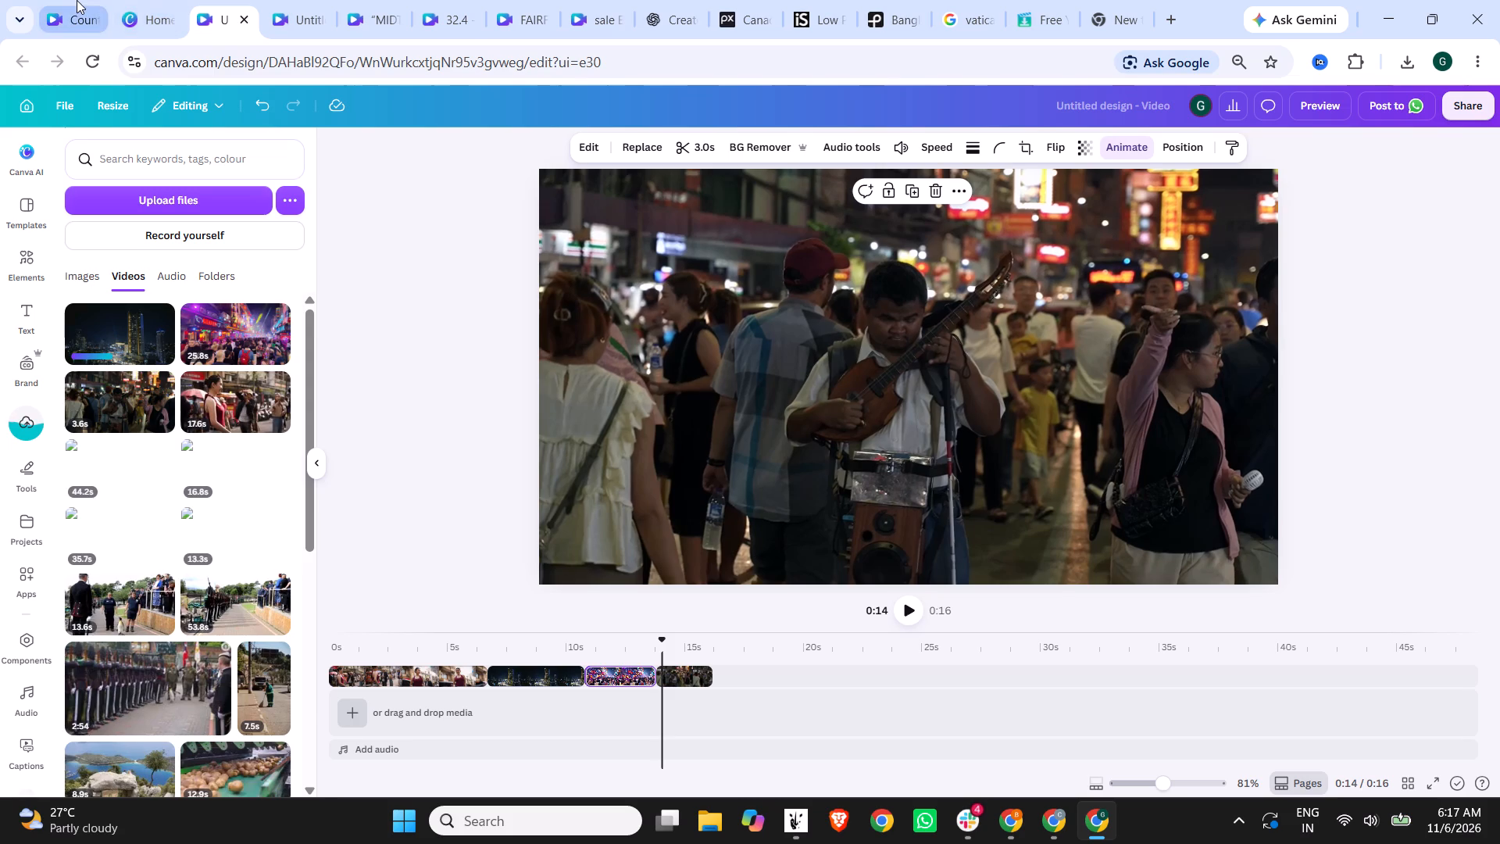
scroll(959, 452, down, 2)
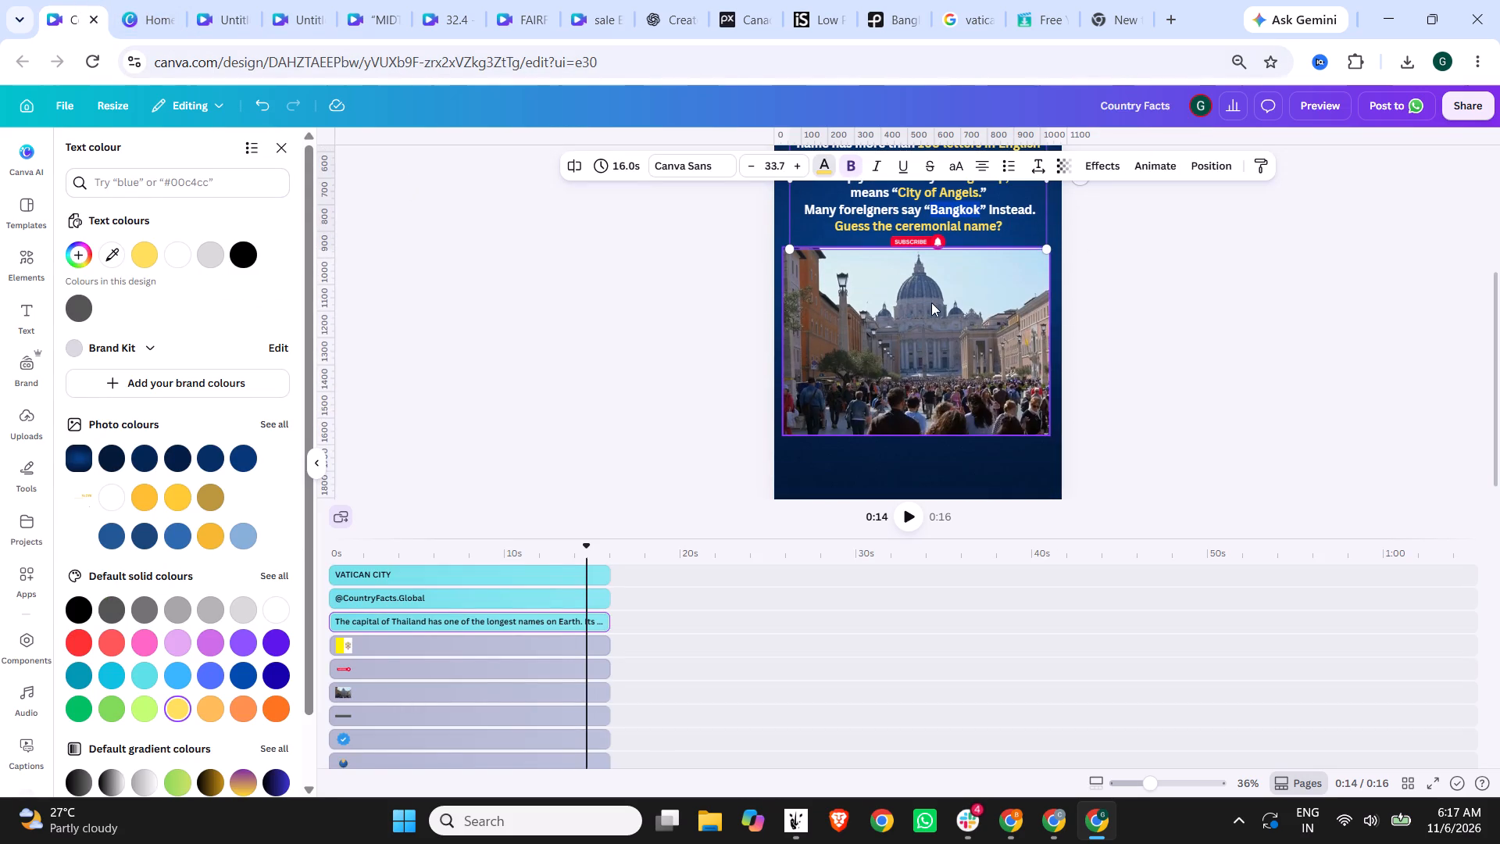
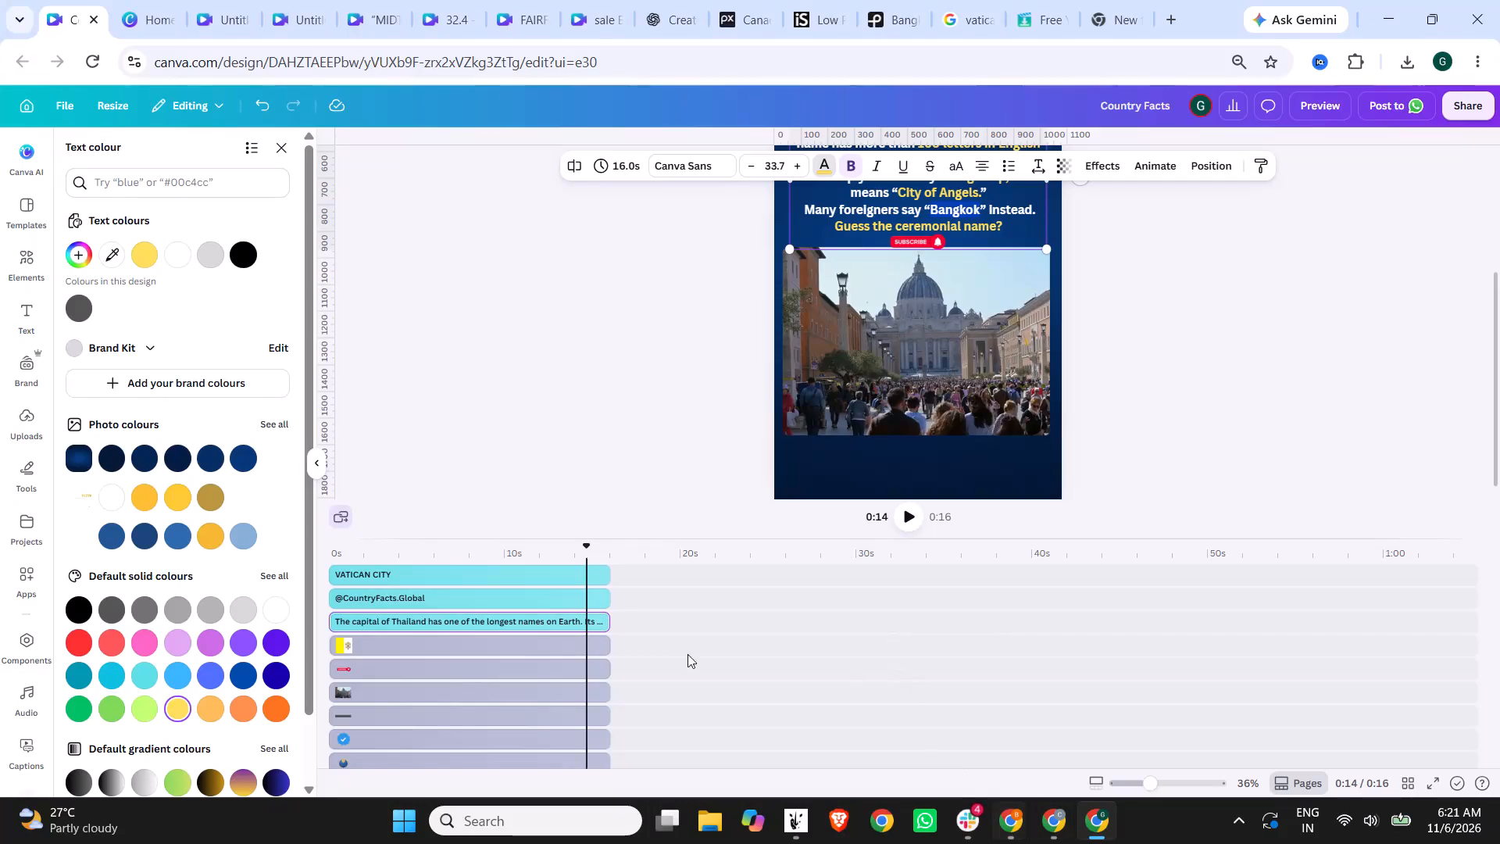
Search Google Images for "thailand flag" and copy Wikipedia's Flag of Thailand image.
click(986, 1)
drag(277, 134, 121, 133)
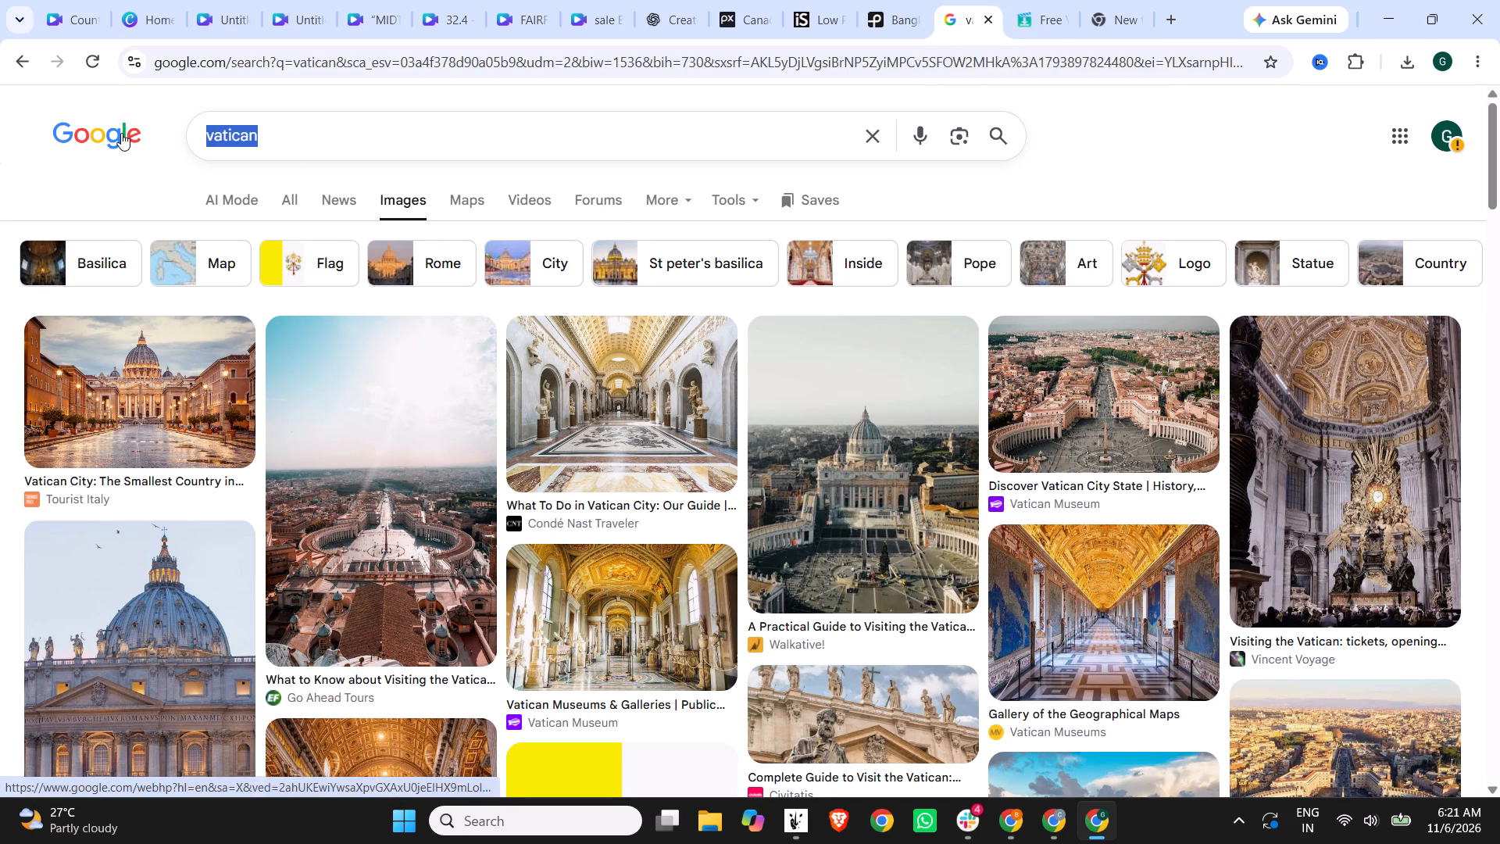
text(thailand flag)
key(Return)
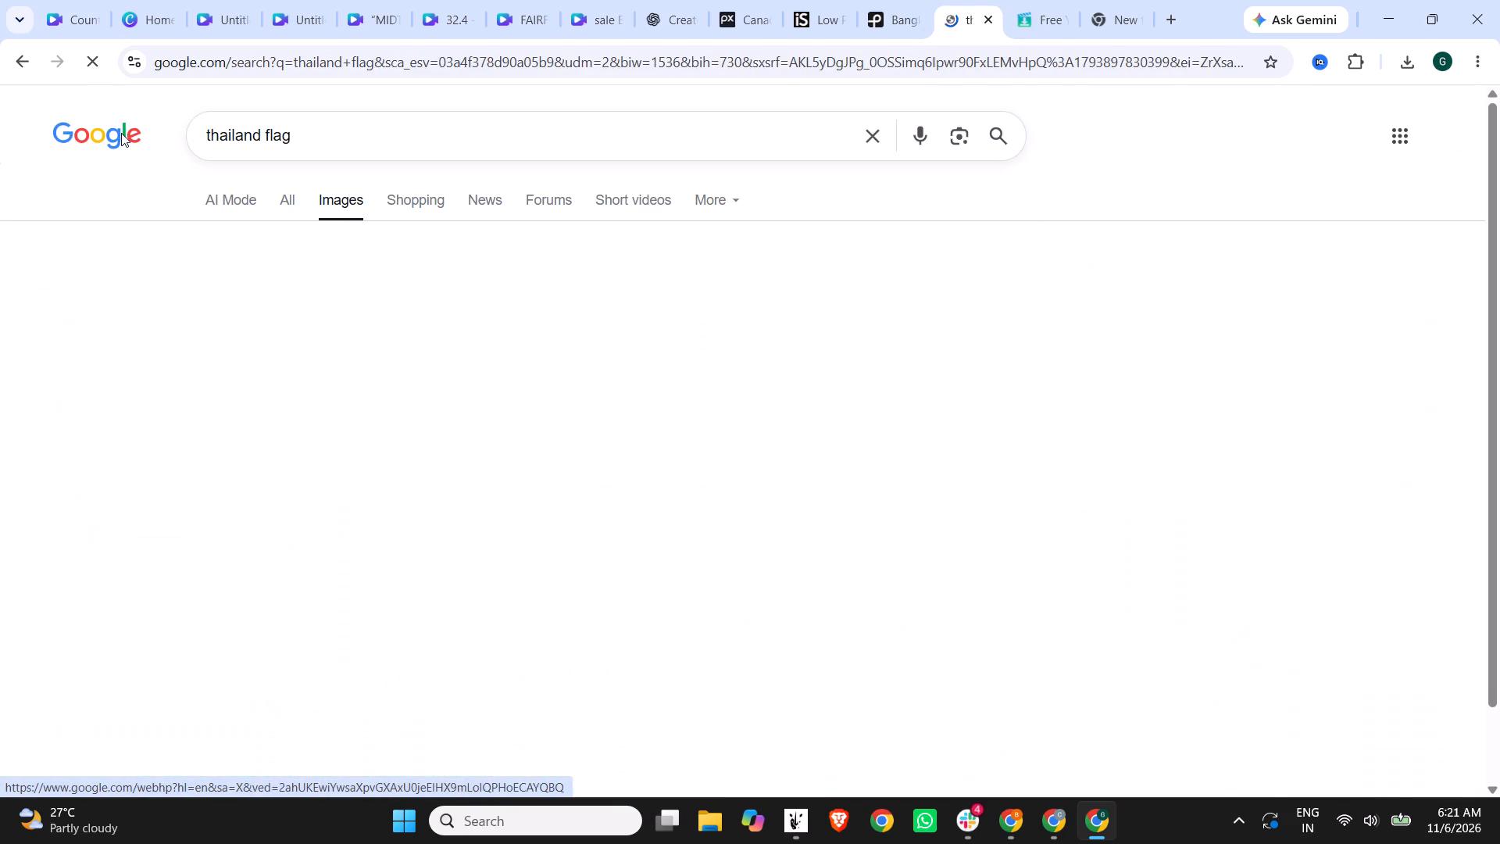
click(189, 417)
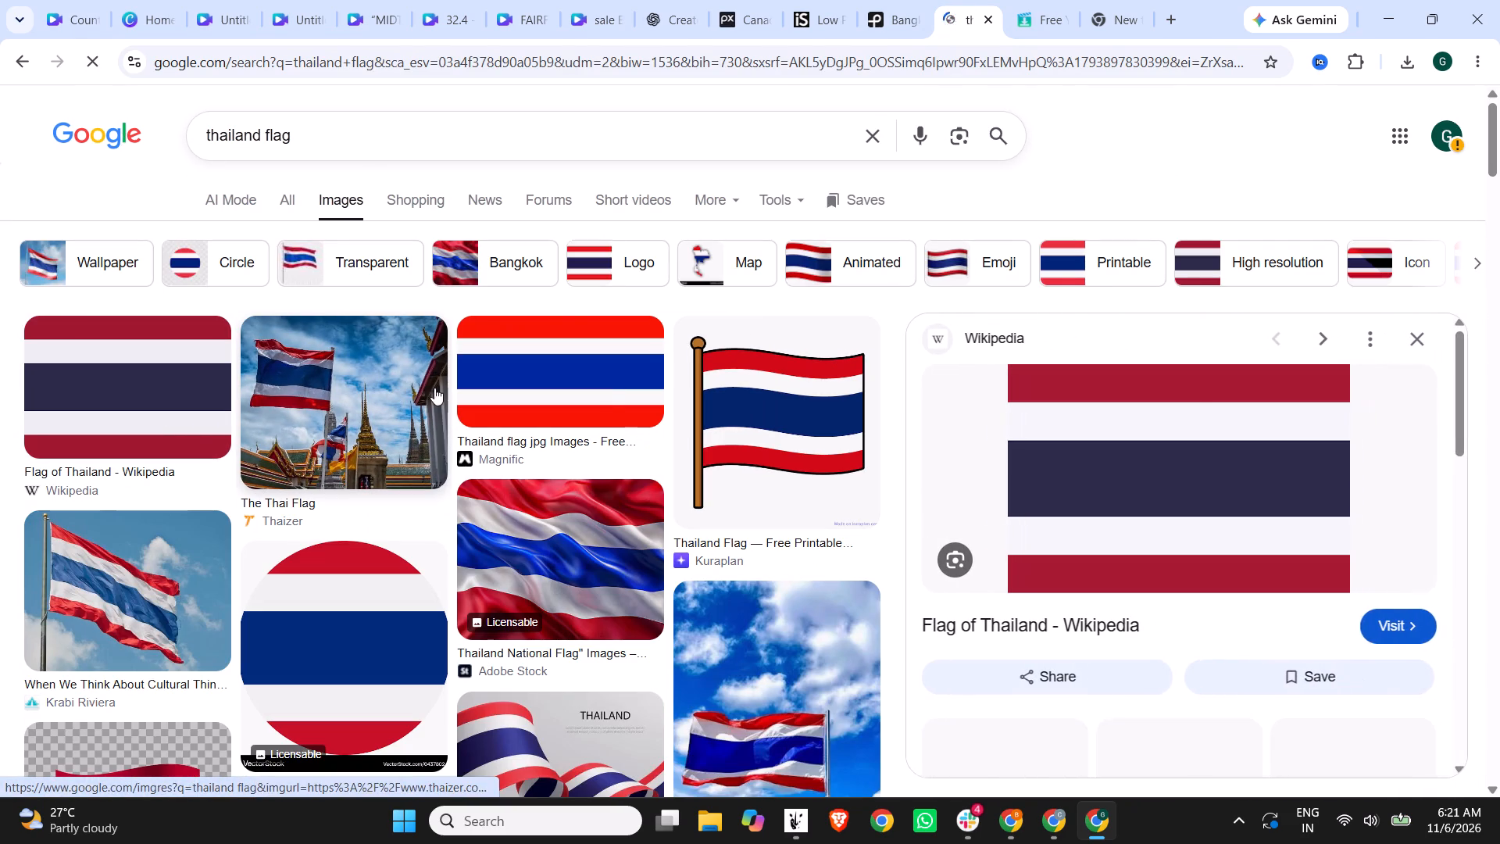
right_click(1176, 411)
click(1250, 671)
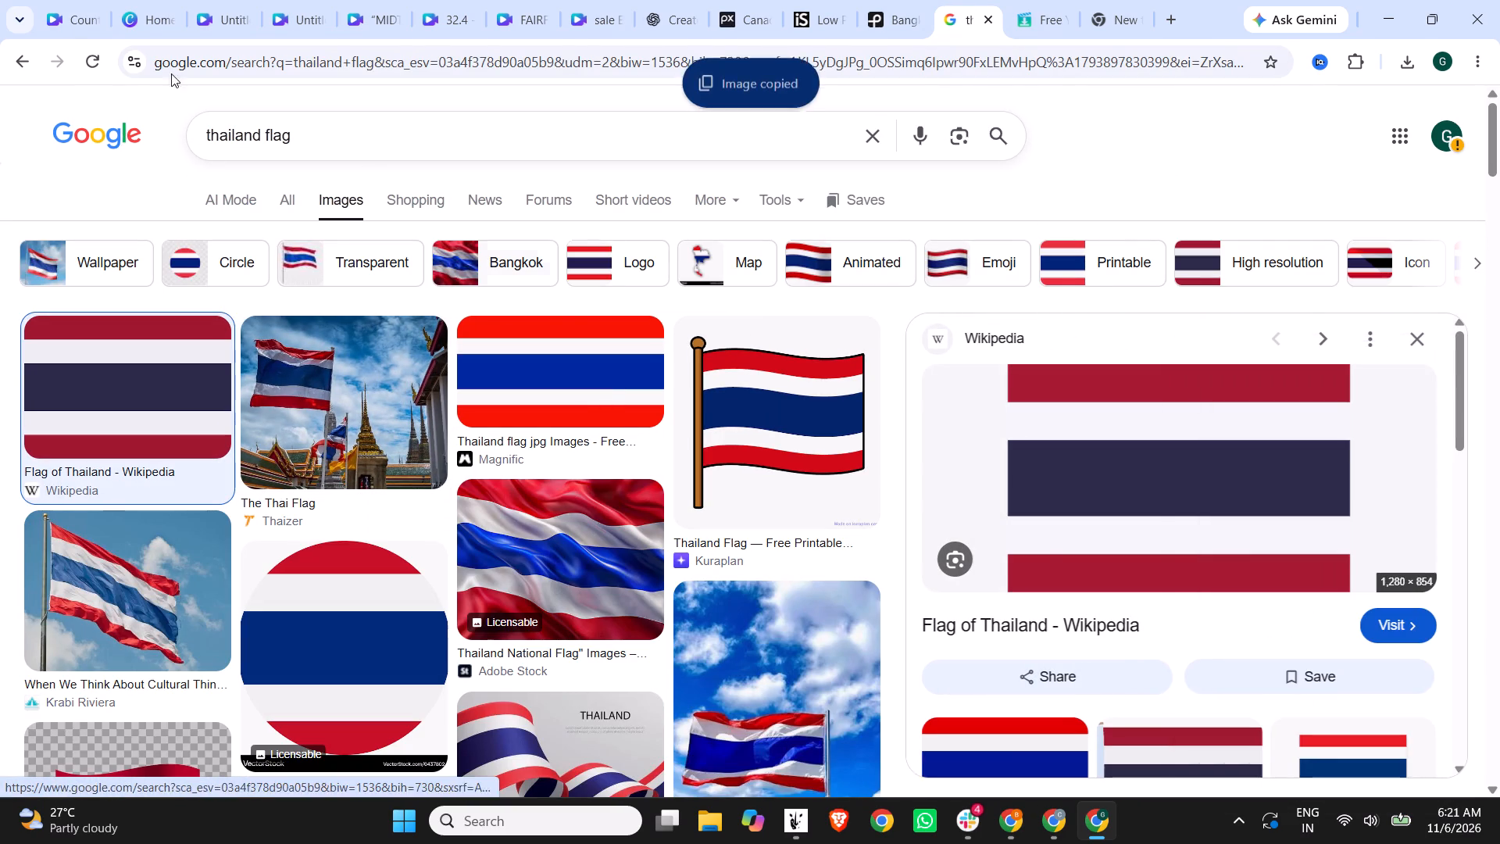
In the Country Facts design, paste the Thai flag, shrink it to about 163 × 109, and place it over the Vatican flag beside the title.
click(137, 0)
click(95, 0)
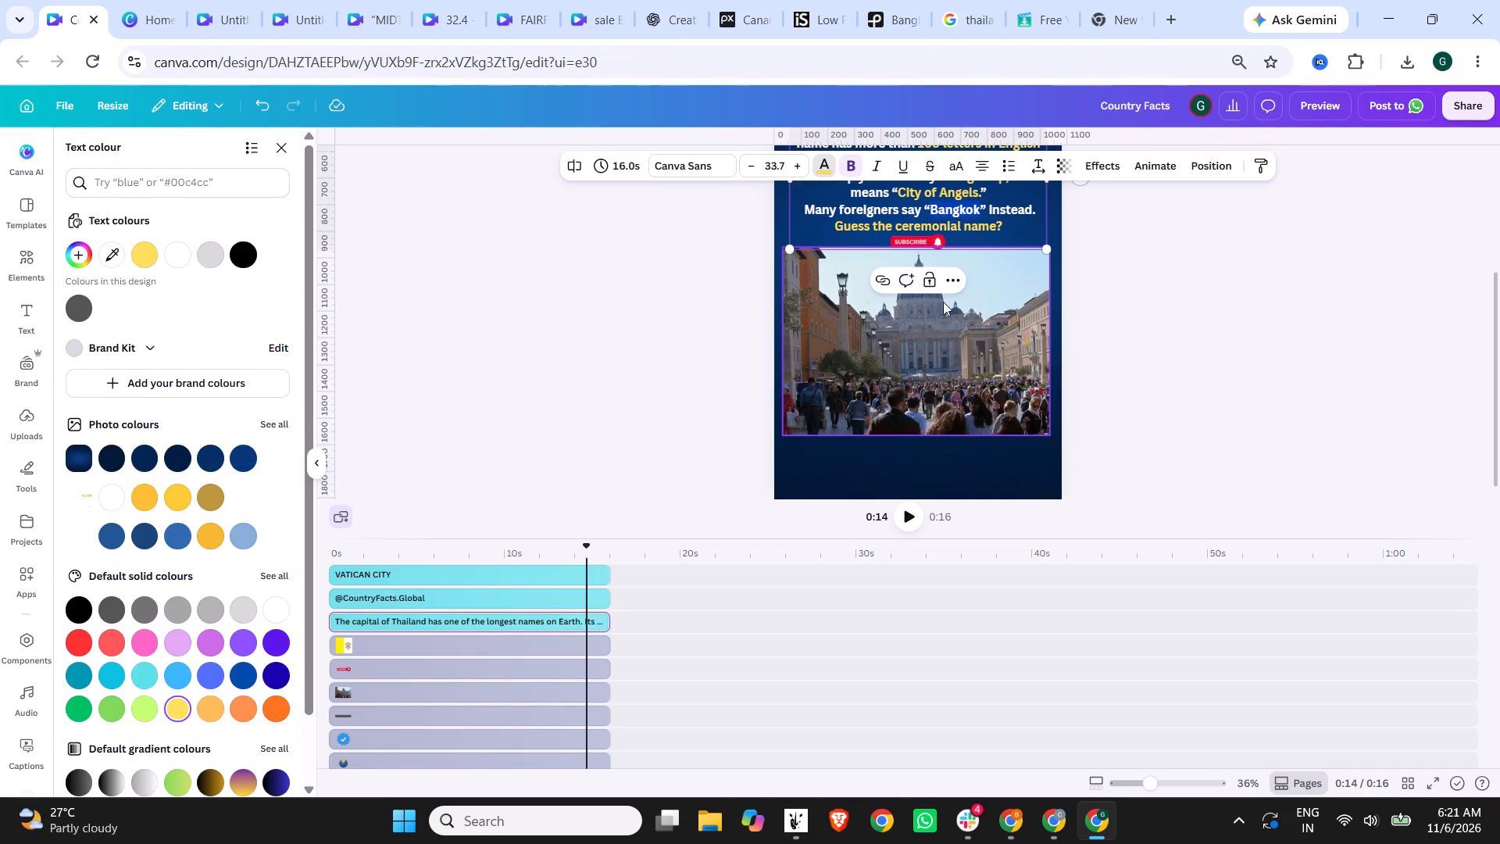
scroll(977, 337, up, 2)
click(843, 272)
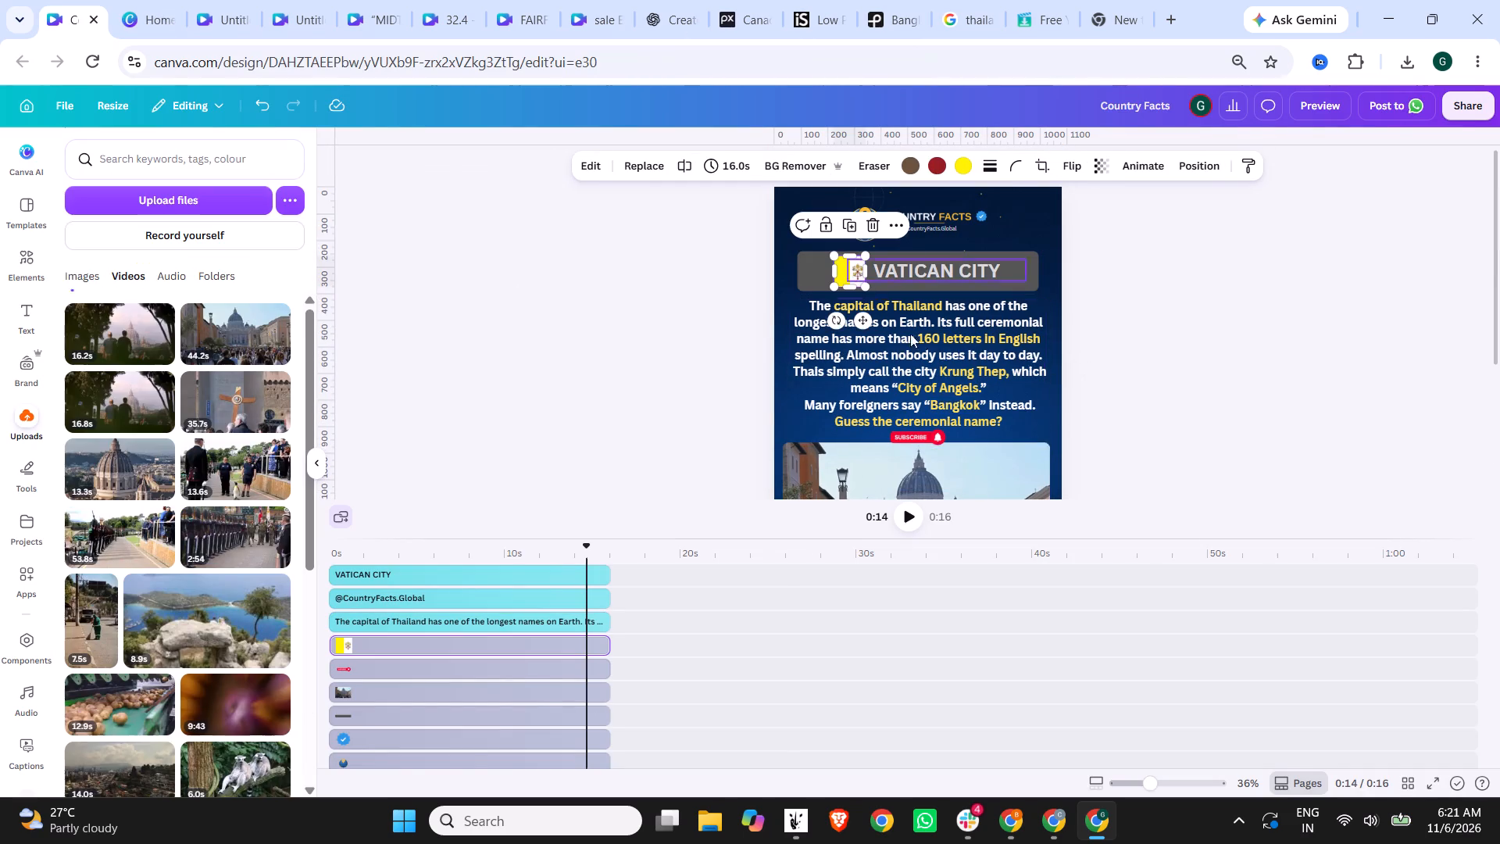
key(ctrl+v)
drag(921, 475, 937, 397)
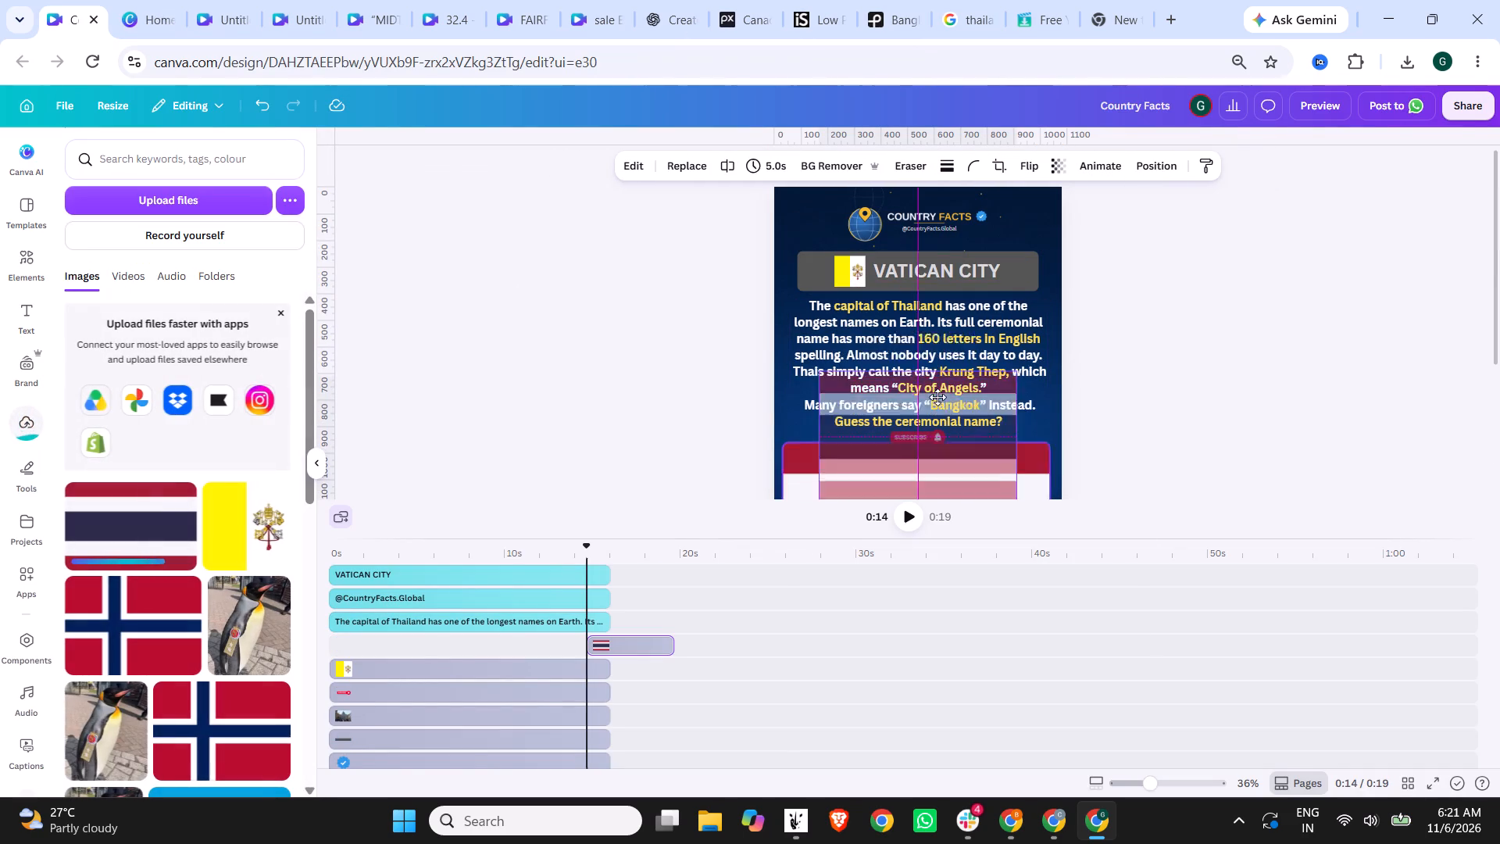
drag(937, 397, 930, 352)
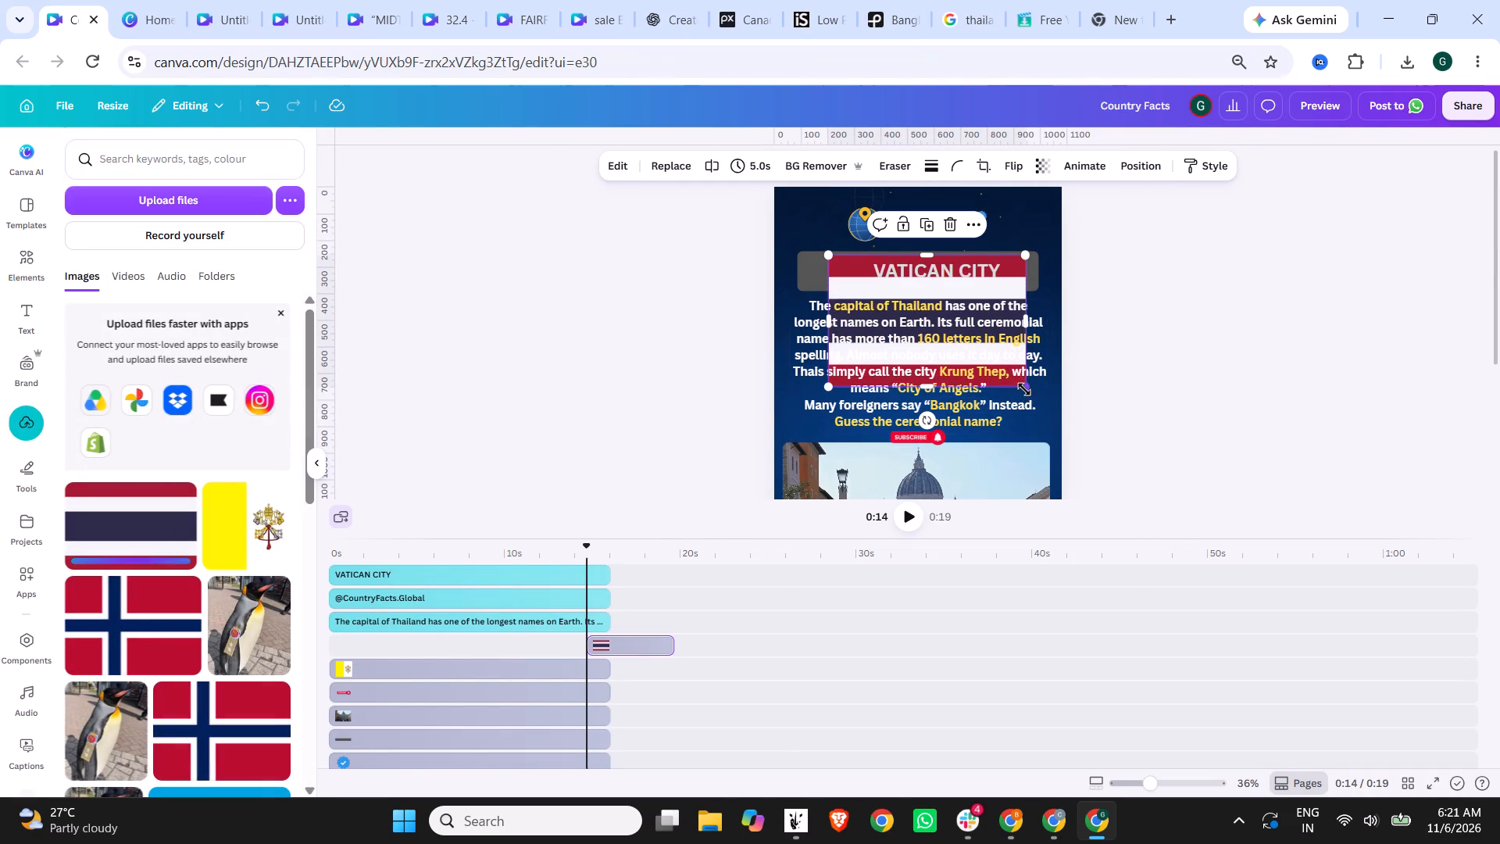
drag(1024, 389, 864, 297)
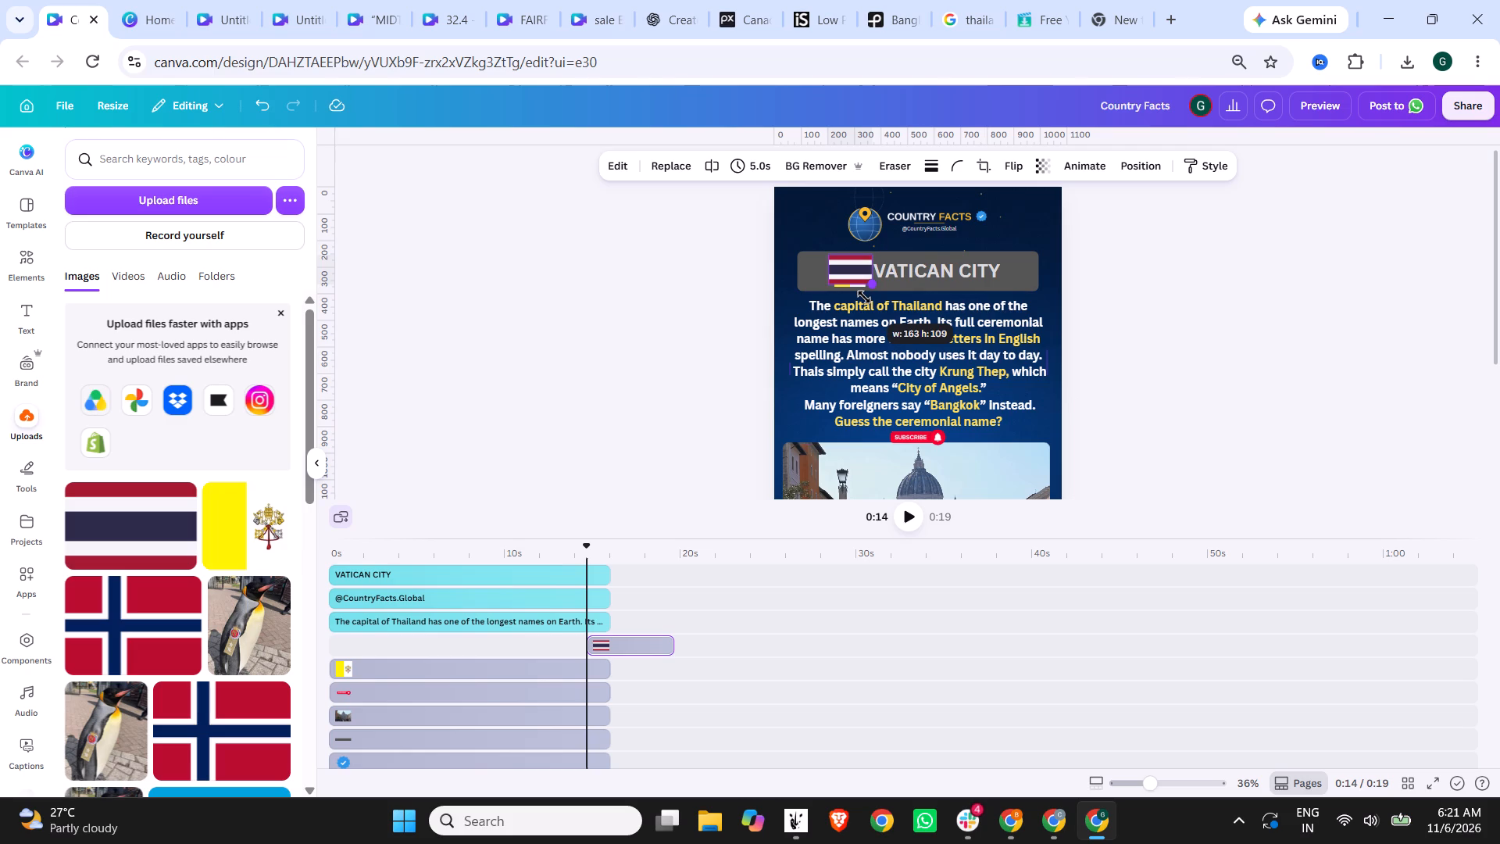
click(851, 273)
click(842, 270)
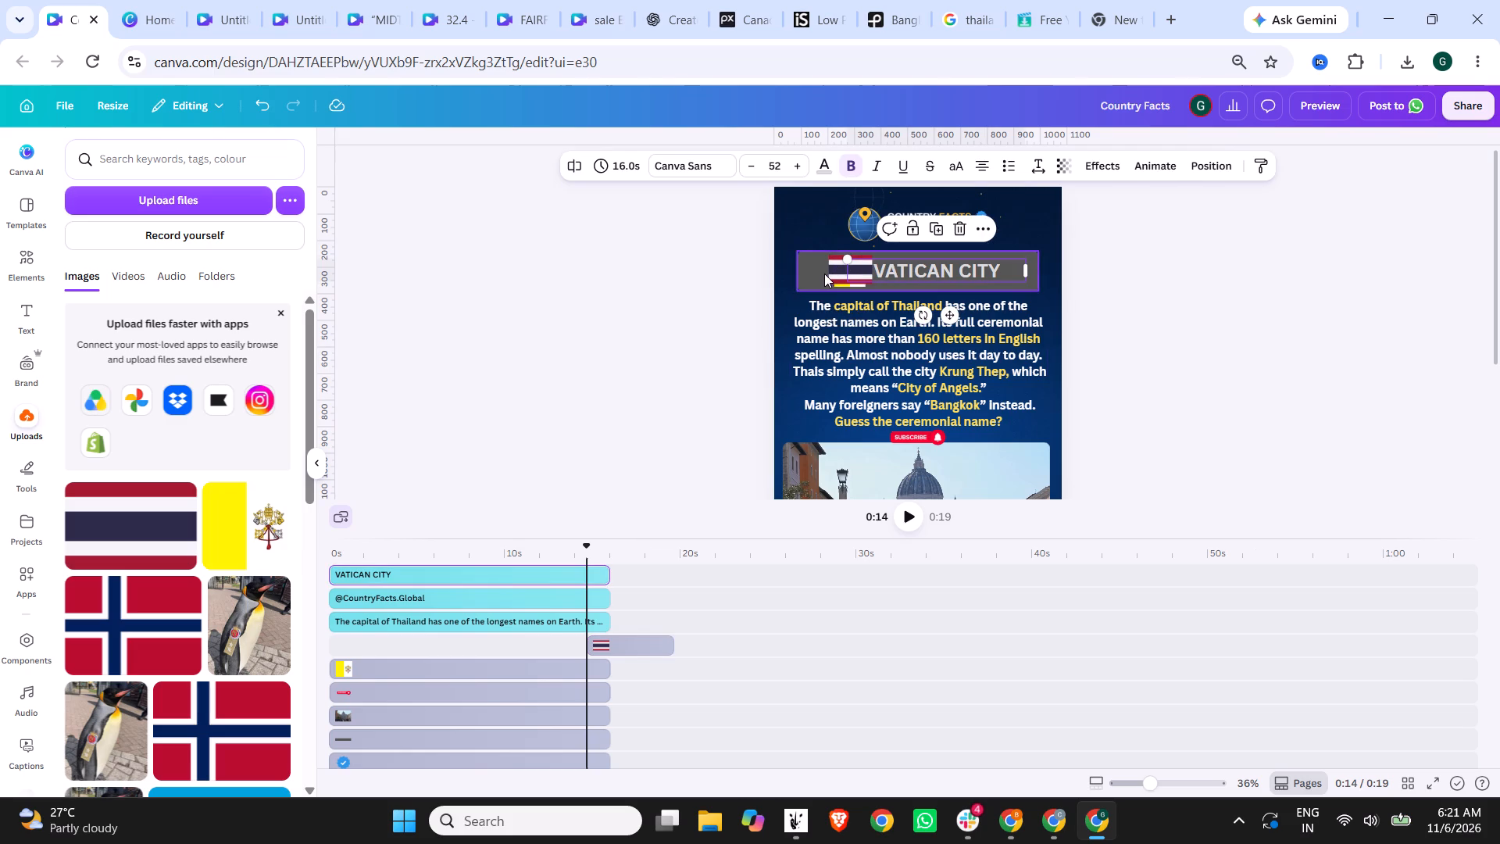
click(832, 274)
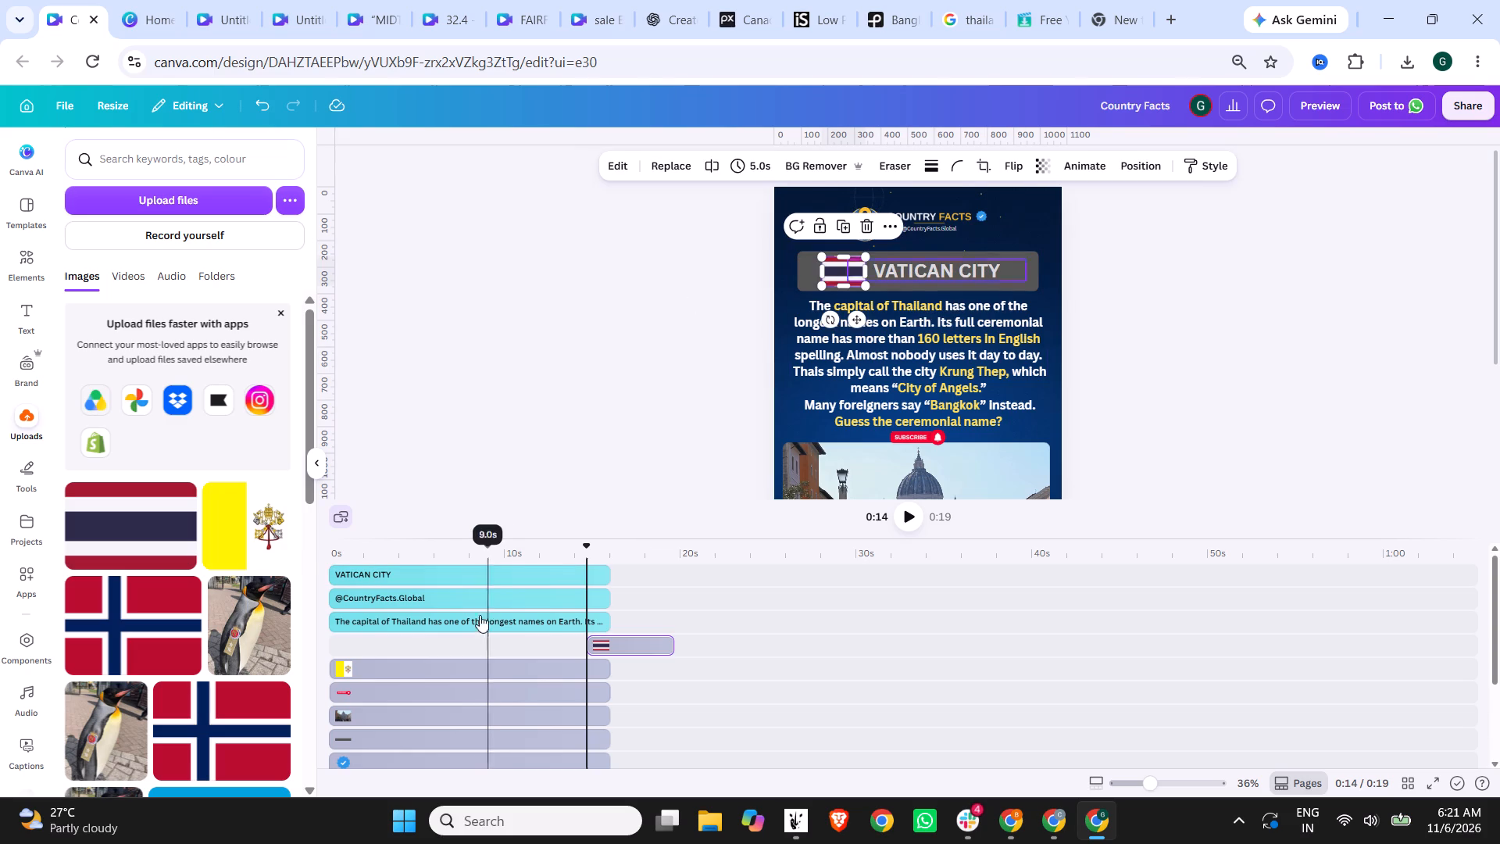
Delete the Vatican flag from the design.
click(472, 675)
key(Delete)
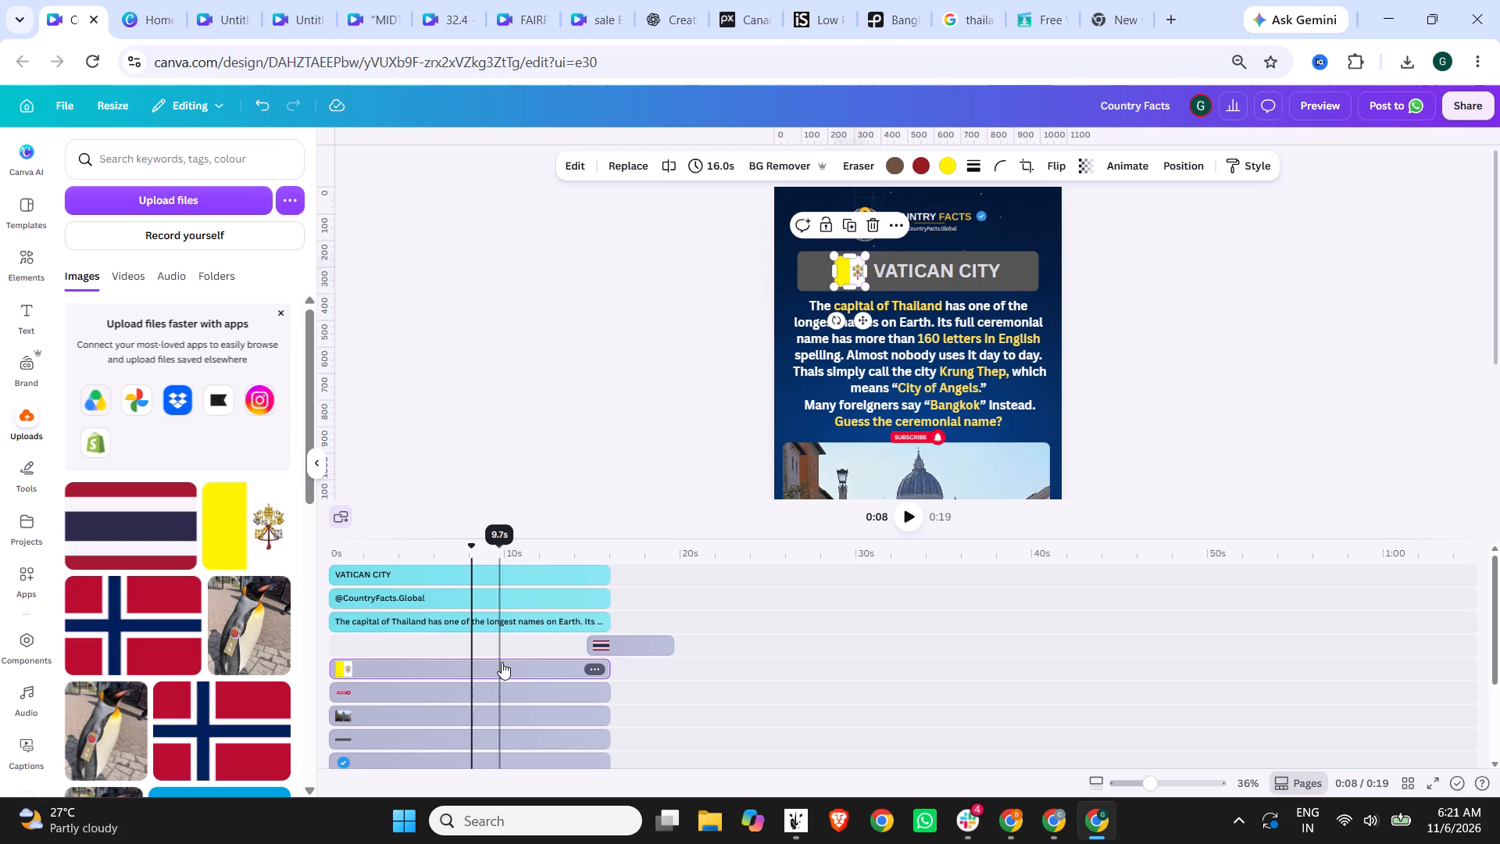
Move the Thai flag to the start of the timeline and extend it to 16.0 s, matching the other layers.
drag(633, 646, 394, 639)
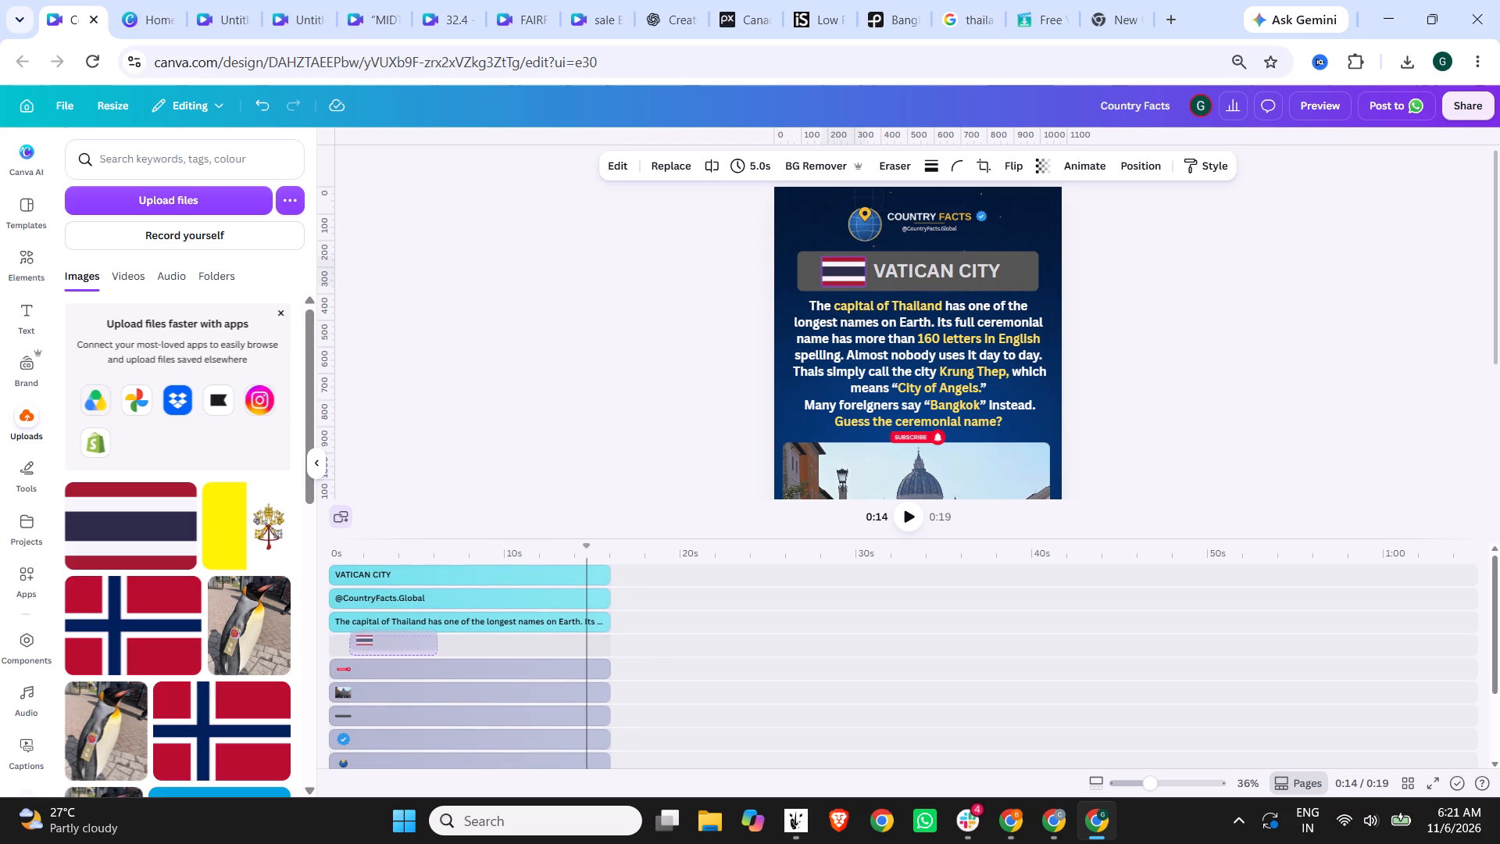
drag(394, 639, 381, 640)
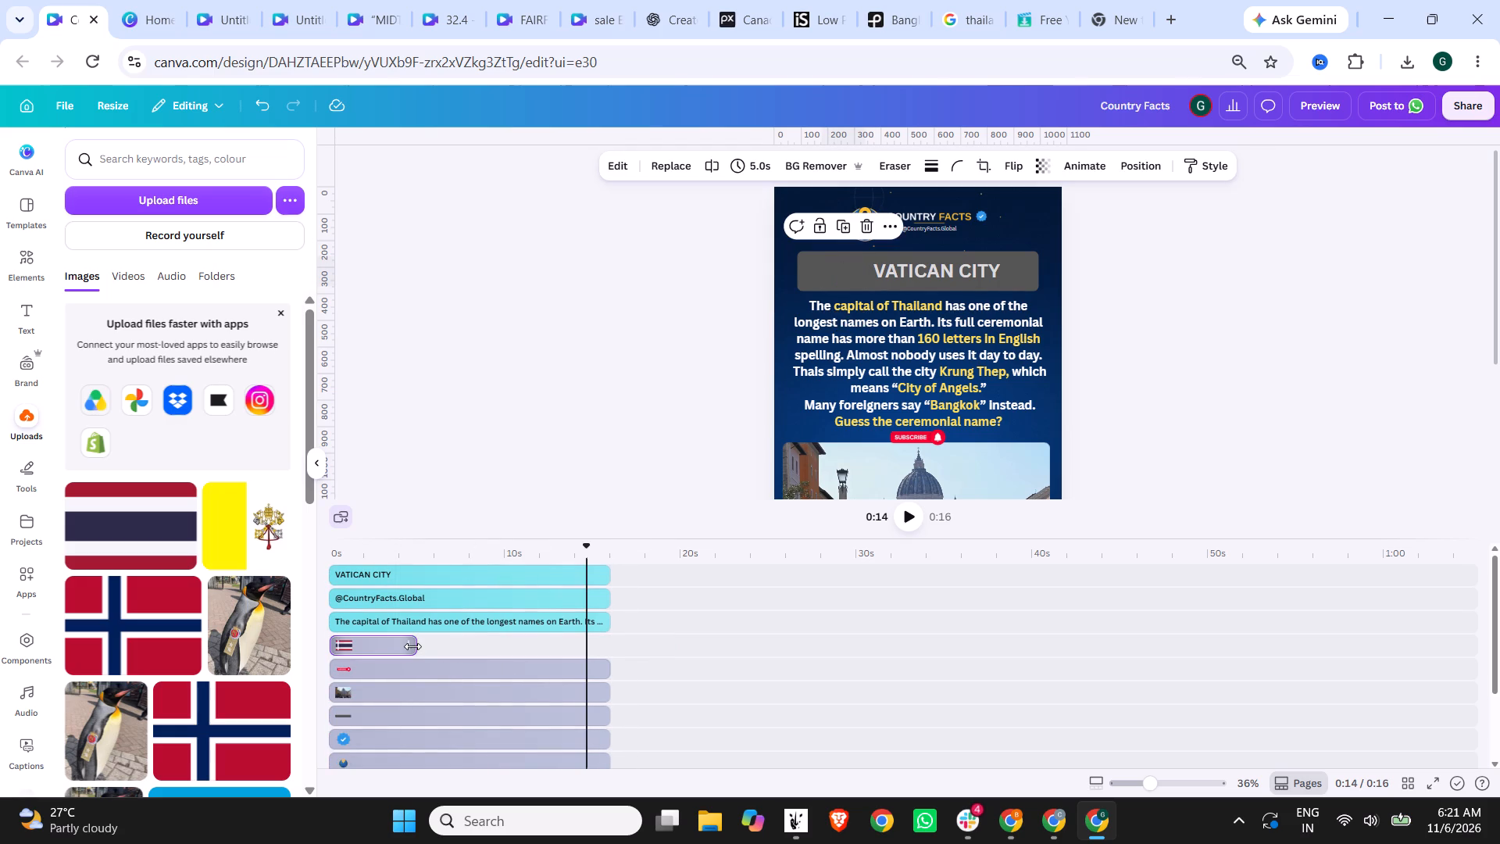
drag(412, 646, 609, 646)
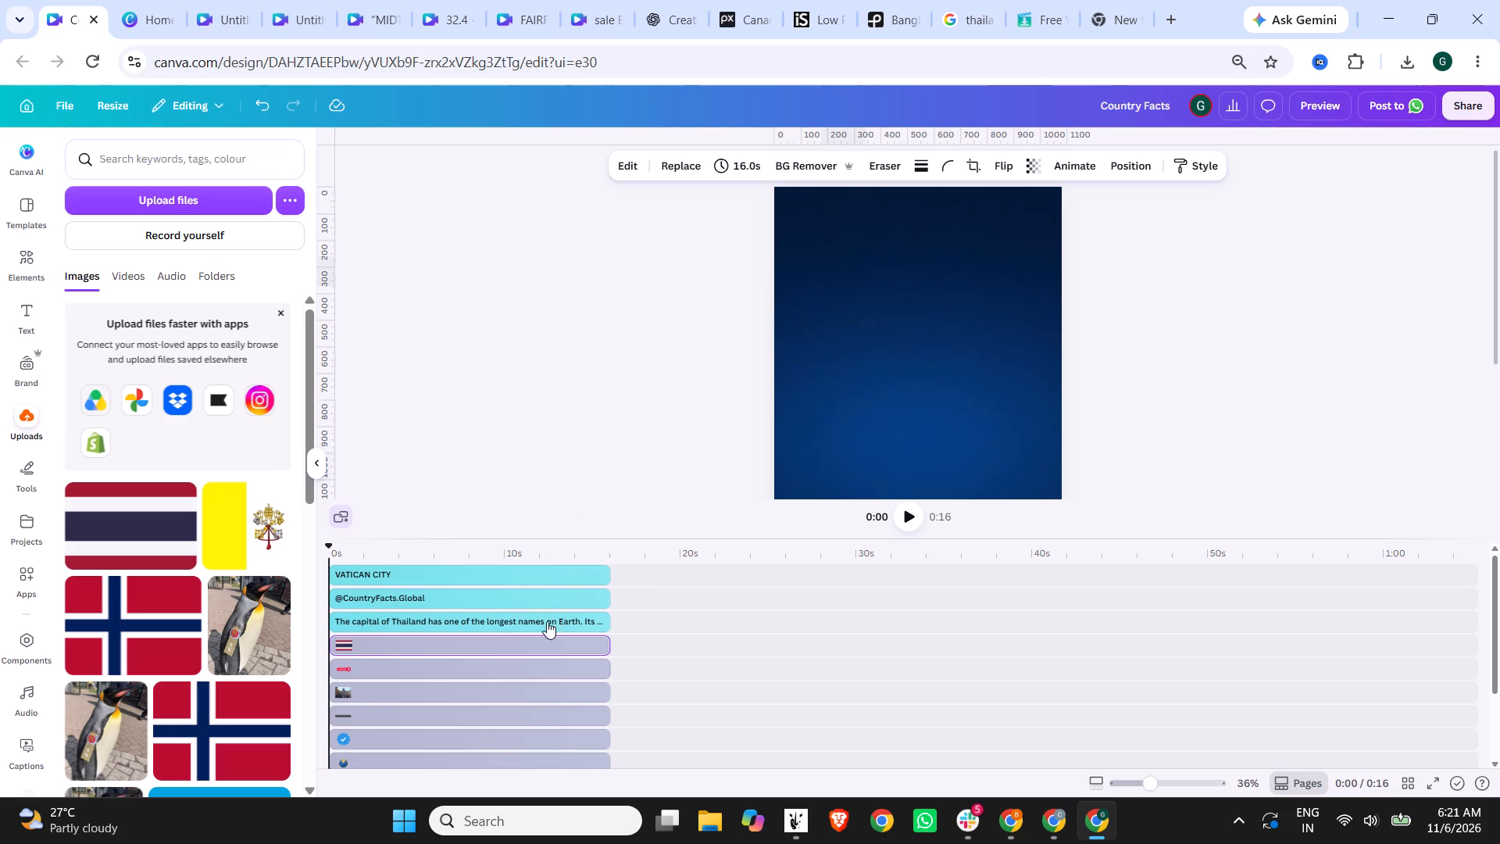
click(480, 643)
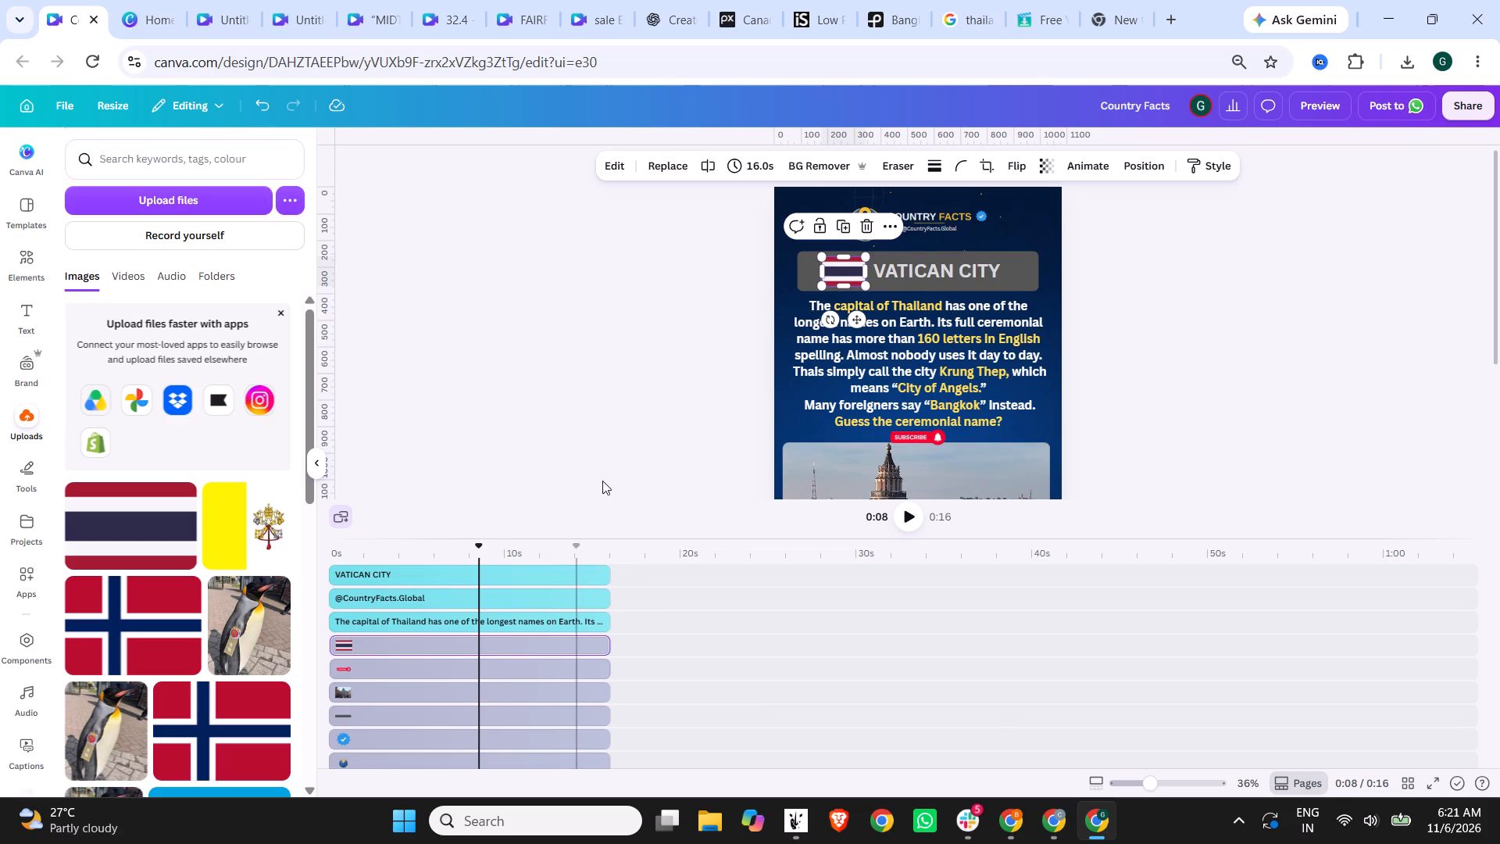
click(593, 460)
Replace the title text beside the flag with THAILAND.
double_click(884, 266)
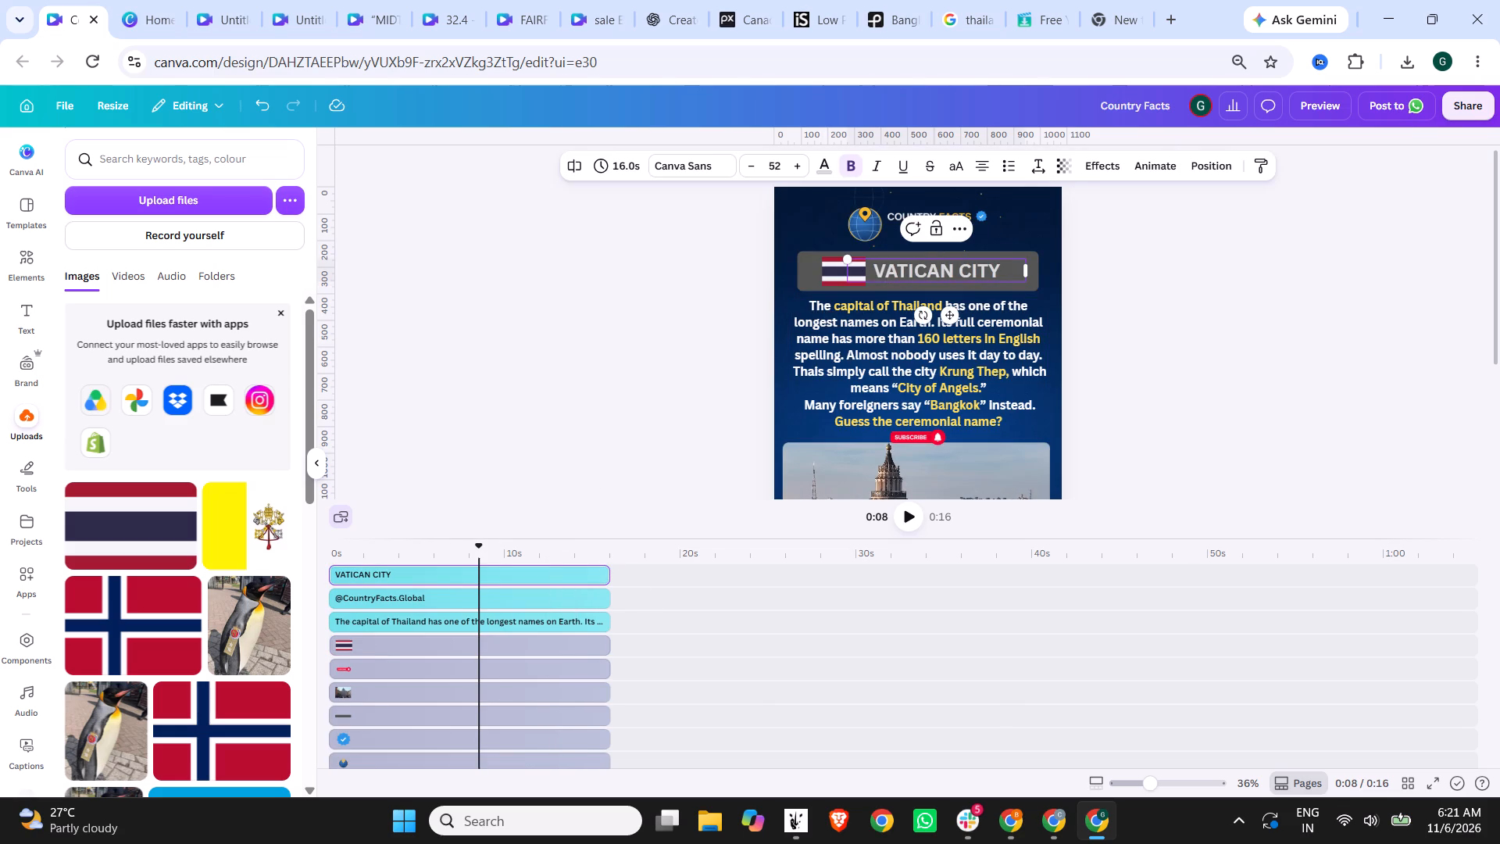
key(ctrl+a)
text(THAILAND)
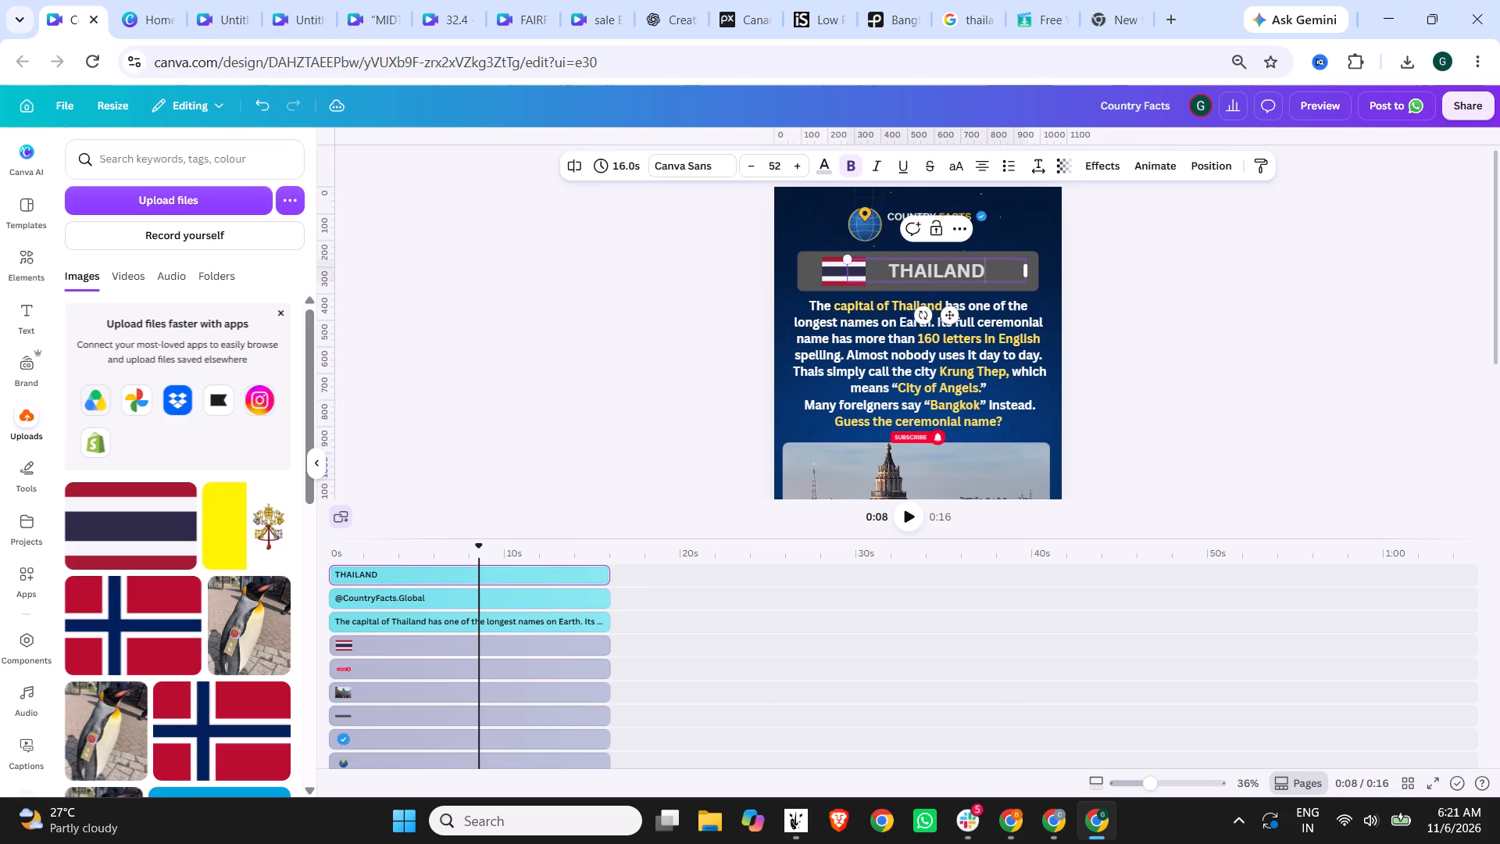
click(528, 359)
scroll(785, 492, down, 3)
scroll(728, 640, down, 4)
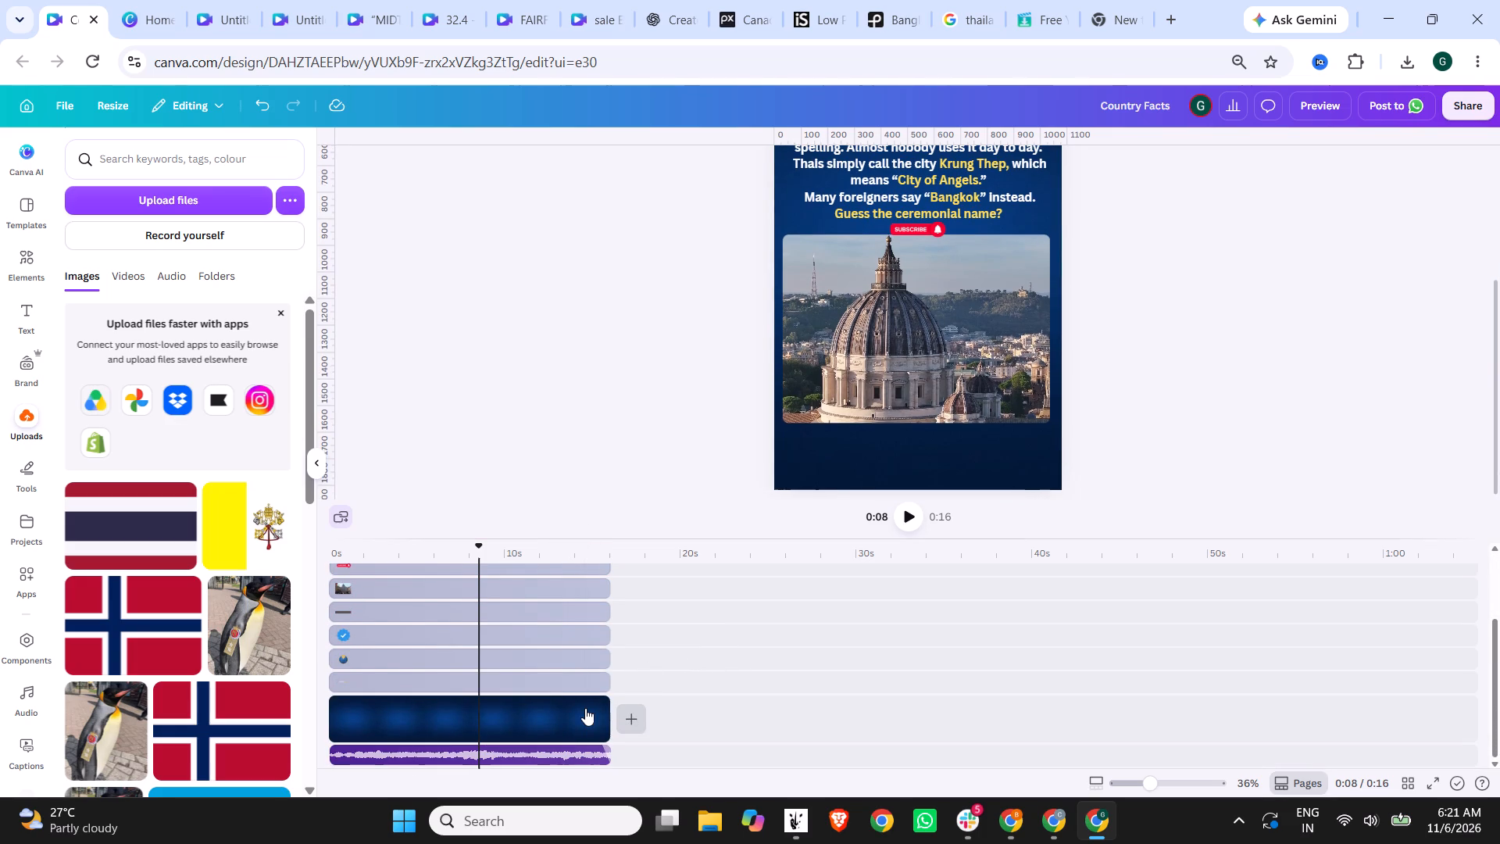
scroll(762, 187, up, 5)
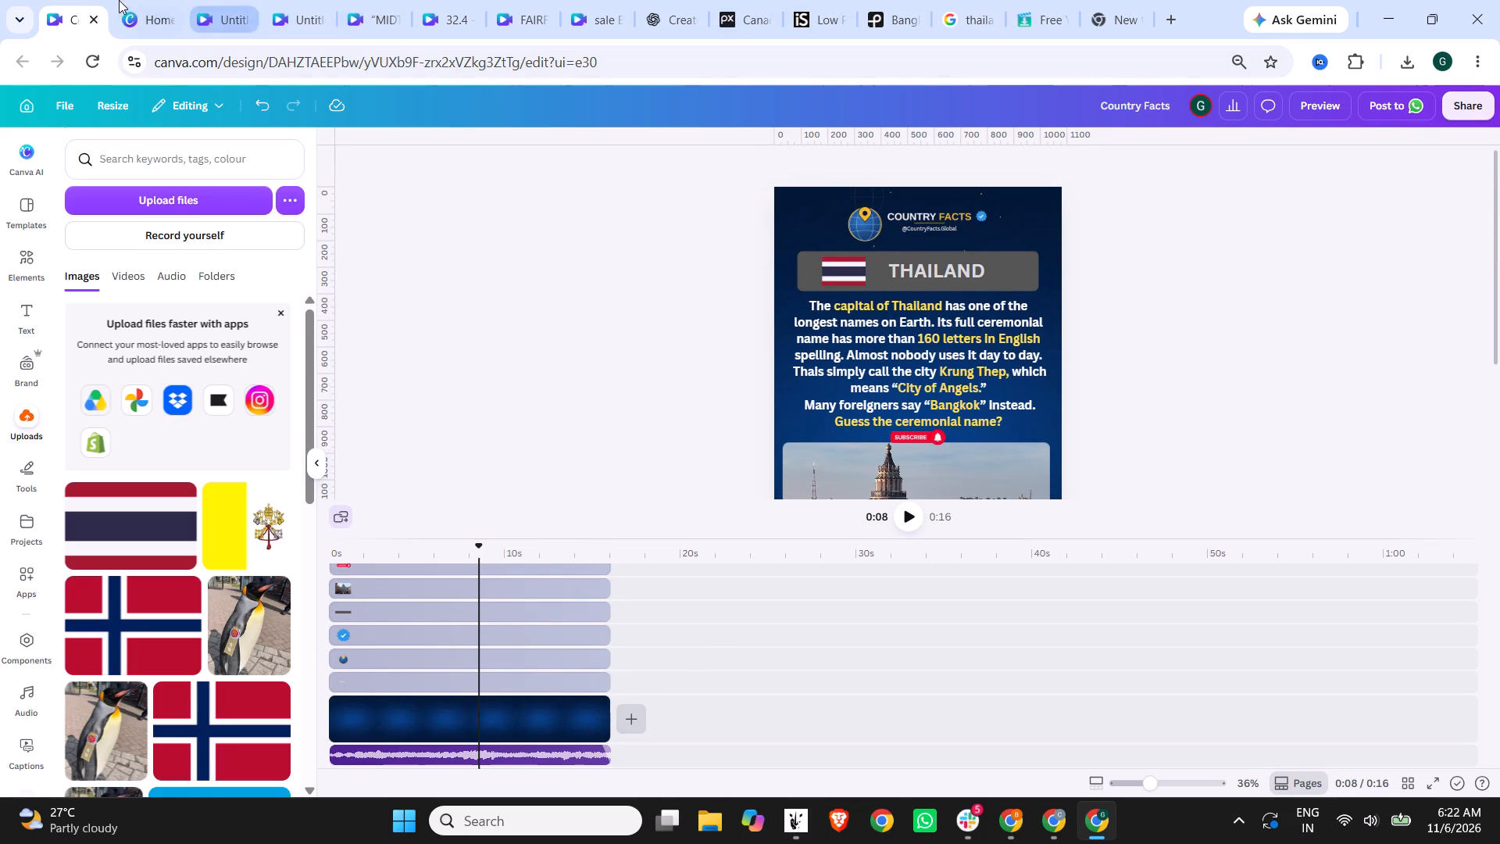
Switch to the untitled Bangkok clips design and preview the video to check its clips and transitions.
click(219, 0)
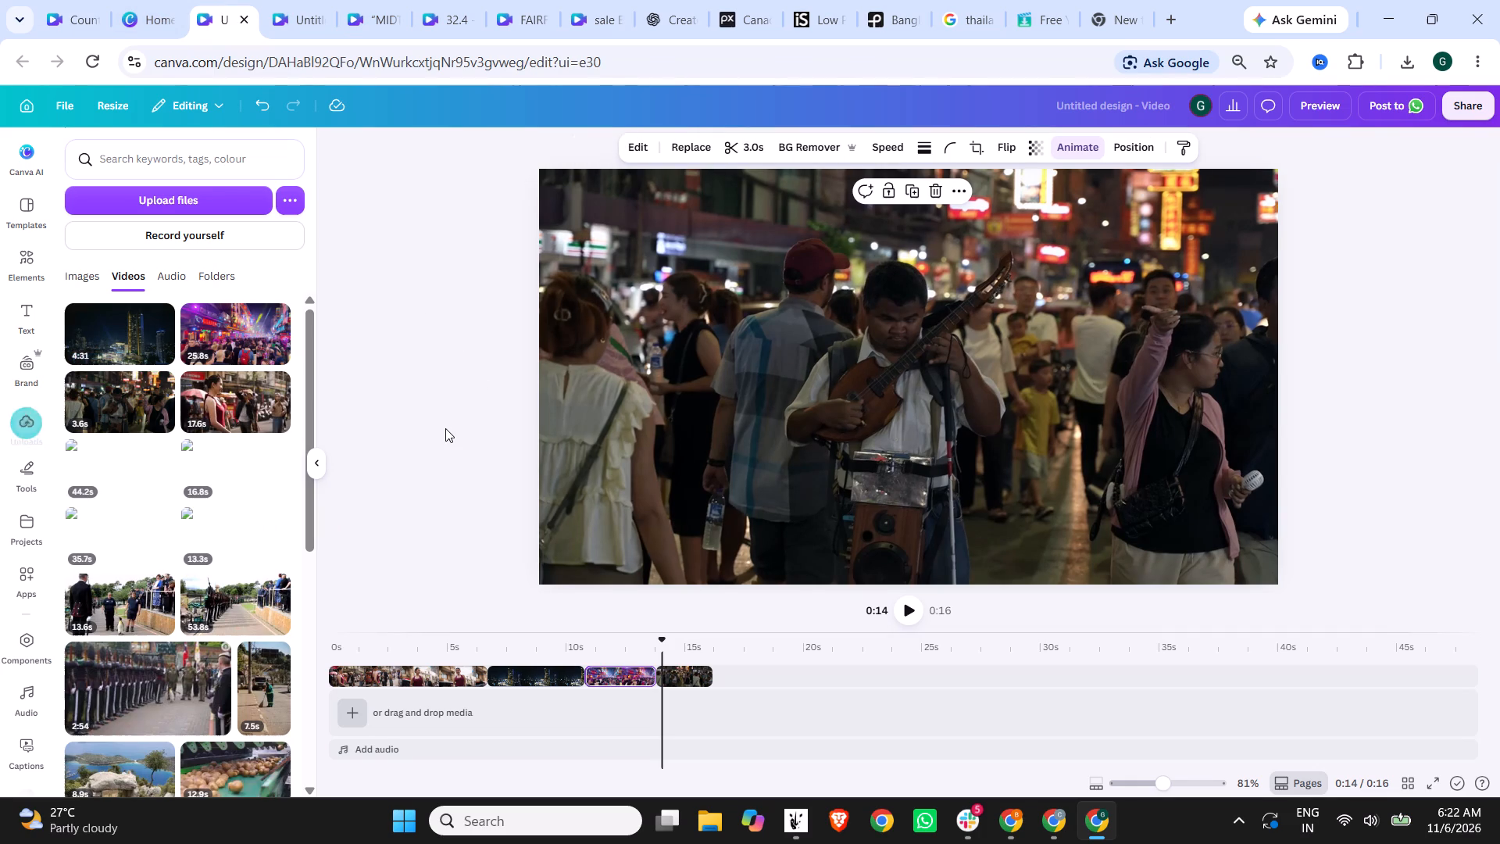
click(1314, 105)
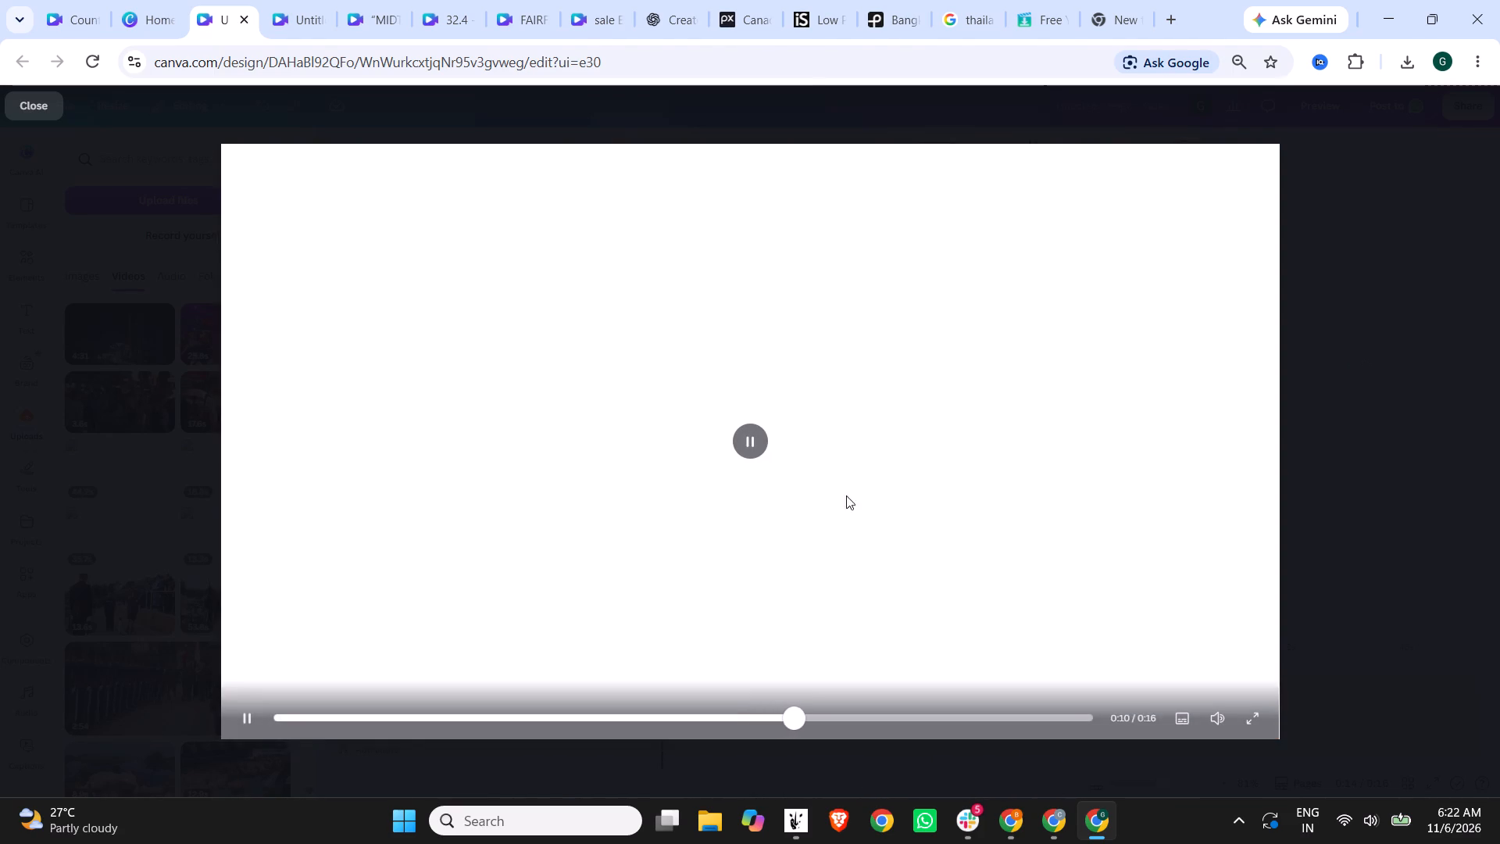
click(1365, 495)
click(1321, 95)
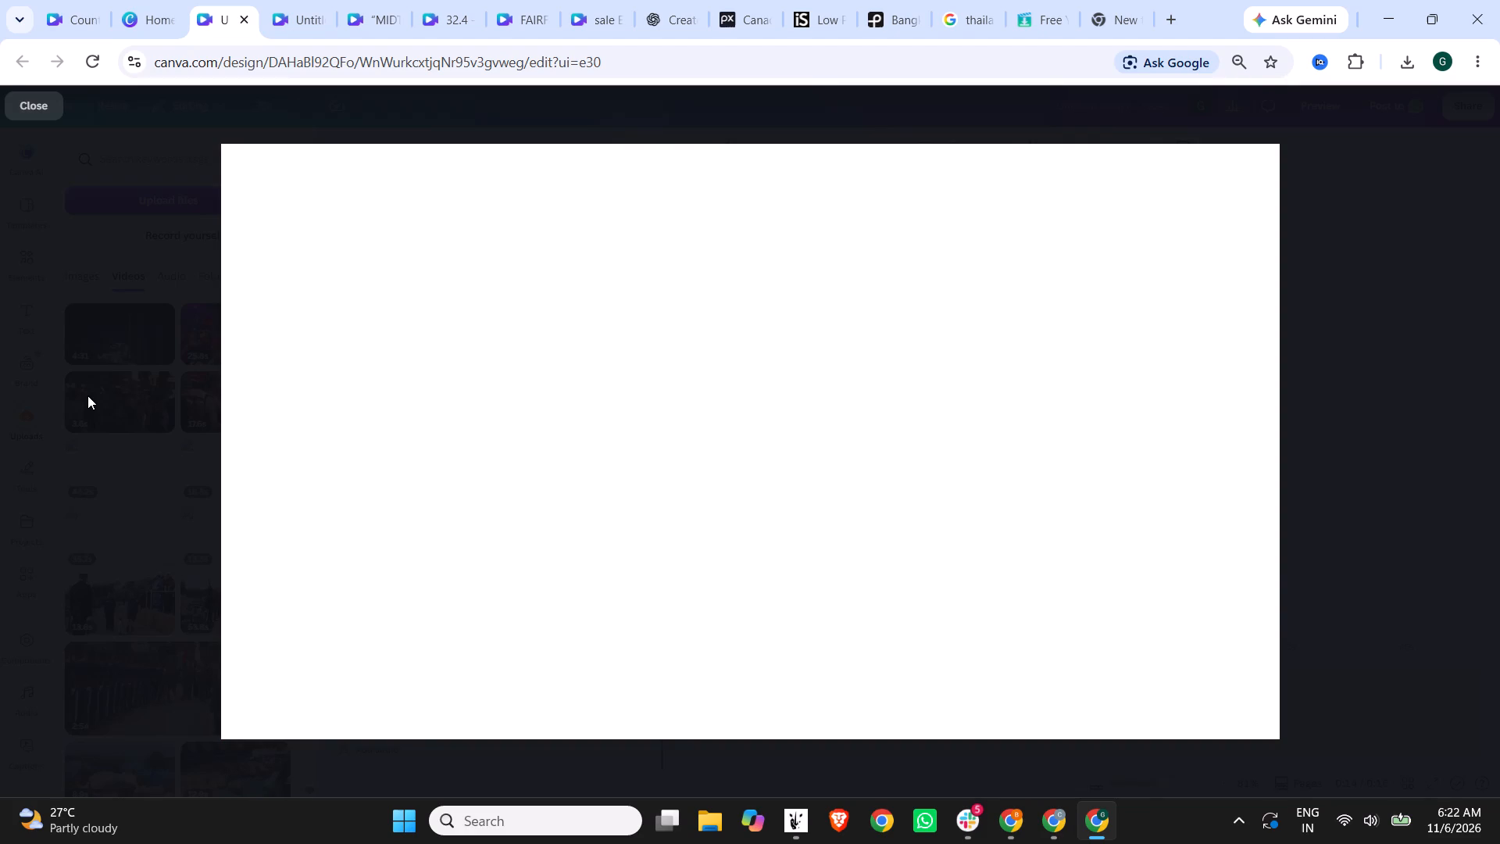
click(87, 395)
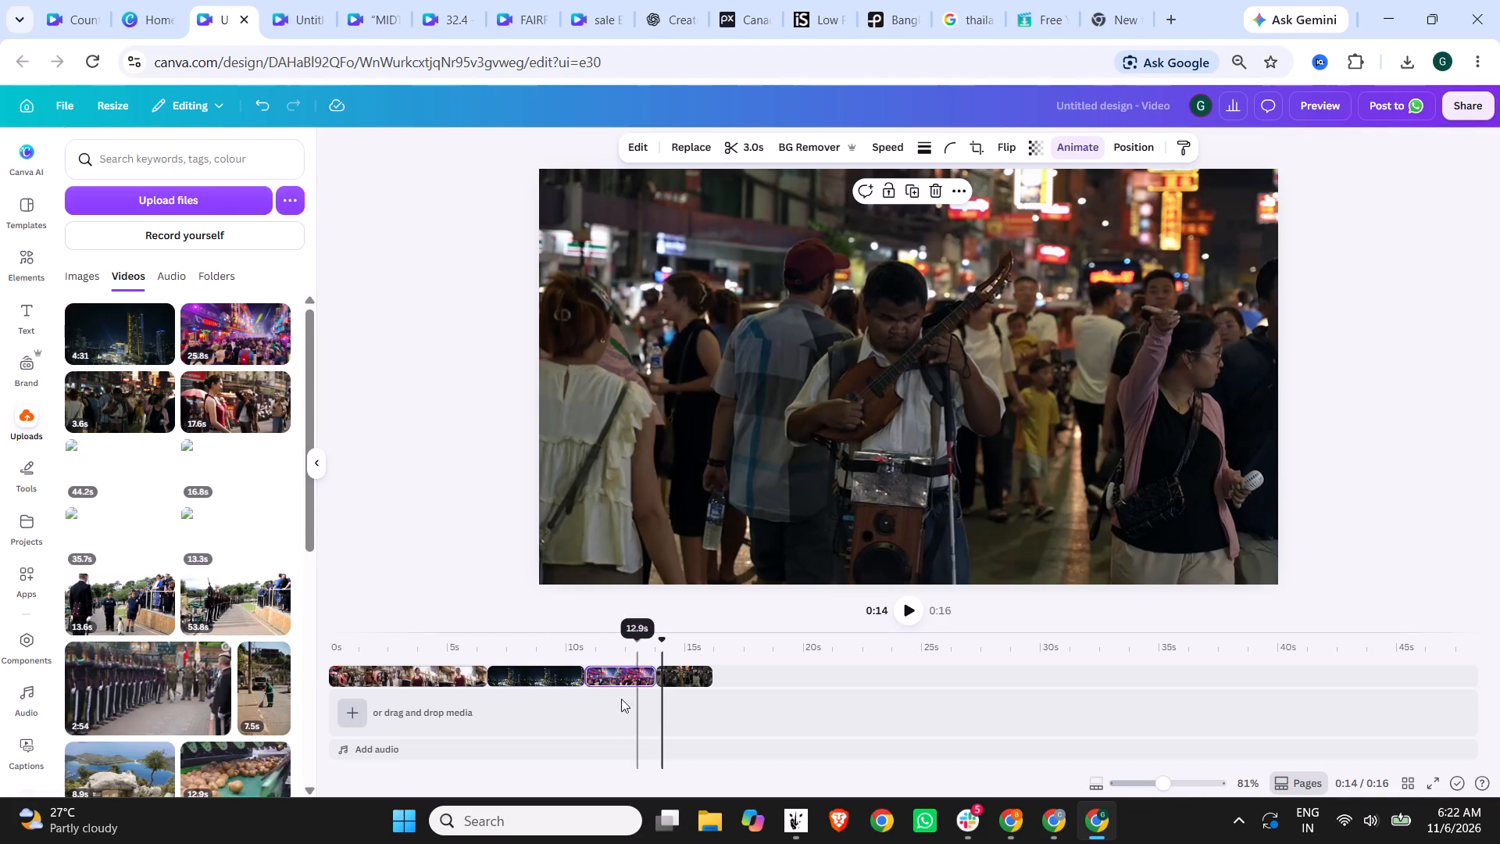
Move the skyline clip onto a second track, starting at about 6 s so it slightly overlaps the opening street clip.
click(538, 671)
drag(541, 676, 533, 685)
Move the neon street clip earlier to about 10 s, slightly overlapping the end of the skyline clip.
click(622, 655)
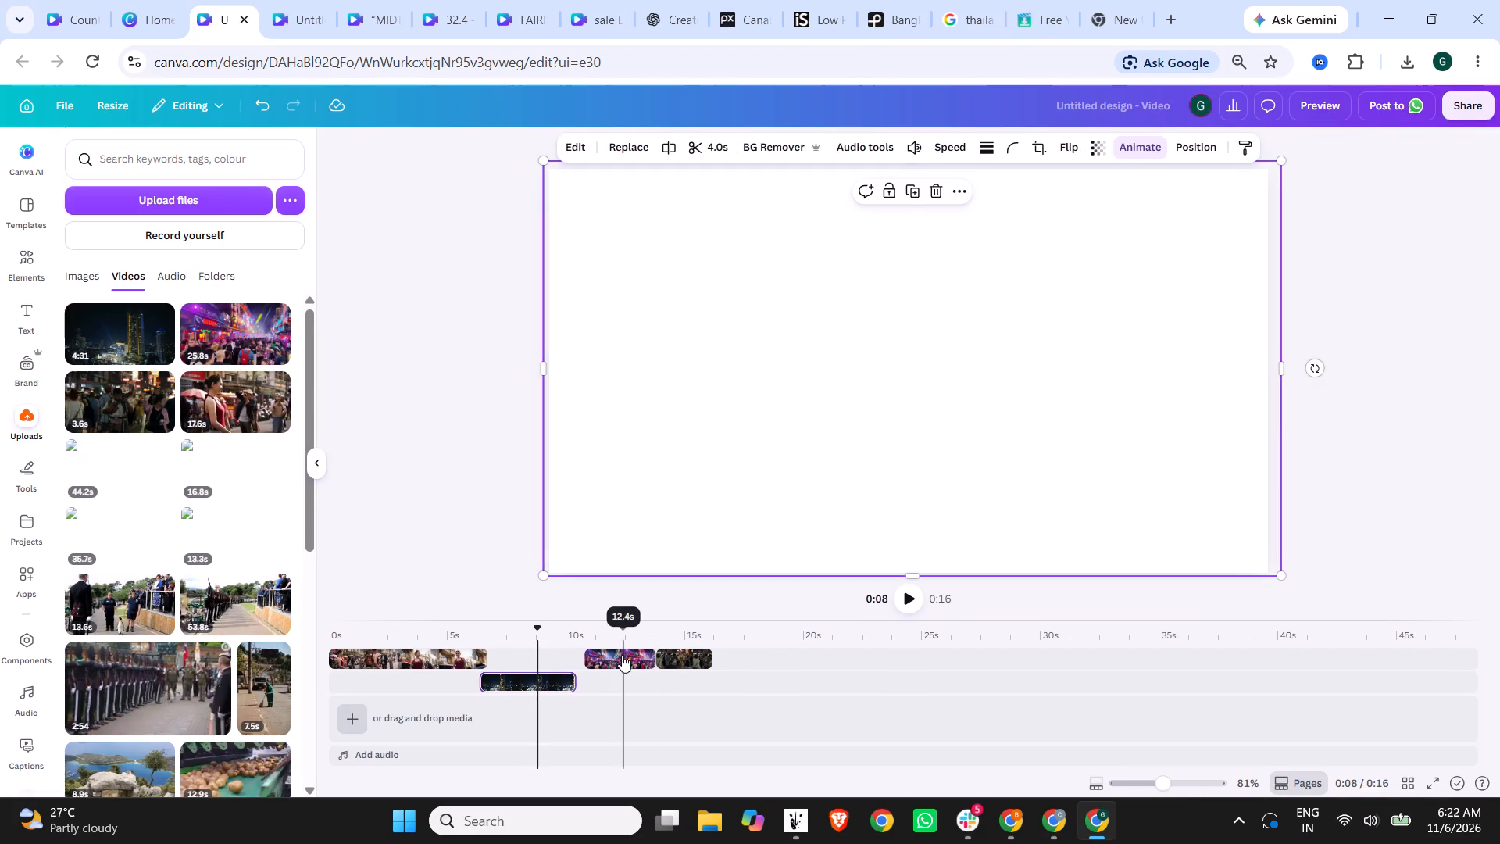
drag(624, 660, 602, 661)
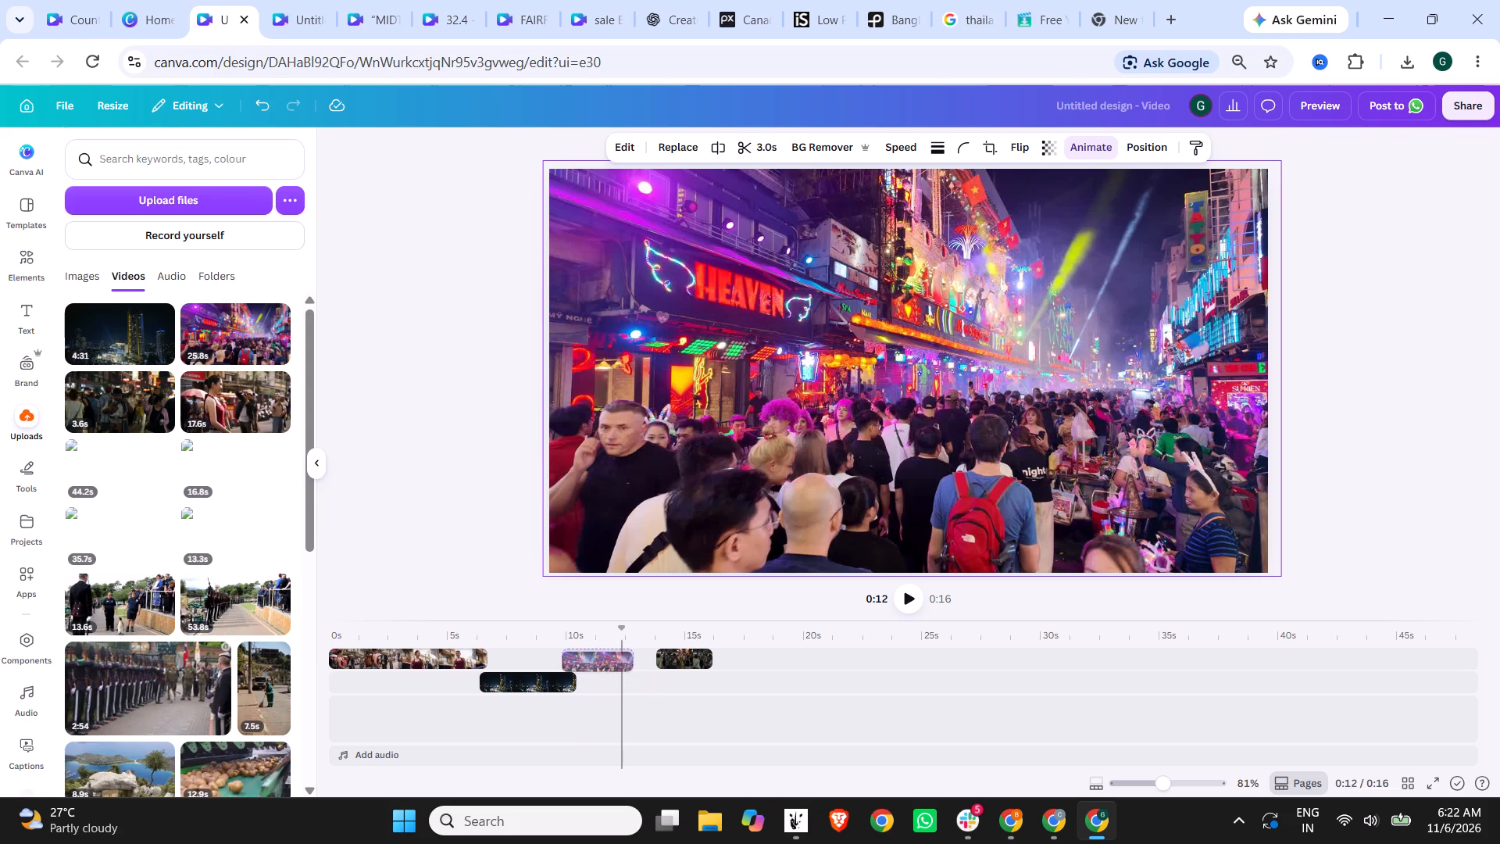
drag(602, 661, 605, 659)
Move the musician clip onto the second track, starting exactly where the neon street clip ends.
drag(684, 661, 666, 679)
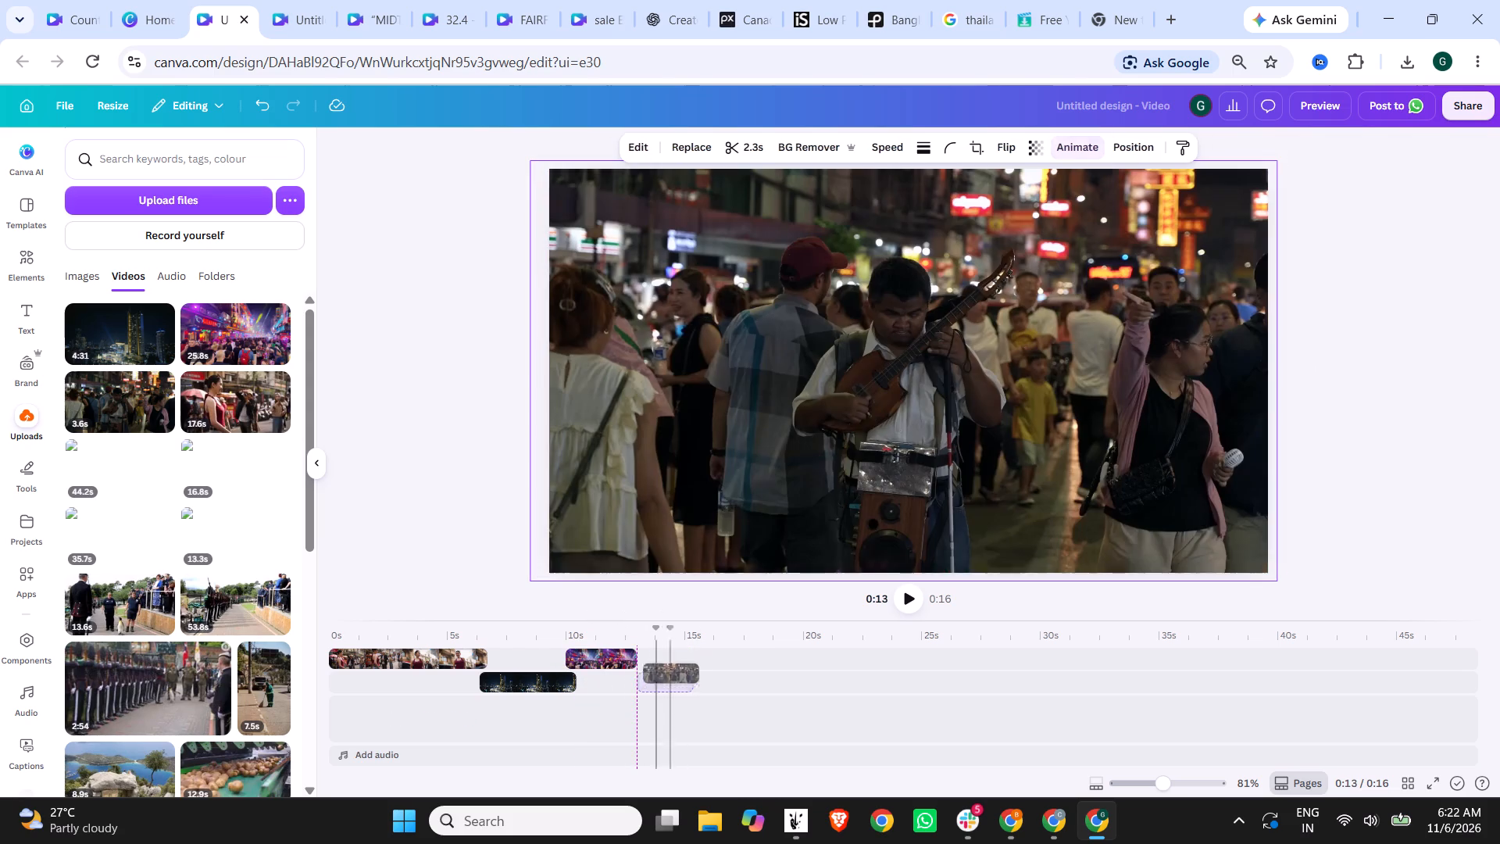
drag(666, 679, 658, 681)
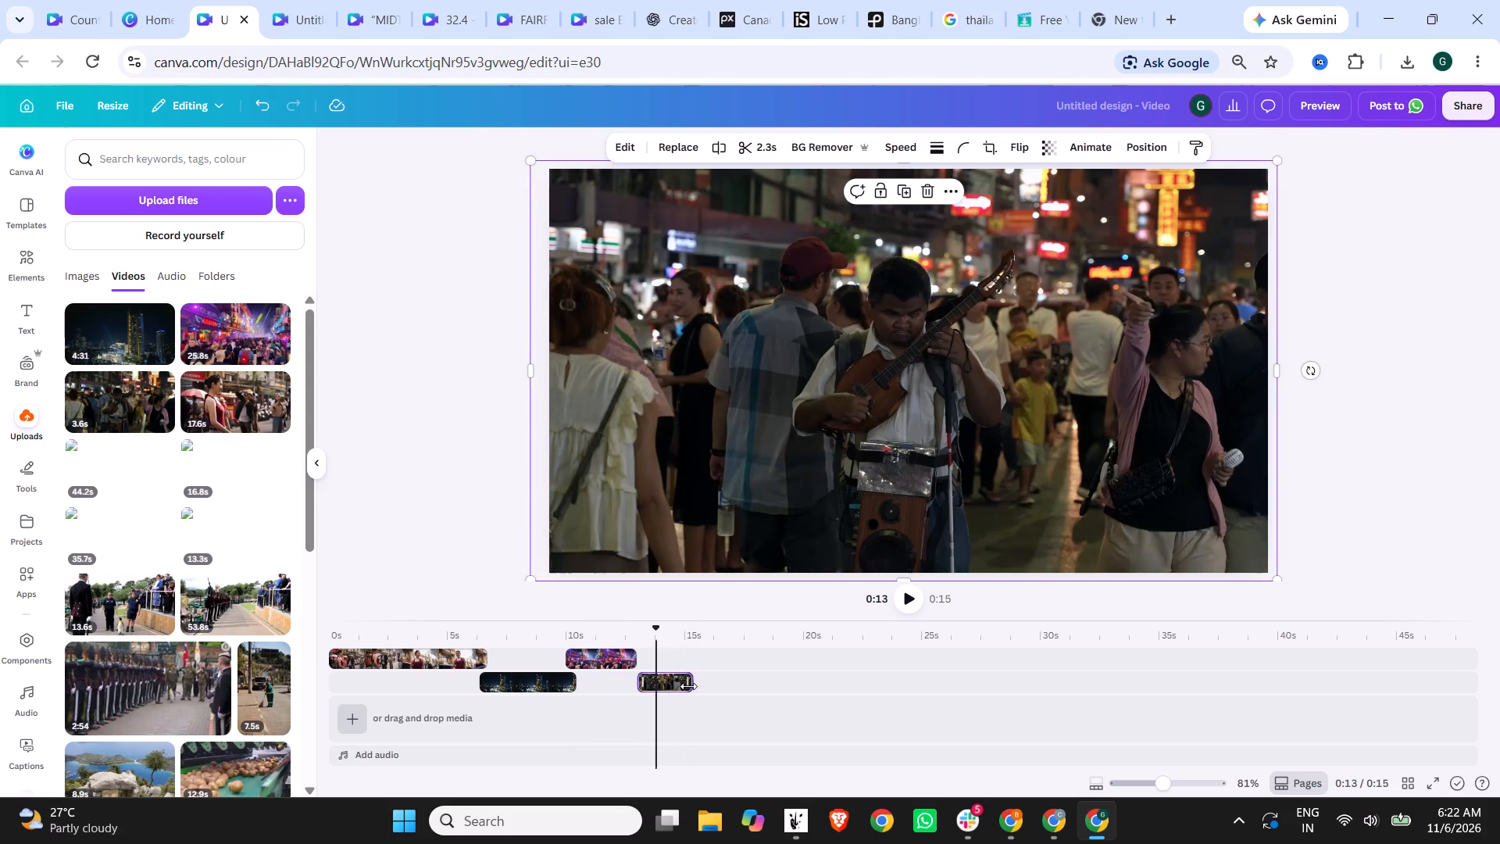
Trim the end of the musician clip to a 2.1 s duration, so the video ends at 15 s.
drag(688, 686, 684, 687)
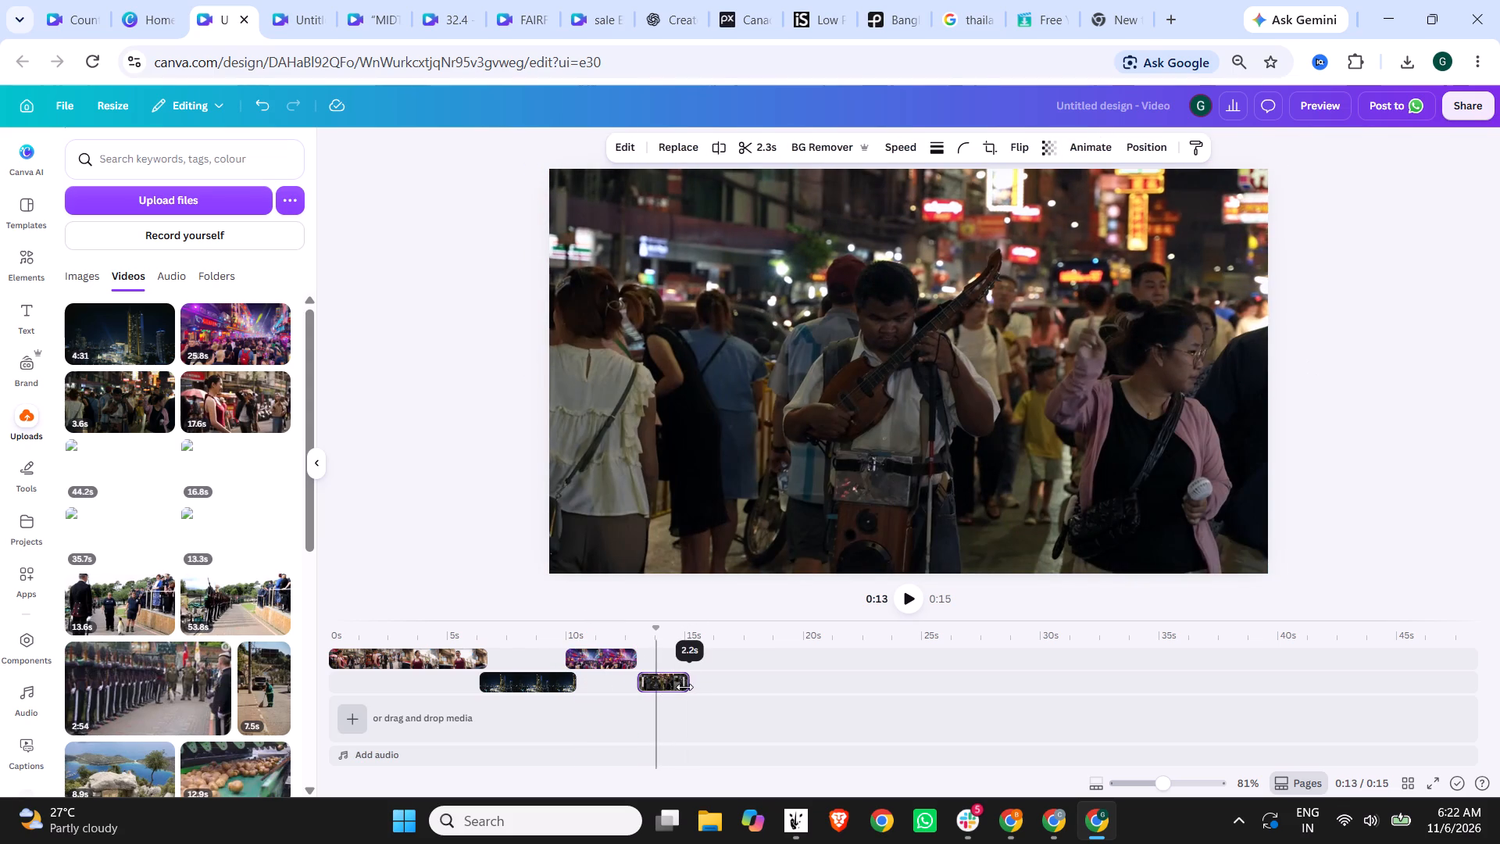
drag(684, 687, 679, 687)
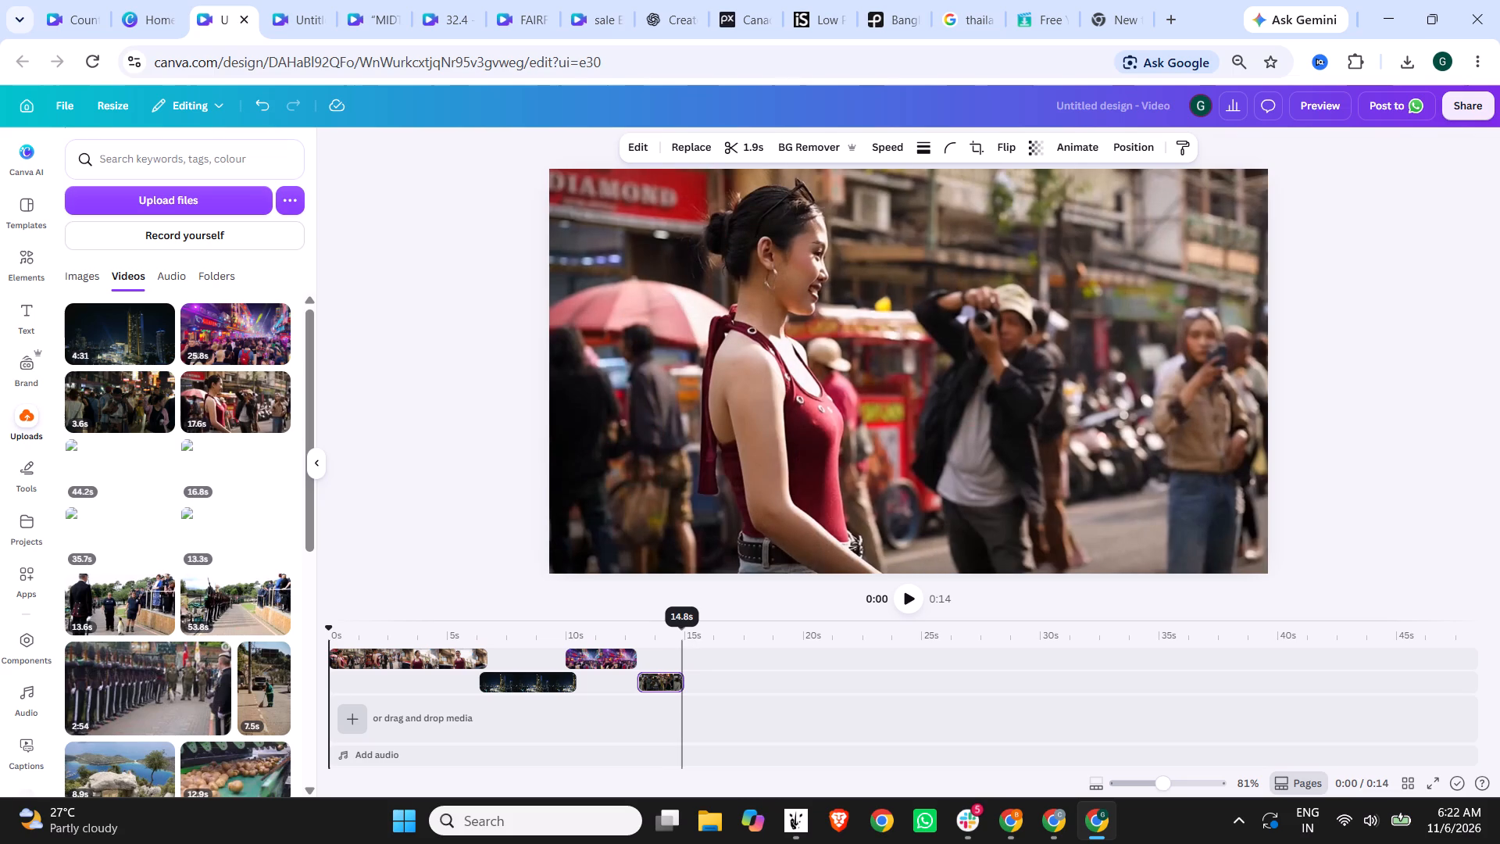
click(686, 638)
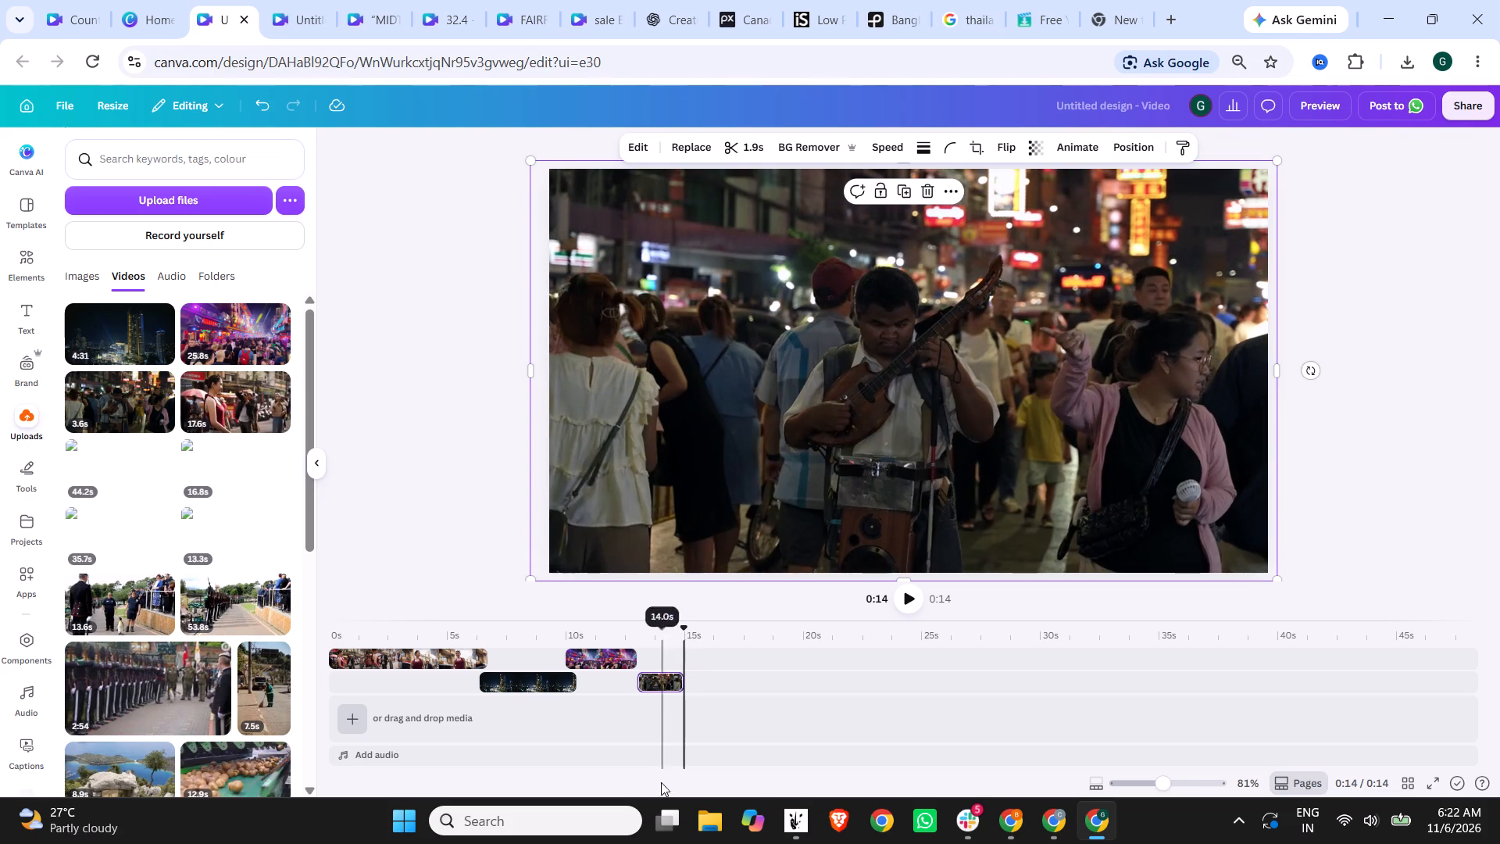
click(686, 640)
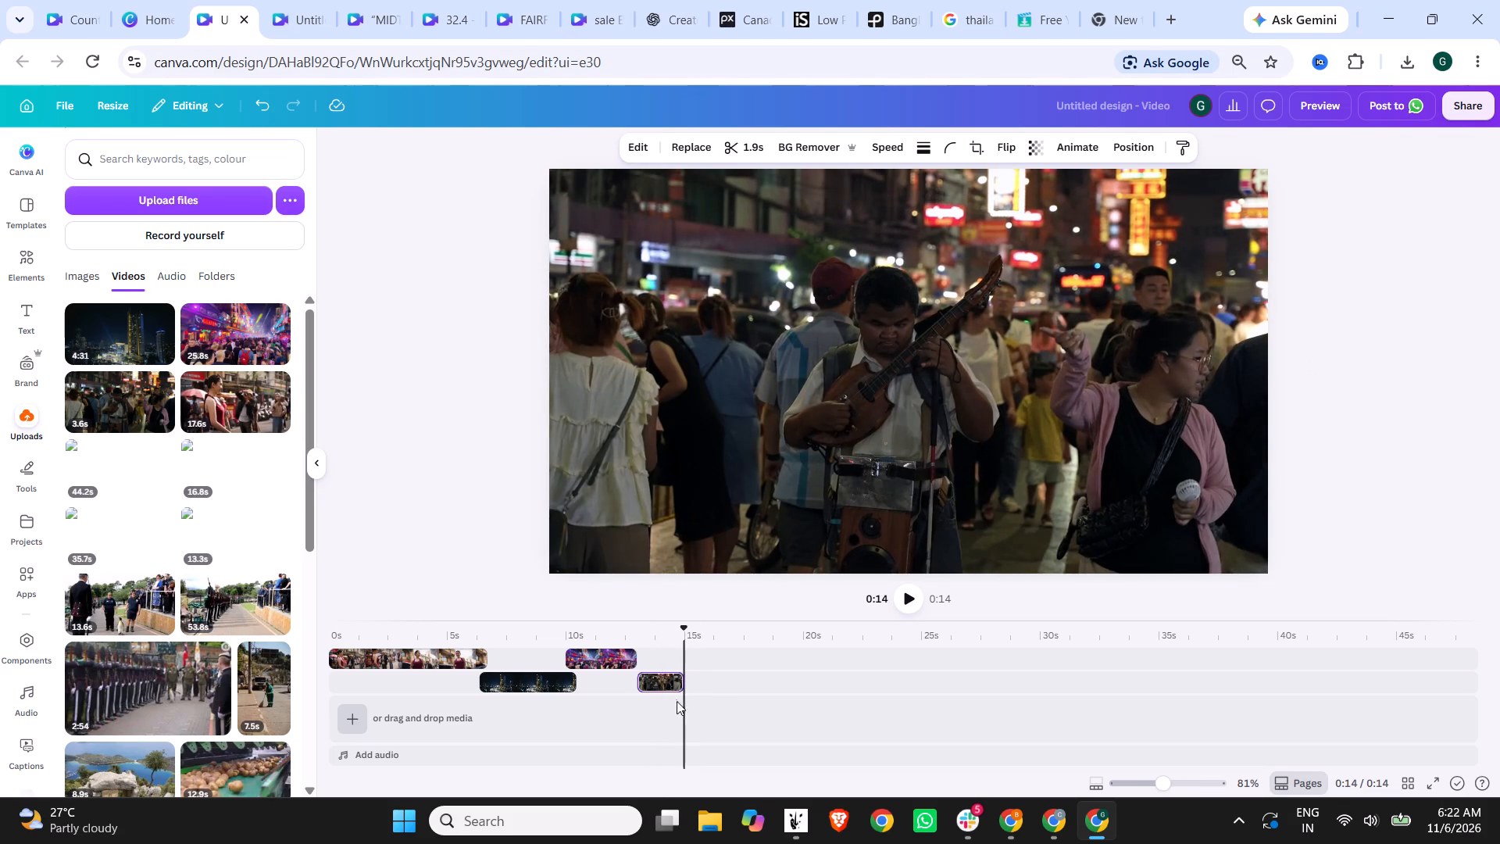
click(684, 685)
click(672, 681)
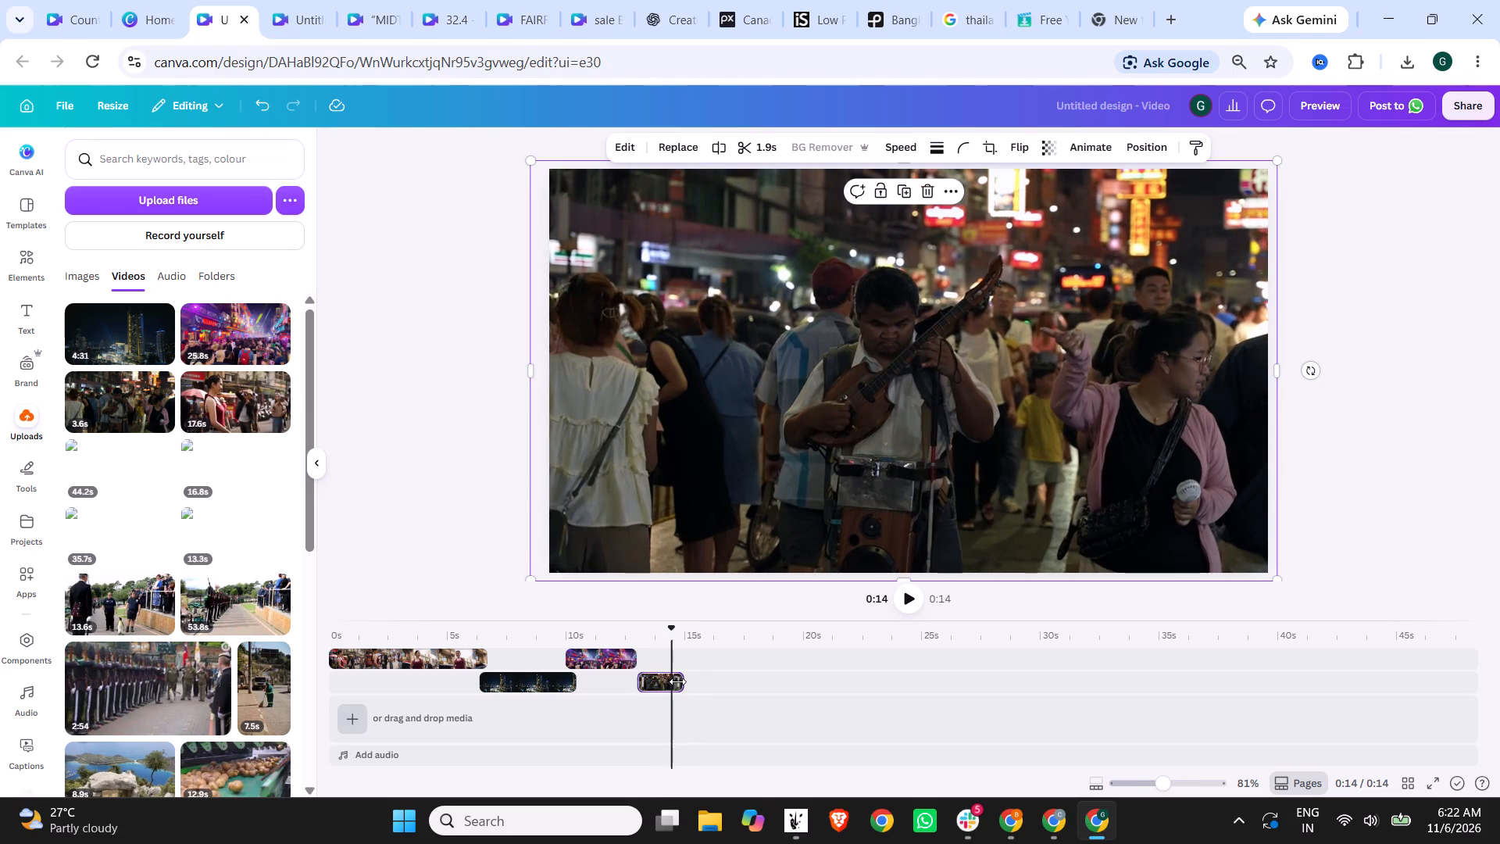
click(677, 681)
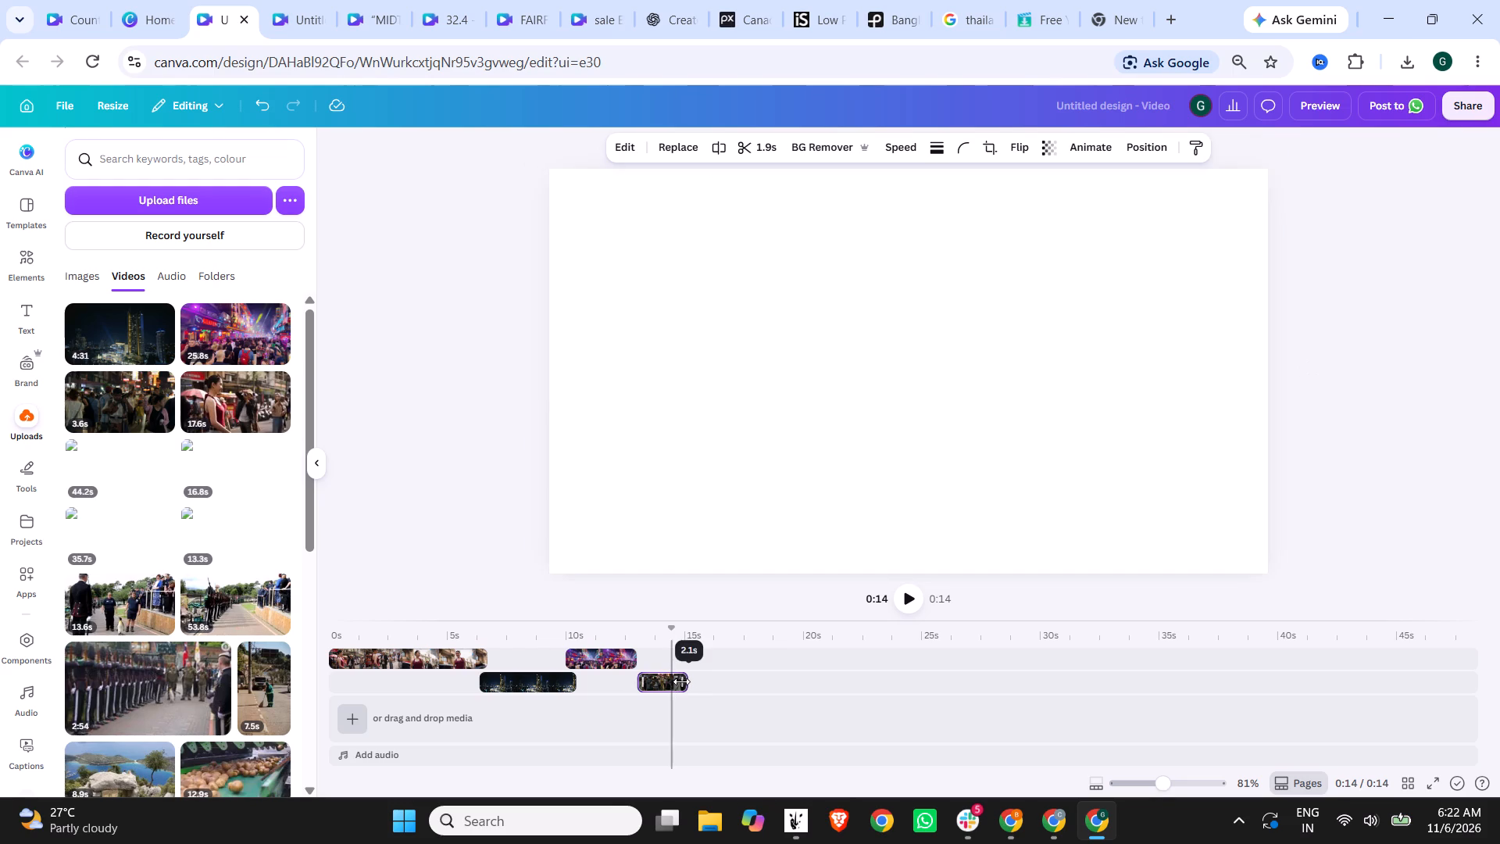
click(686, 640)
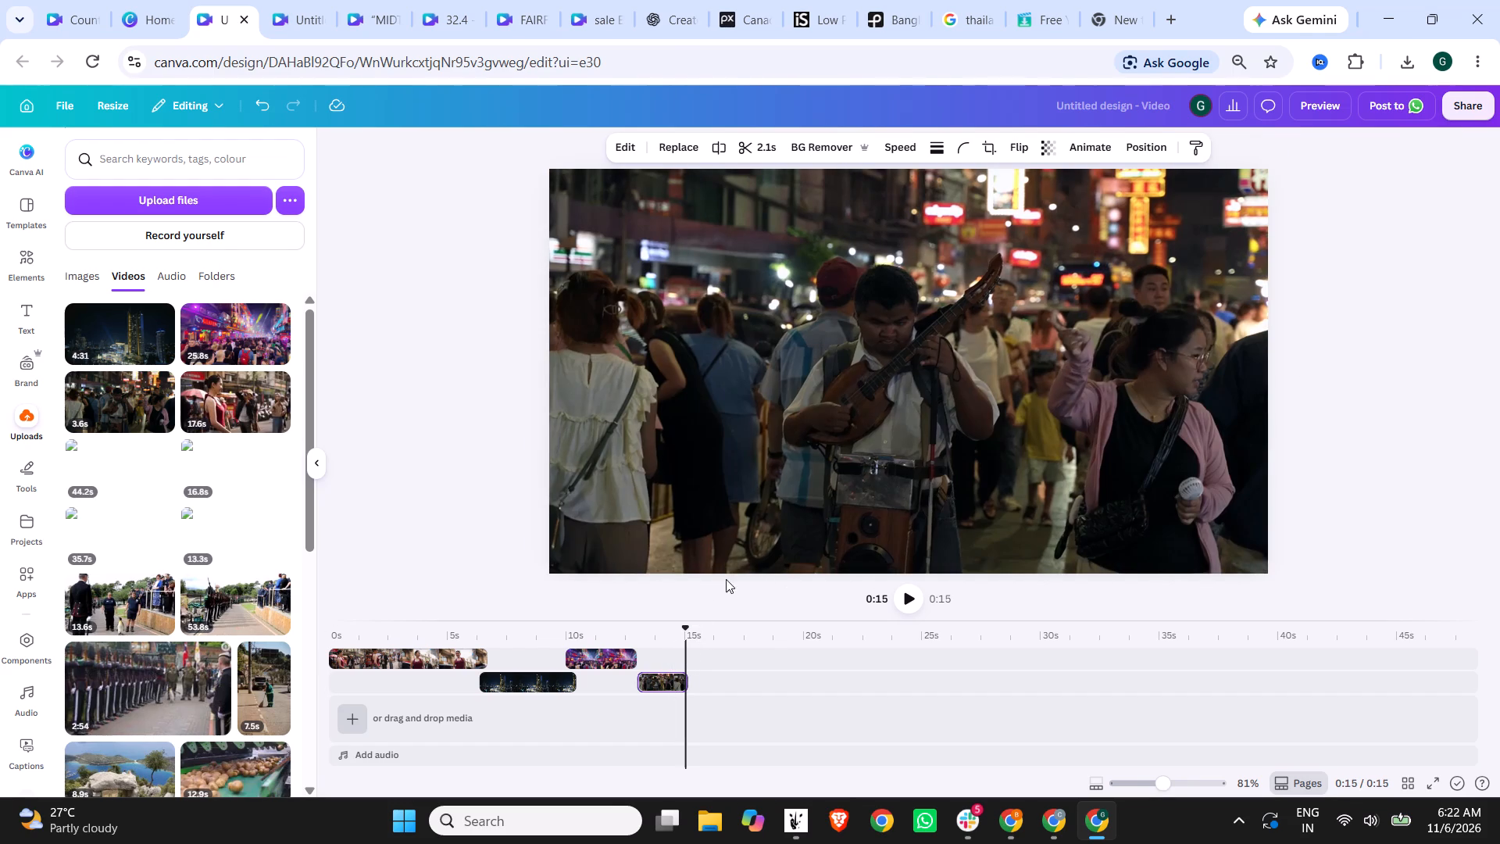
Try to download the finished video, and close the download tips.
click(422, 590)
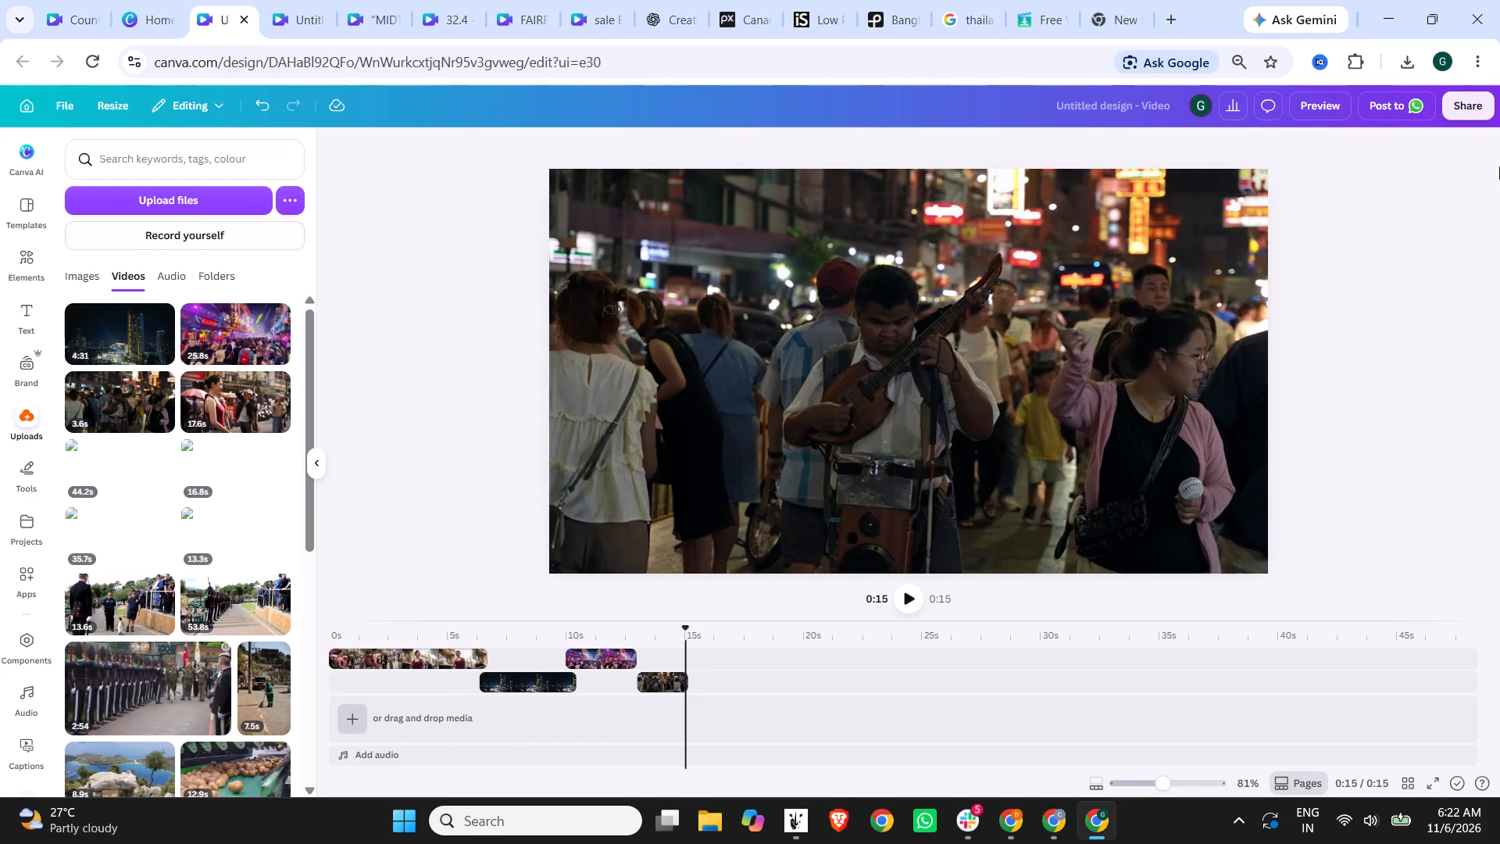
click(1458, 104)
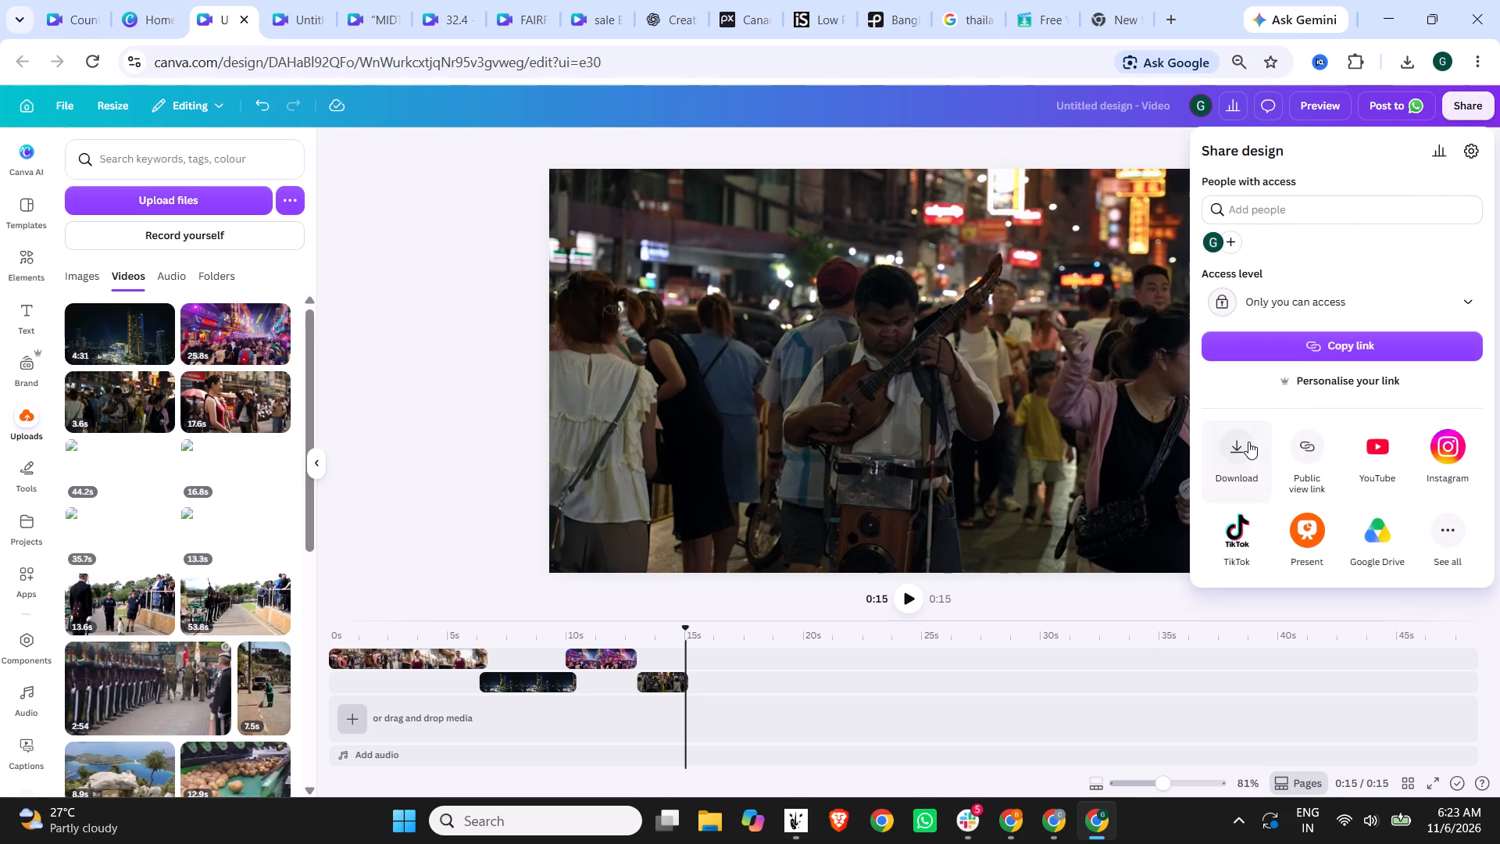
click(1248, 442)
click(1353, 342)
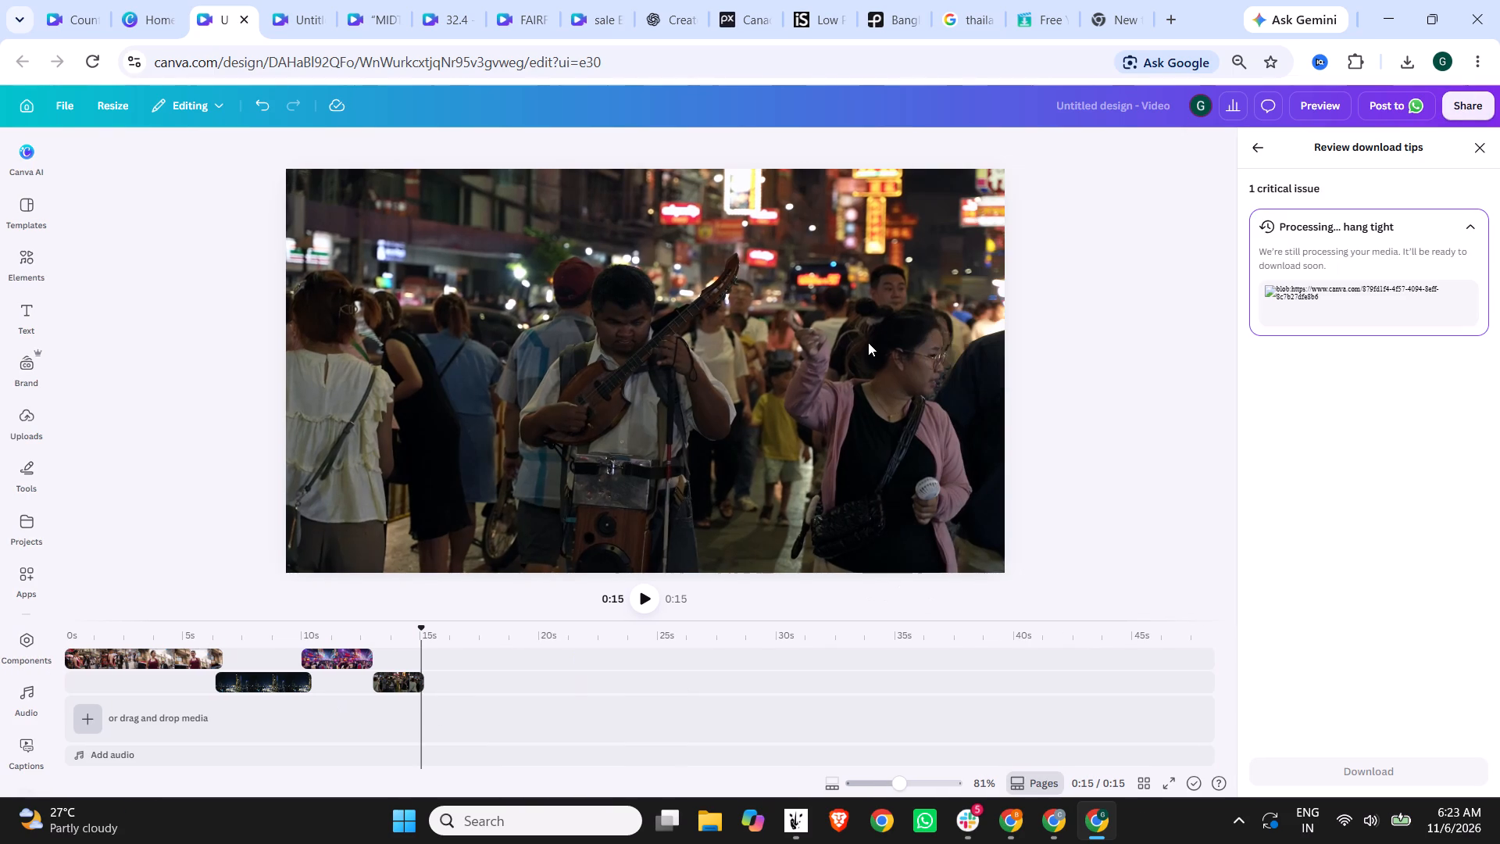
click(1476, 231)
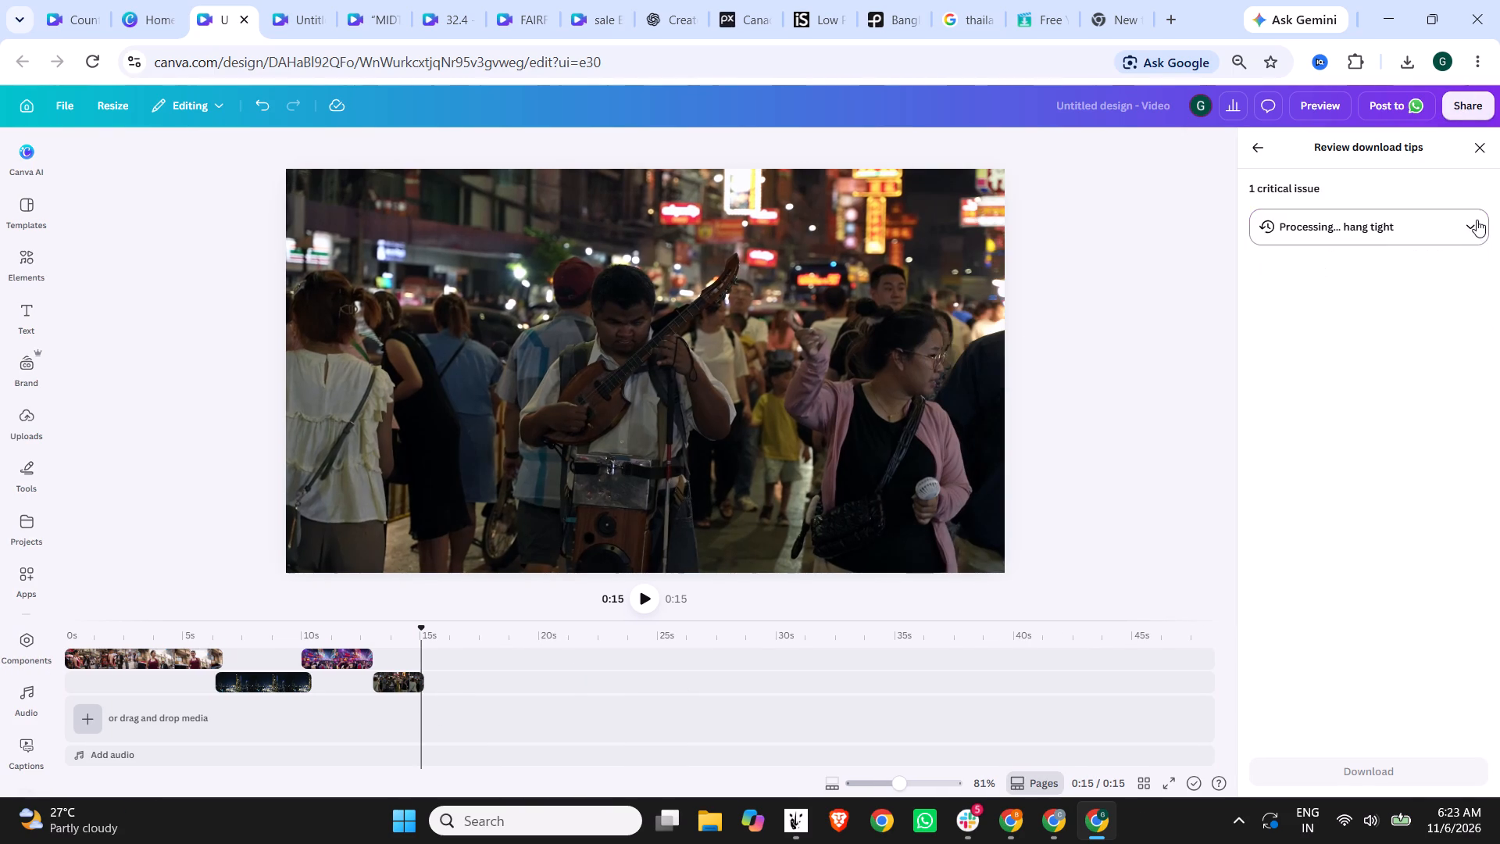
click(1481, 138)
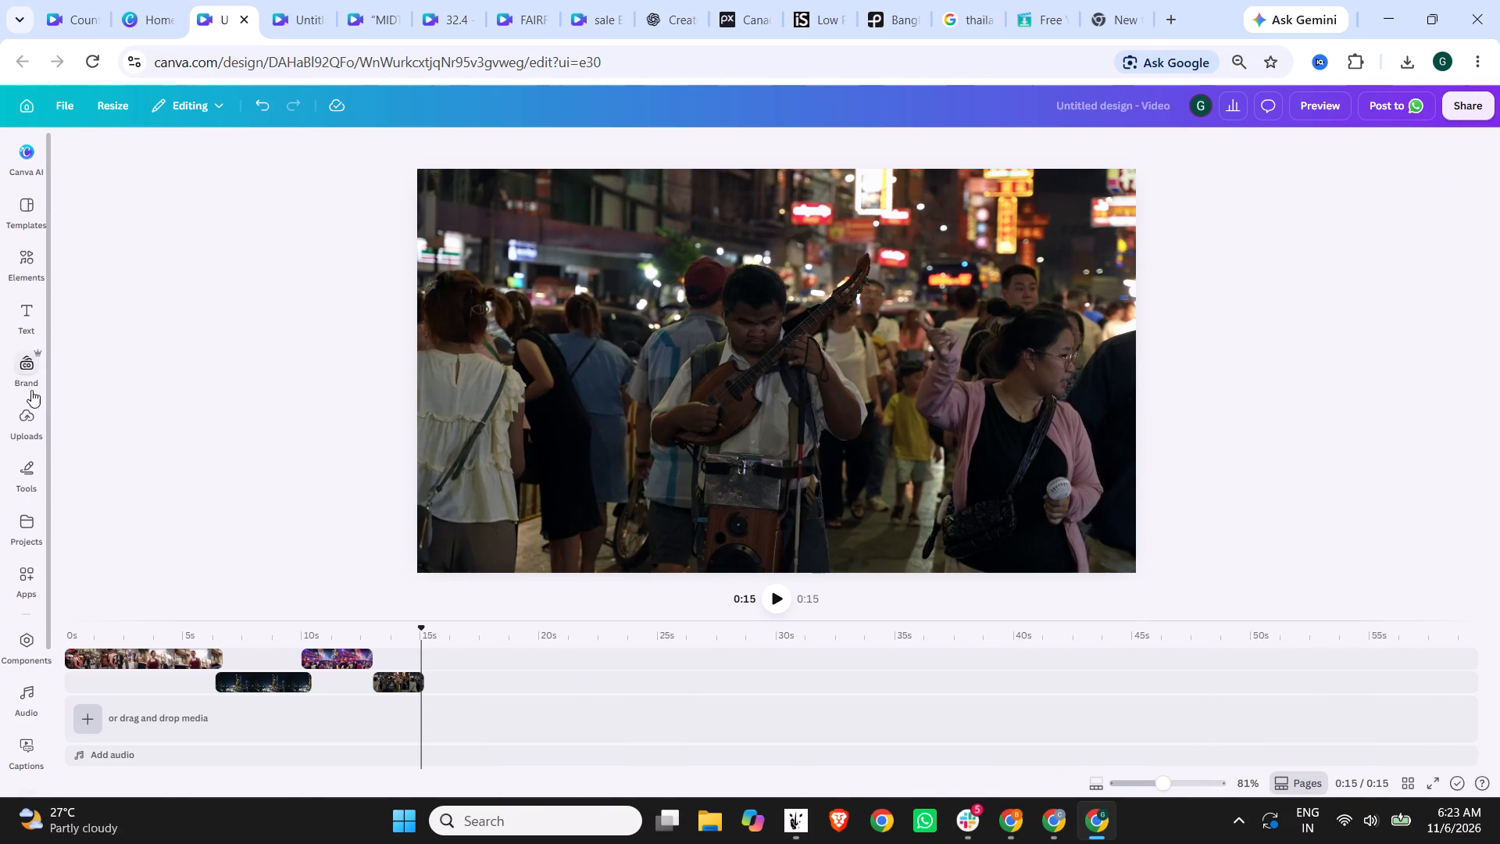
Check the uploaded clips and play the sequence from its beginning to review how each clip displays.
click(31, 420)
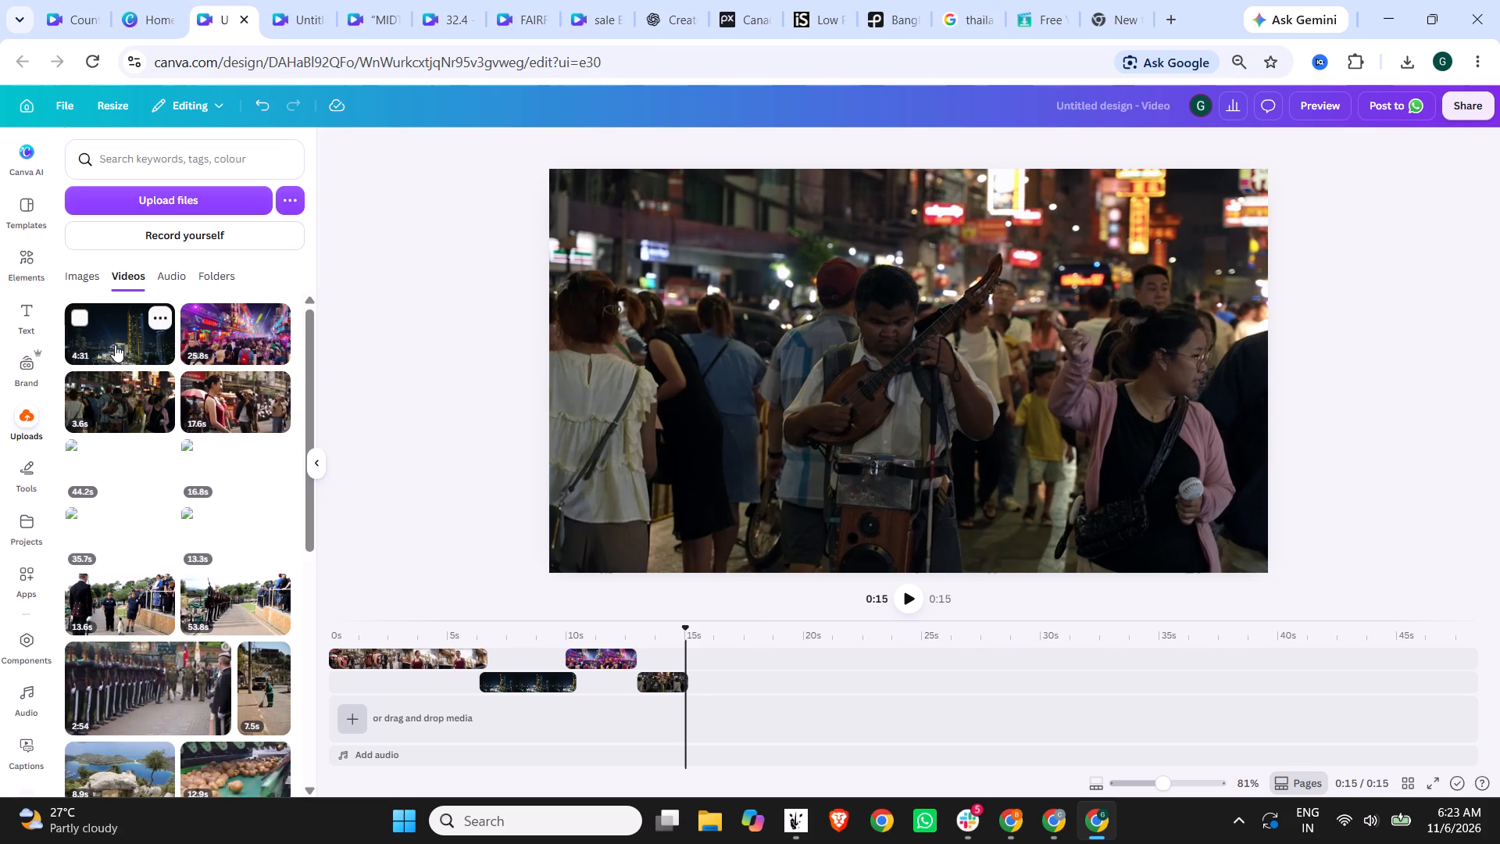
click(412, 485)
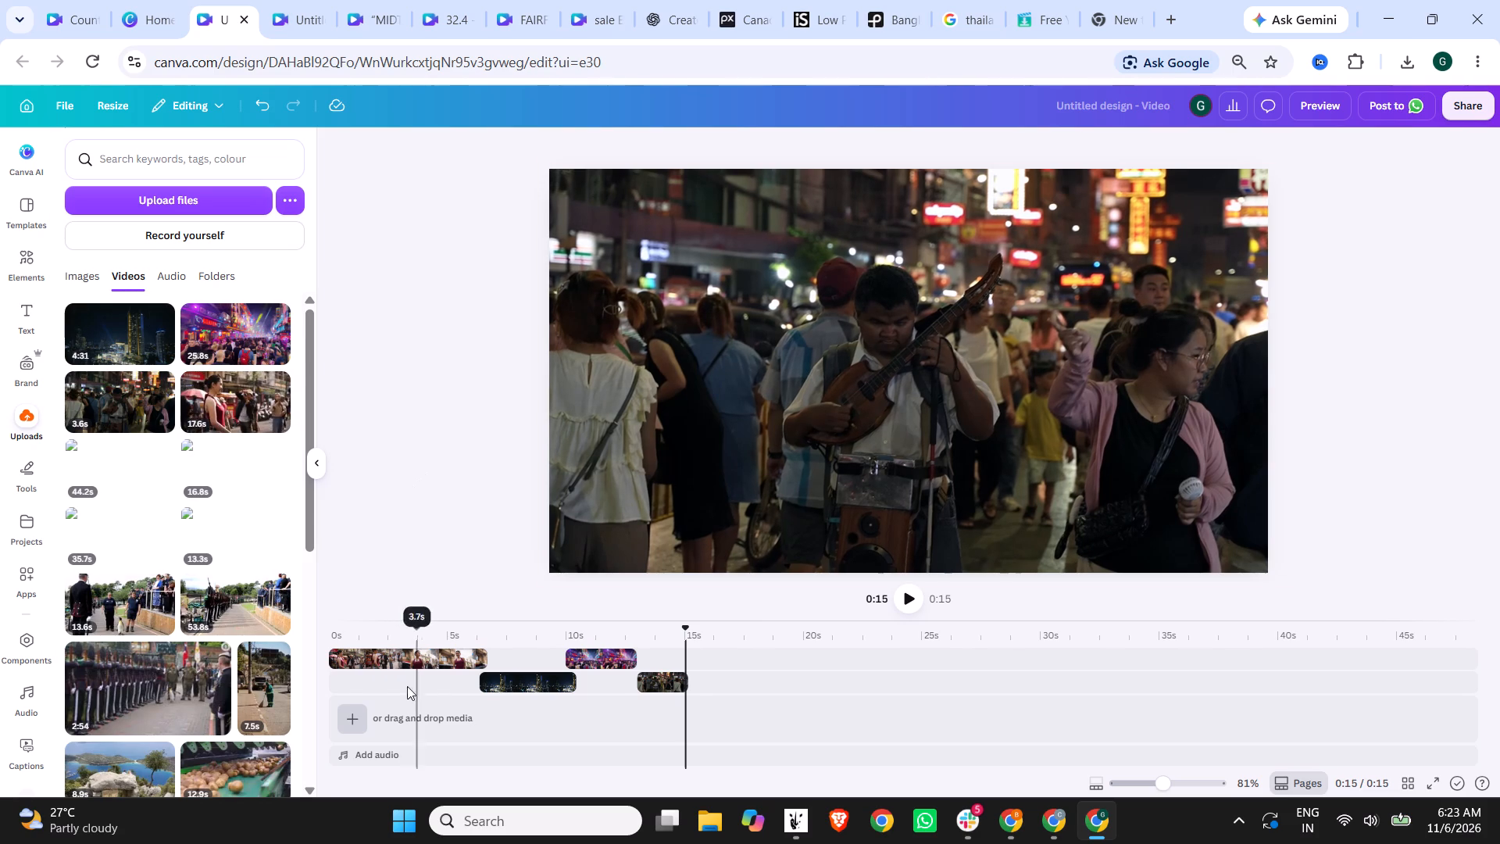
click(345, 634)
click(905, 596)
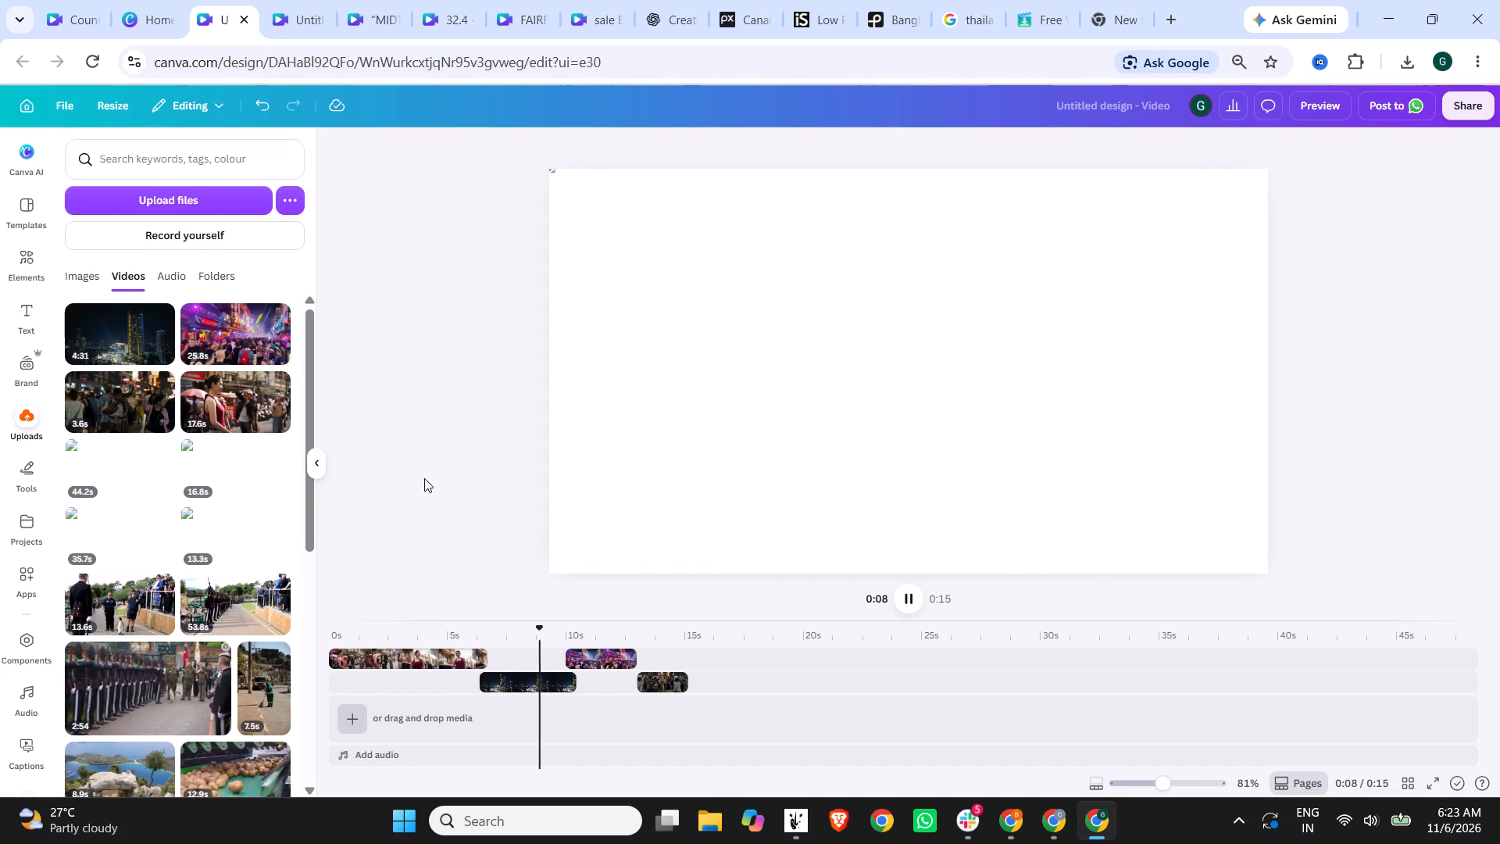
Reload the design page and play the video from the start to check the clips again.
click(95, 68)
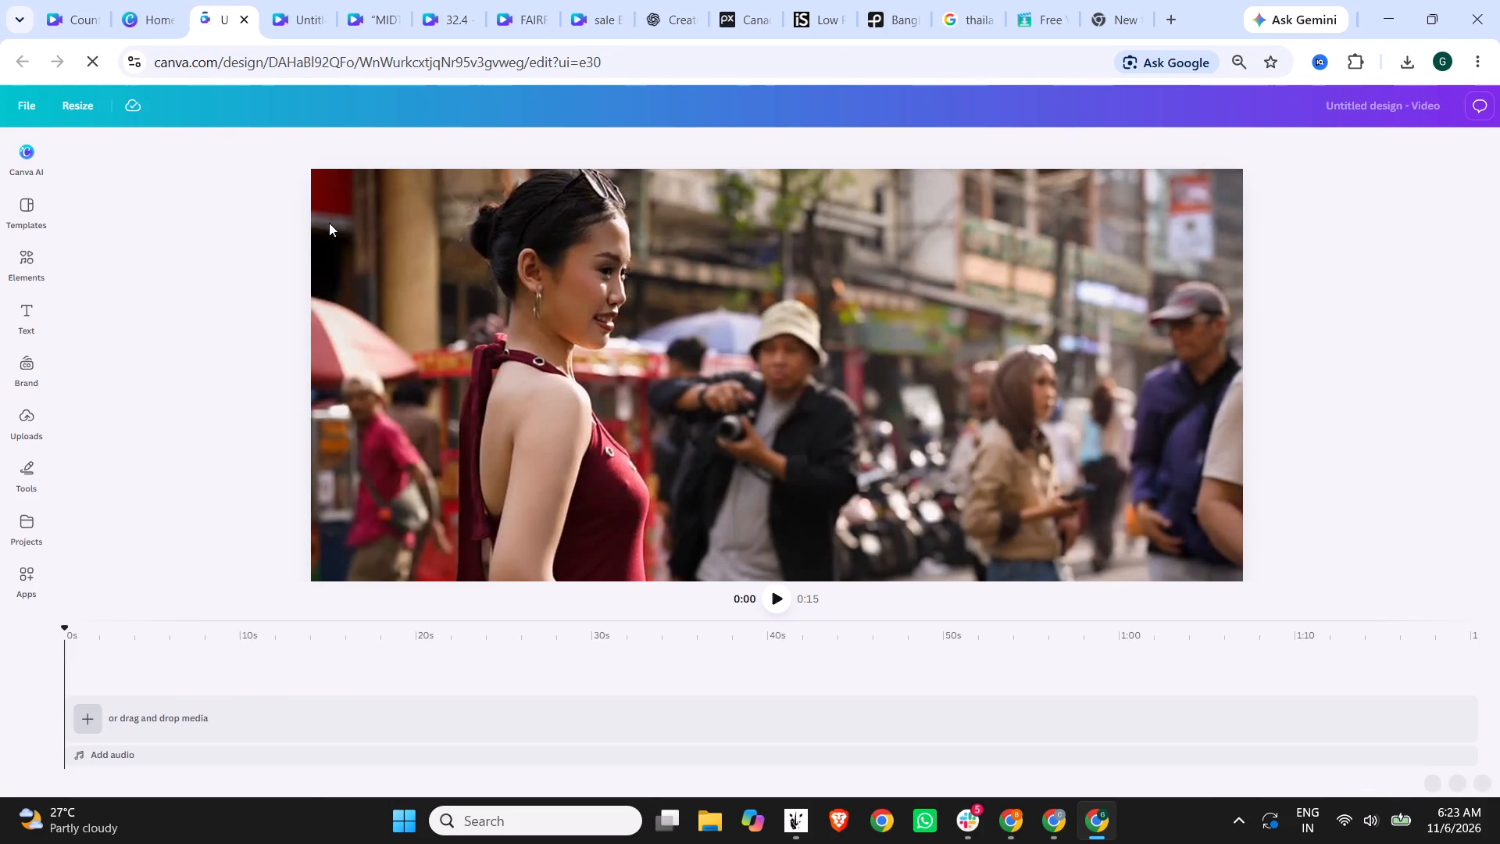
click(774, 595)
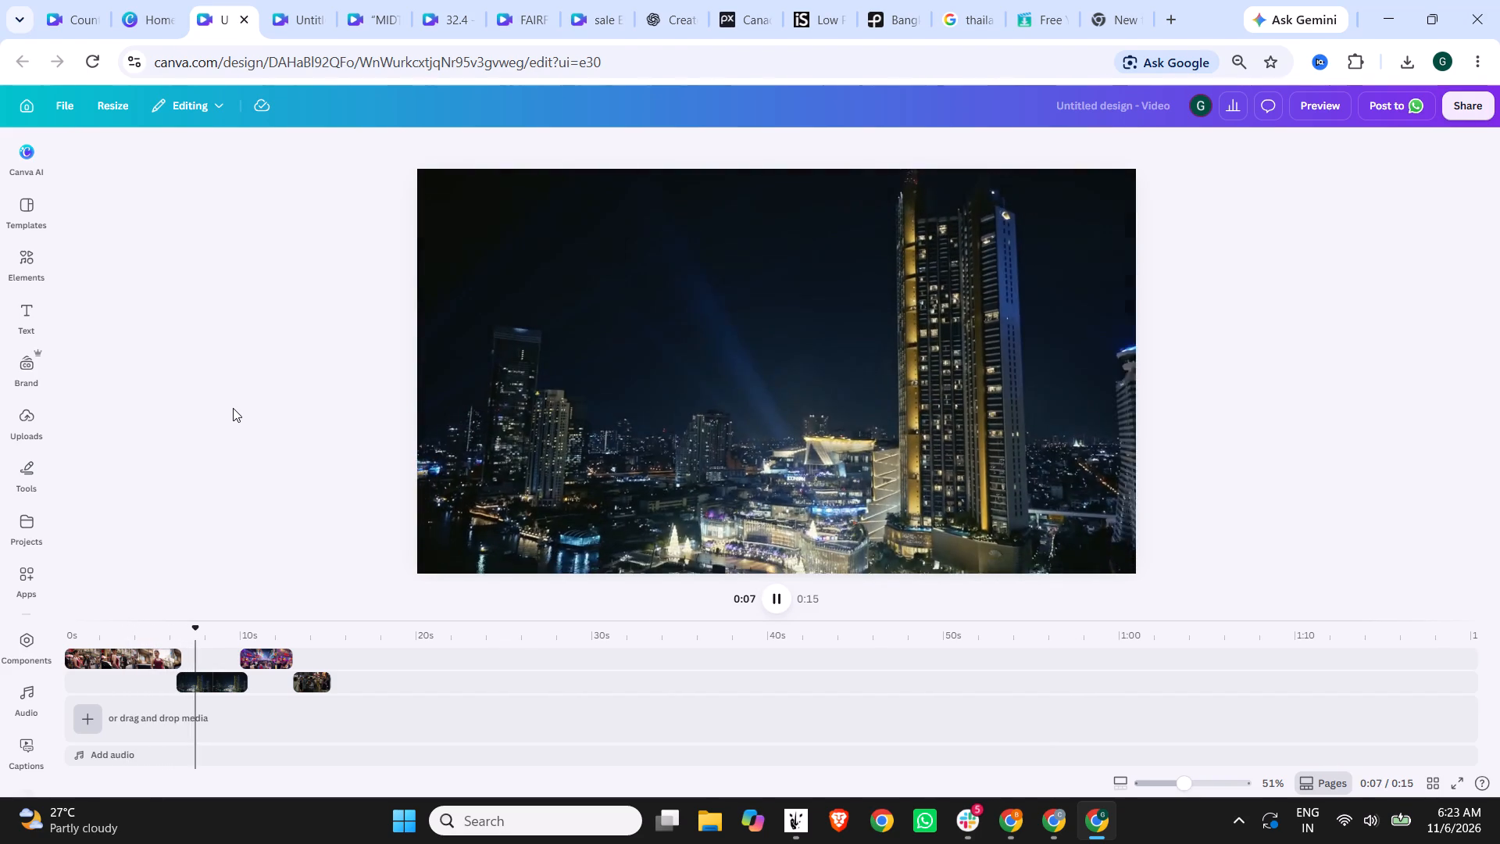
Download the 15-second video as an MP4 at 1080p quality.
click(1466, 109)
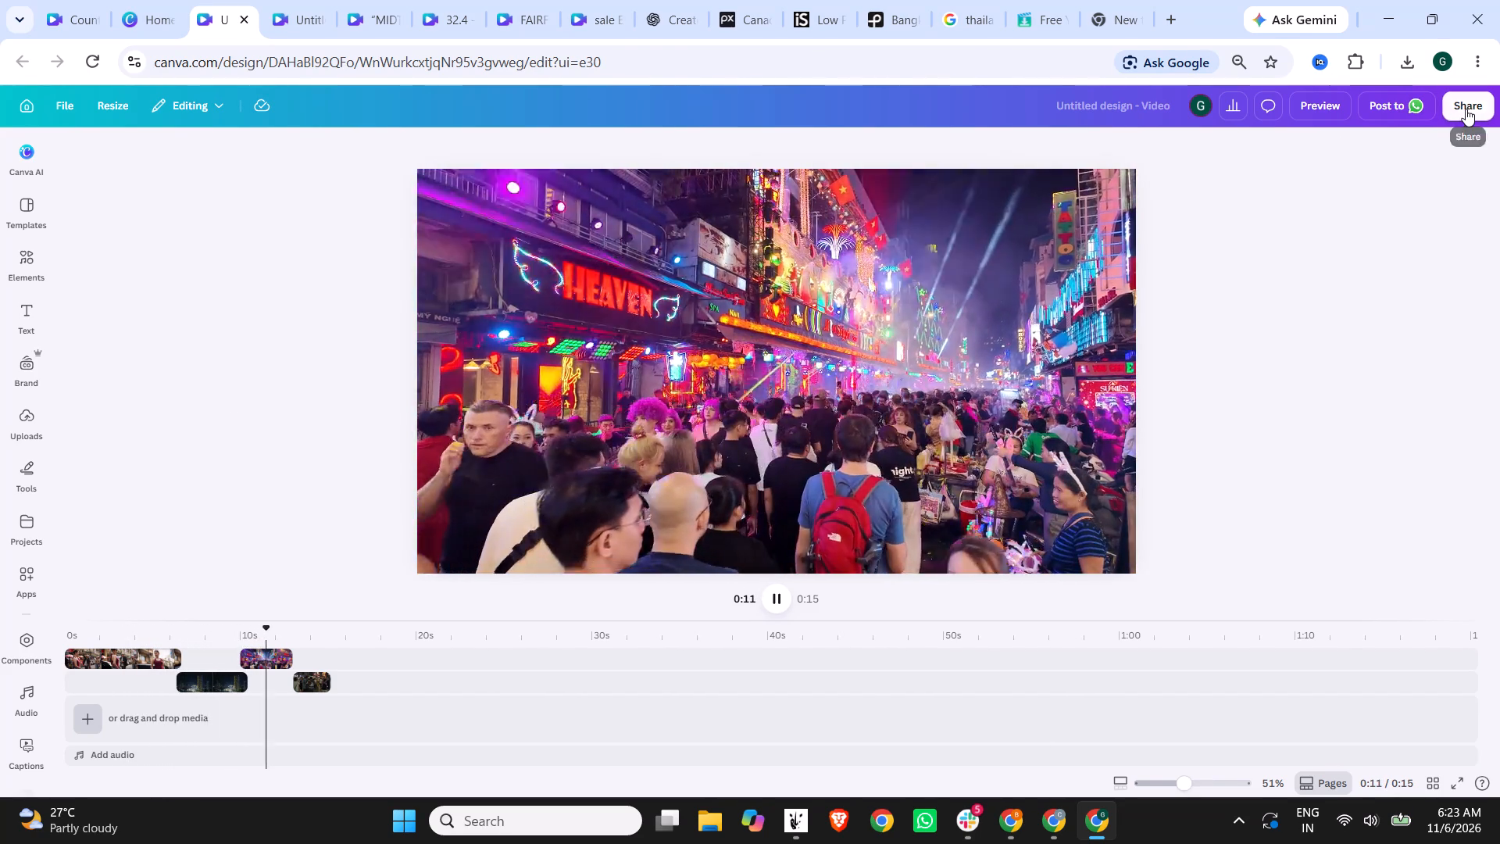
click(1245, 452)
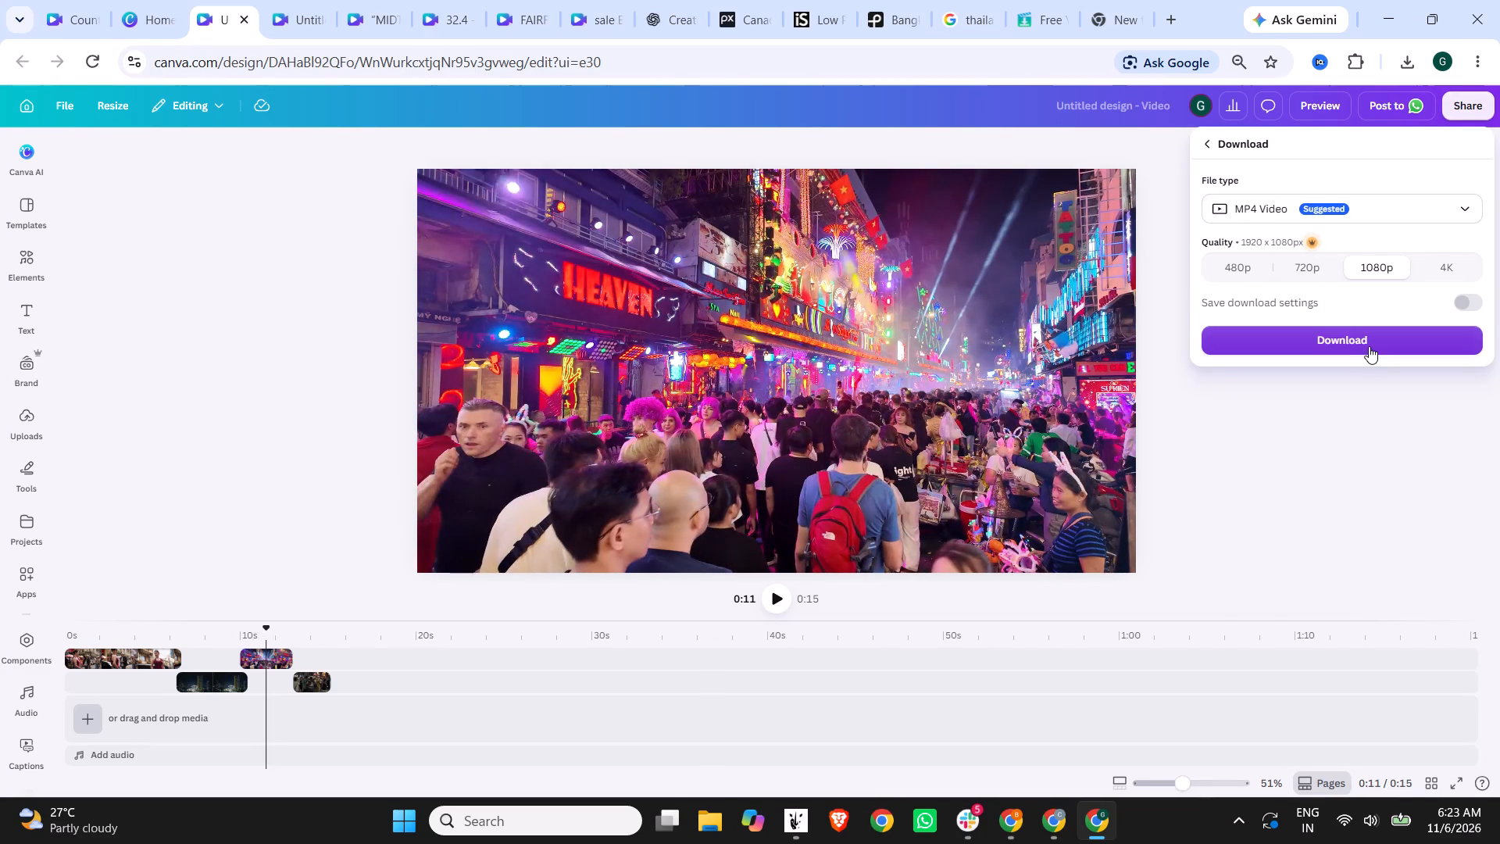
click(1369, 346)
Check the noted creator credits and look through the Pexels "bangkok people" video results for the clips used.
click(1137, 0)
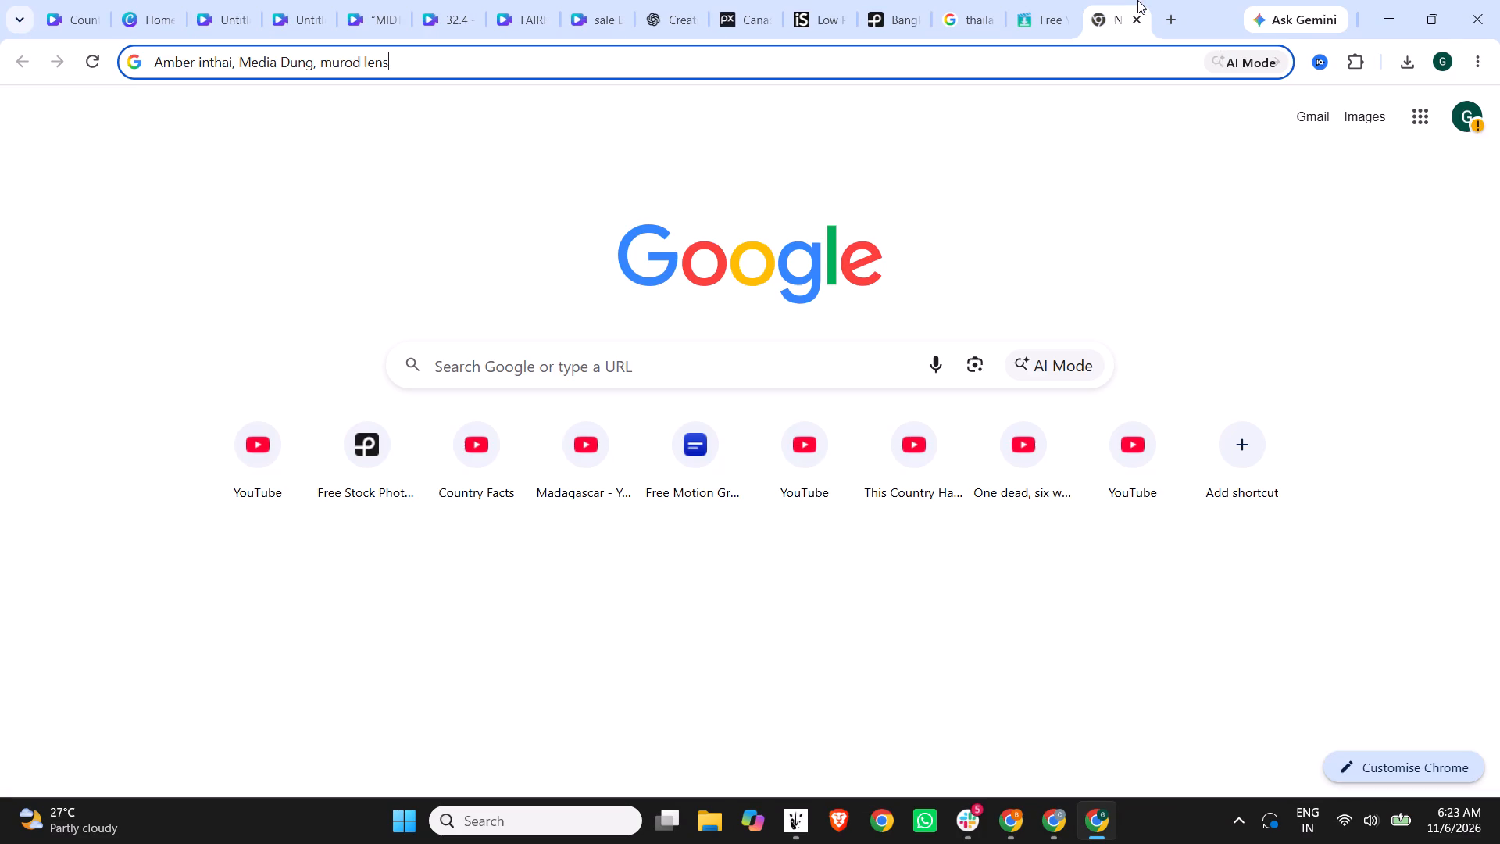
click(911, 0)
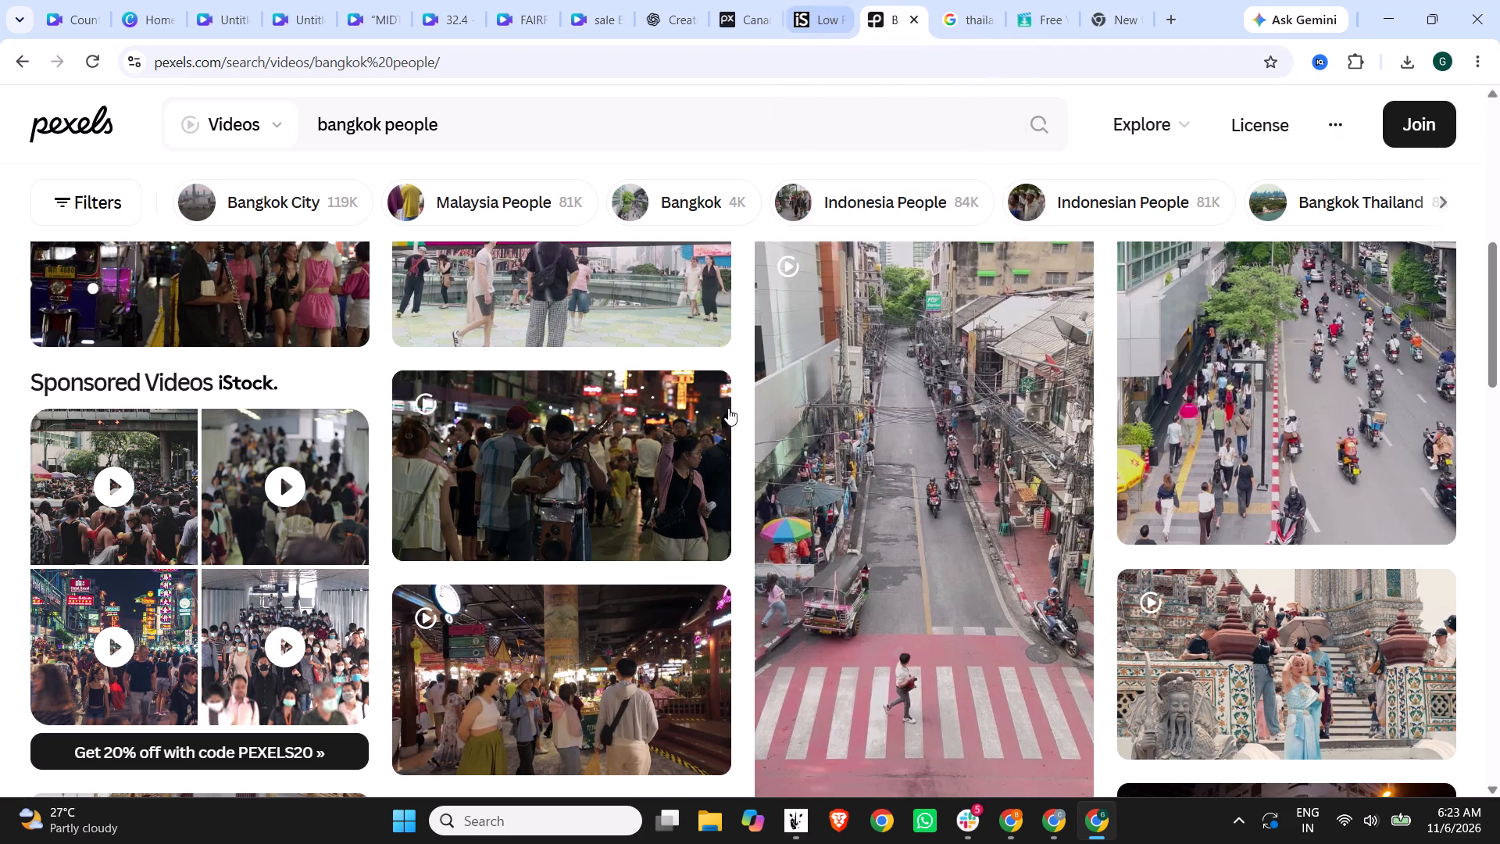
scroll(656, 427, up, 4)
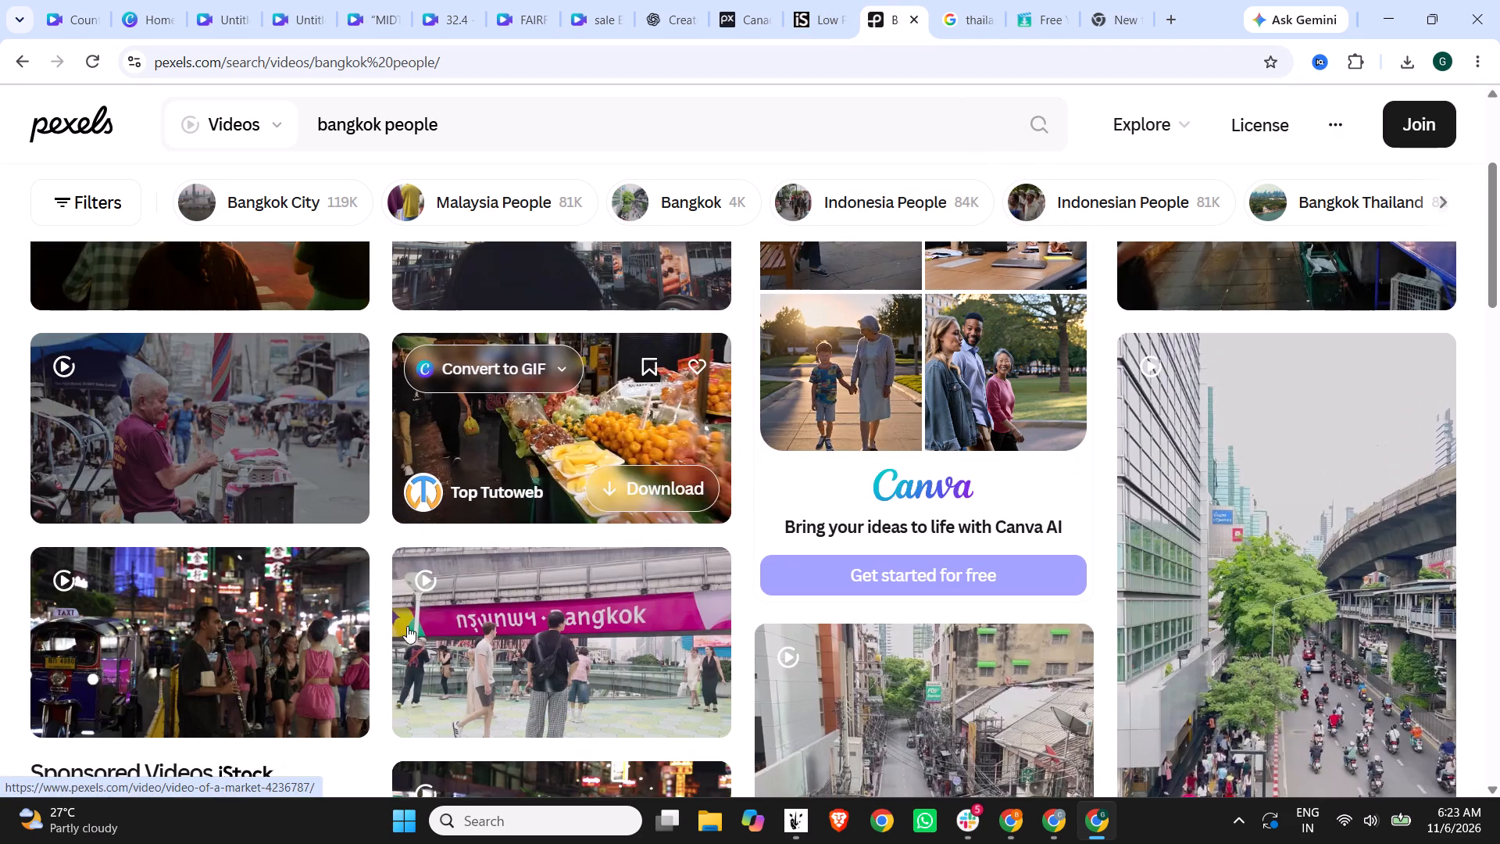
scroll(349, 593, up, 4)
scroll(852, 543, down, 6)
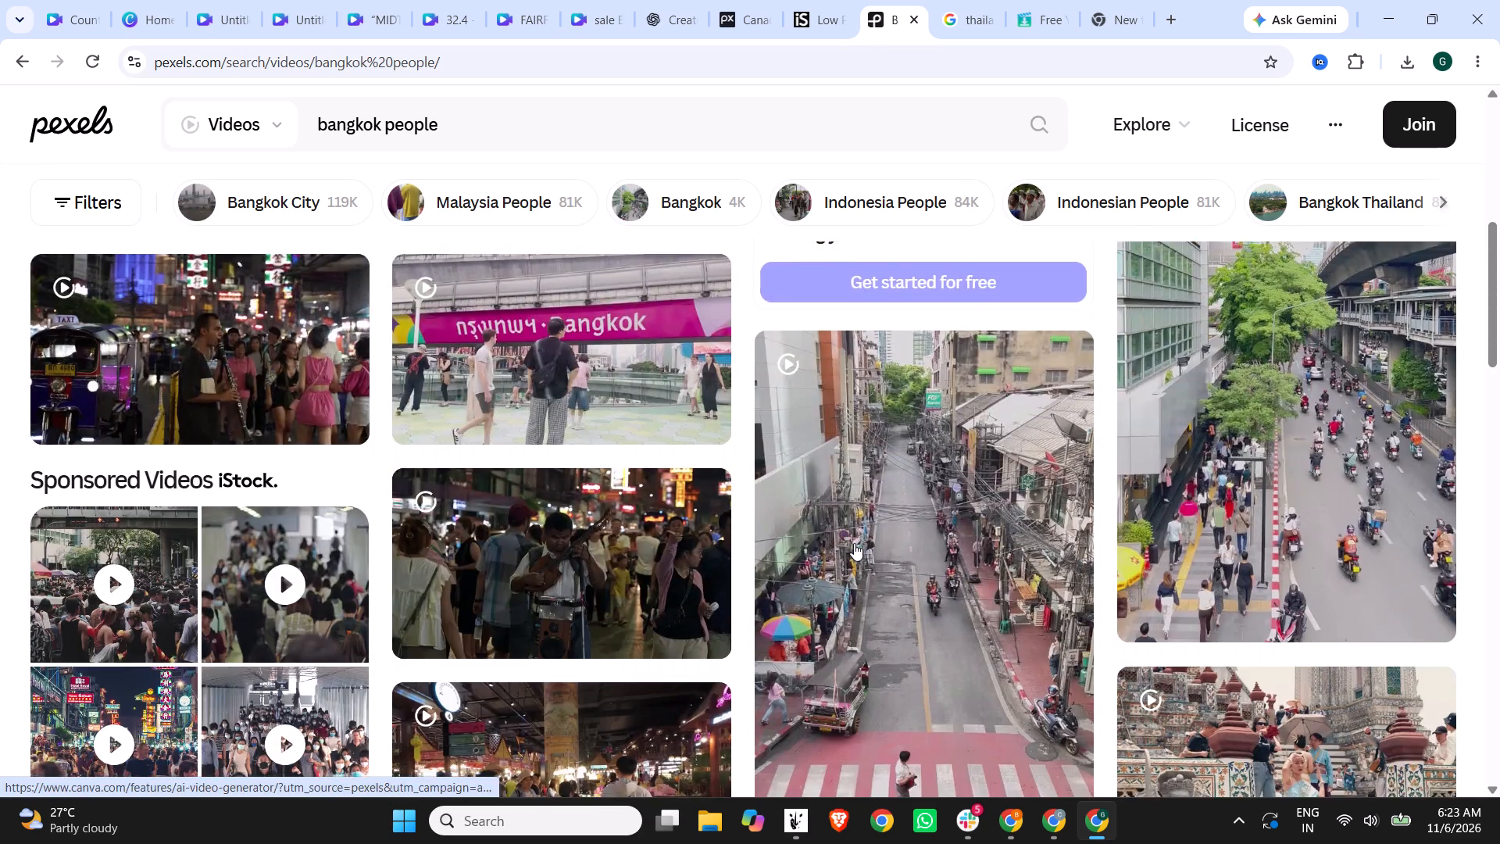
scroll(854, 543, down, 6)
scroll(854, 543, up, 2)
scroll(854, 543, down, 5)
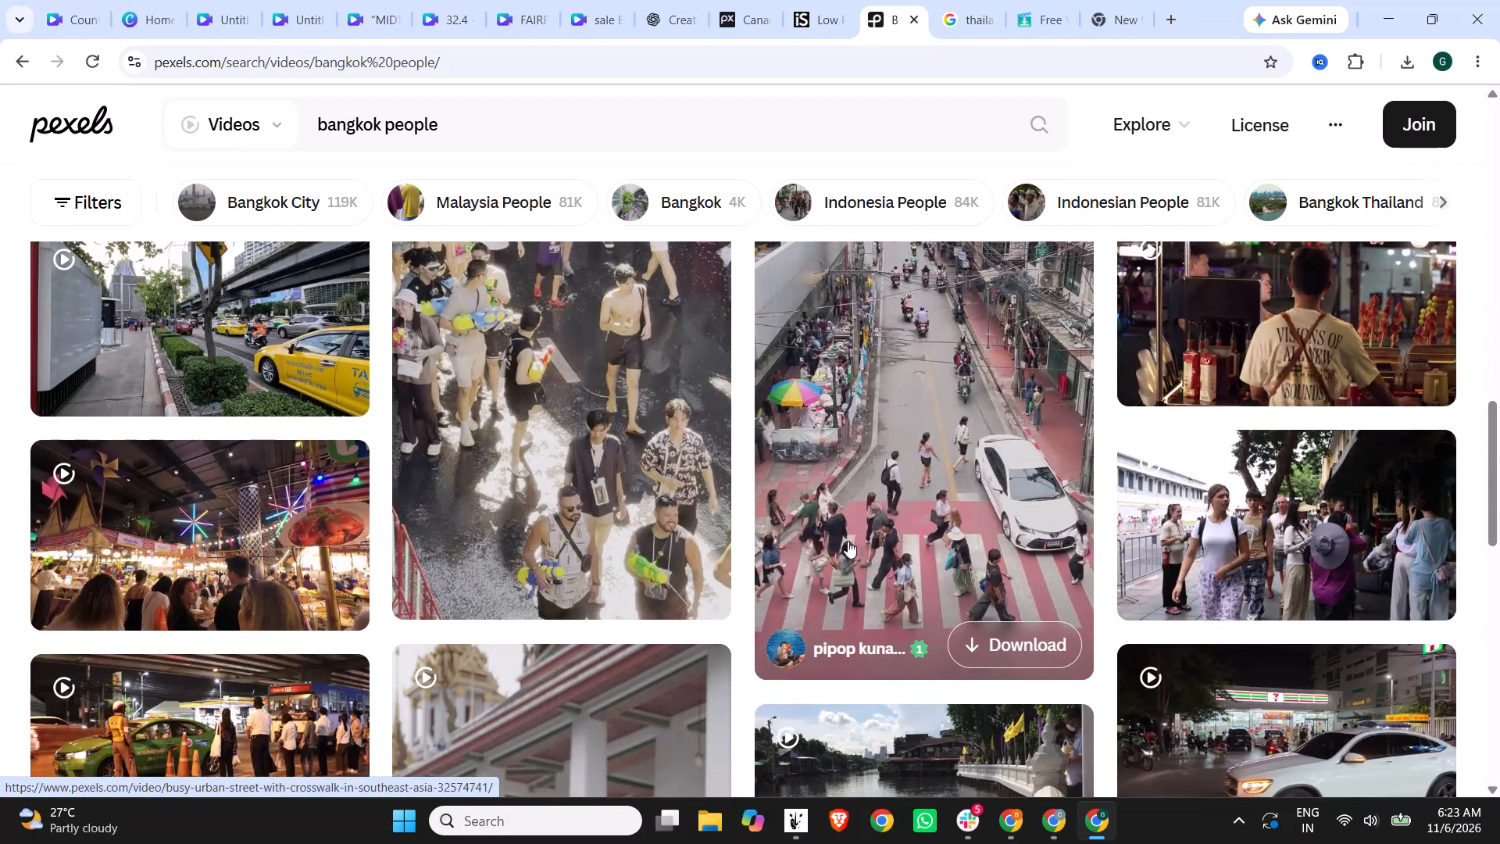
scroll(302, 558, down, 4)
scroll(405, 545, up, 3)
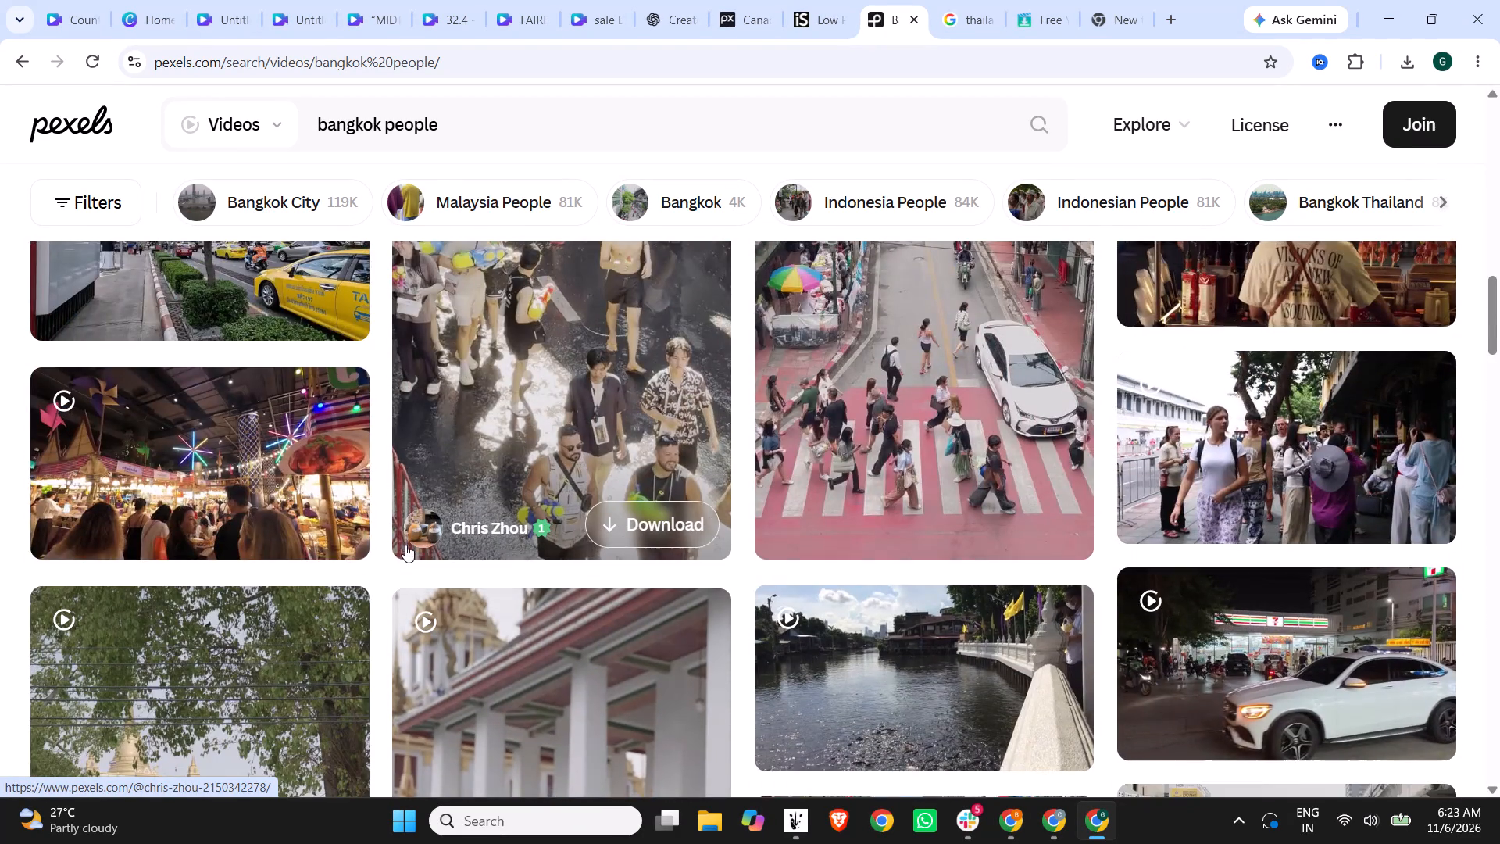
scroll(405, 545, down, 16)
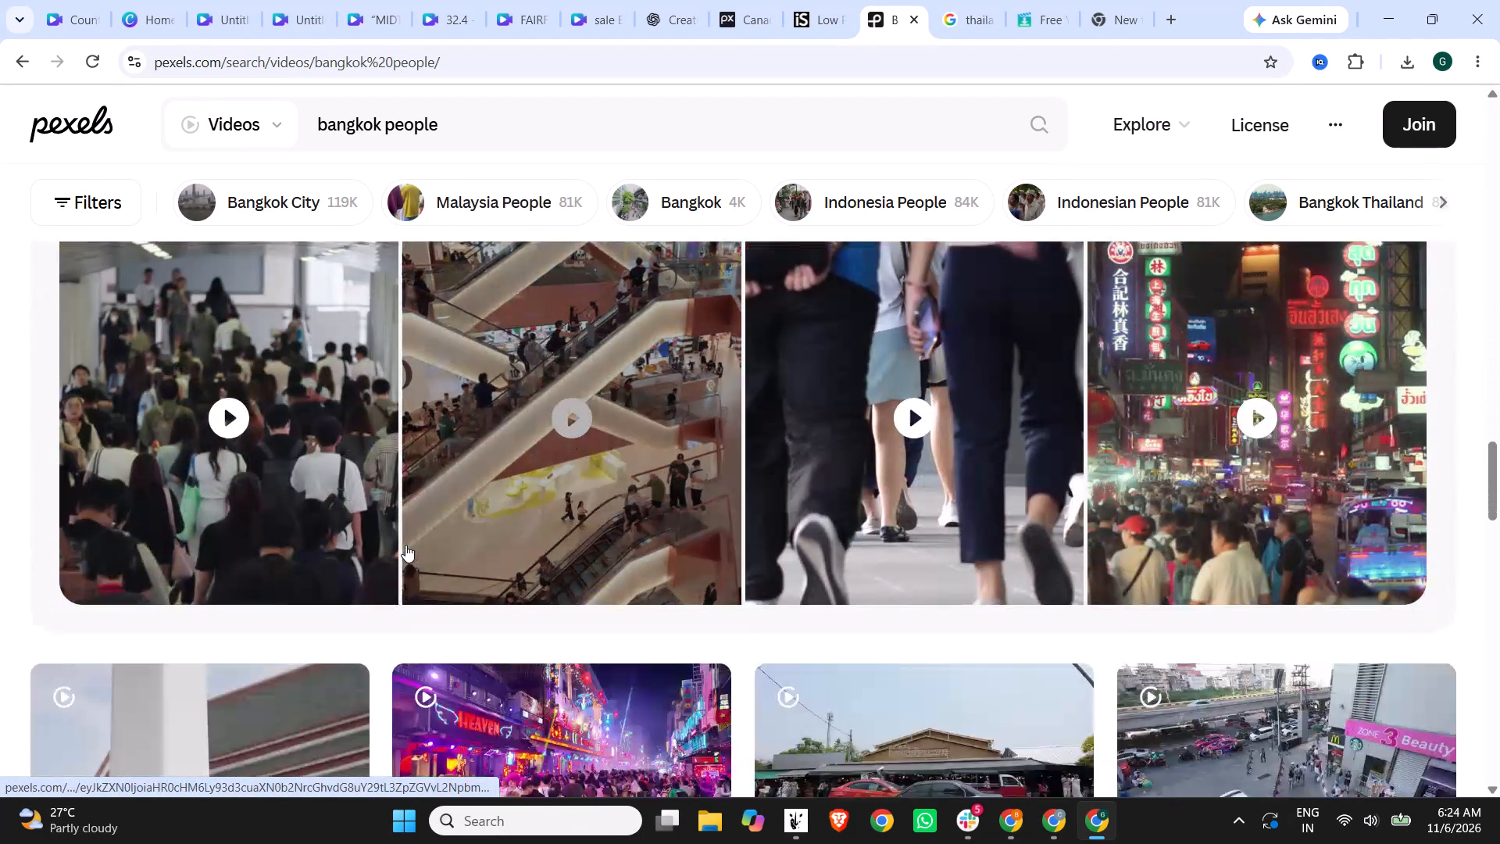
Recheck the noted creator credits and look back through the Pexels "bangkok people" video results.
scroll(405, 545, up, 5)
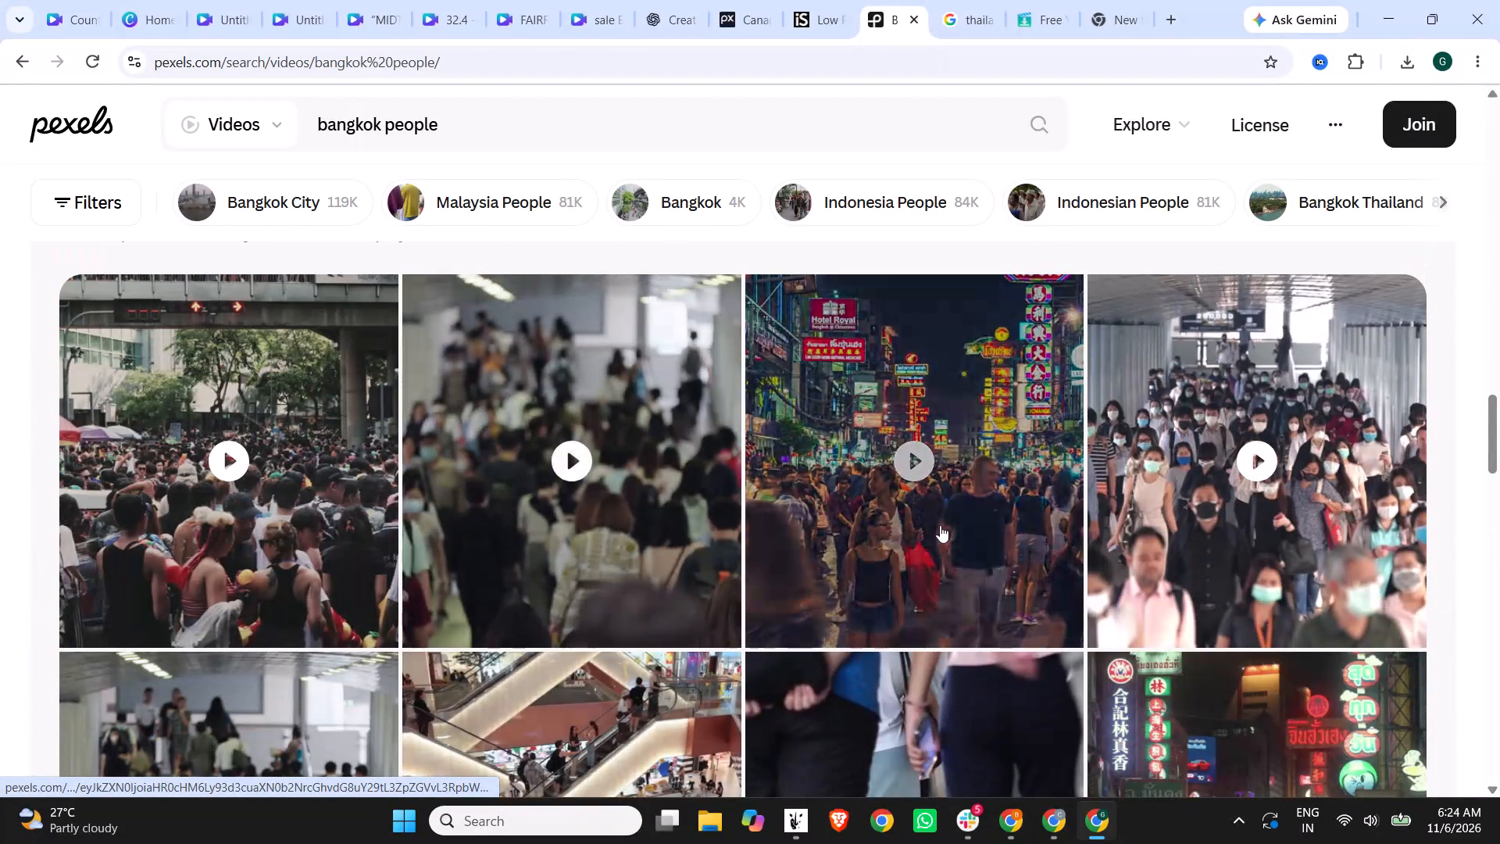
click(1124, 0)
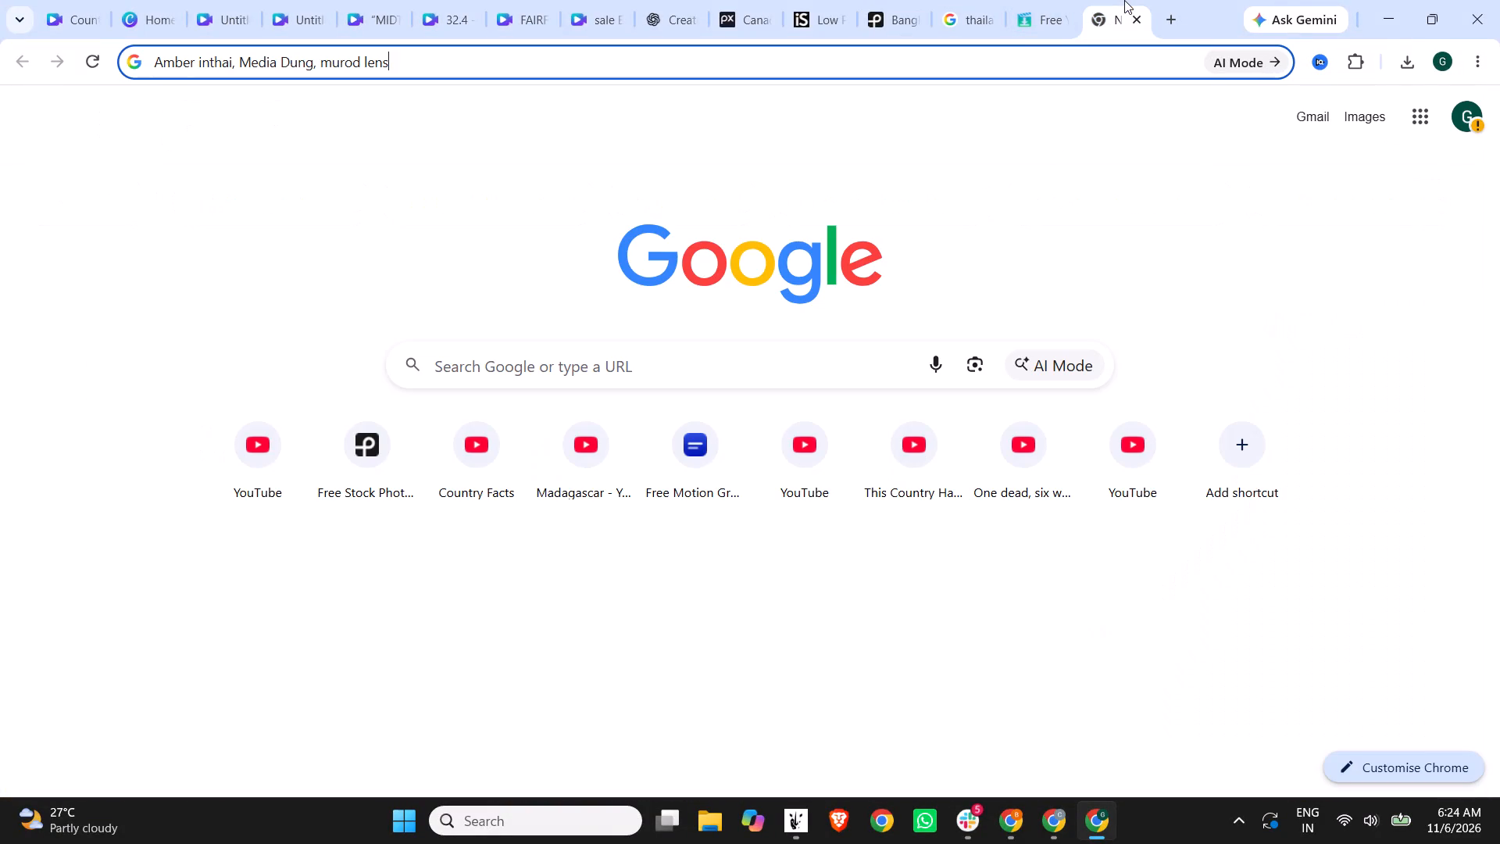
click(881, 0)
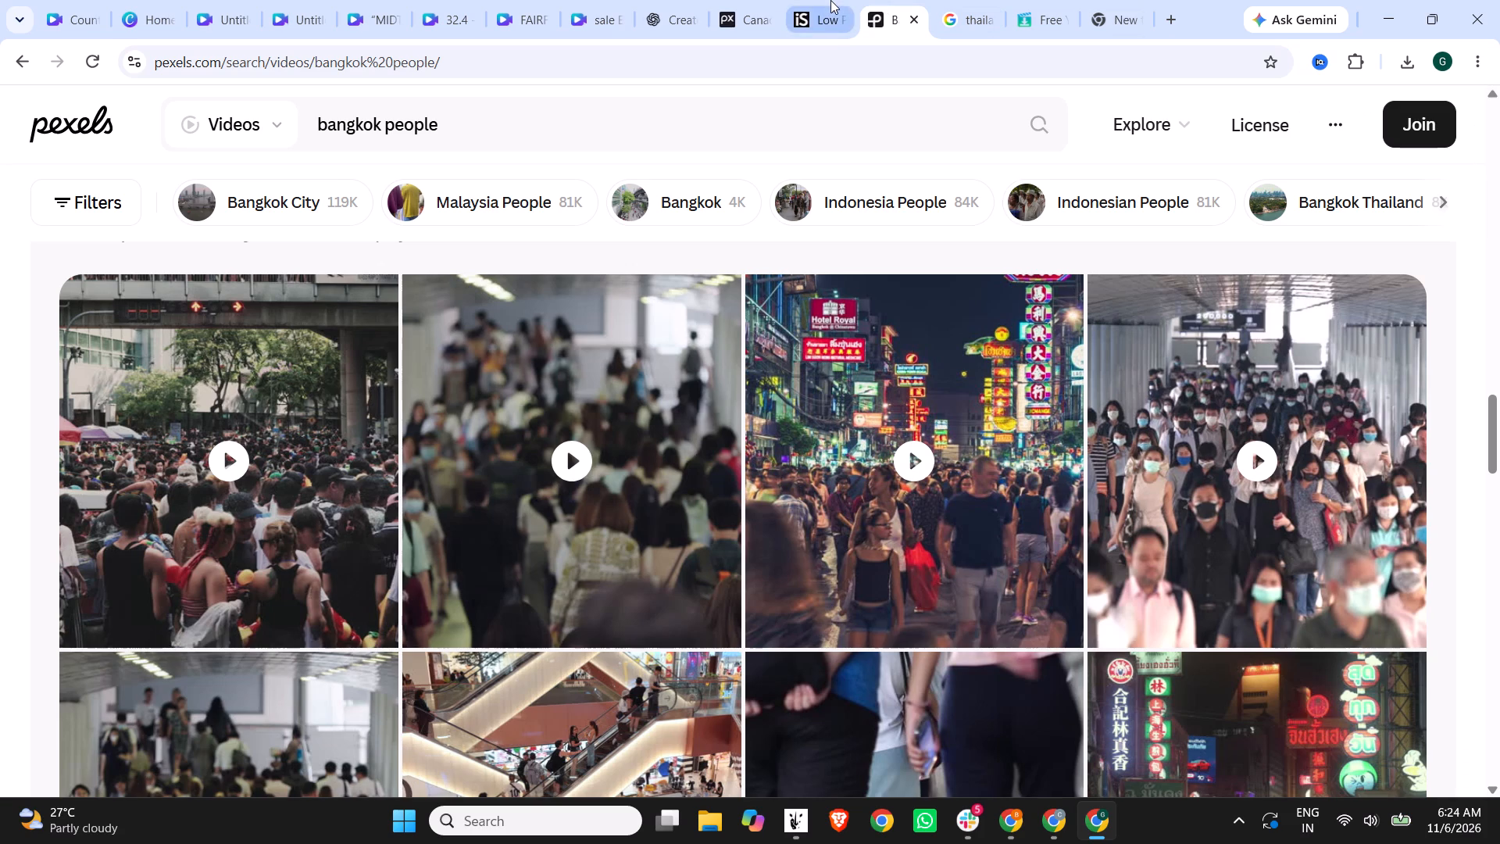
scroll(801, 528, up, 14)
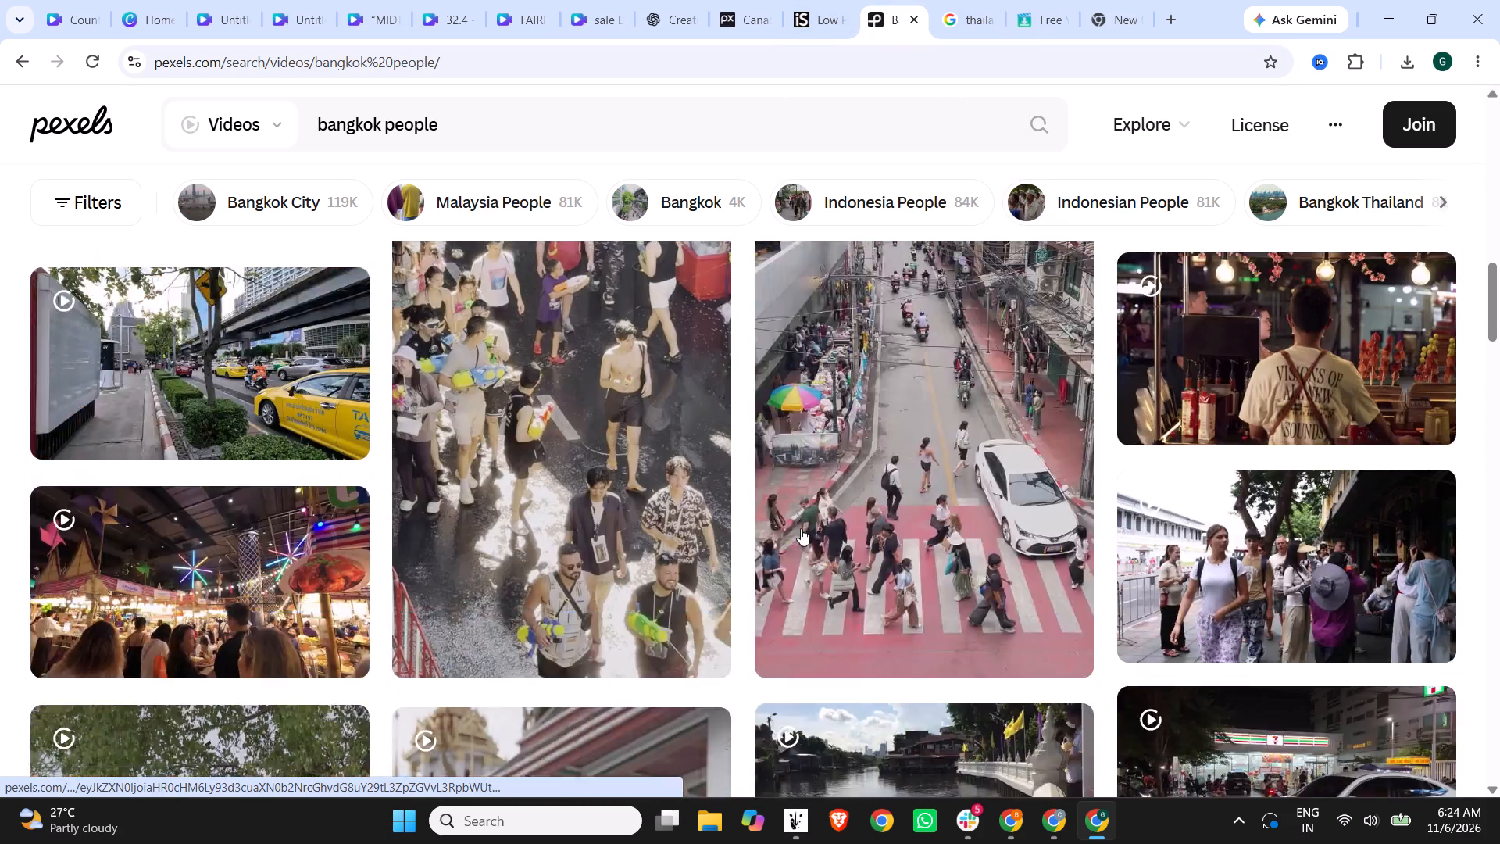
scroll(801, 528, up, 5)
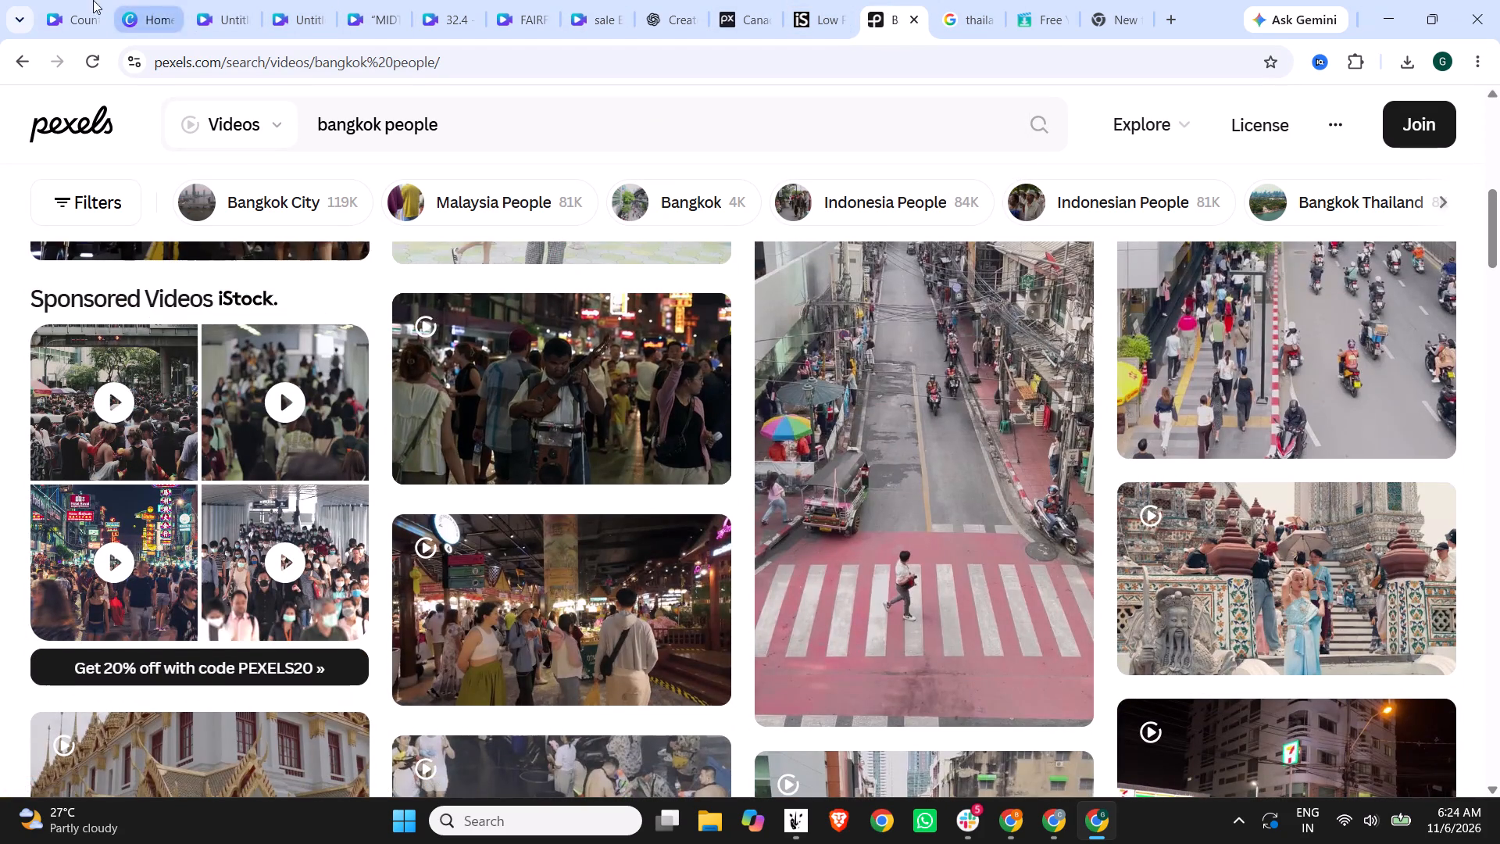
Go back to the untitled 15-second Bangkok clip montage in Canva and check the progress of its MP4 export.
click(82, 0)
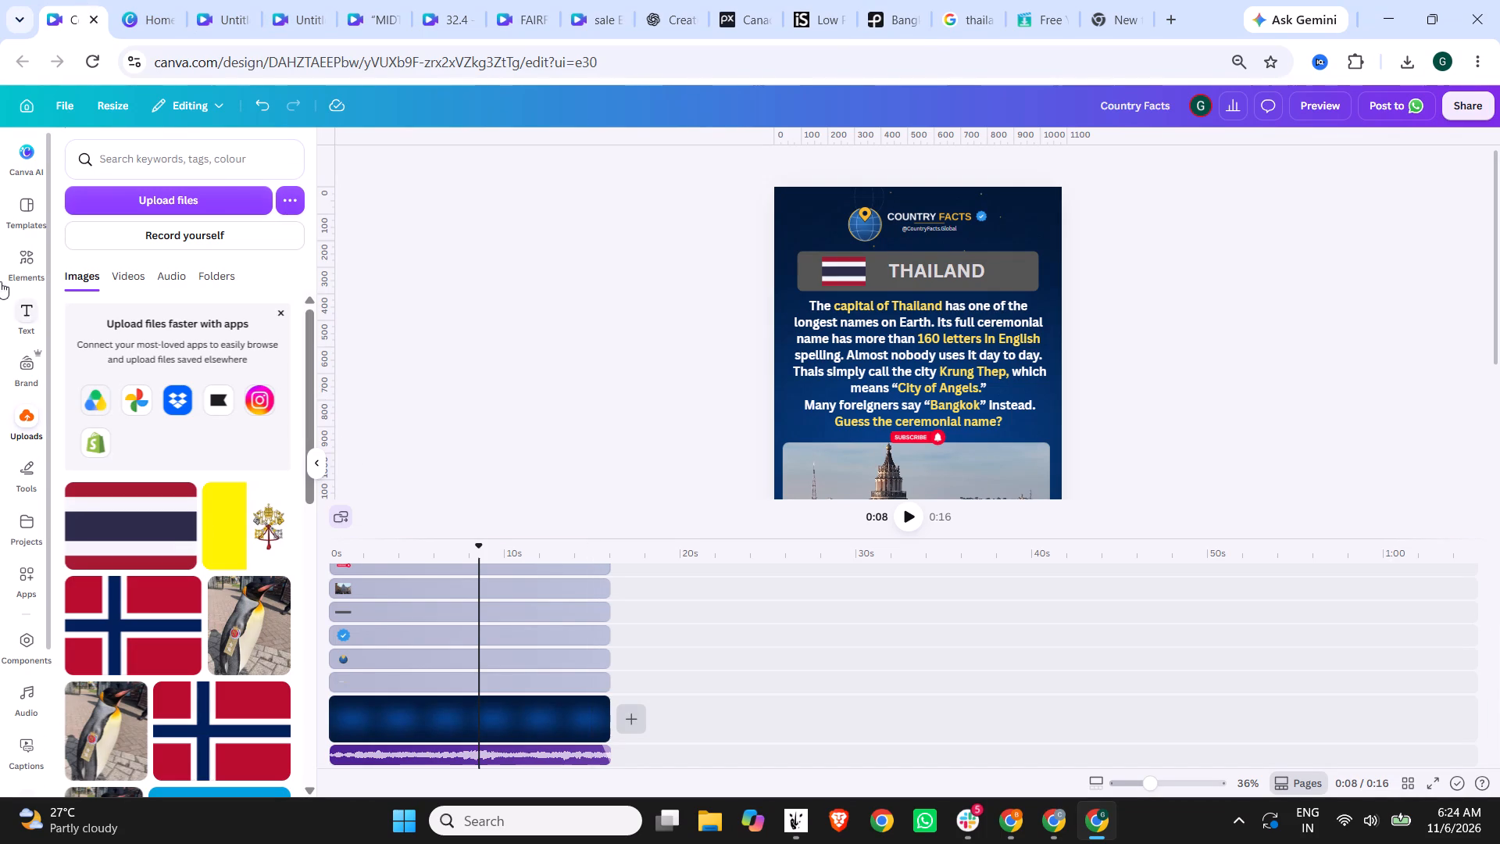
click(148, 4)
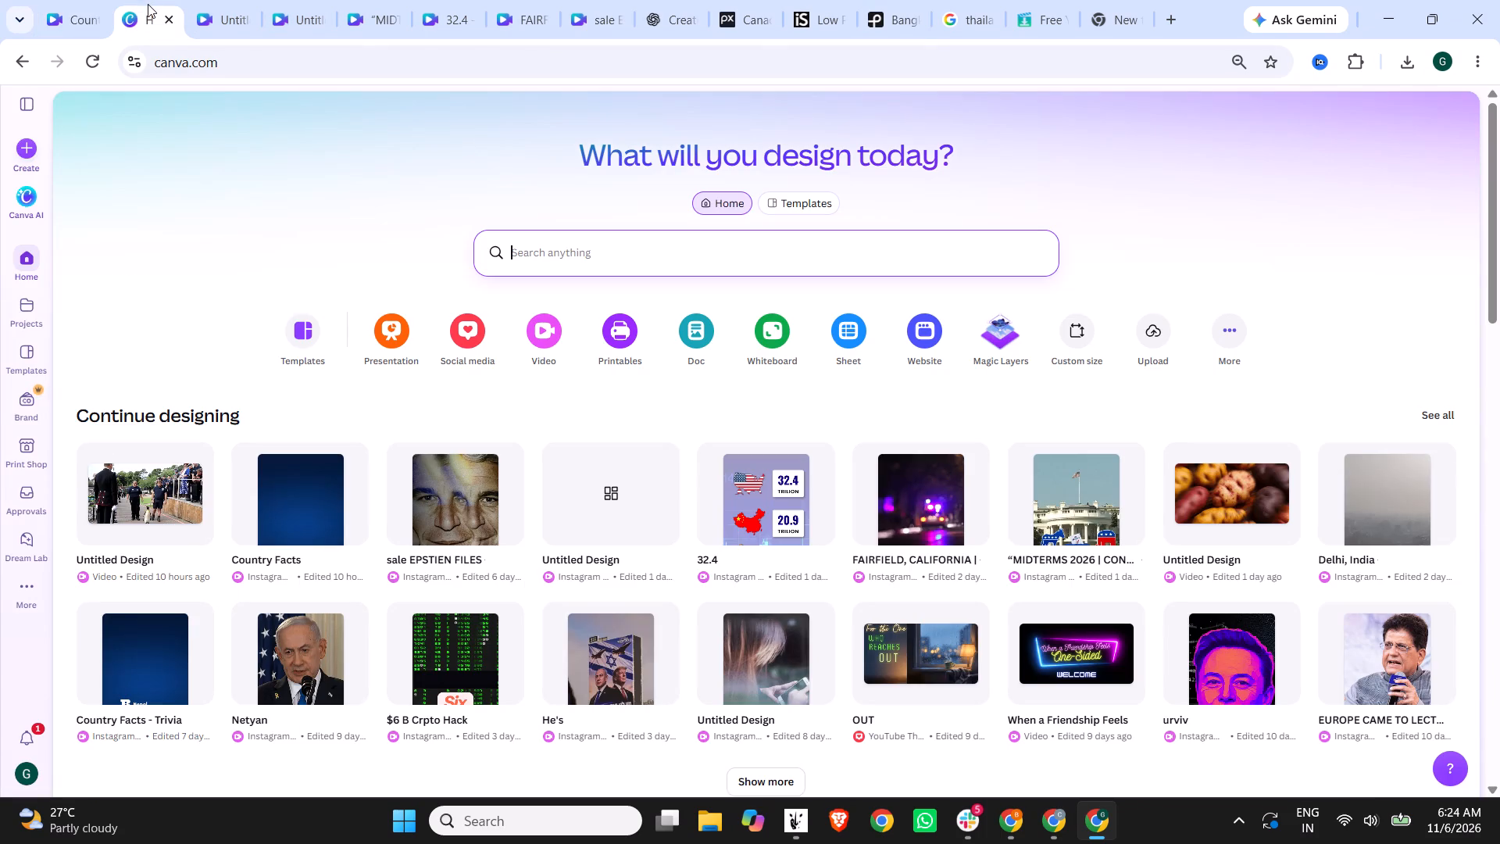
click(270, 0)
click(235, 0)
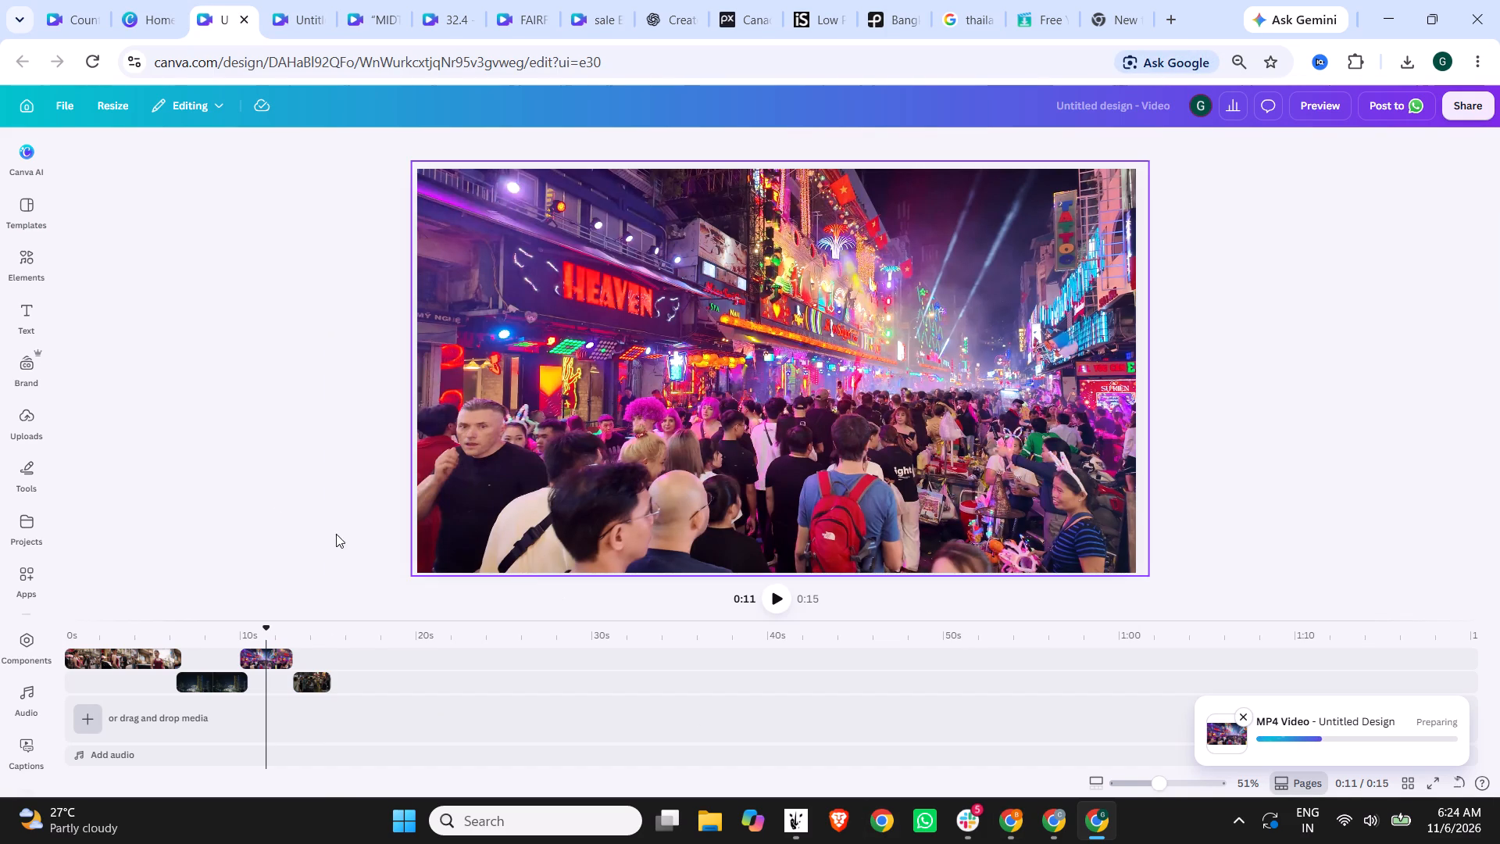
click(277, 508)
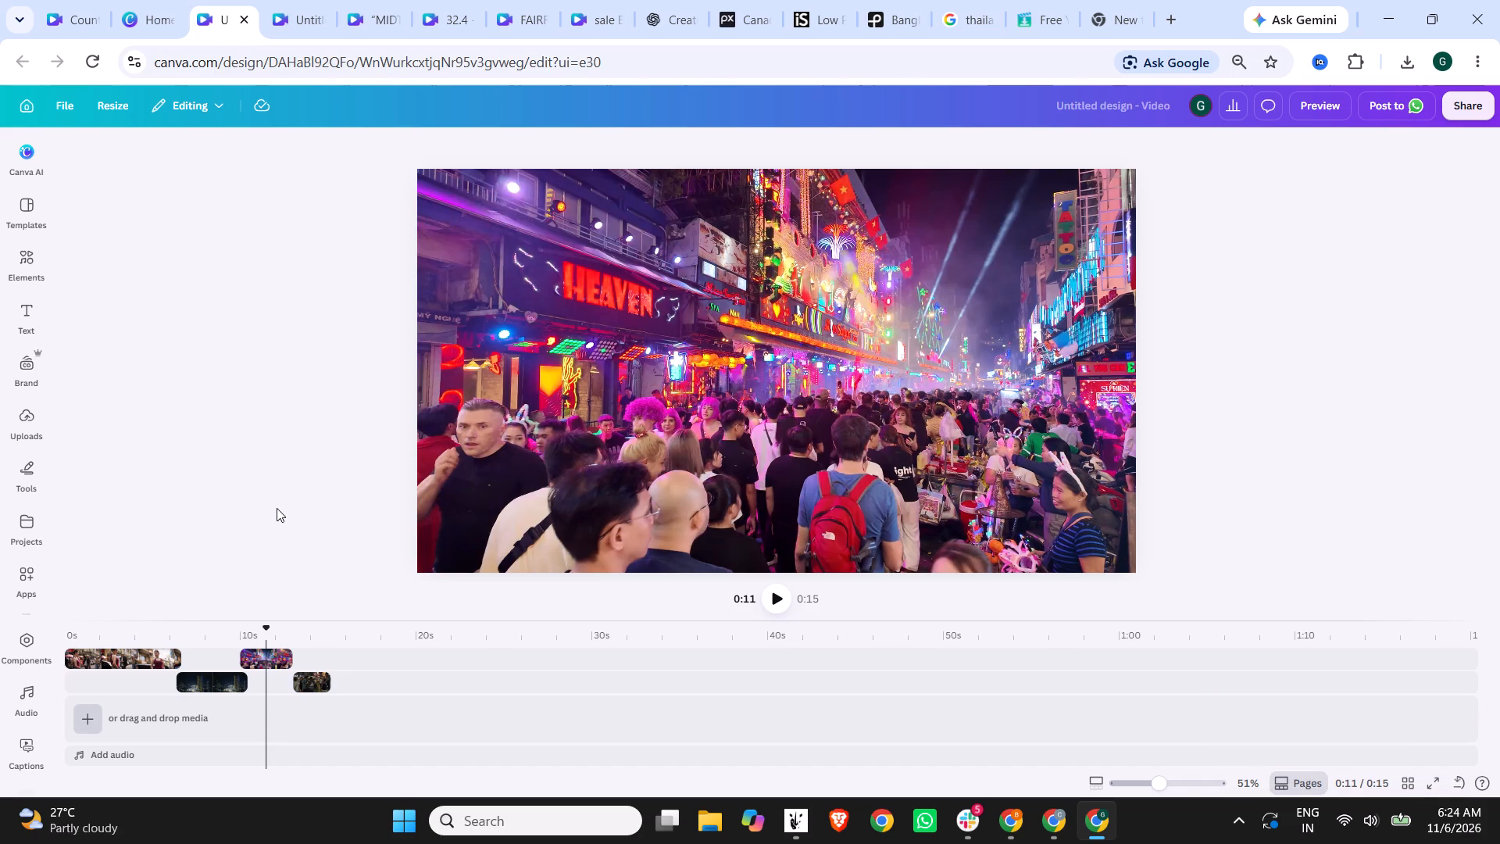
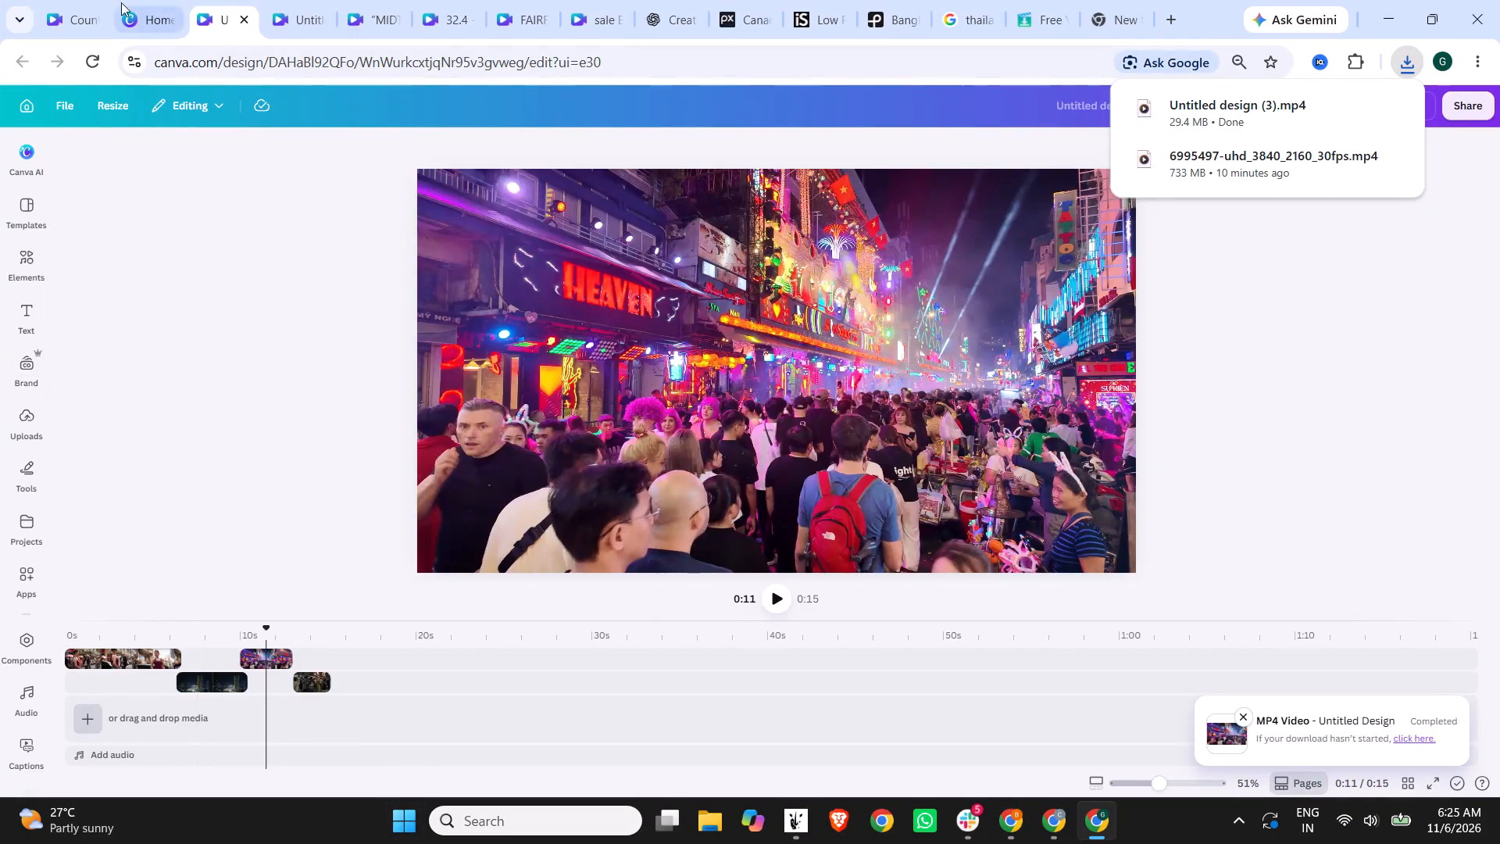
Switch to the Country Facts design and upload the downloaded Bangkok sequence video.
click(53, 0)
scroll(588, 483, down, 3)
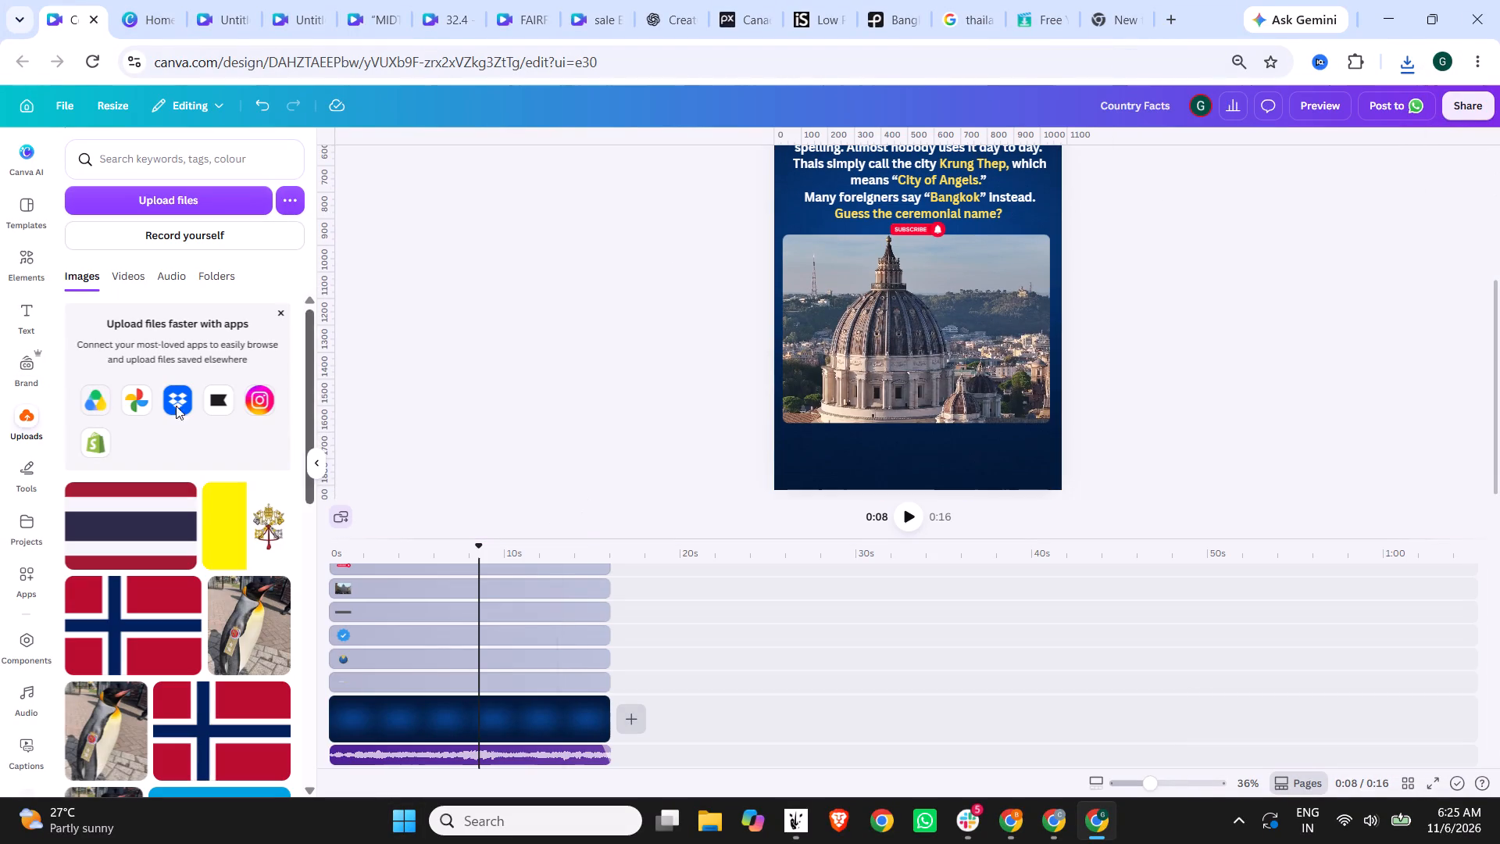
click(185, 202)
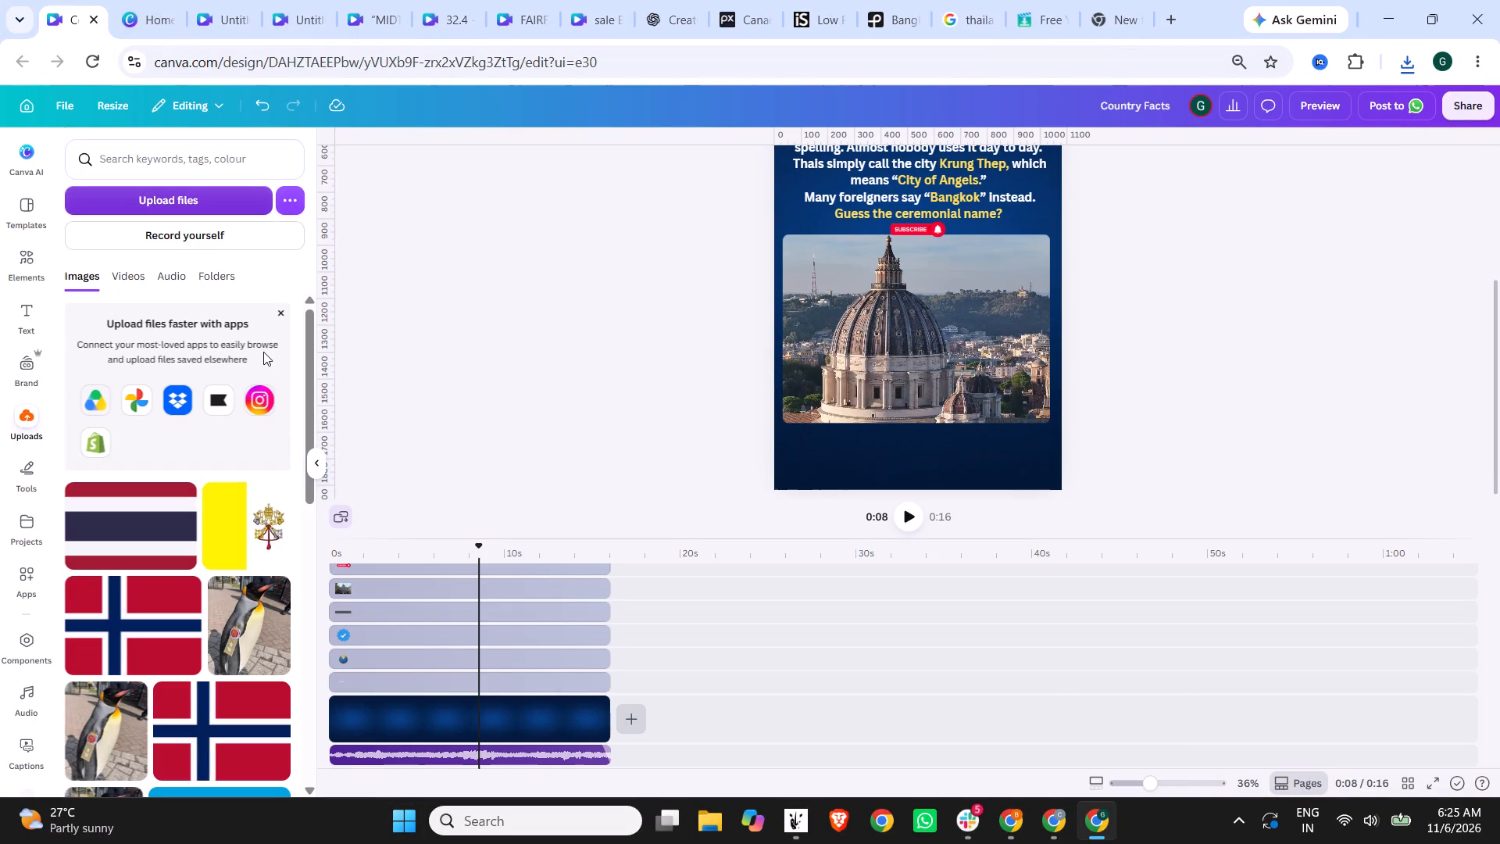
double_click(804, 470)
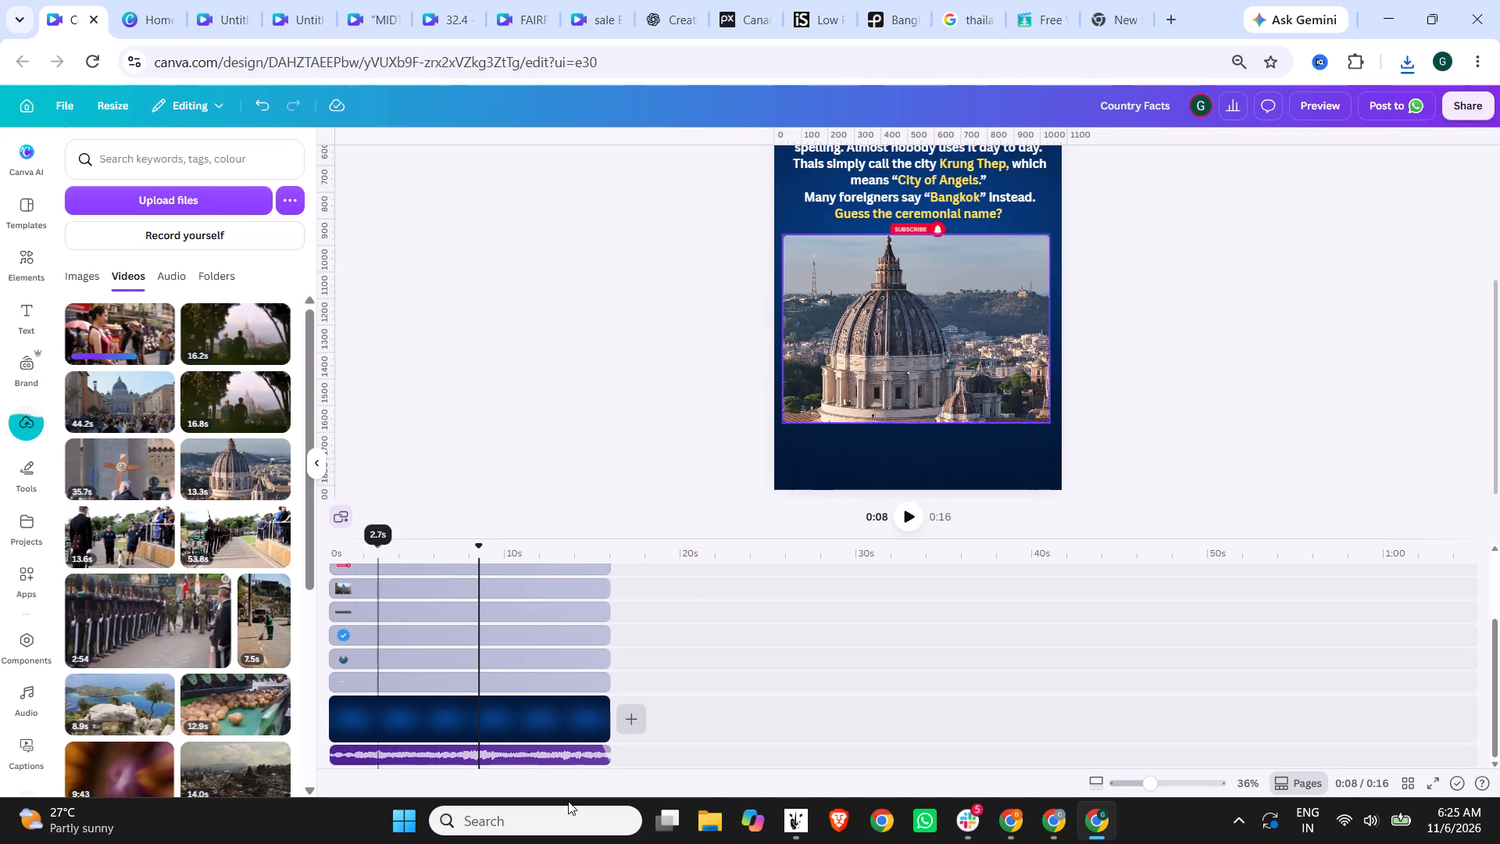
Replace the domed basilica video on the Thailand page with the newly uploaded Bangkok video.
scroll(568, 801, up, 1)
scroll(373, 615, up, 2)
click(395, 688)
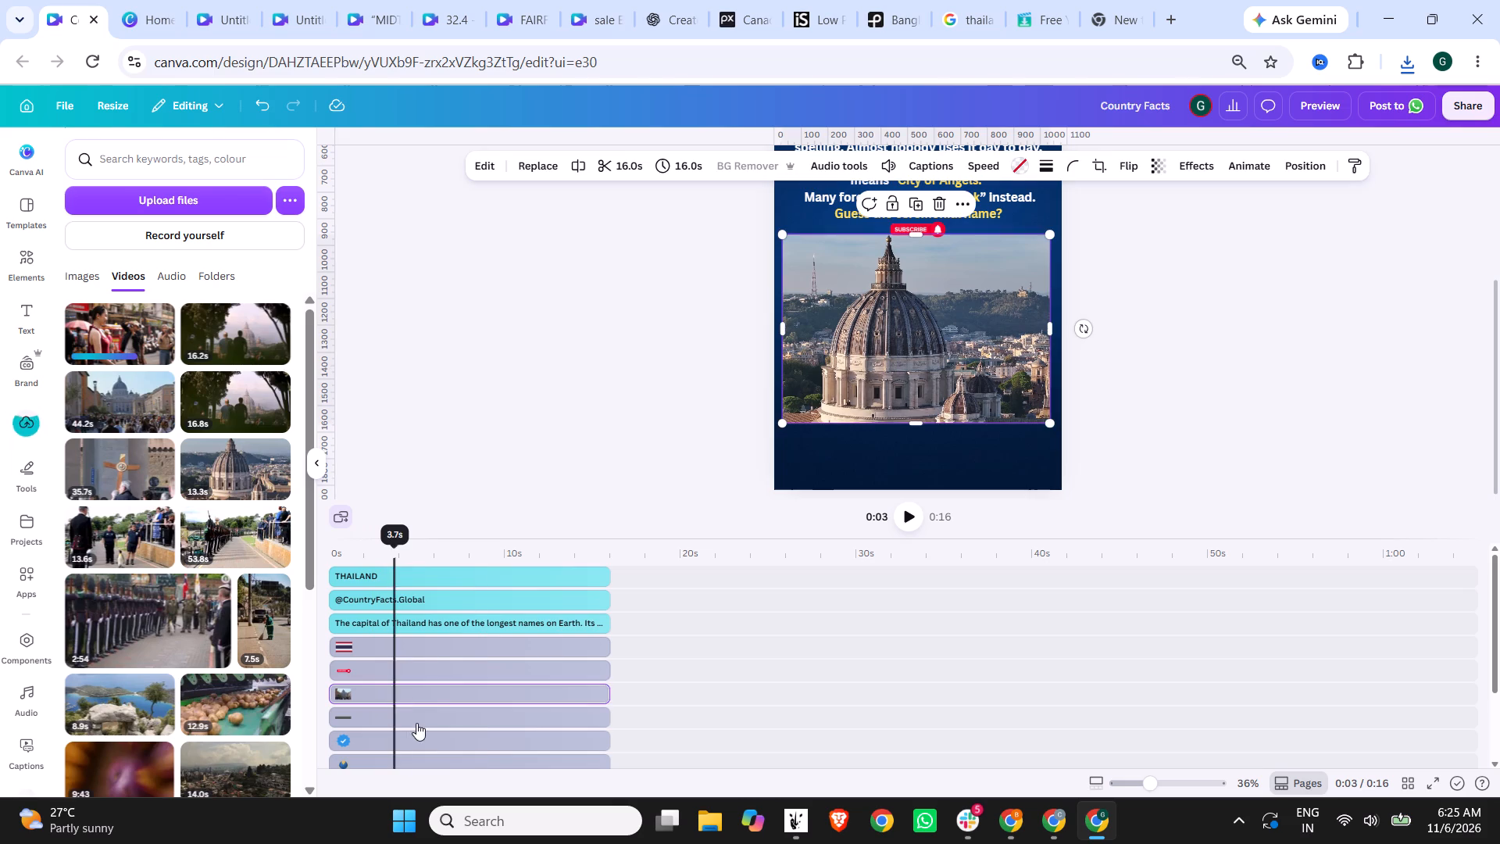
drag(131, 319, 296, 410)
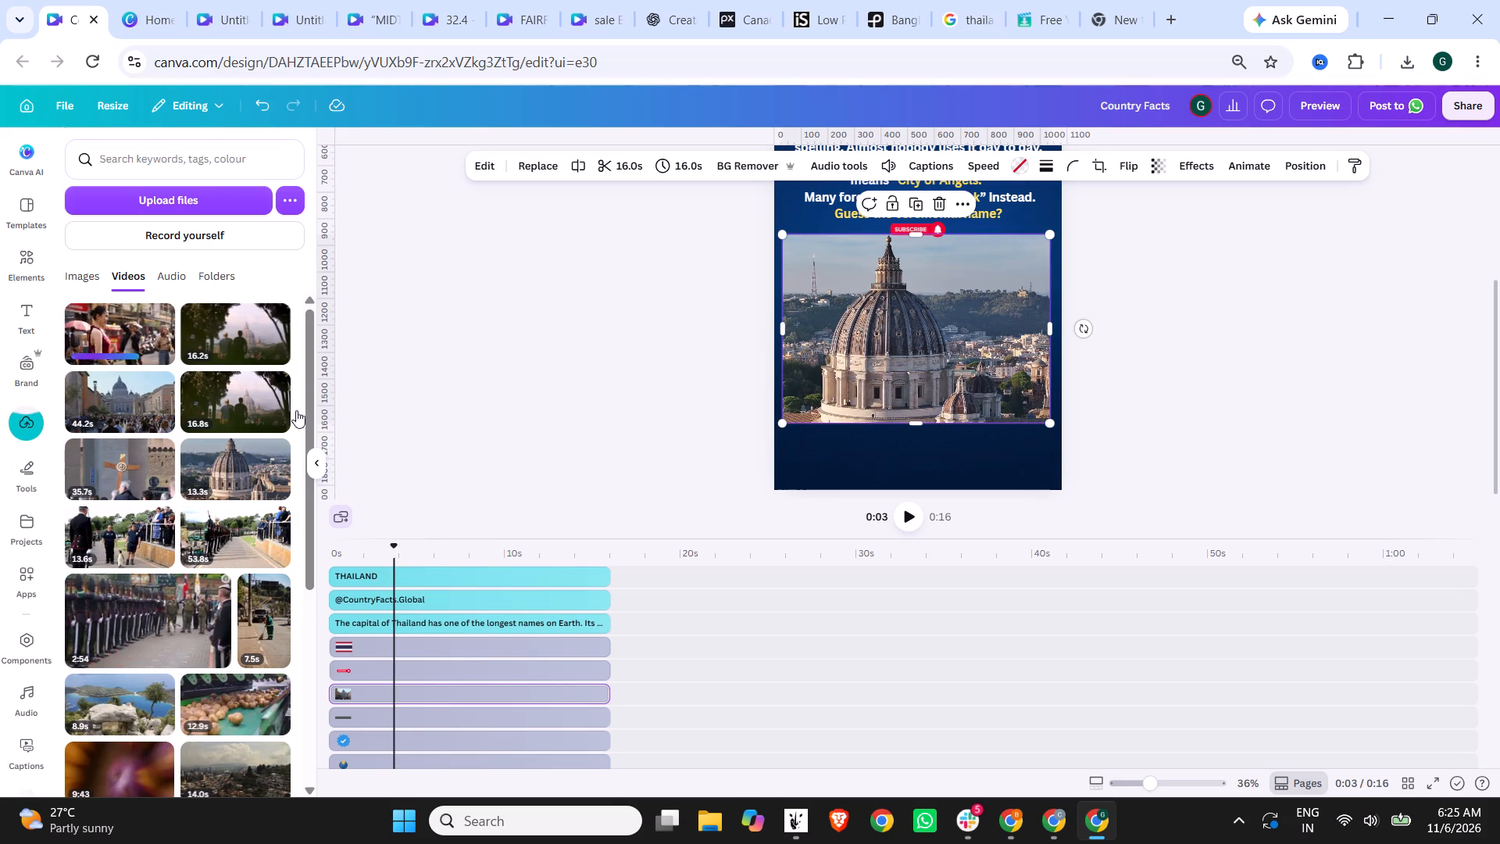
drag(296, 410, 817, 347)
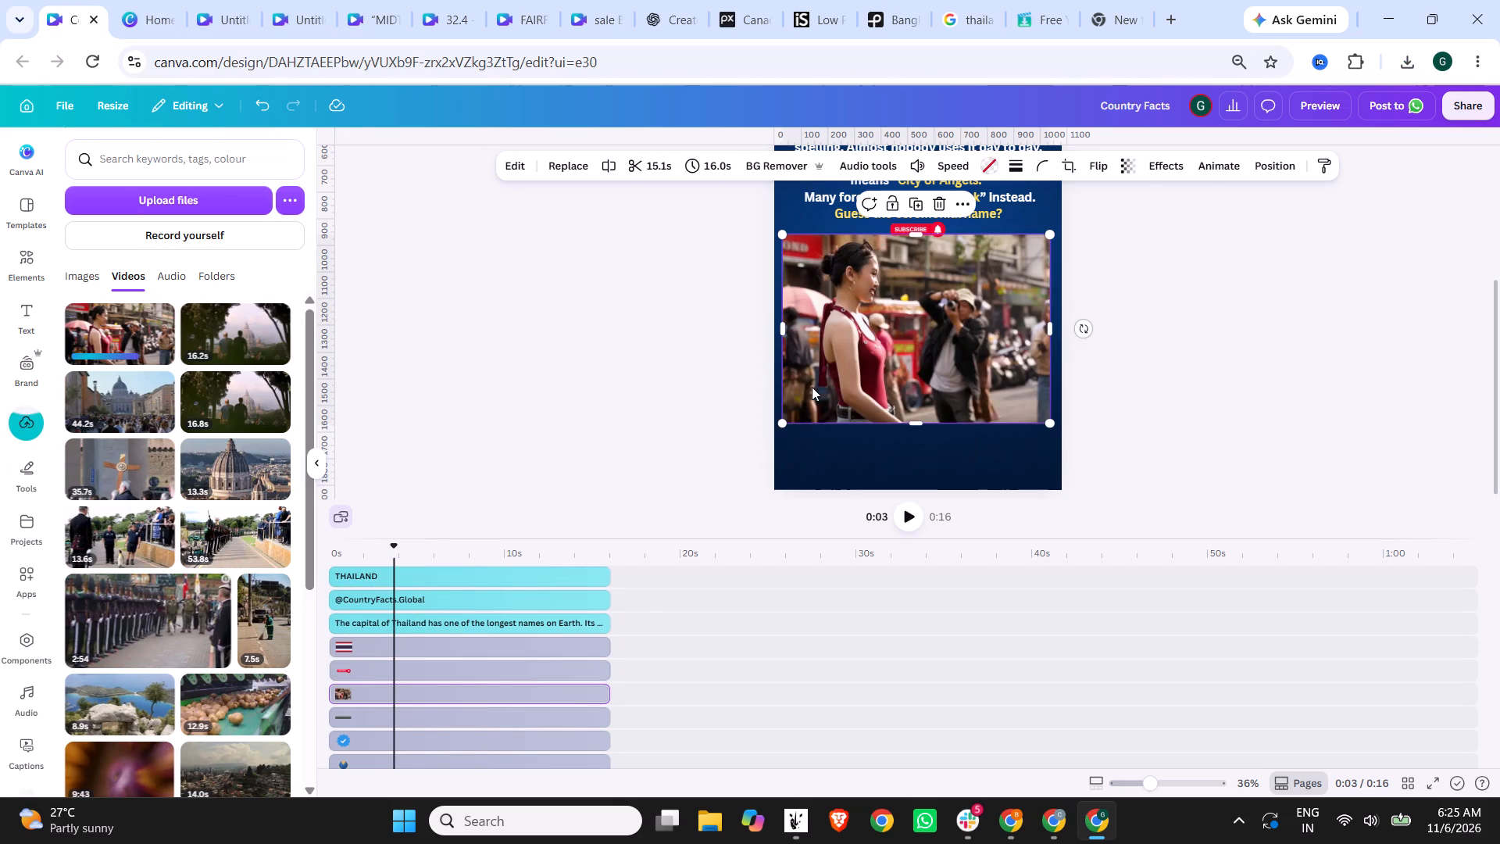
Delete the red Subscribe button group between the fact text and the Bangkok clip.
click(937, 229)
click(1227, 220)
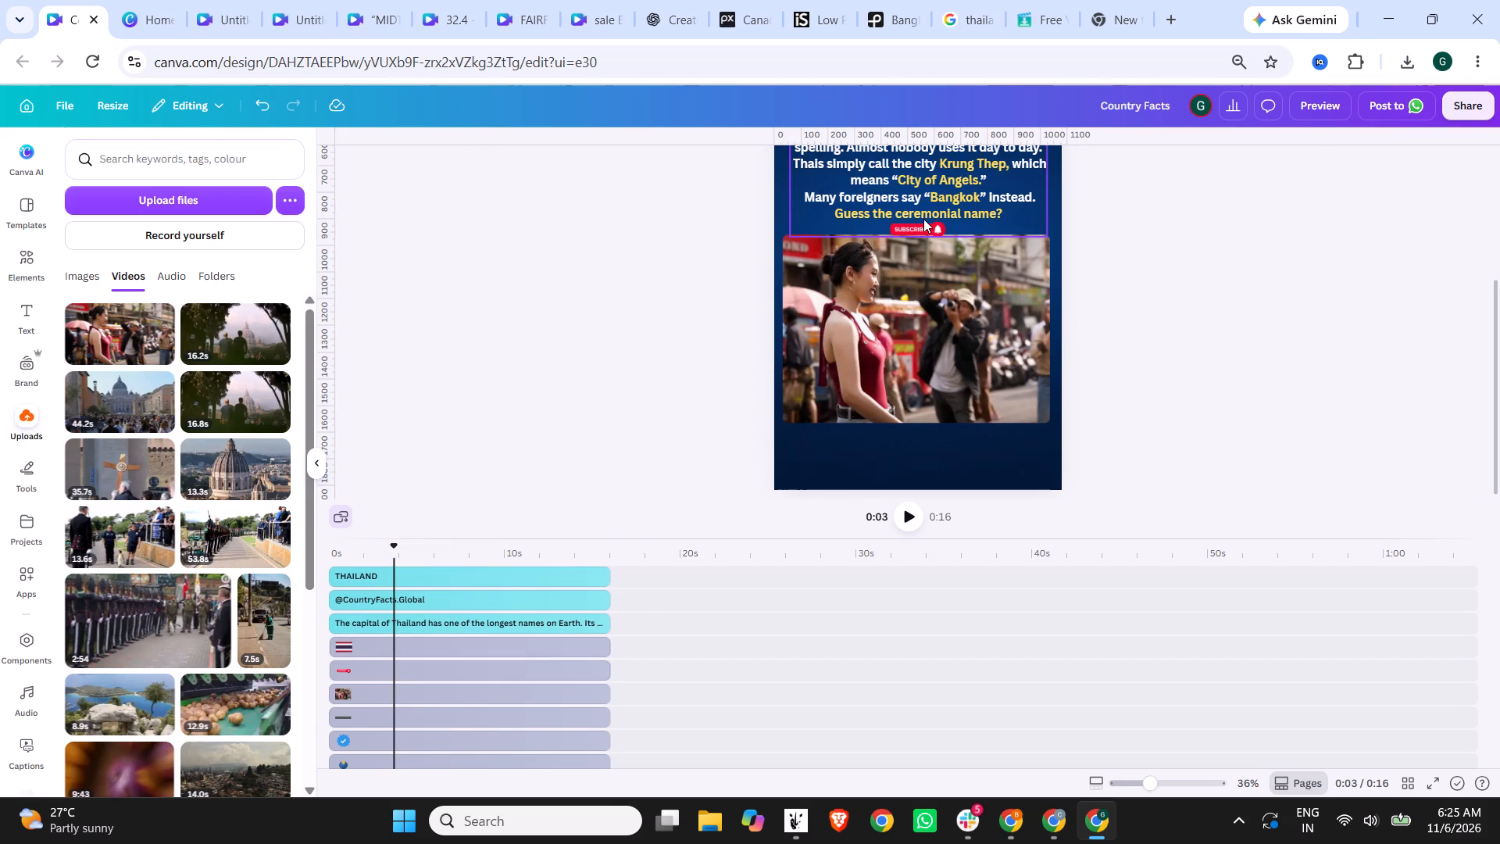
click(927, 227)
click(464, 659)
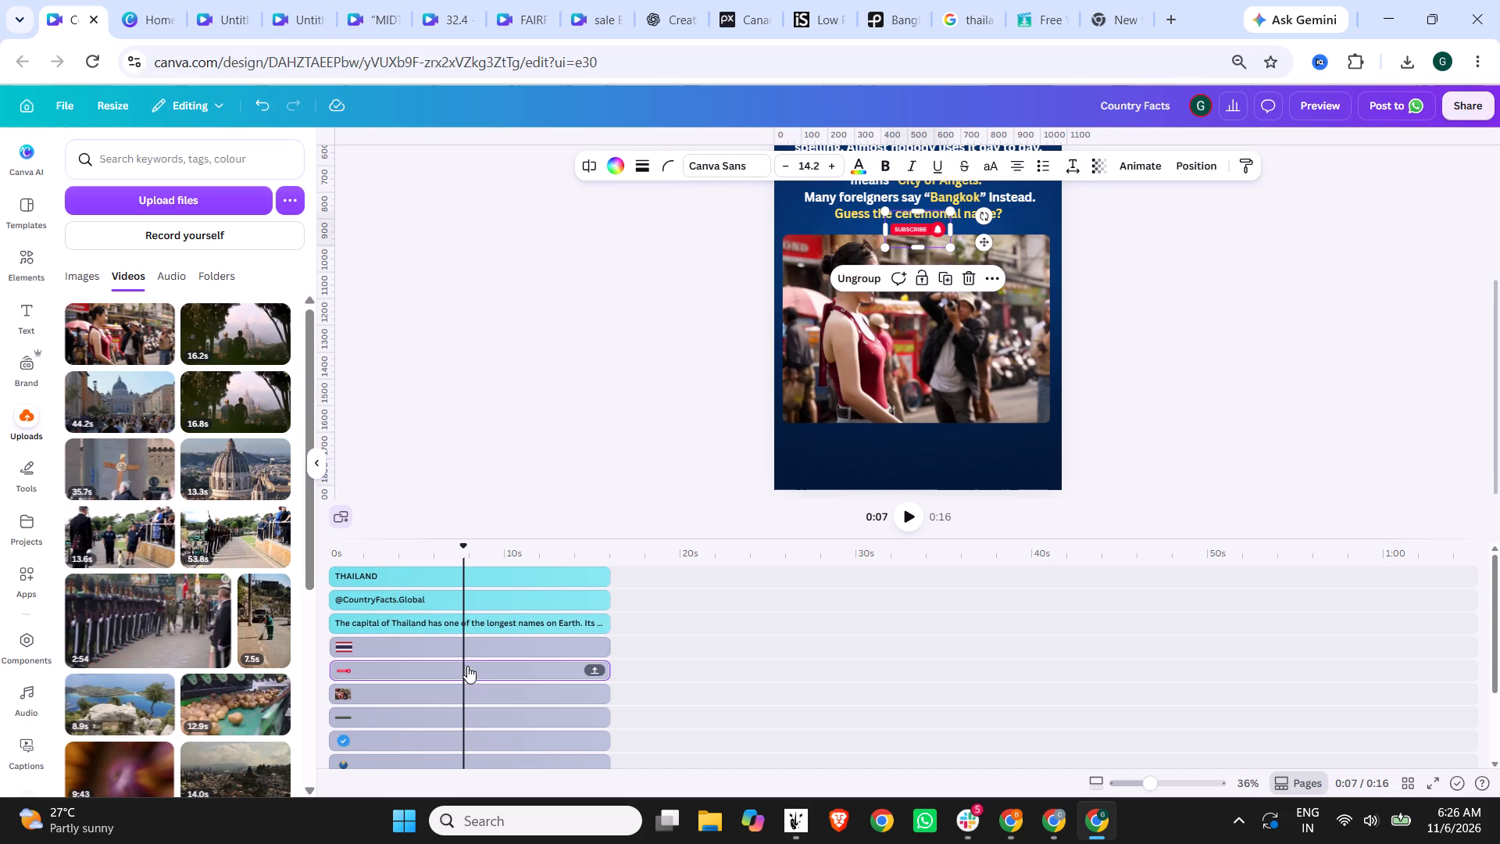
click(467, 666)
key(Delete)
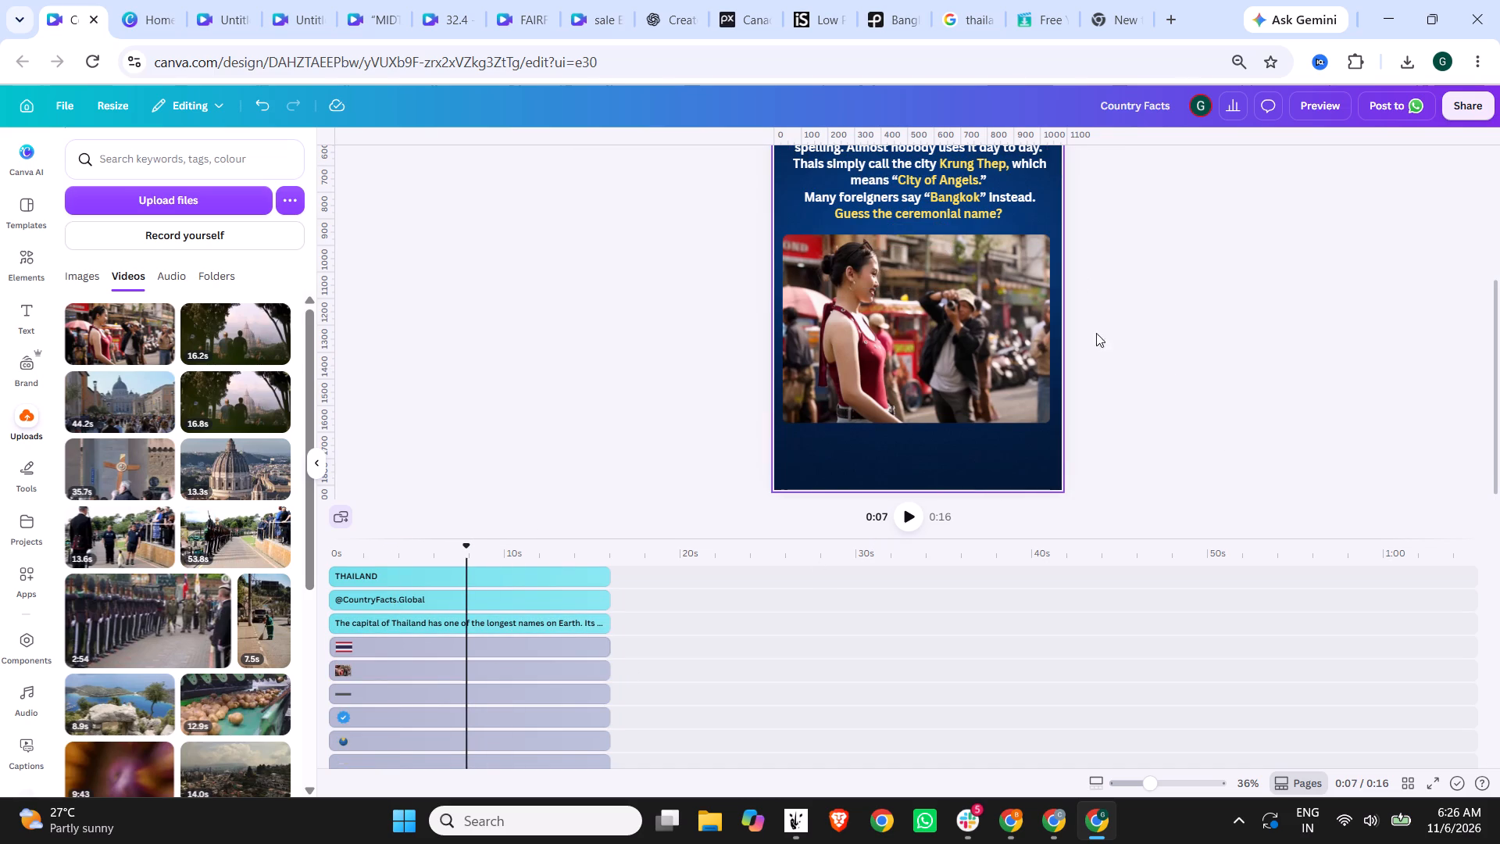
Enlarge the Bangkok clip from both its upper corners so it nearly fills the page width just below the question text.
click(987, 304)
drag(1051, 232, 1052, 231)
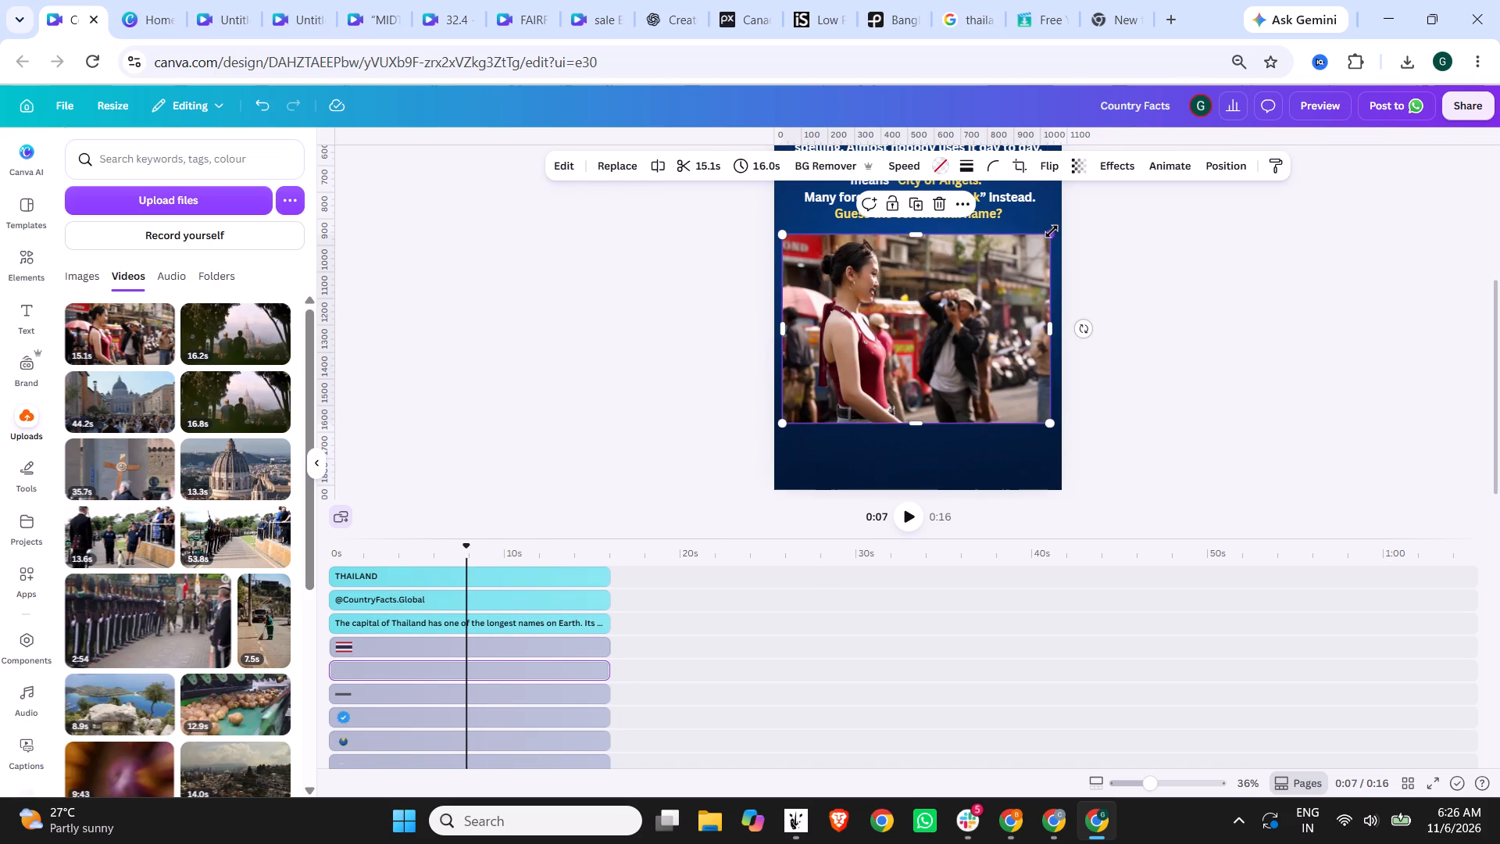
drag(1052, 231, 1055, 226)
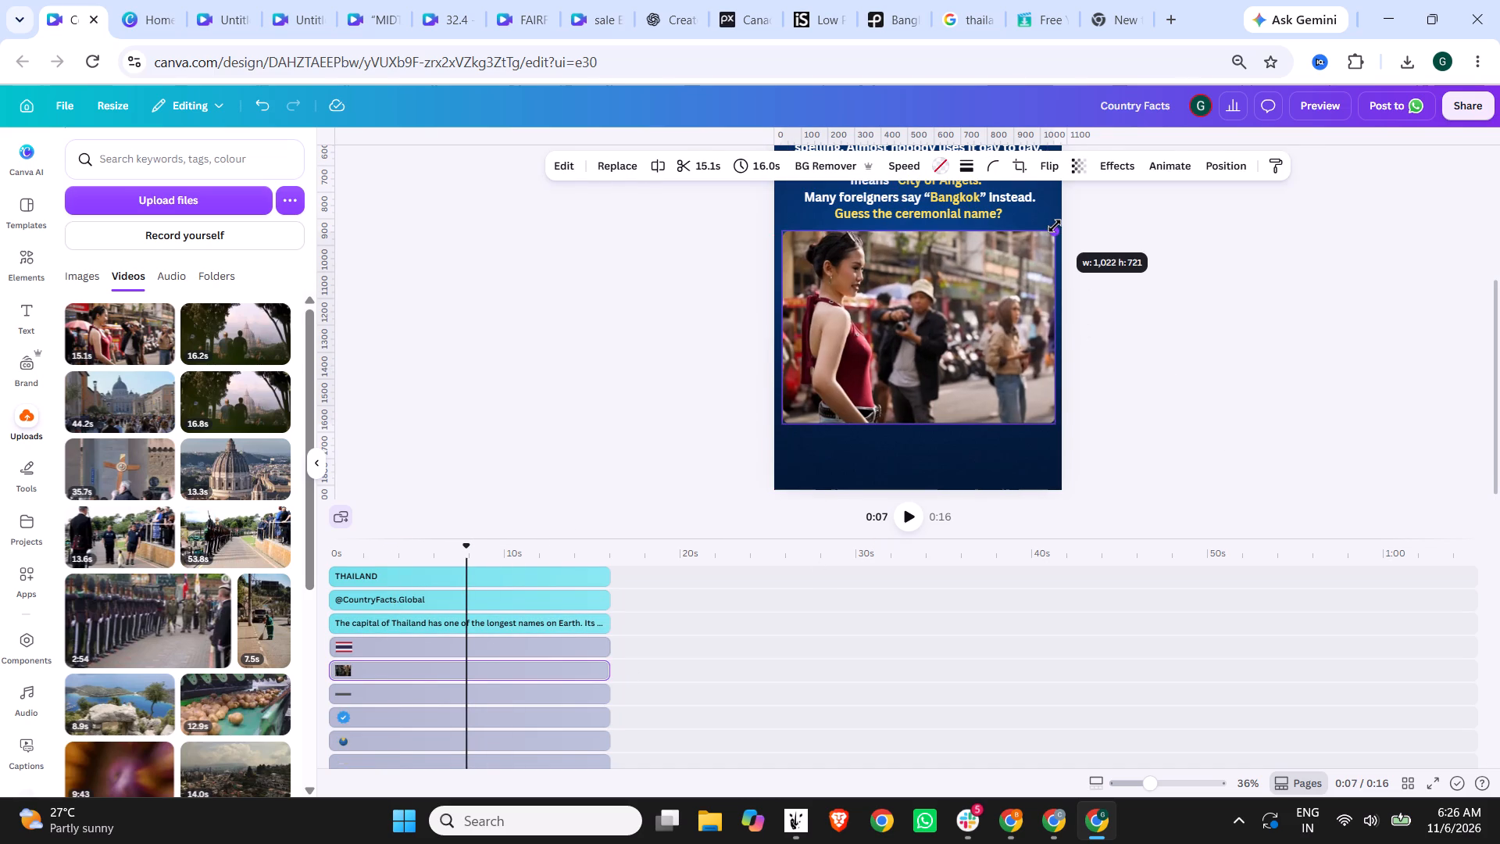
drag(1055, 226, 1055, 224)
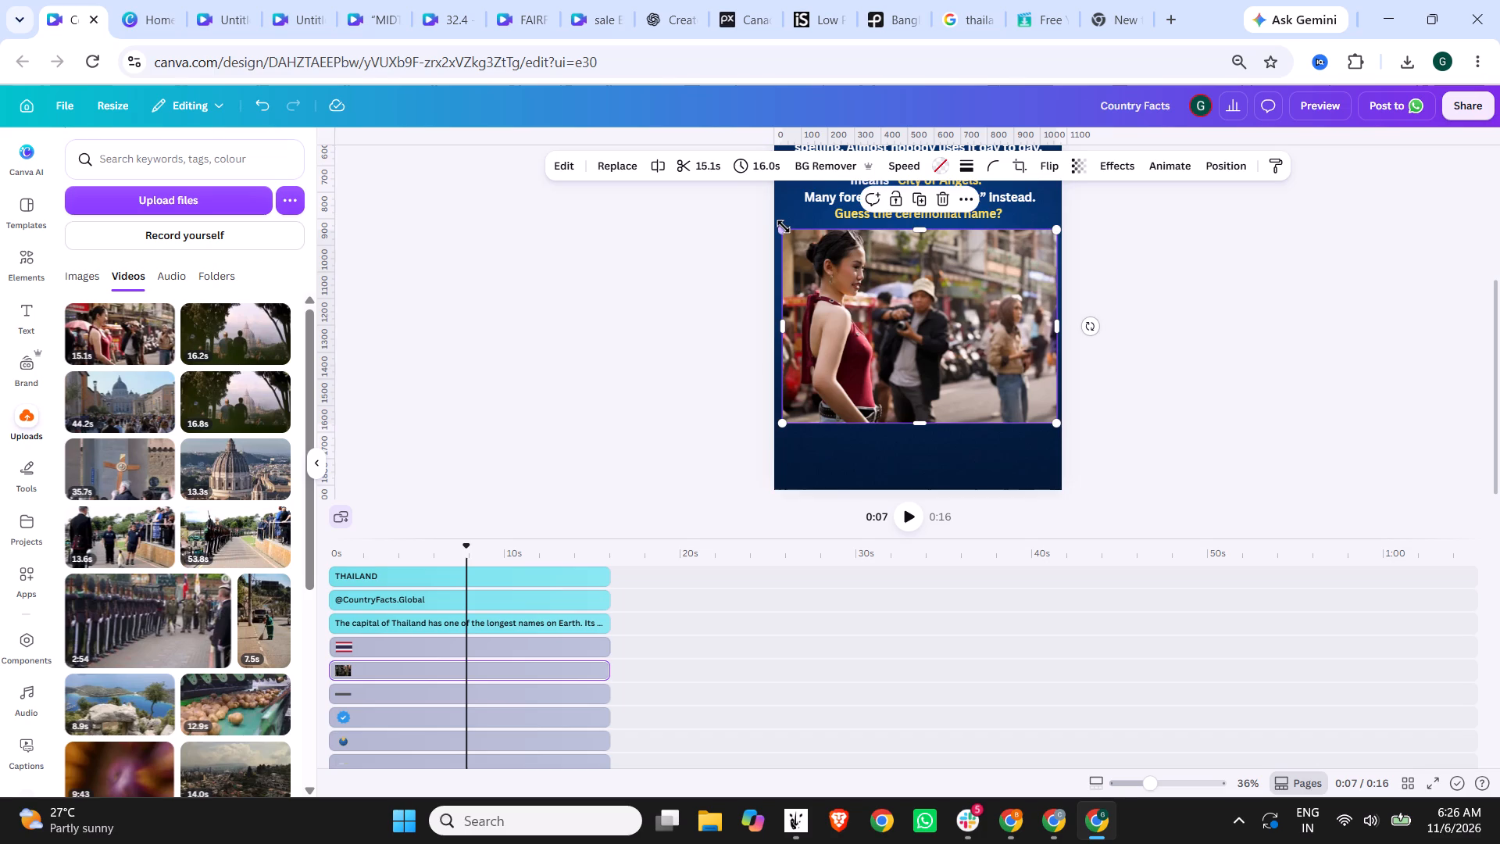
click(784, 228)
click(677, 227)
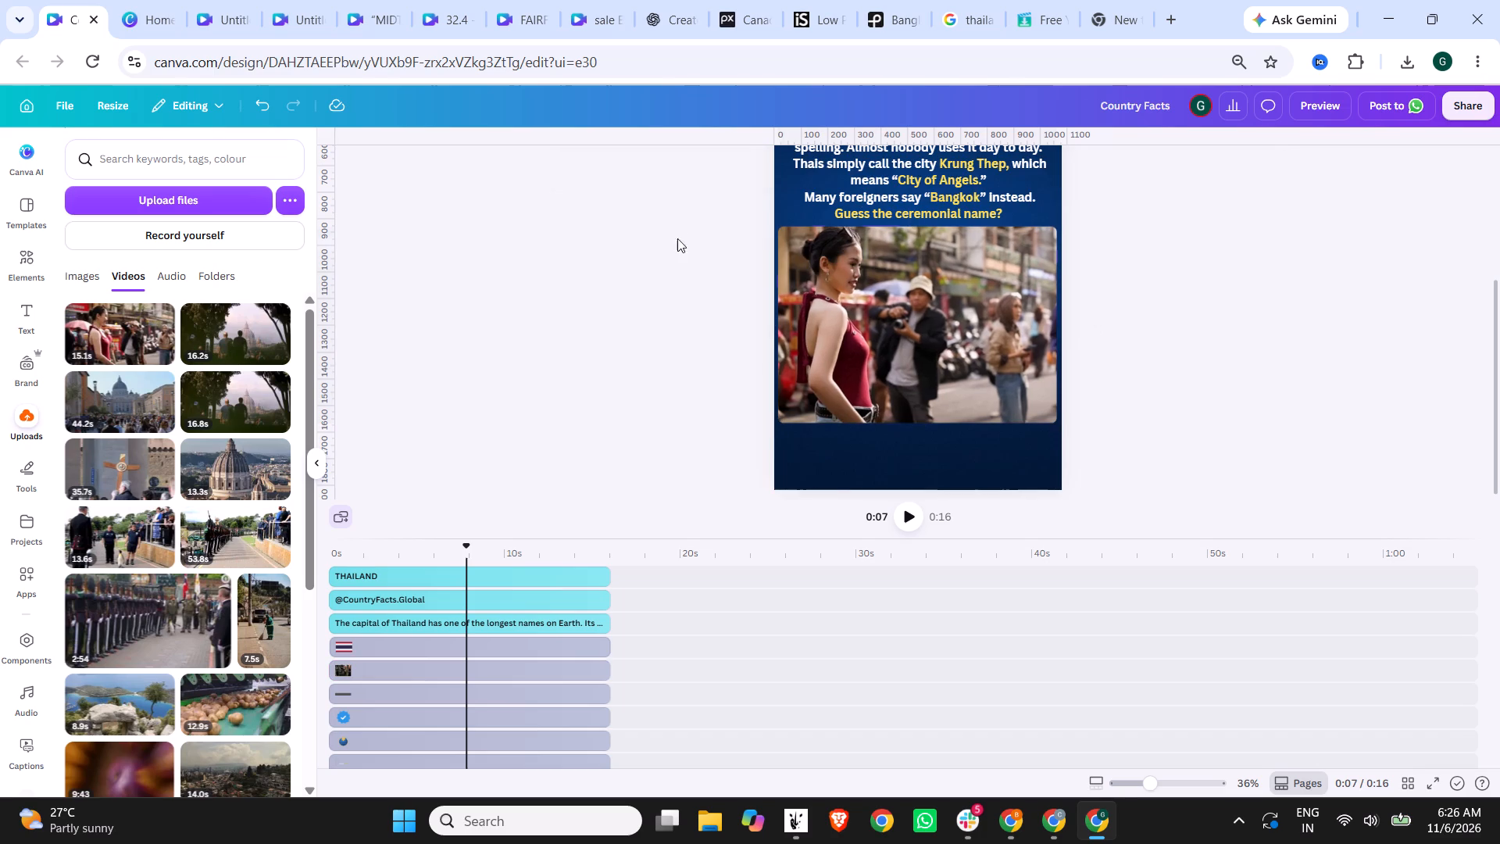
click(1120, 473)
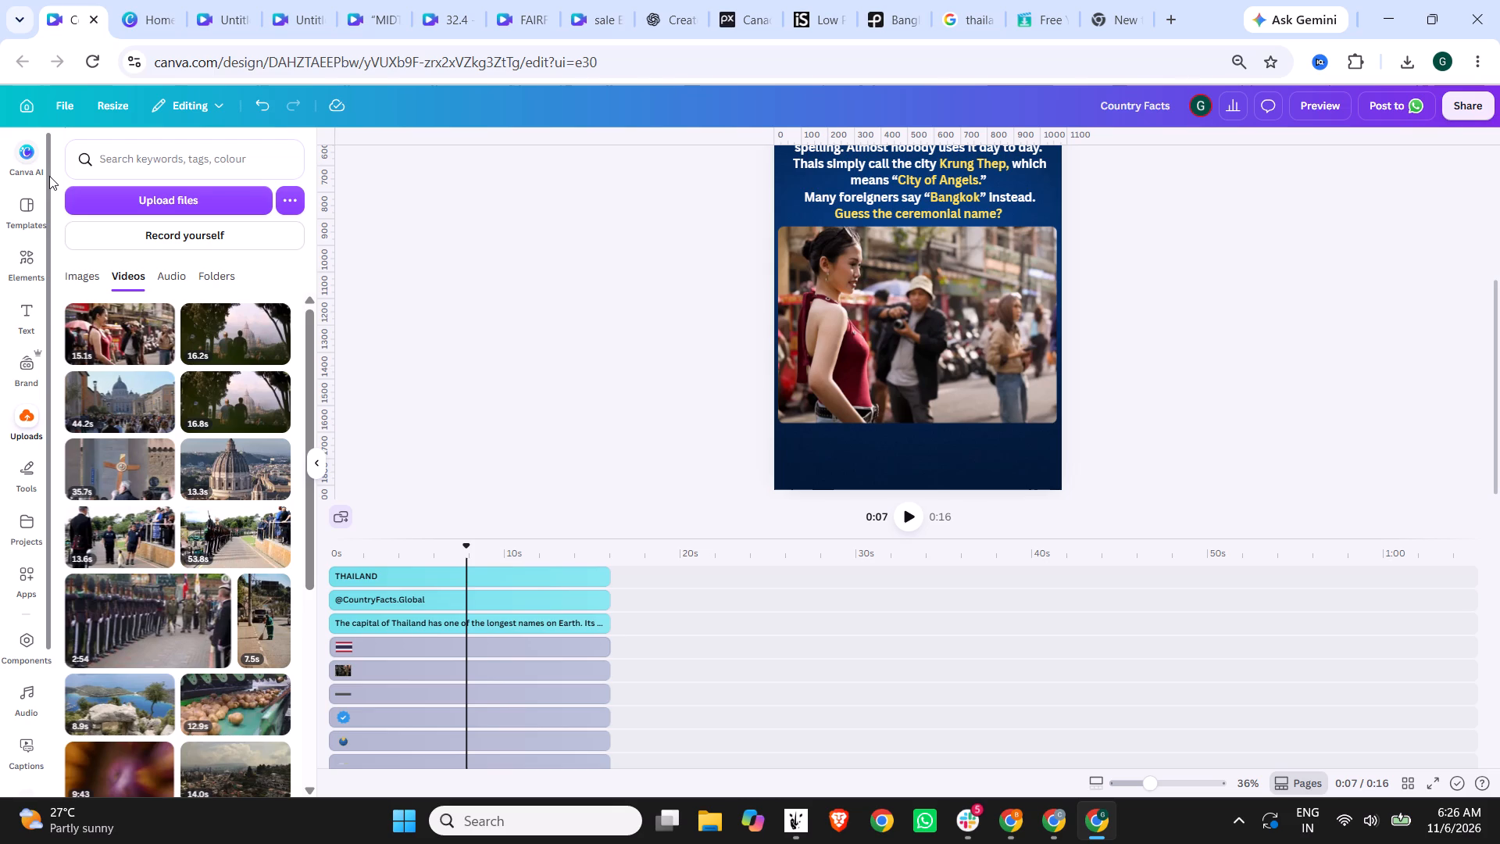
Search the elements for "subscribe" and look through the graphics results for a suitable subscribe sticker.
click(33, 261)
click(163, 165)
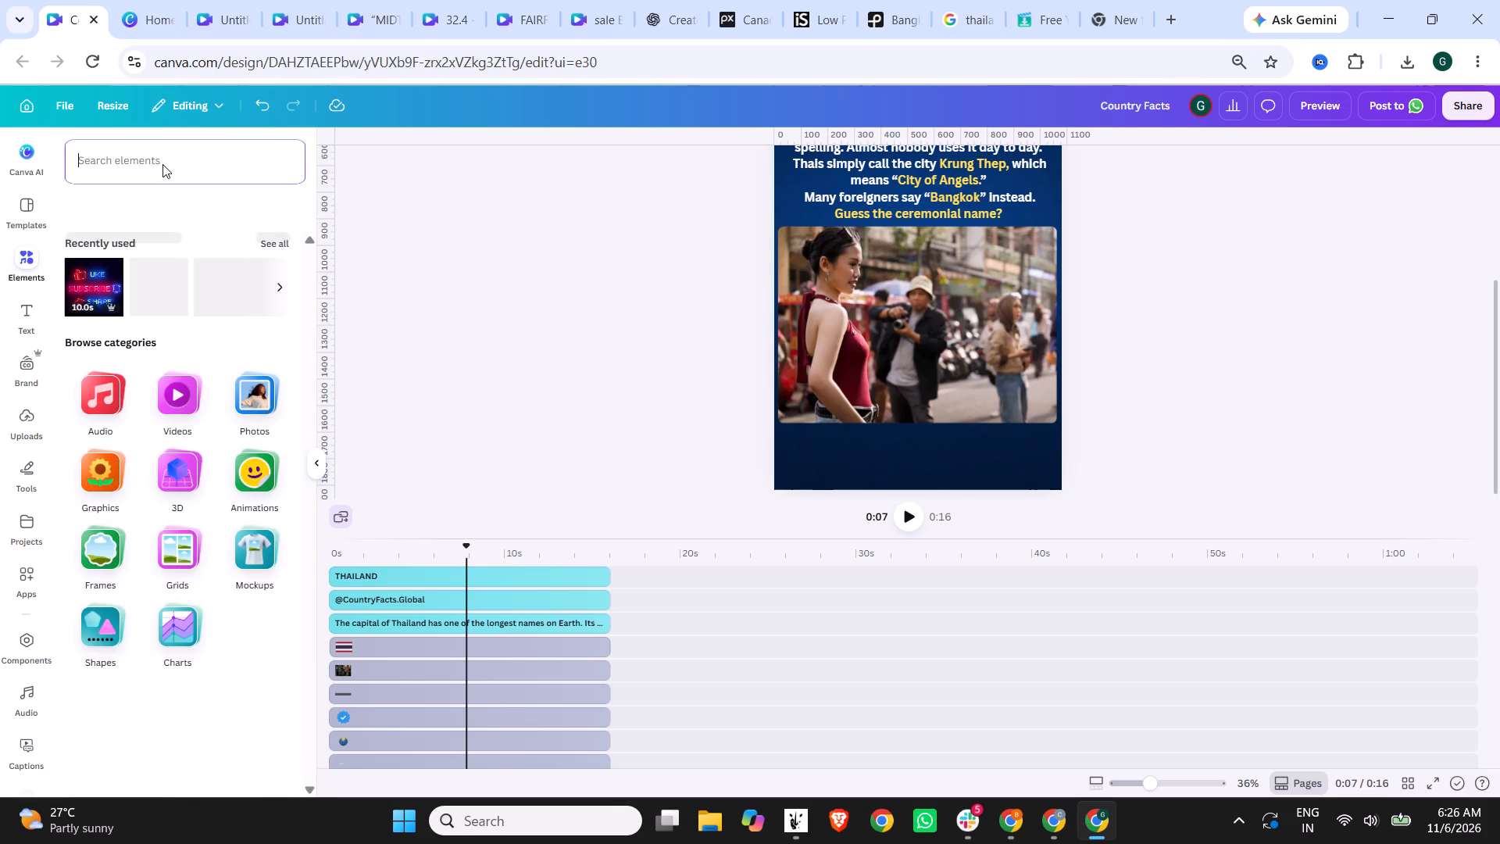
text(subscribe)
key(Return)
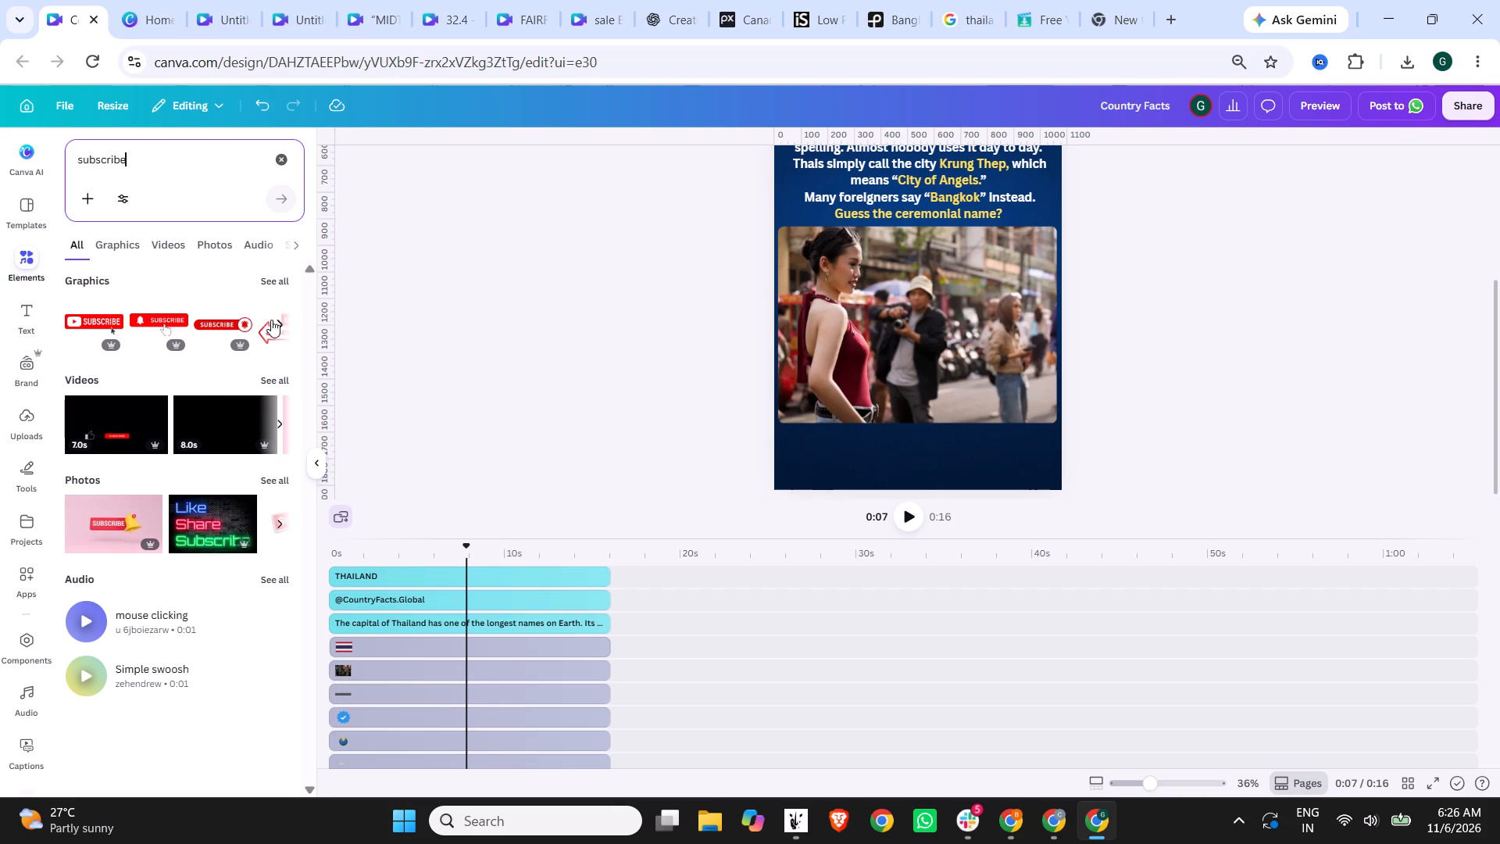
click(271, 279)
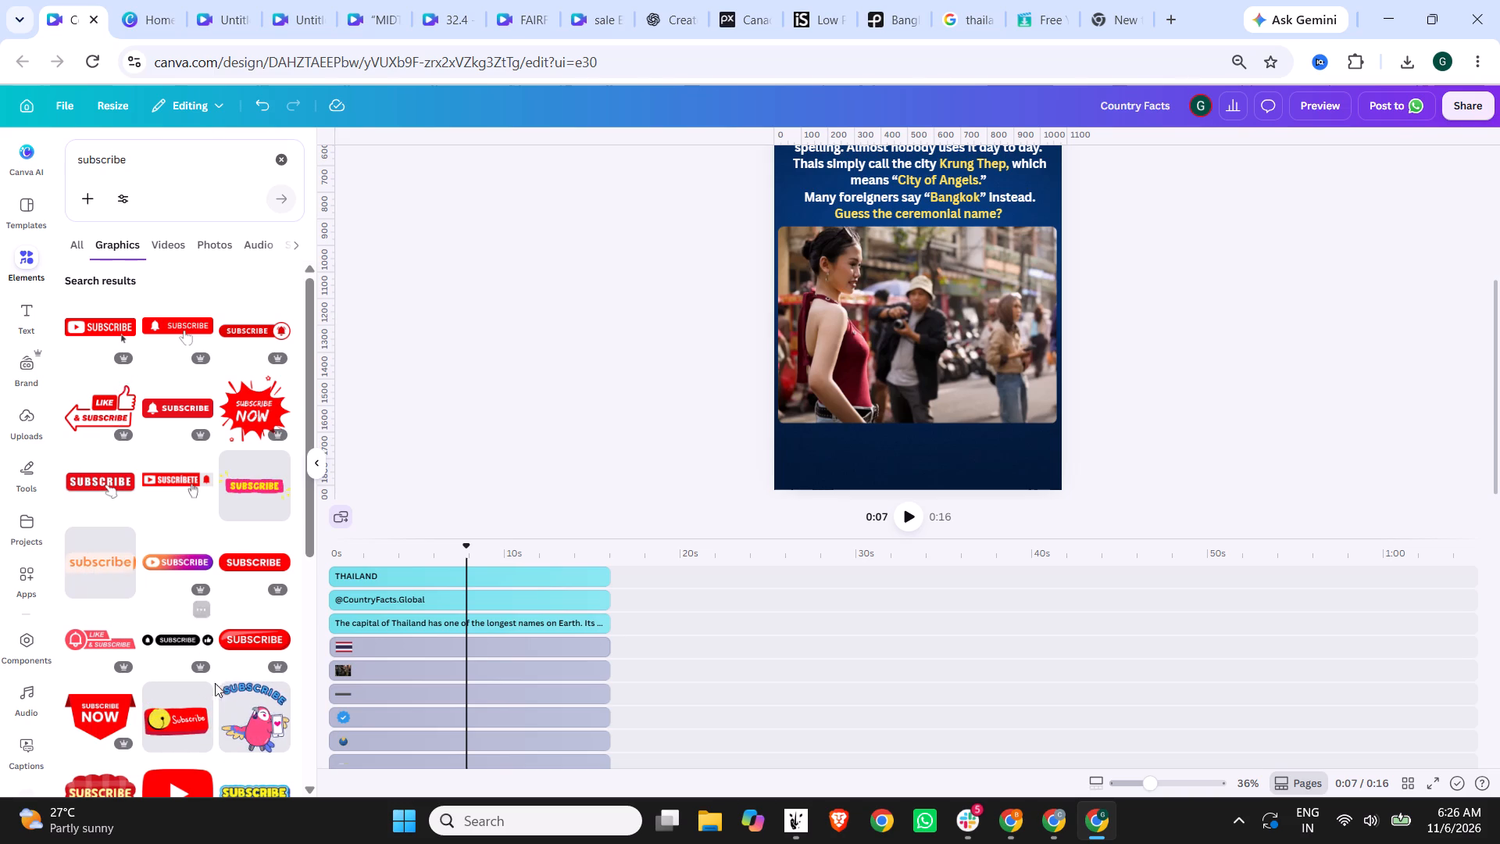
scroll(257, 716, down, 2)
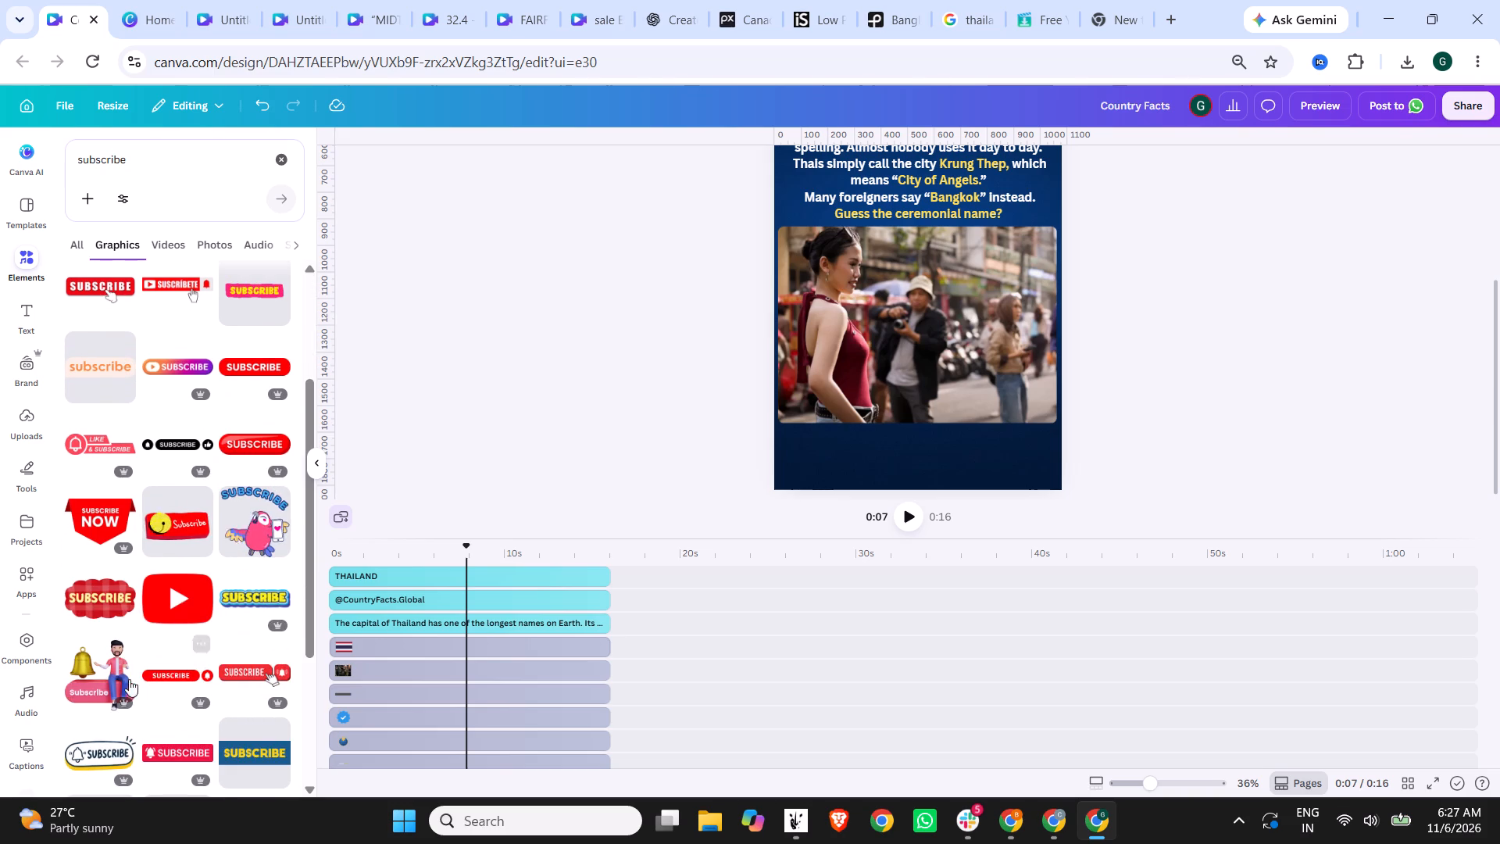
scroll(102, 680, down, 1)
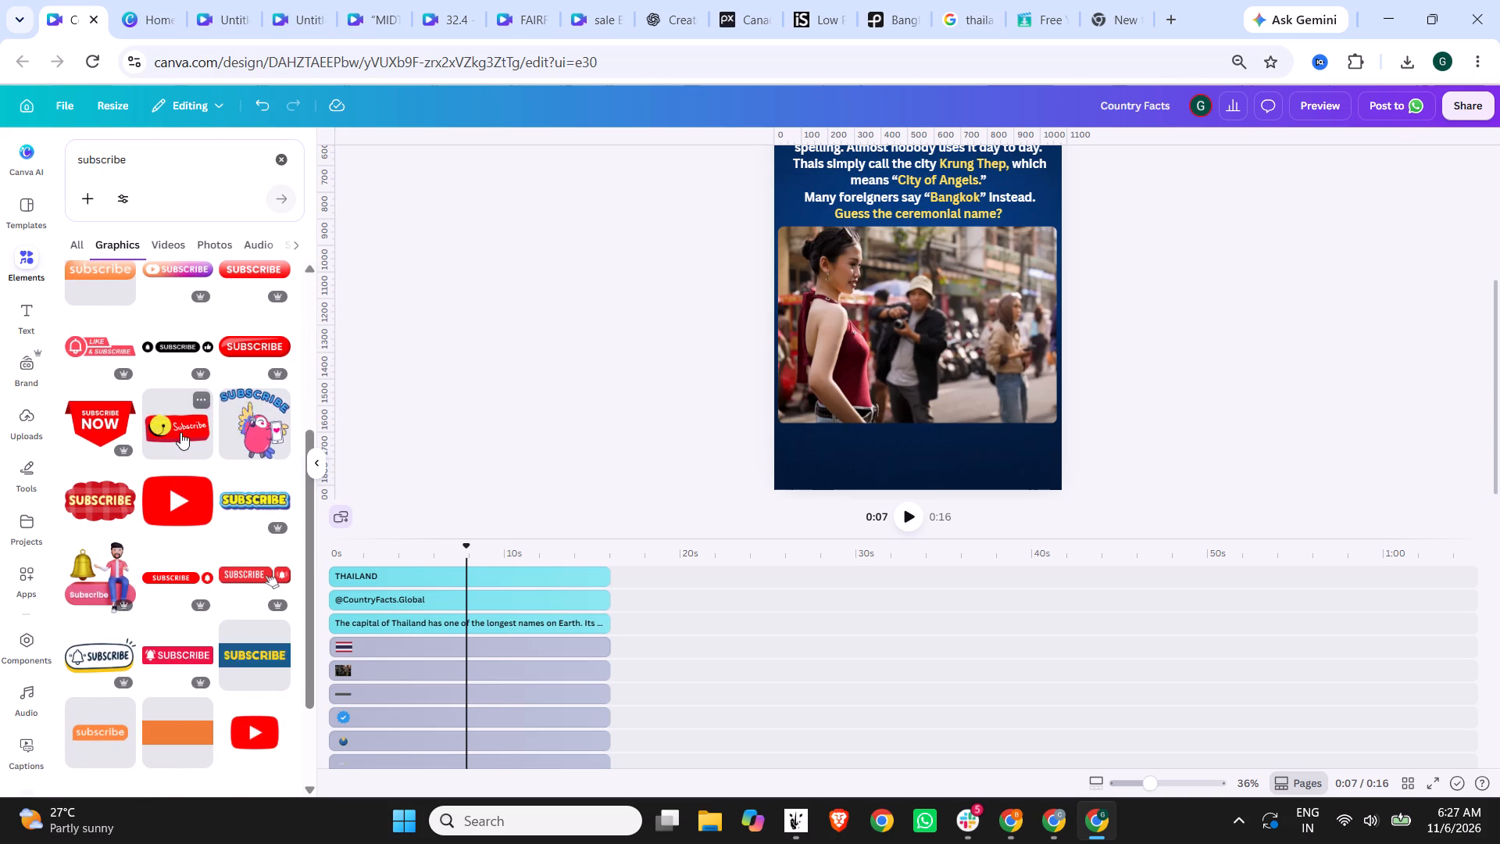
scroll(180, 432, down, 3)
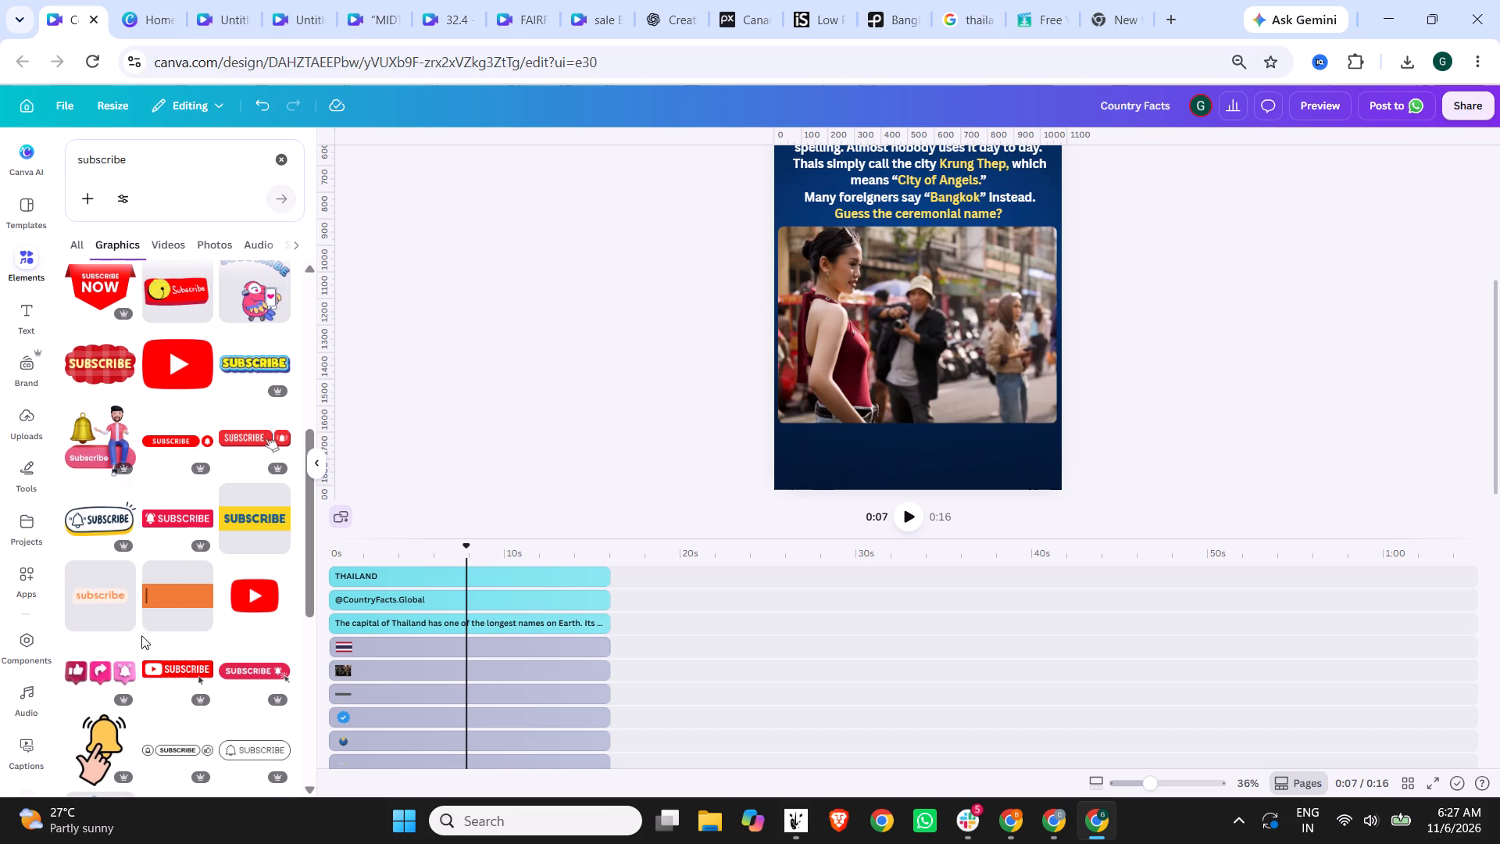
scroll(85, 588, down, 5)
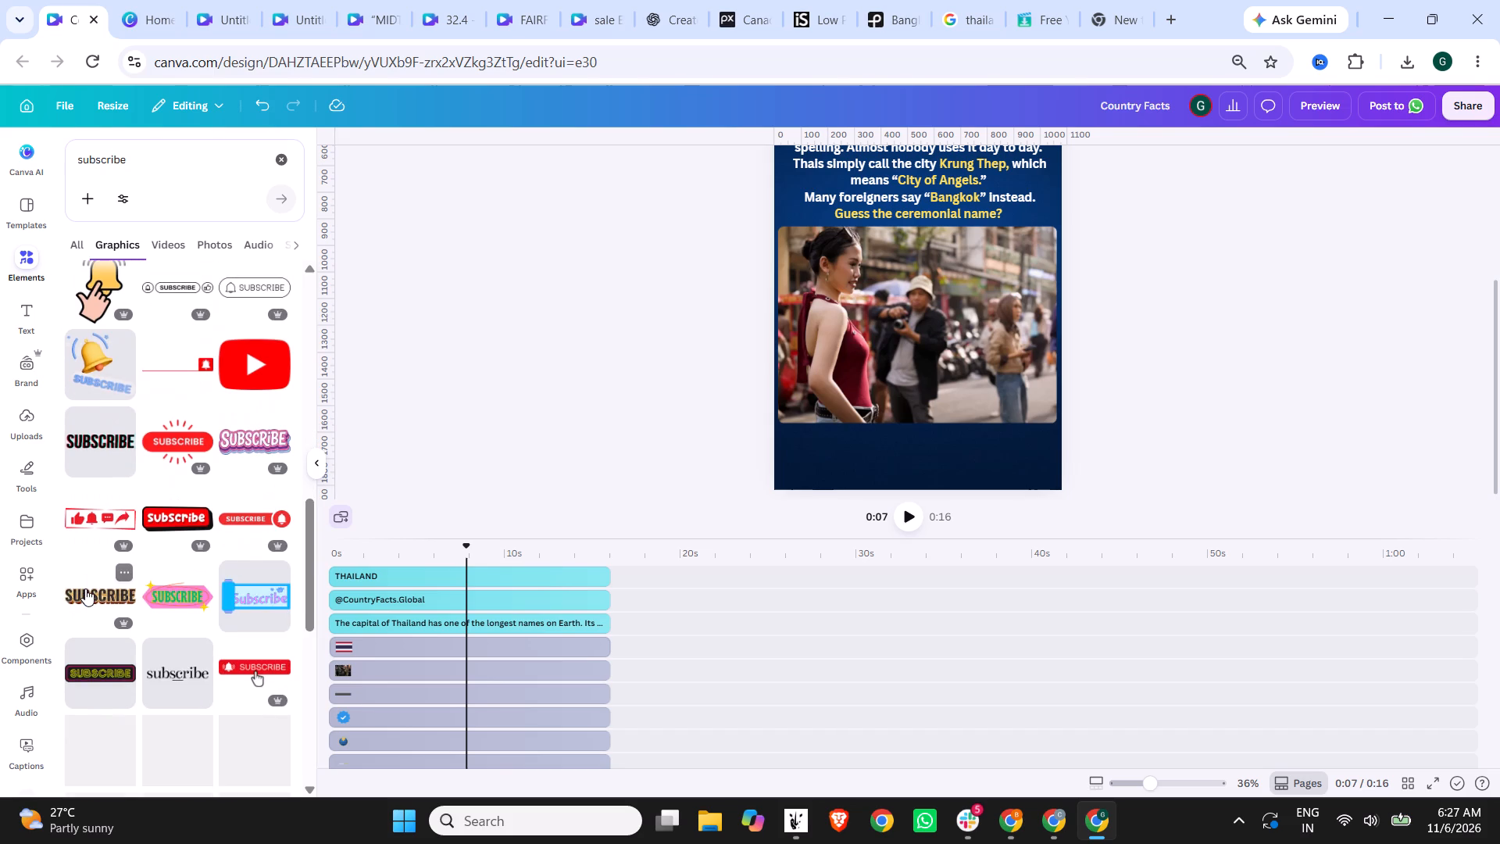
scroll(85, 588, down, 3)
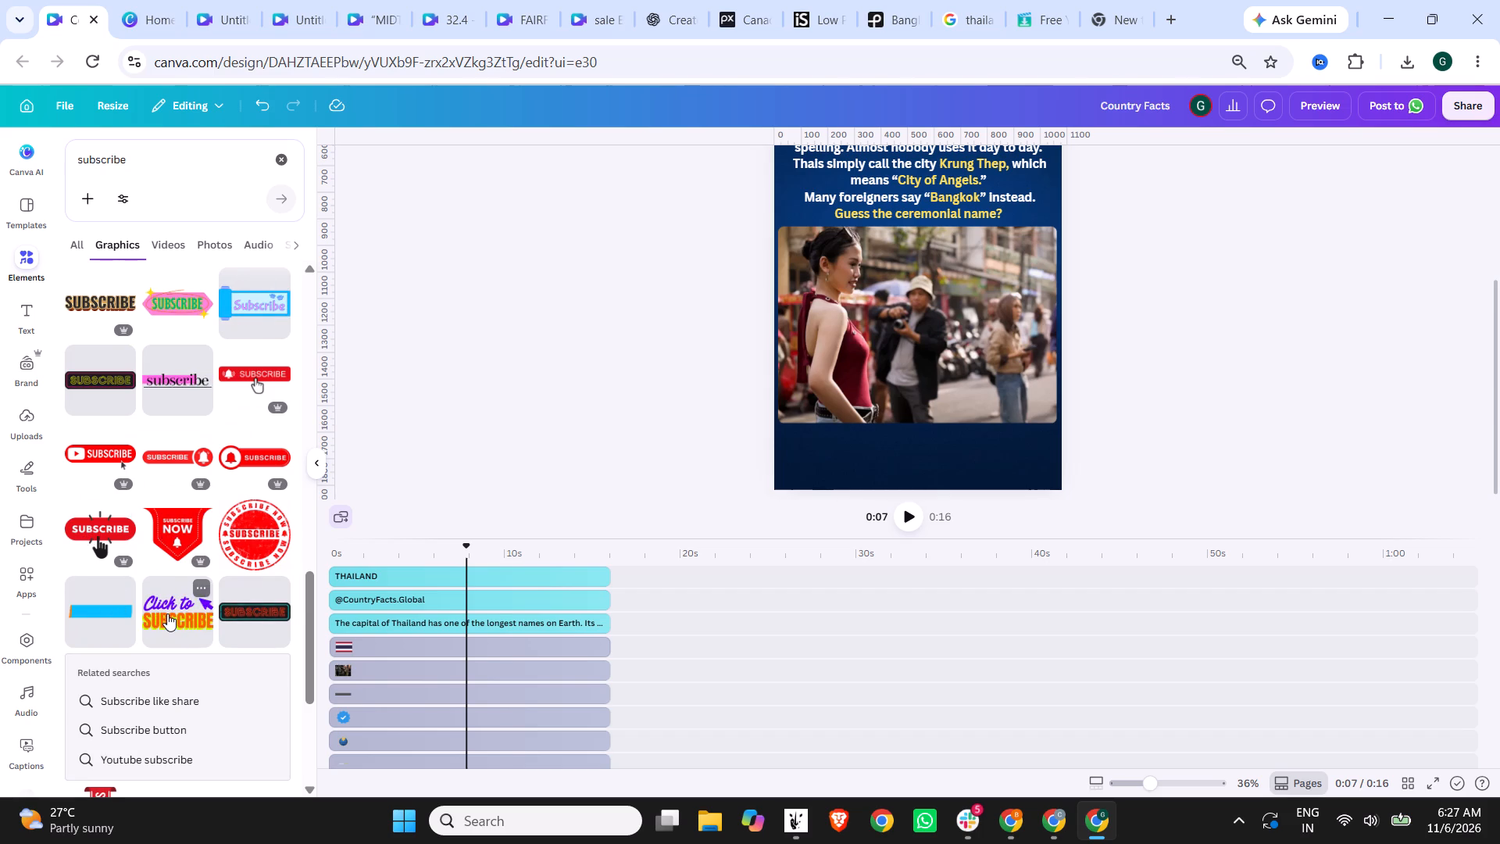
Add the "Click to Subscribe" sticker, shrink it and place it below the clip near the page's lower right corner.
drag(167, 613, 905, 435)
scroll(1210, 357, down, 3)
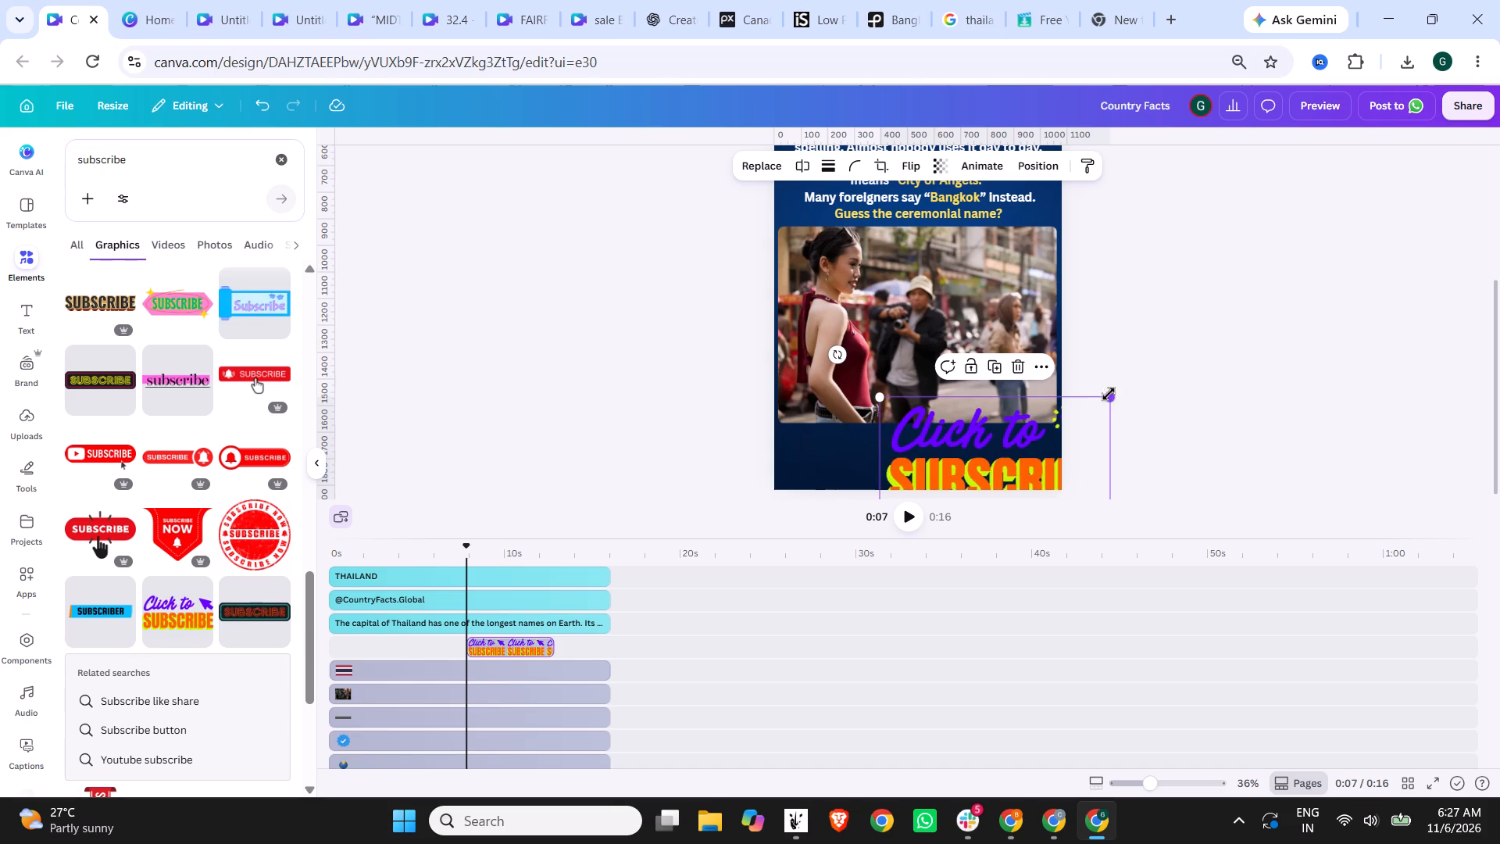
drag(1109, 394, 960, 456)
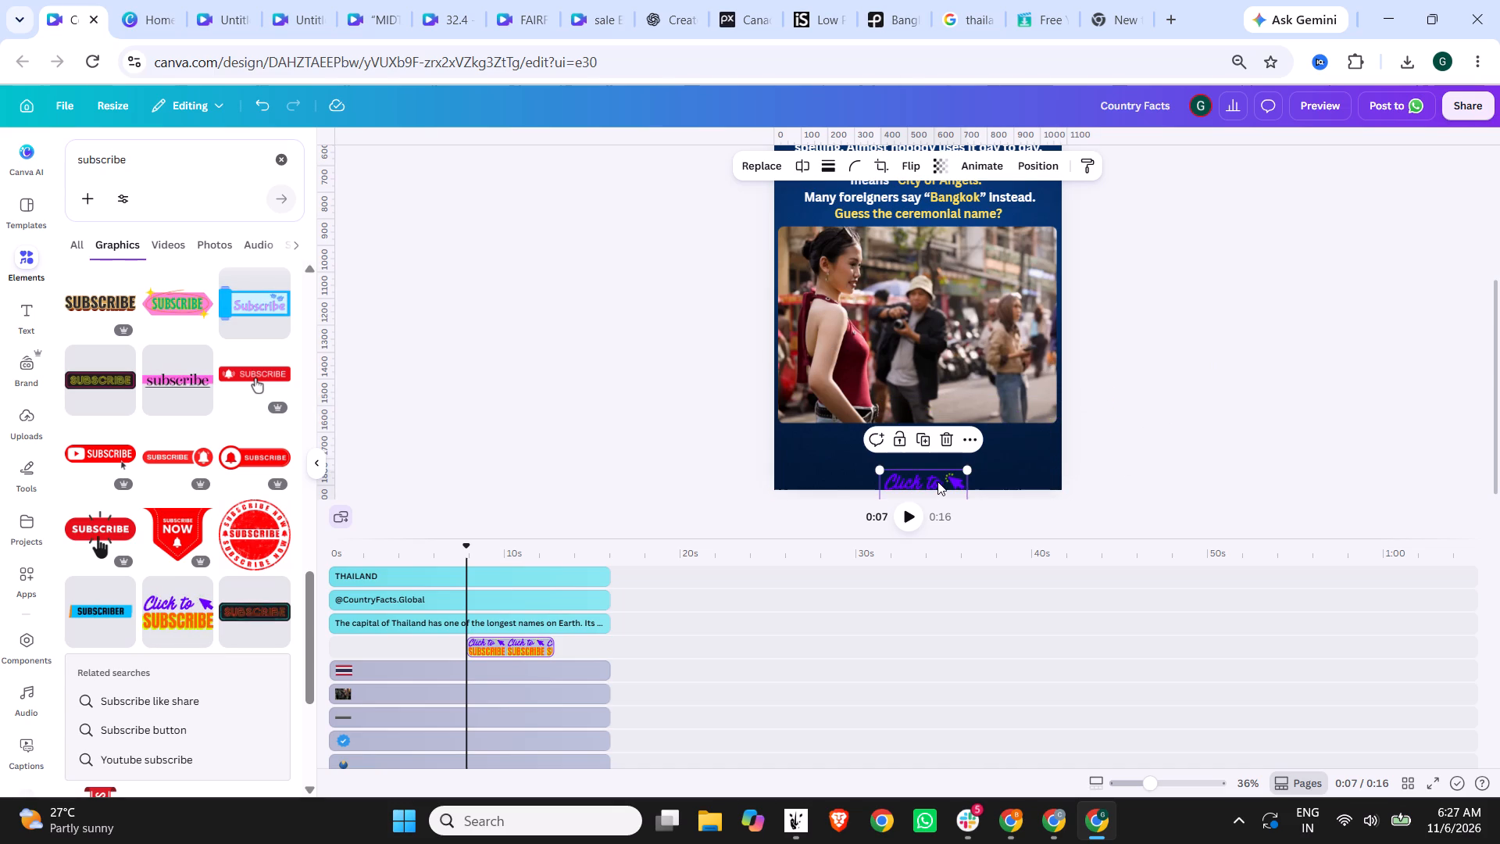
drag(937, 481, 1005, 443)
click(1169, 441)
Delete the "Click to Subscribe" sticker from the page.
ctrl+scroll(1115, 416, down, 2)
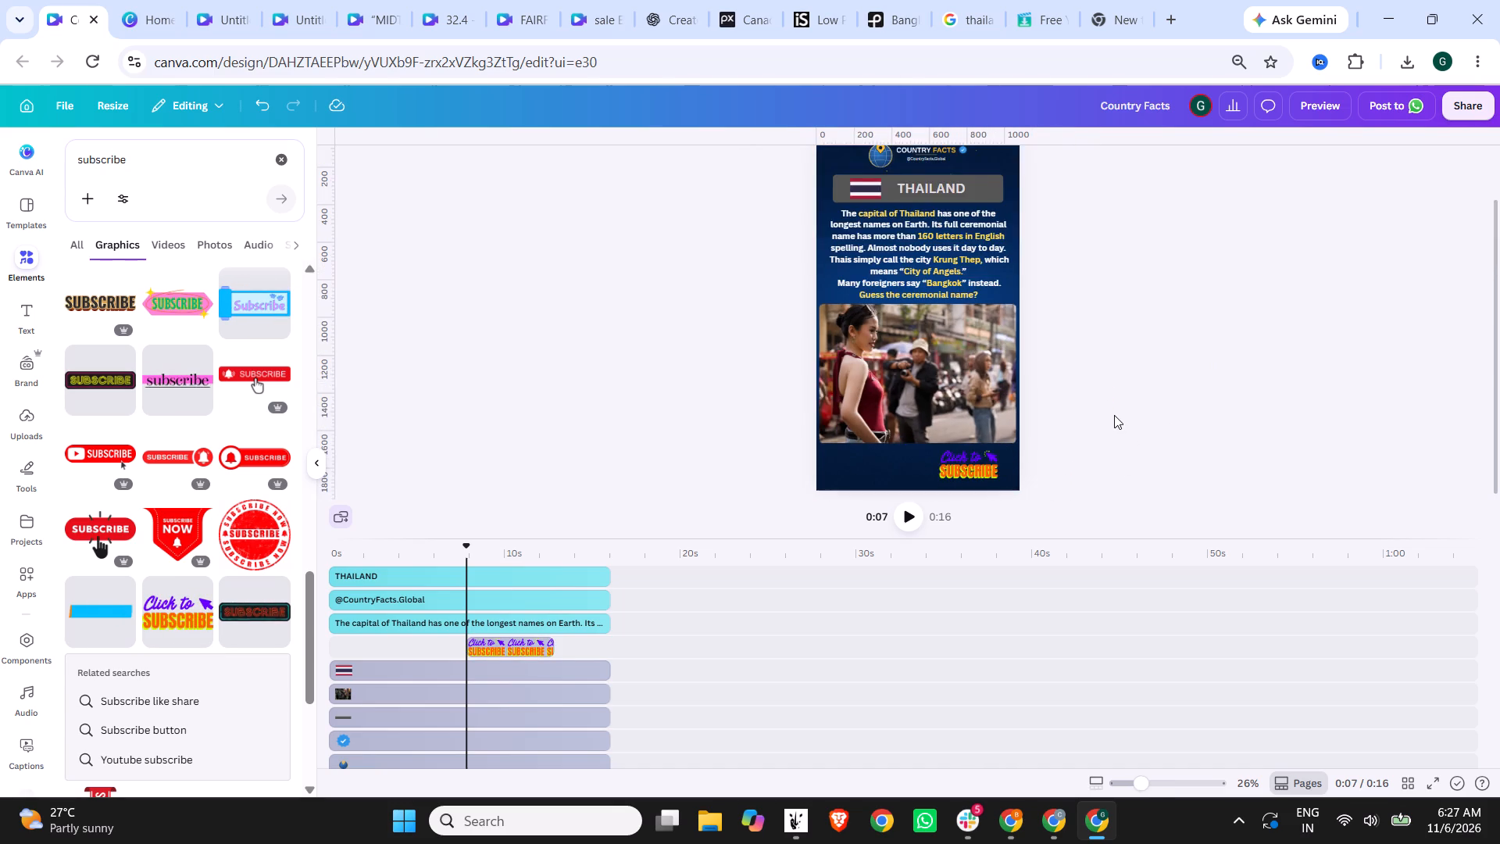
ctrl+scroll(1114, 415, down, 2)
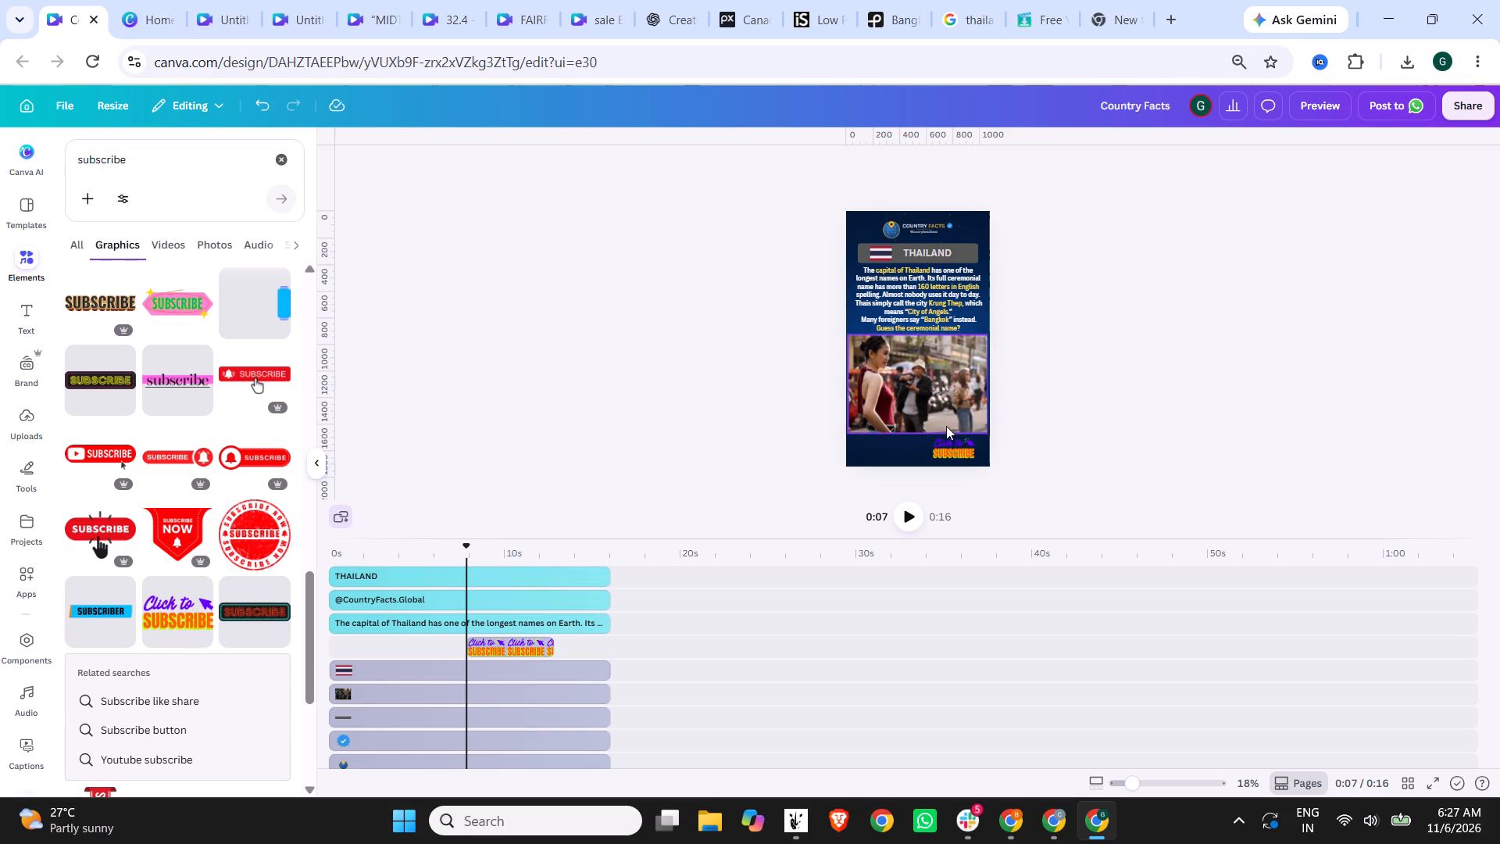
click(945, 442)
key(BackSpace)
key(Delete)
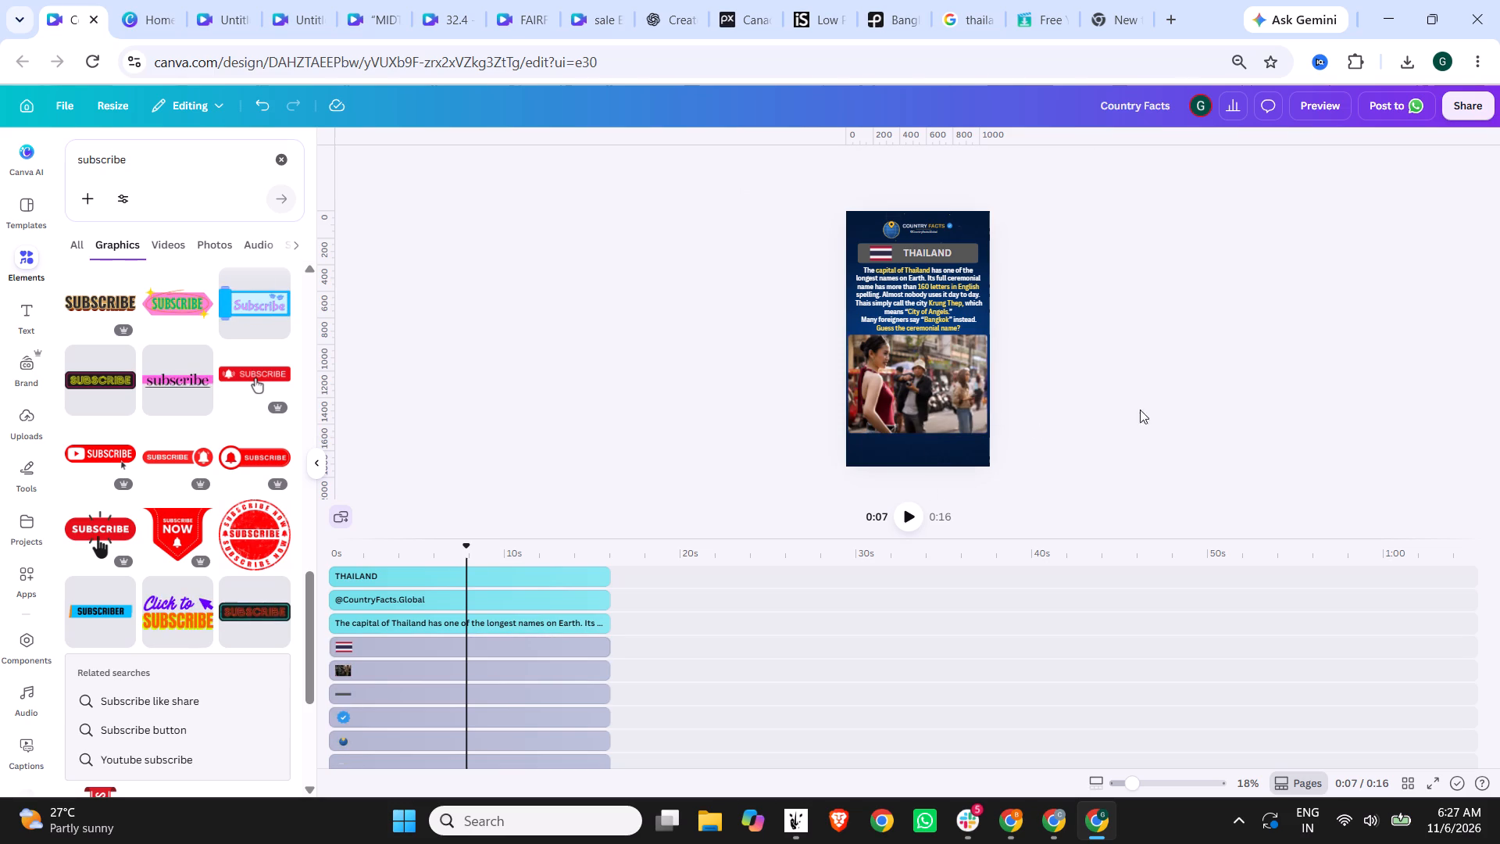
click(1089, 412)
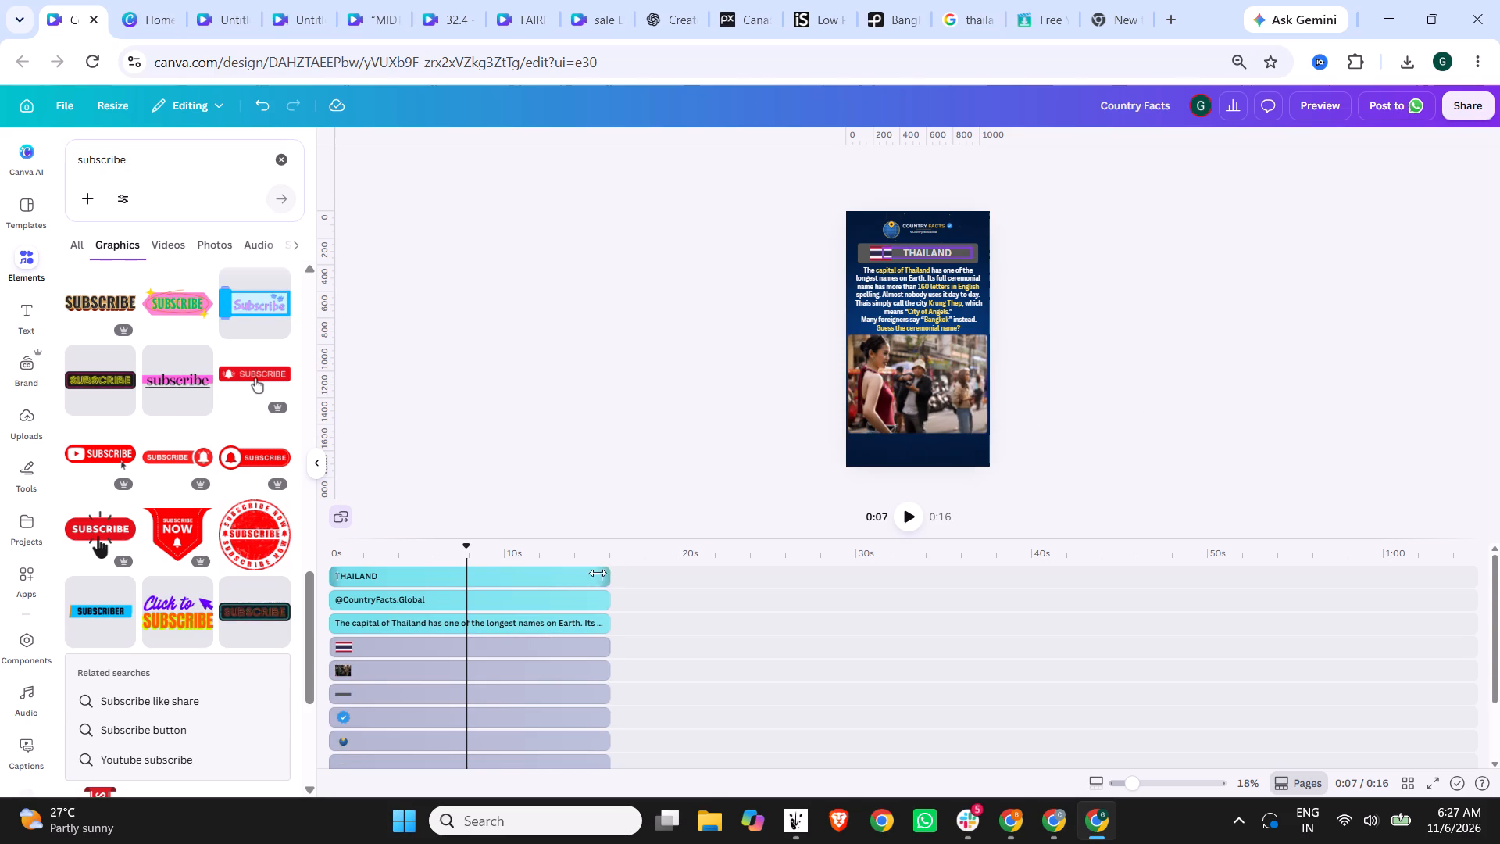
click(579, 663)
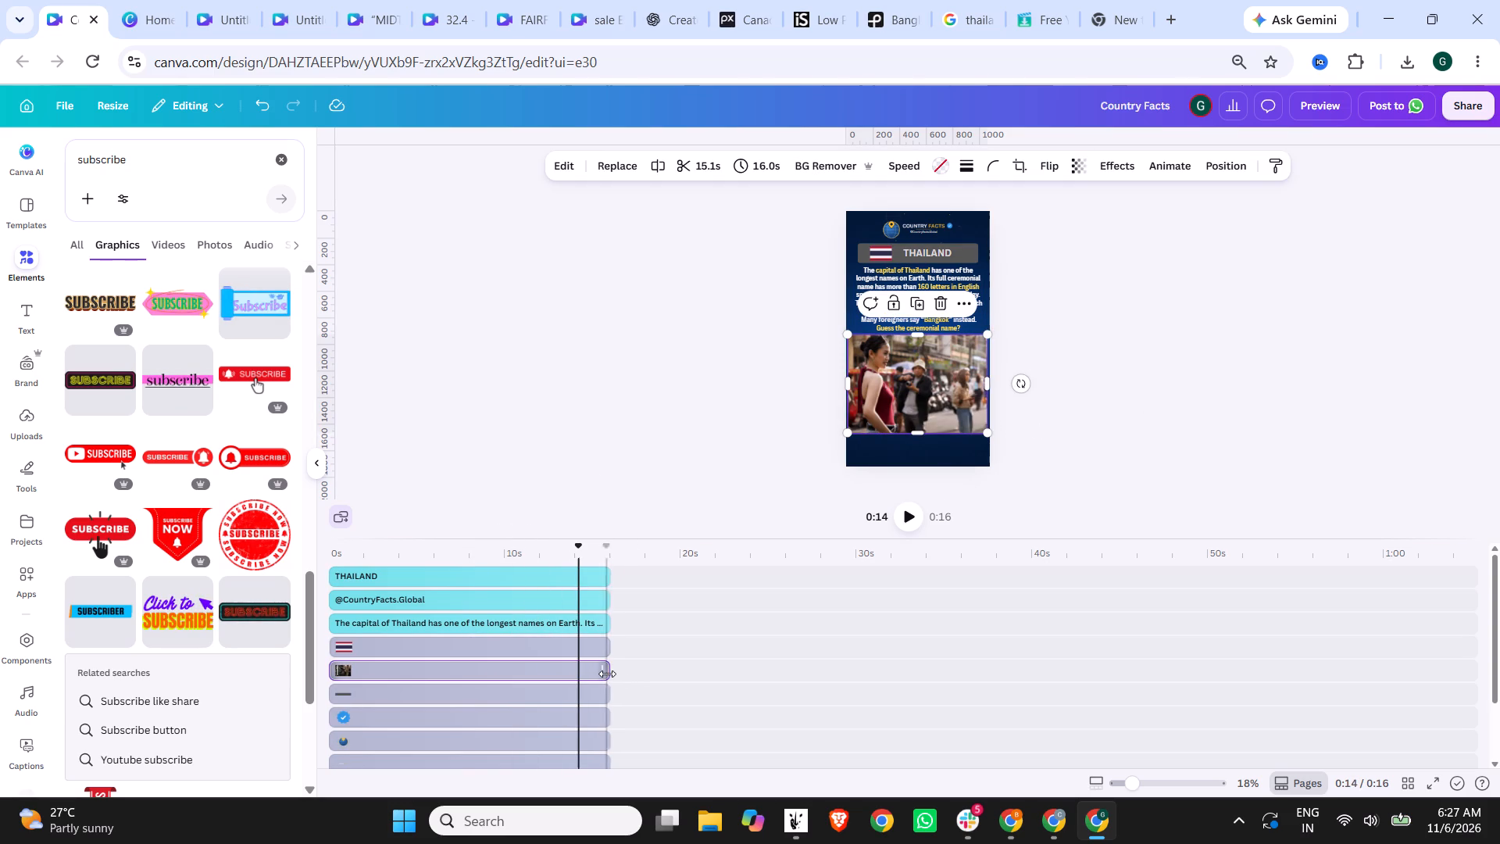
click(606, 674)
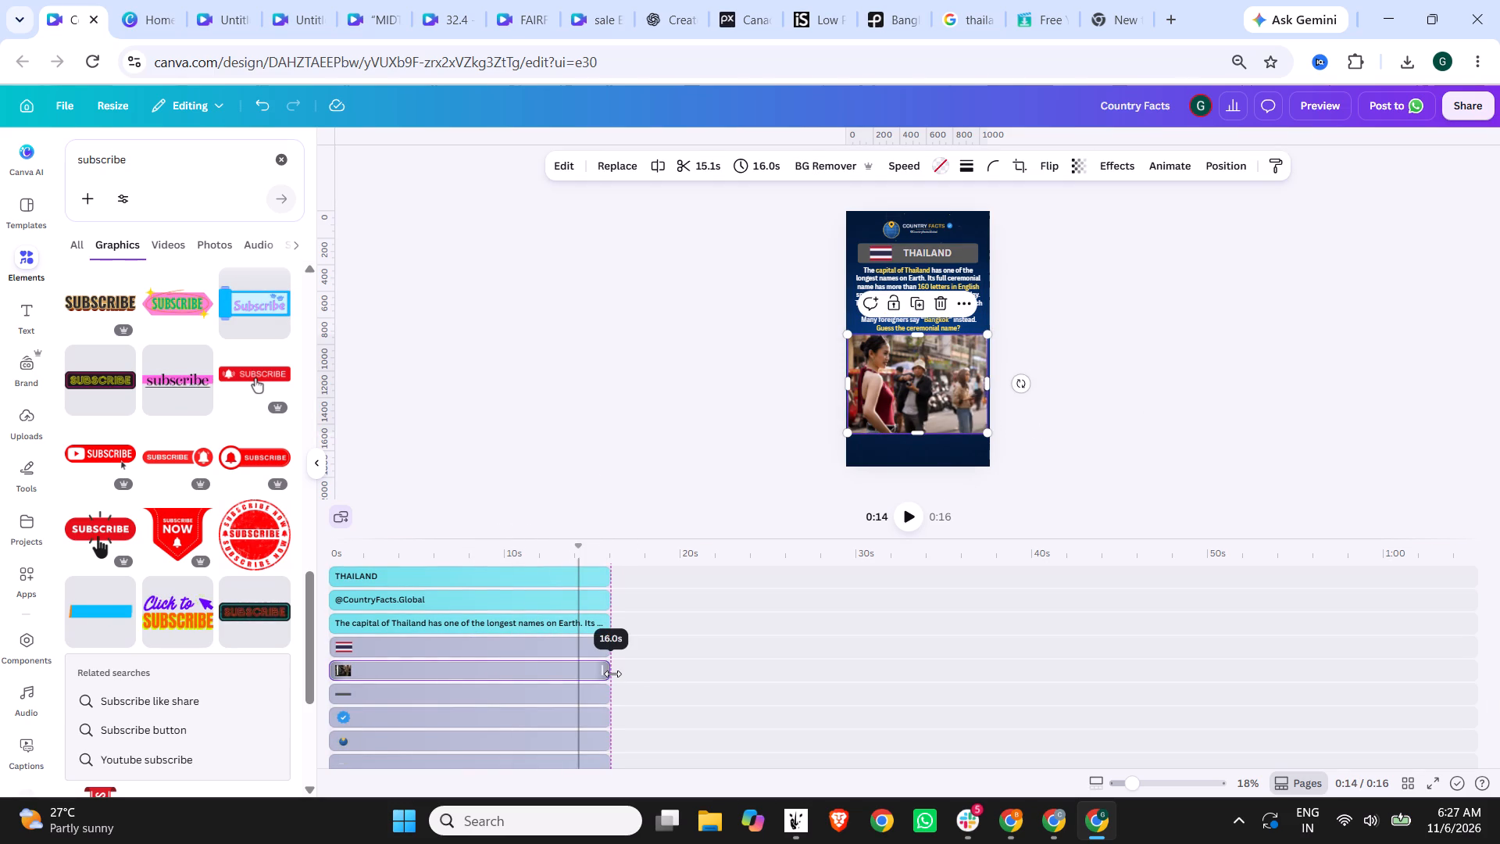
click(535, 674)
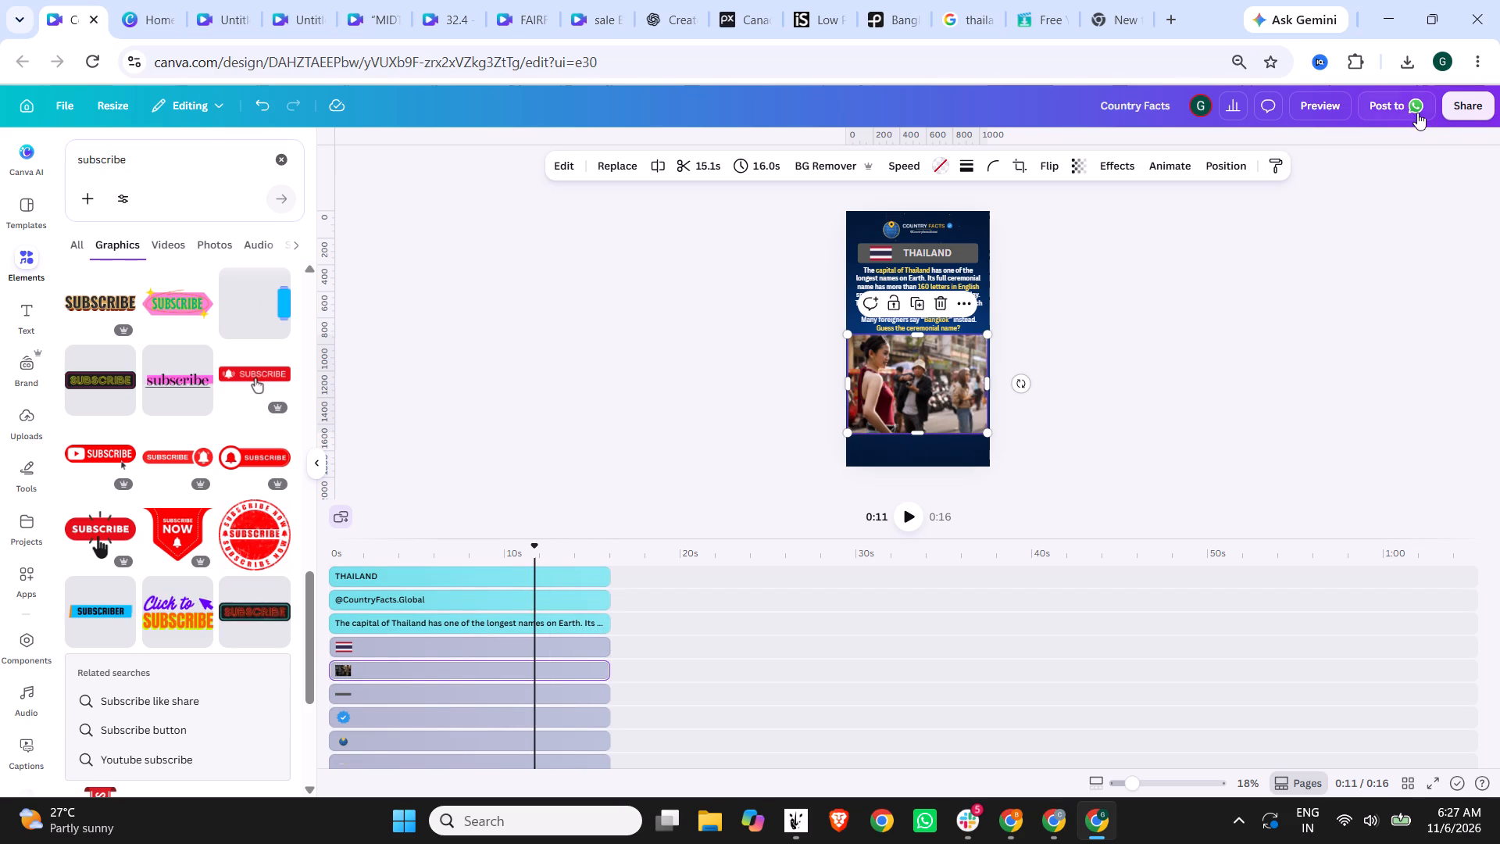
Play the full preview of the Country Facts video to check the Bangkok clip sequence in the layout.
click(1314, 103)
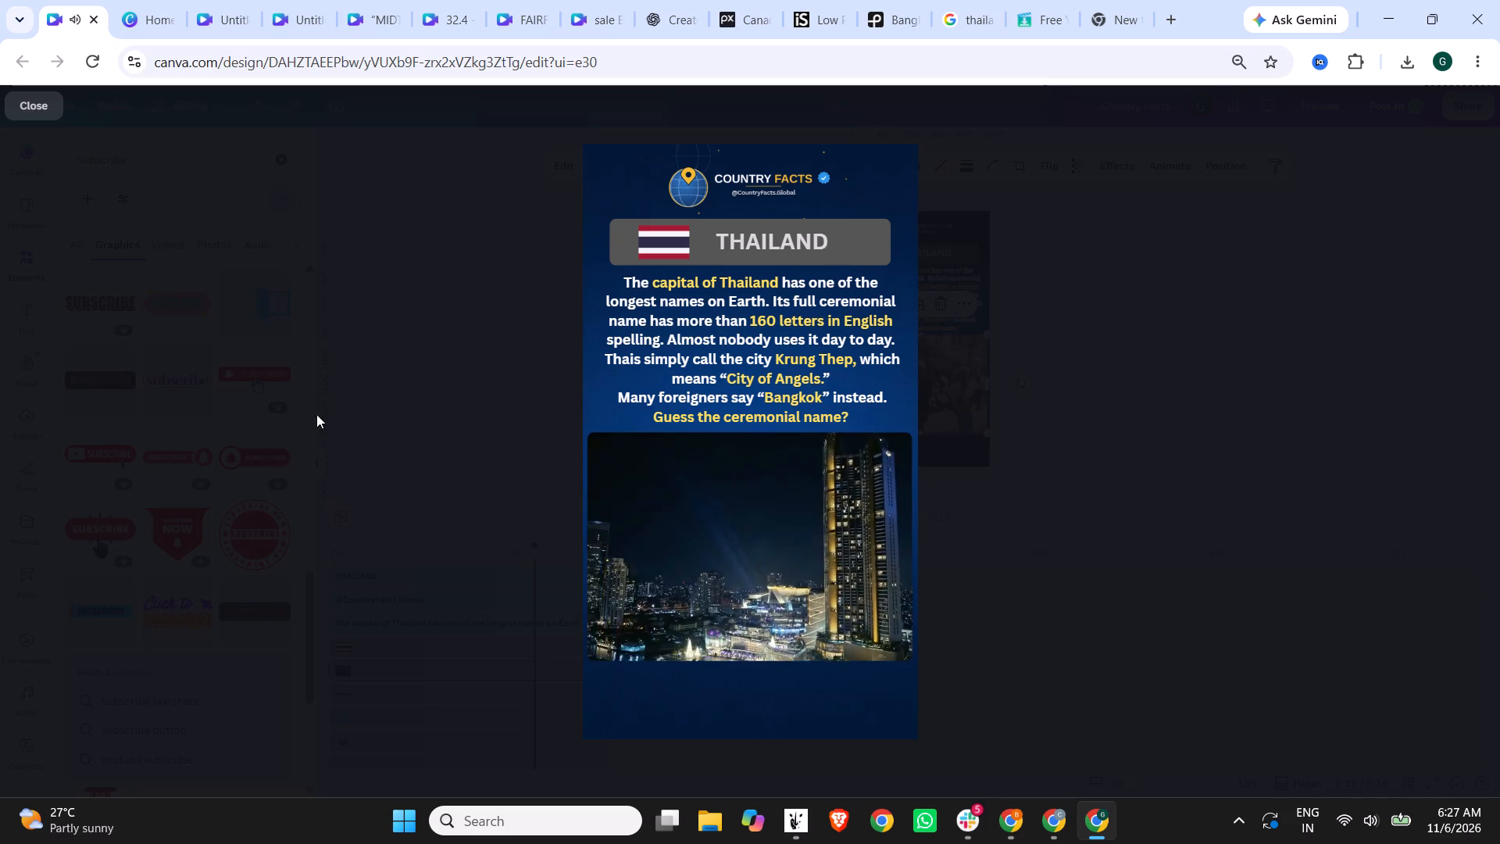
click(373, 422)
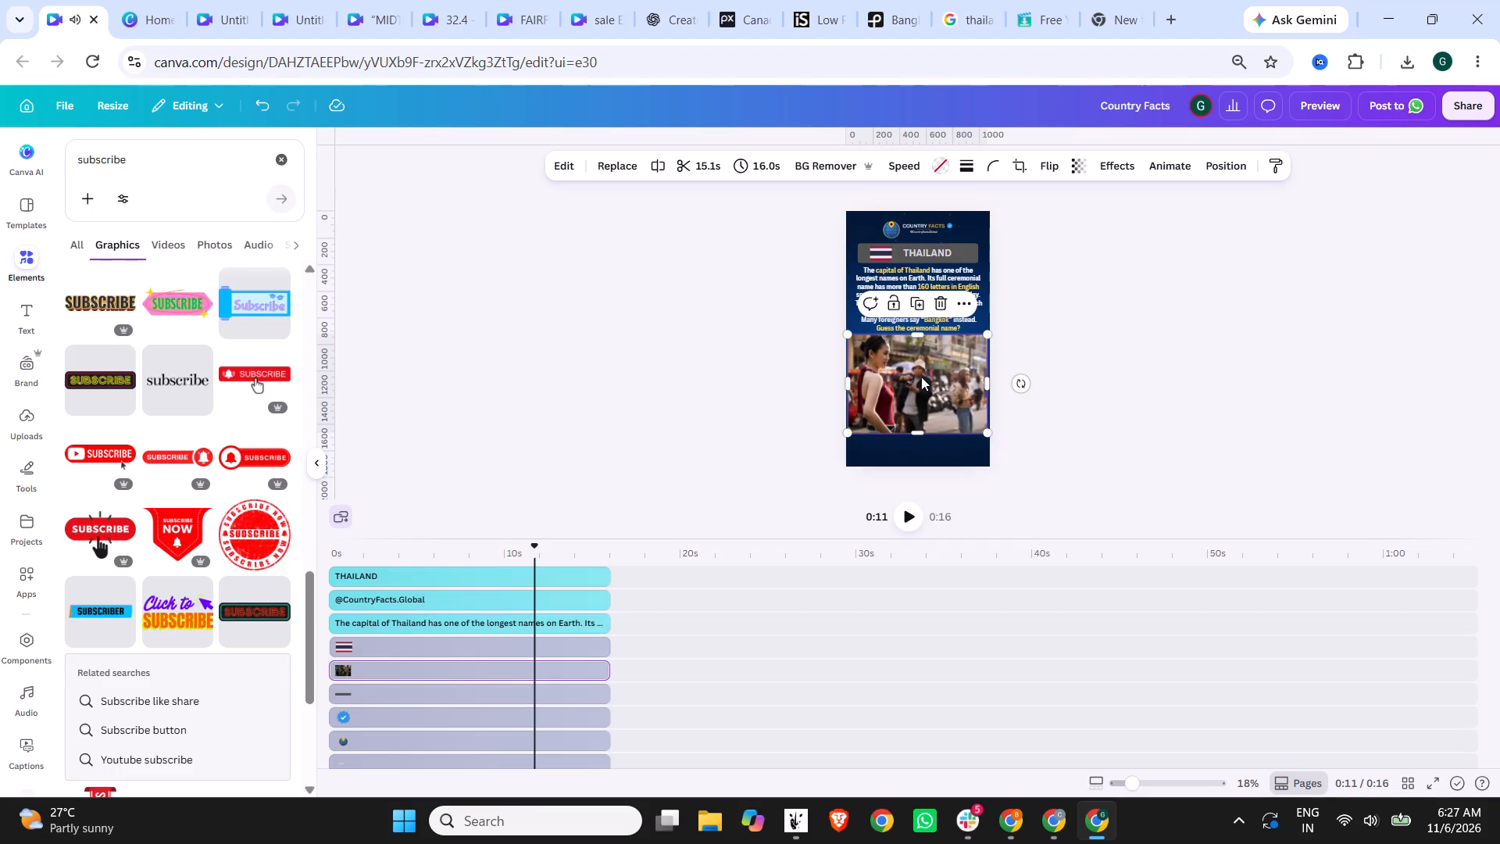
Enlarge the Bangkok clip slightly from its lower right corner to about 1,056 × 744.
ctrl+scroll(982, 399, up, 7)
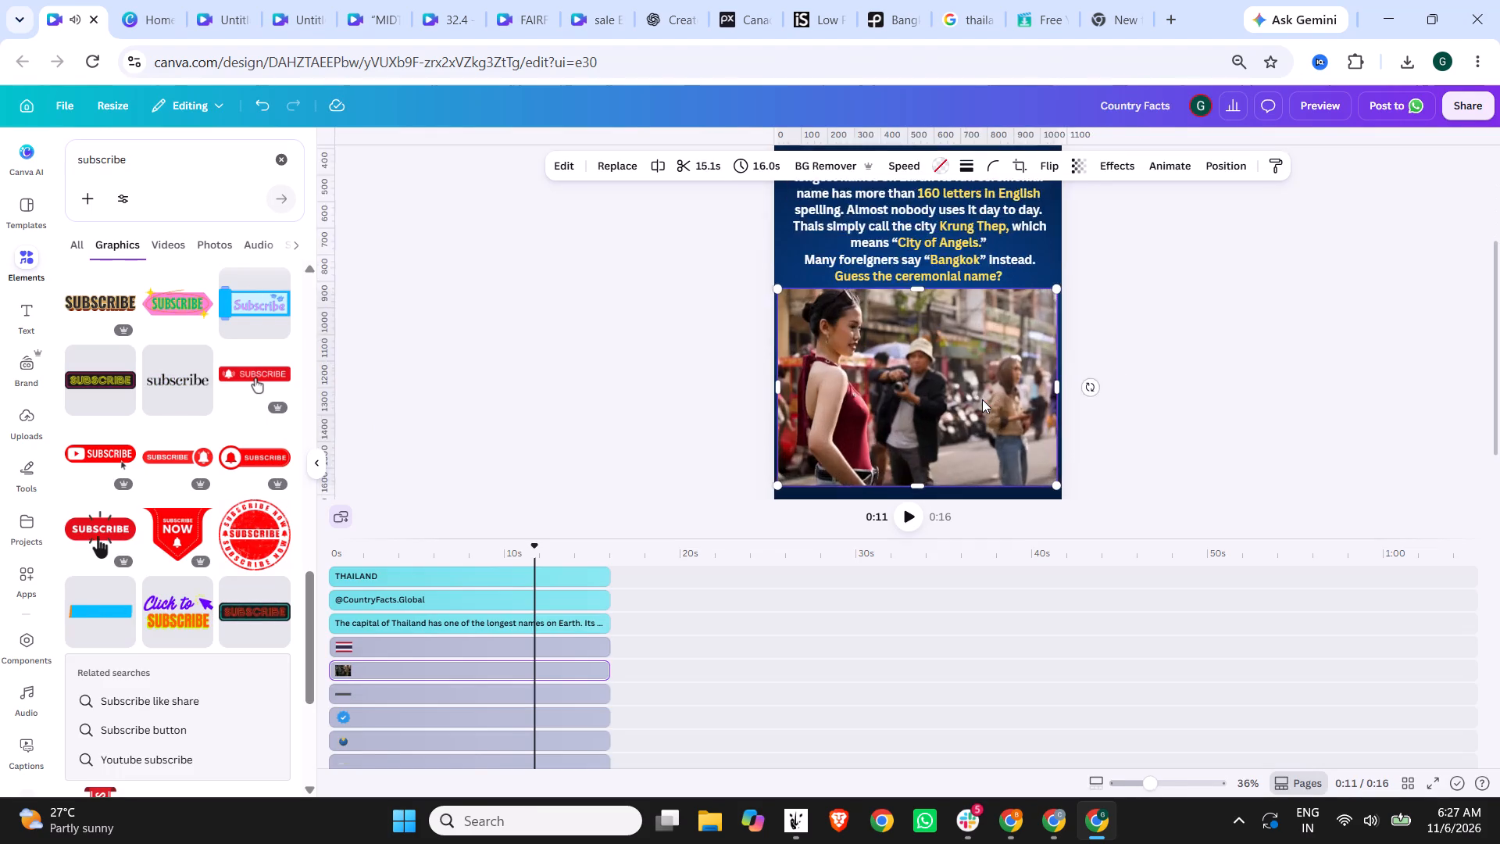
ctrl+scroll(982, 399, up, 3)
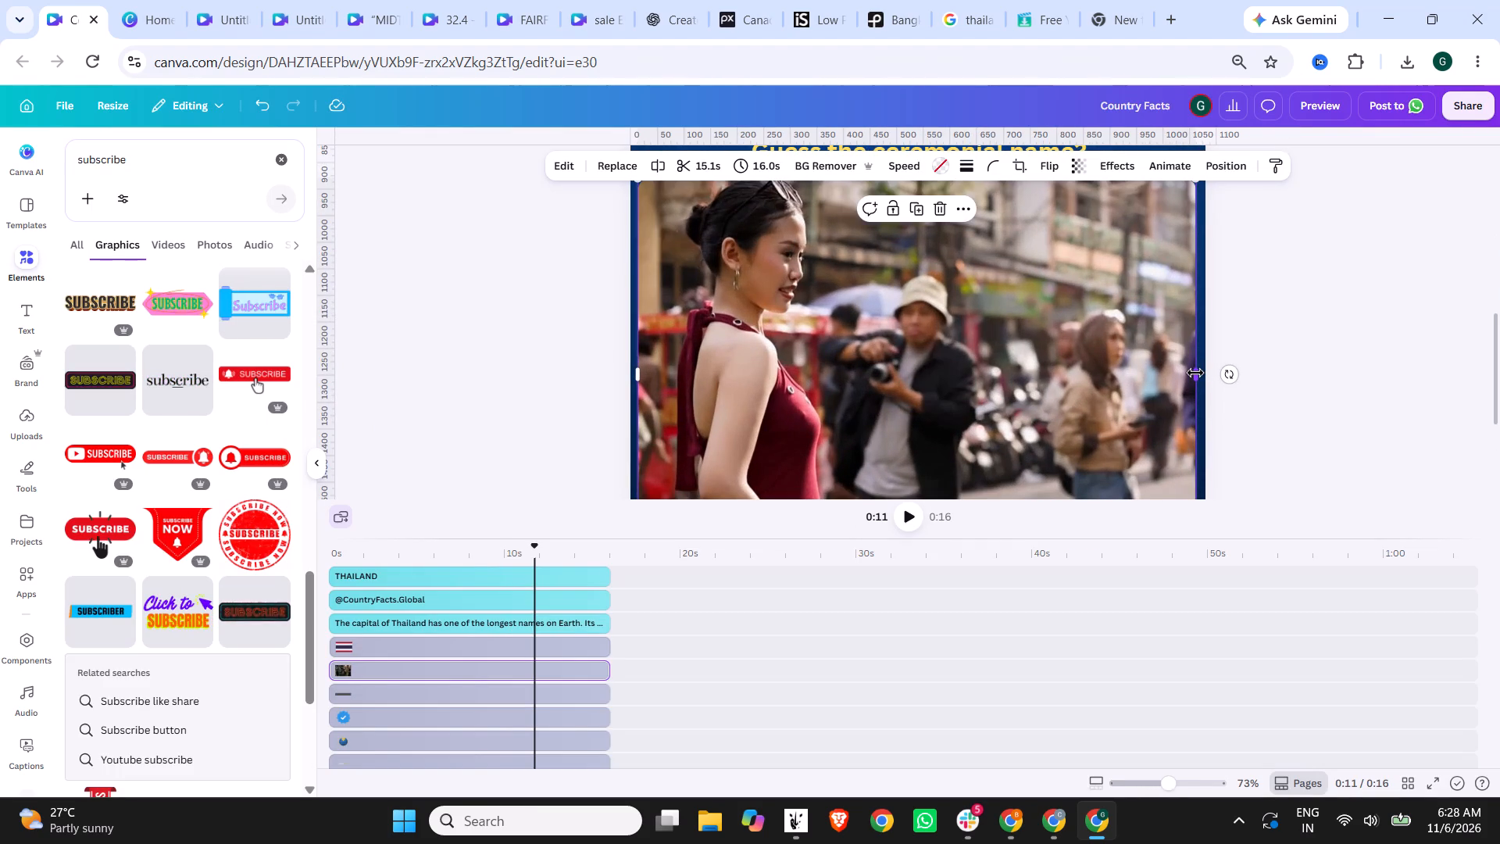
scroll(1195, 373, up, 2)
scroll(1187, 402, down, 3)
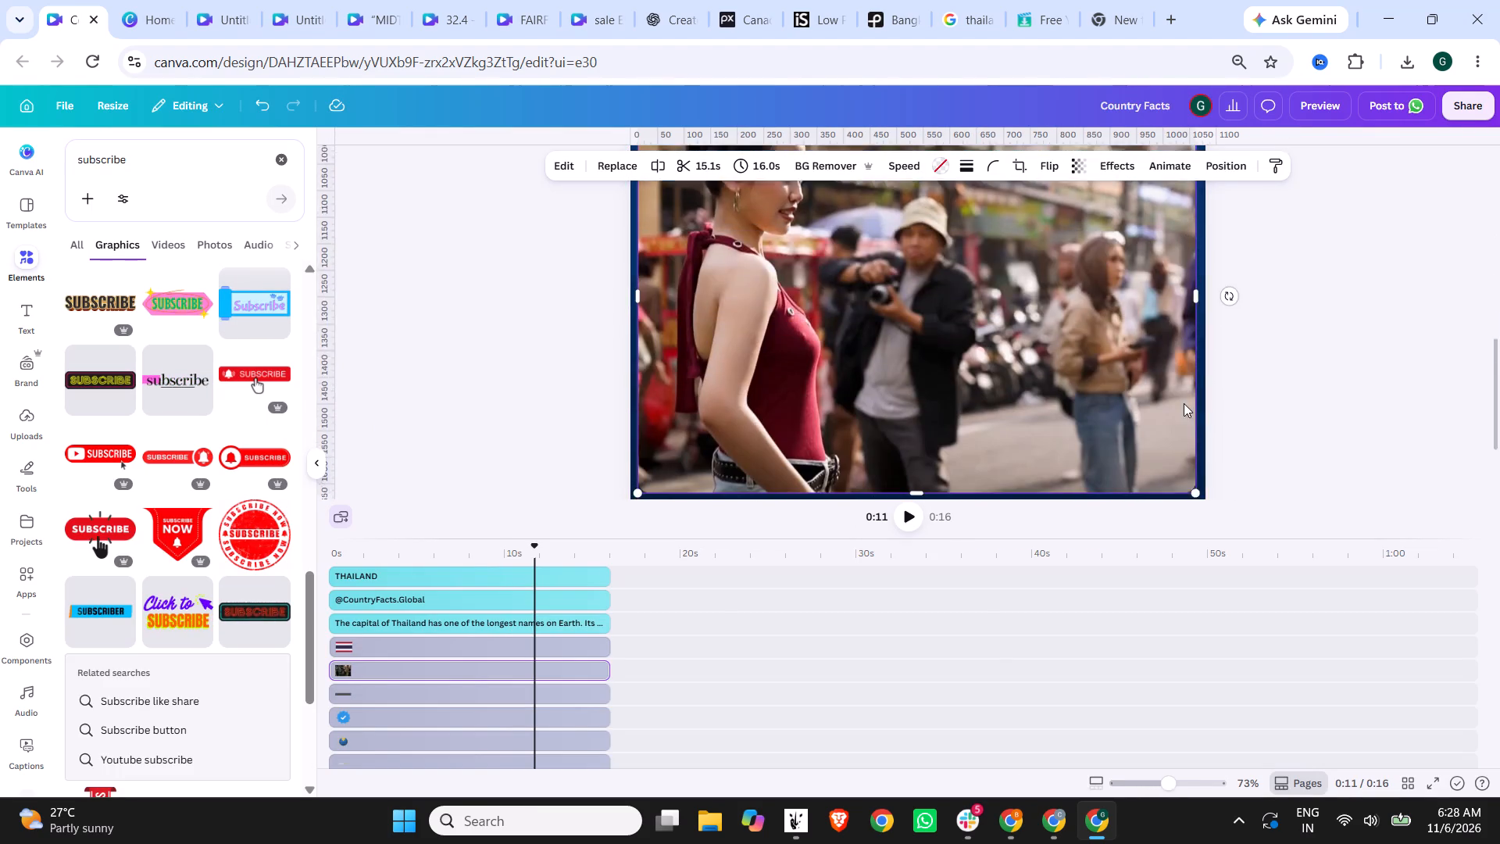
scroll(1182, 403, down, 4)
click(1196, 356)
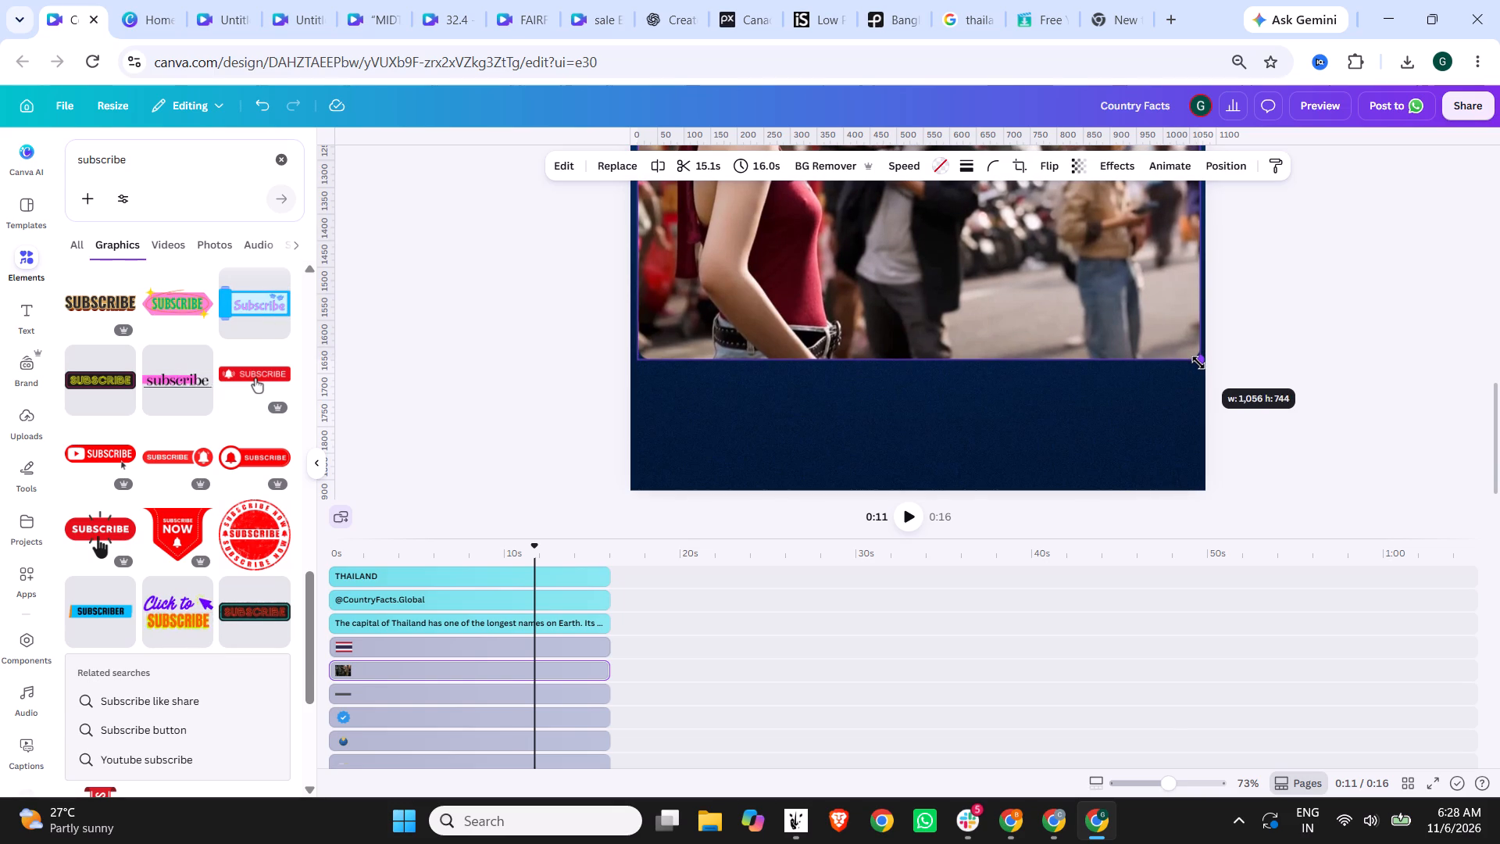
click(1283, 354)
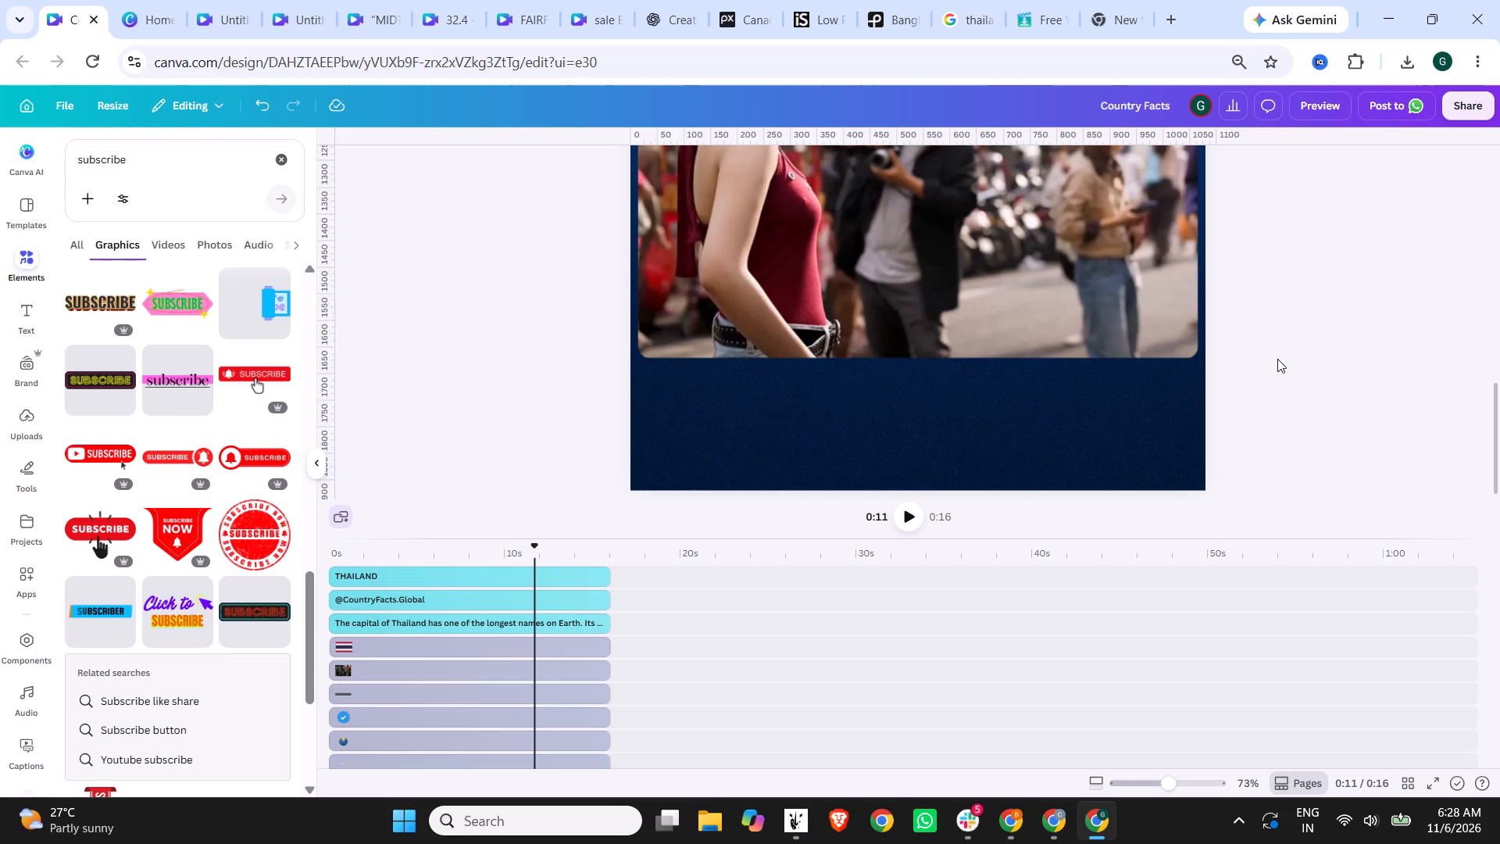
Check the page's fact text and the THAILAND heading above the clip.
scroll(1310, 390, up, 6)
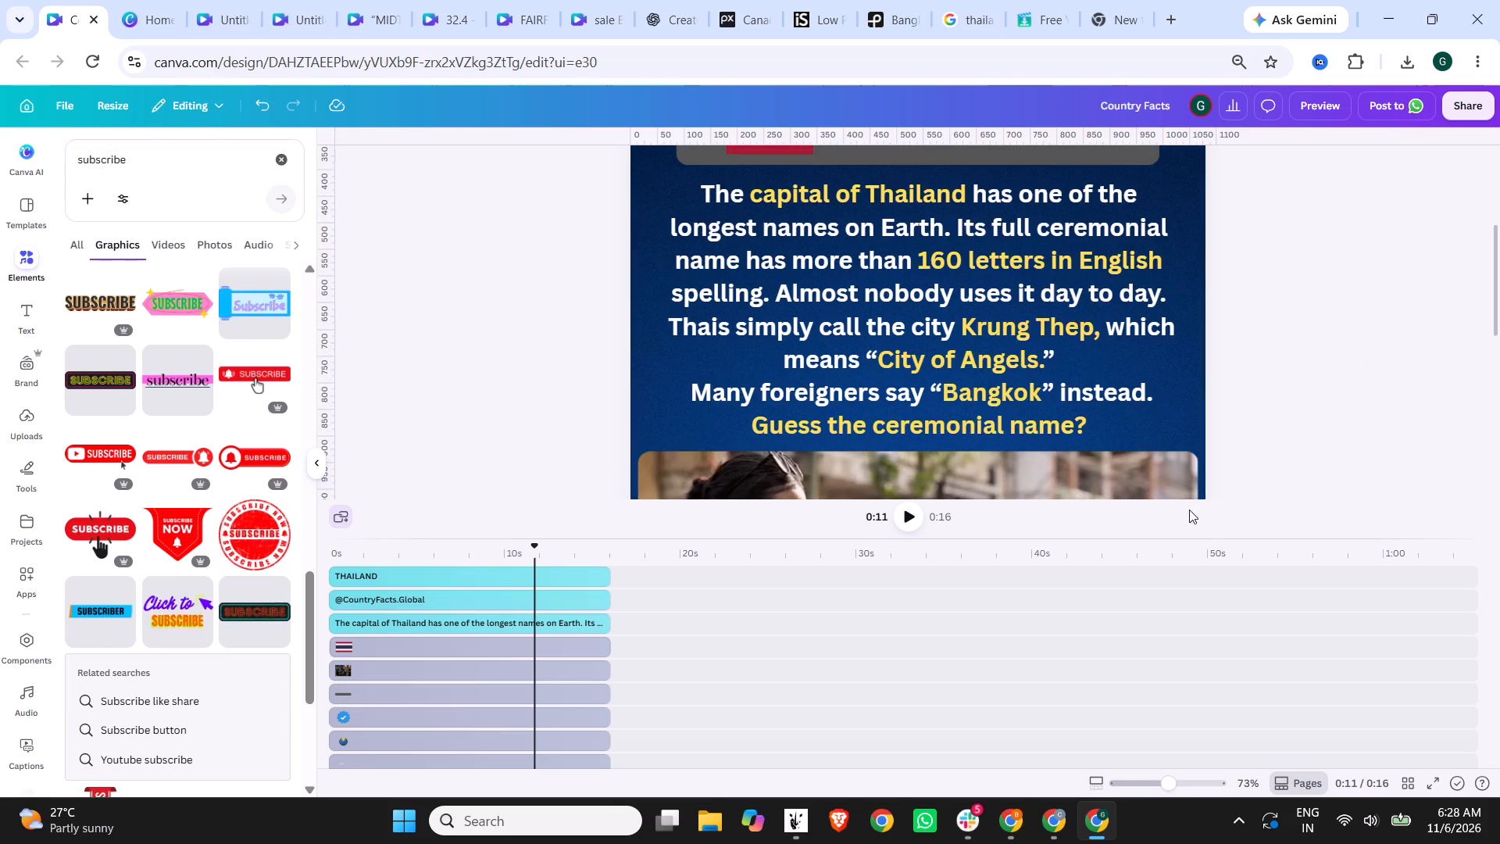
scroll(1189, 510, up, 3)
scroll(1031, 494, up, 3)
scroll(955, 400, up, 1)
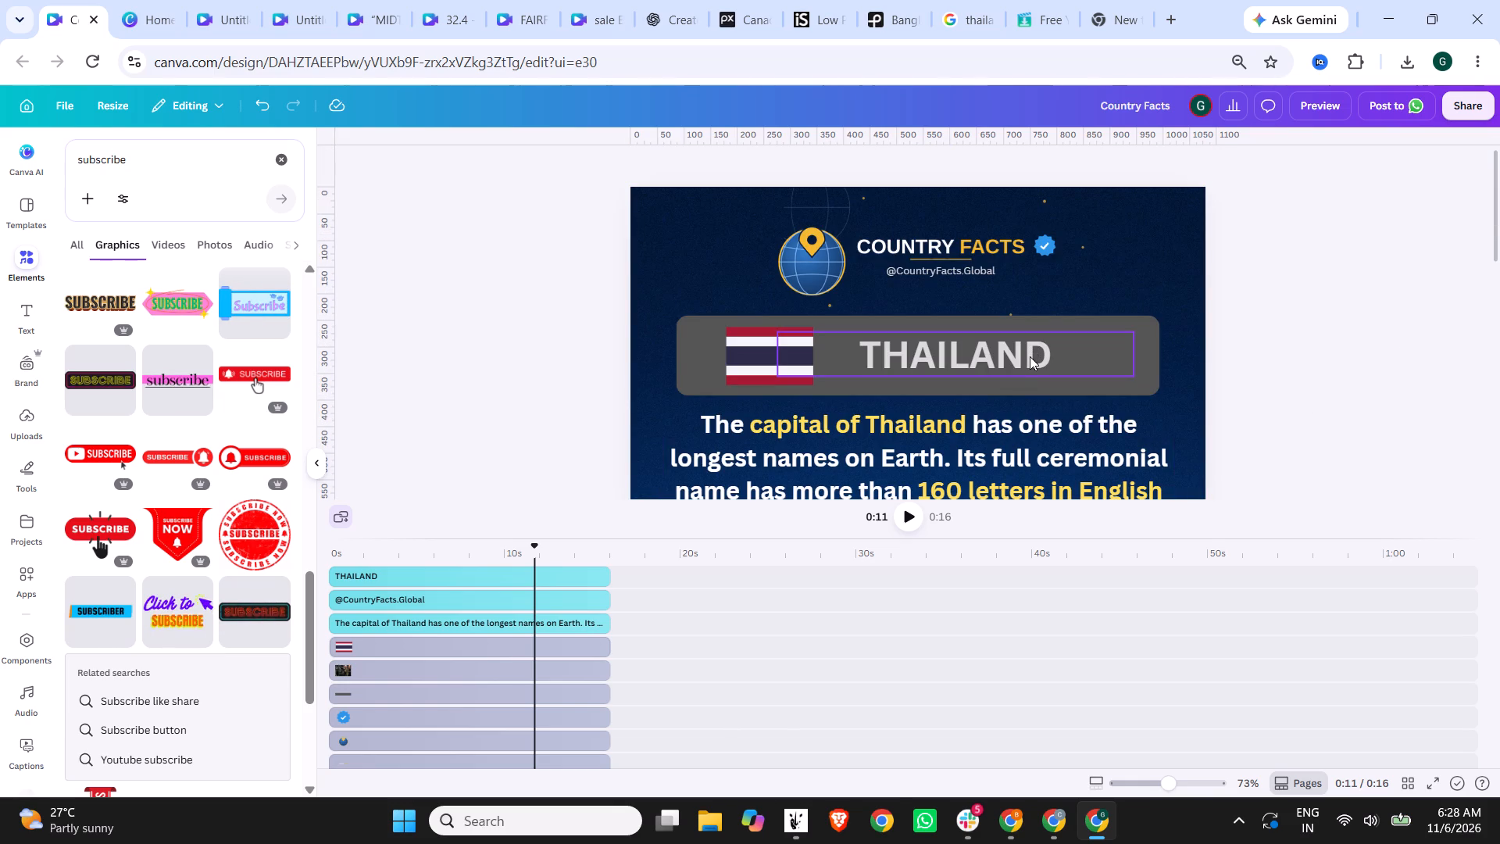
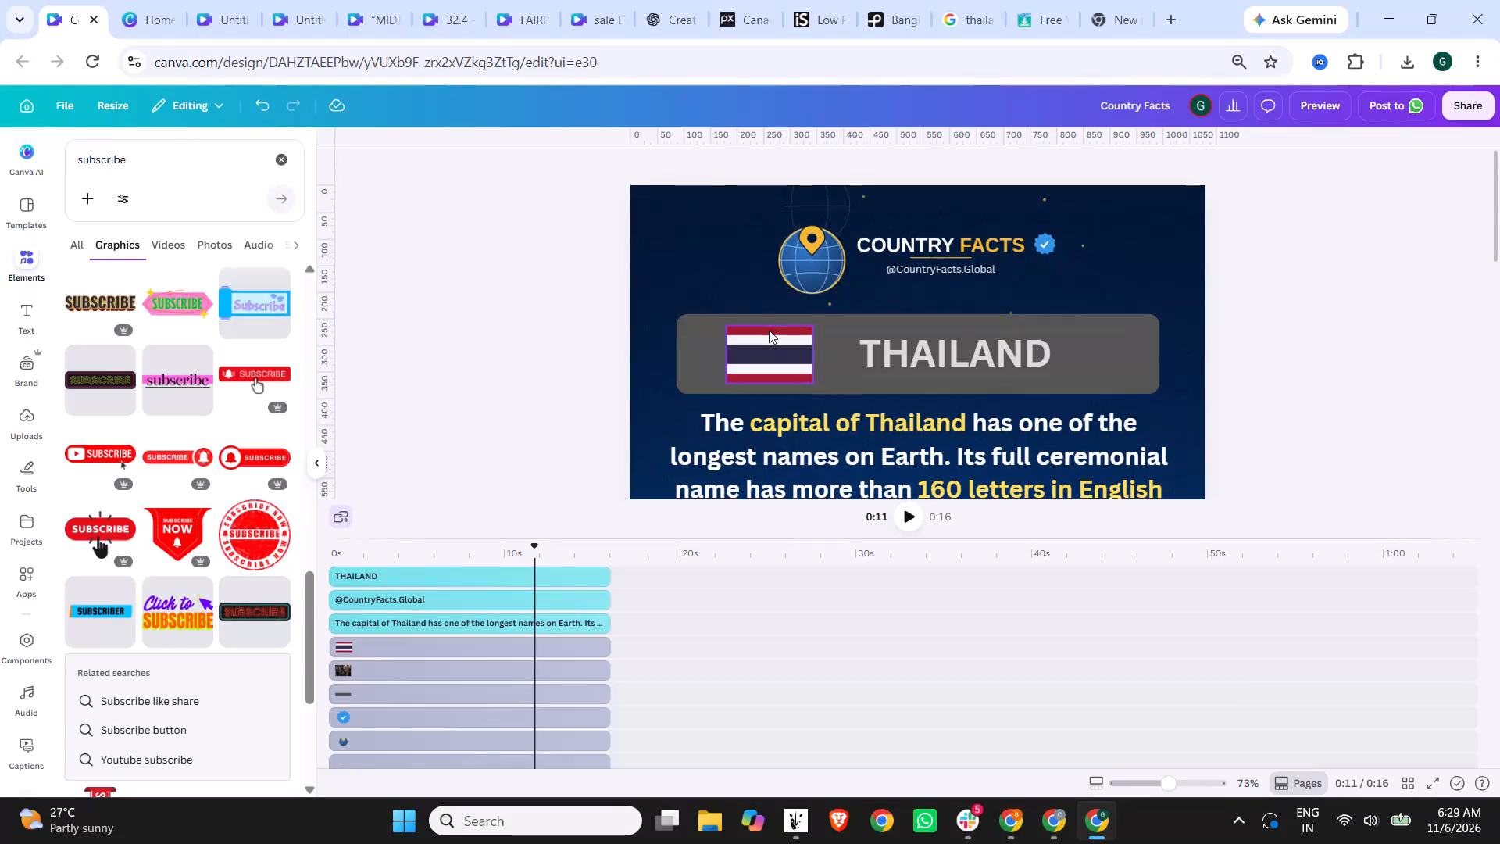
Examine the page layout from the fact text to the space below the Bangkok clip, along with the timeline layers.
scroll(730, 348, down, 4)
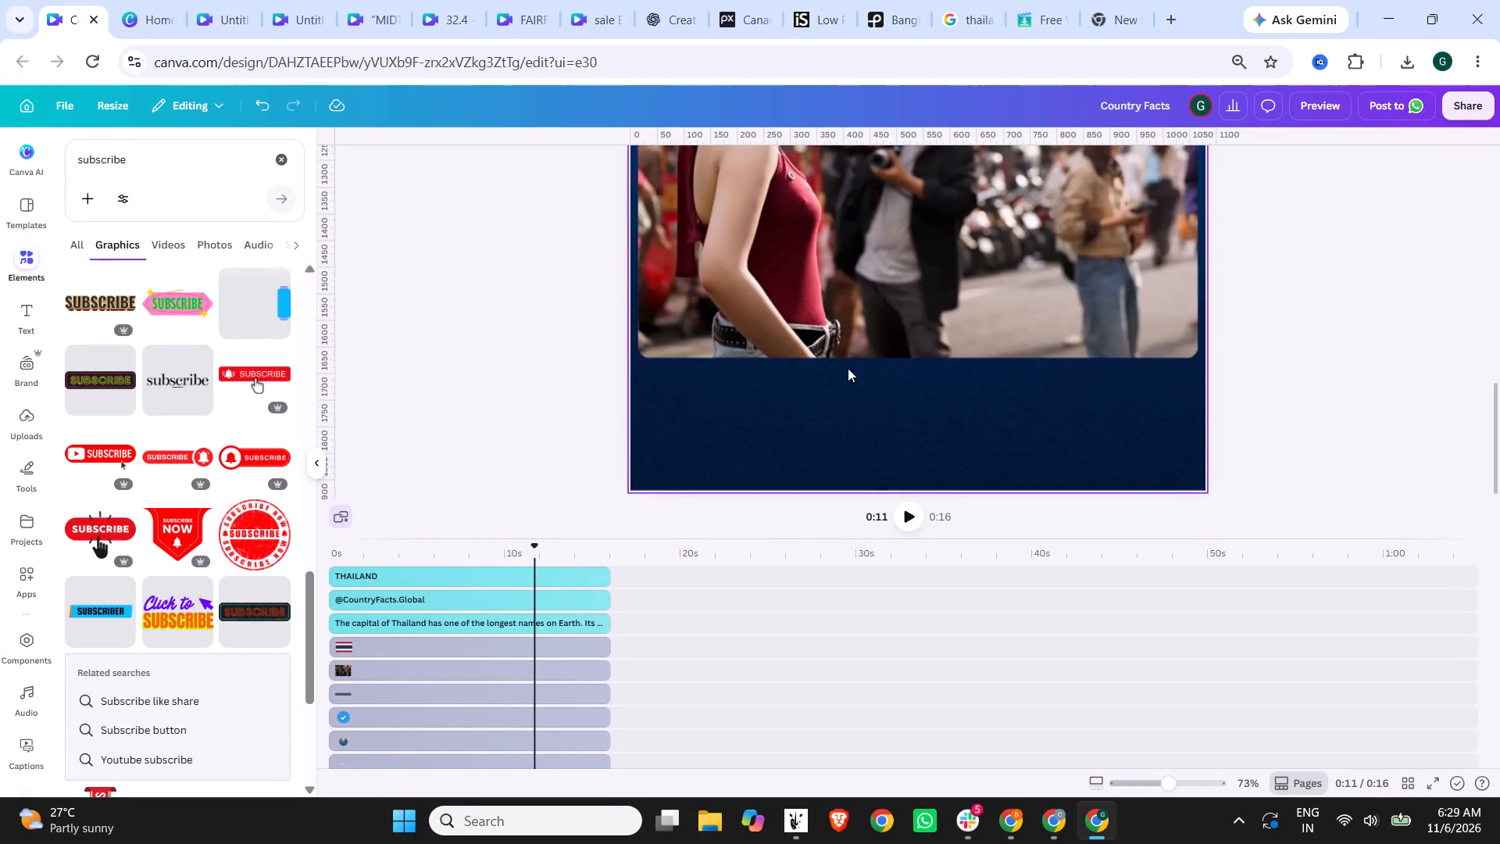
scroll(1121, 371, up, 4)
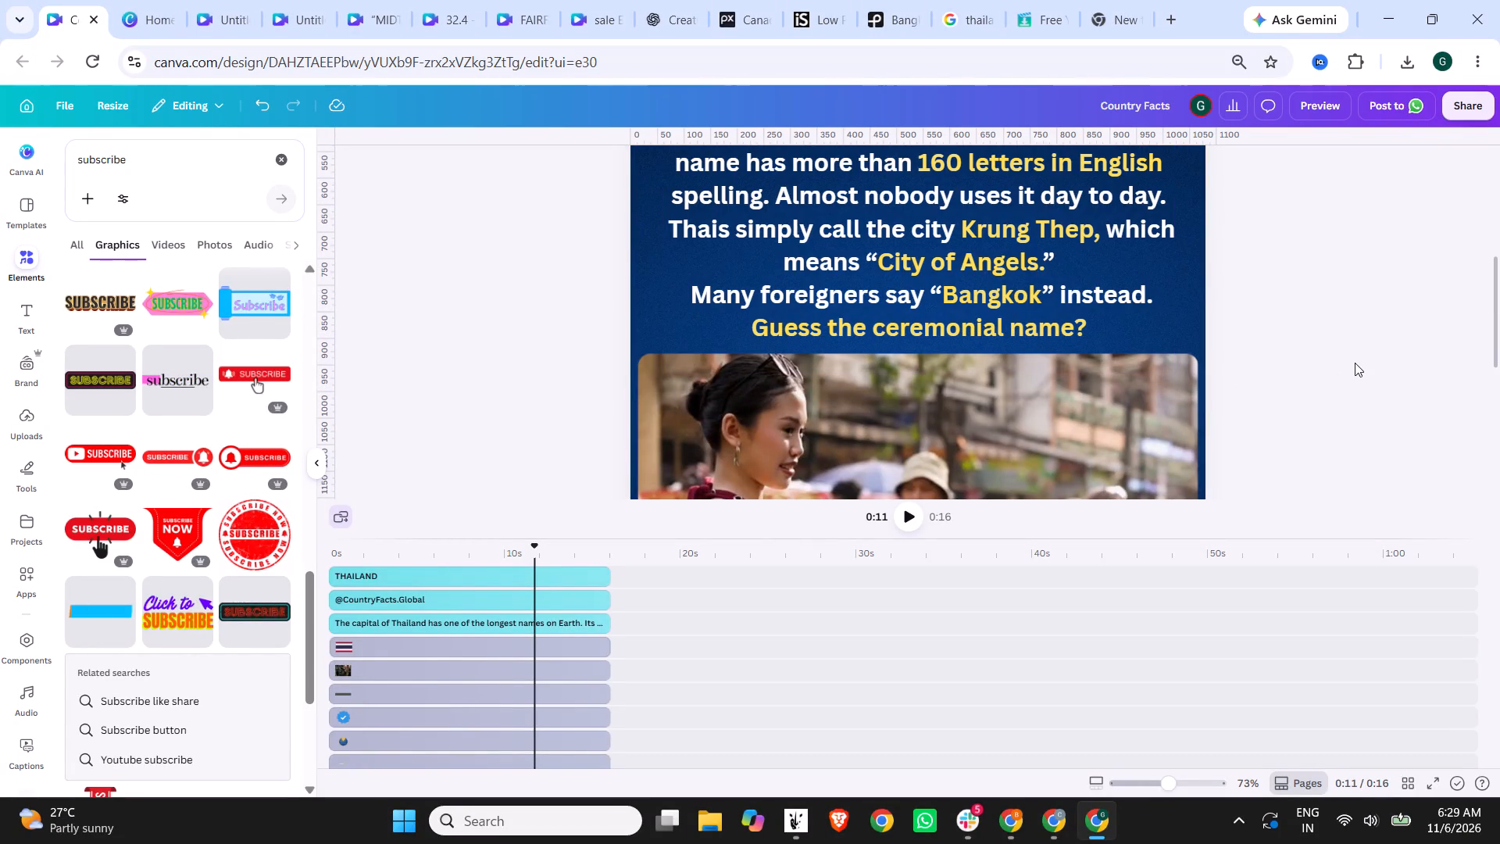
scroll(1355, 363, down, 1)
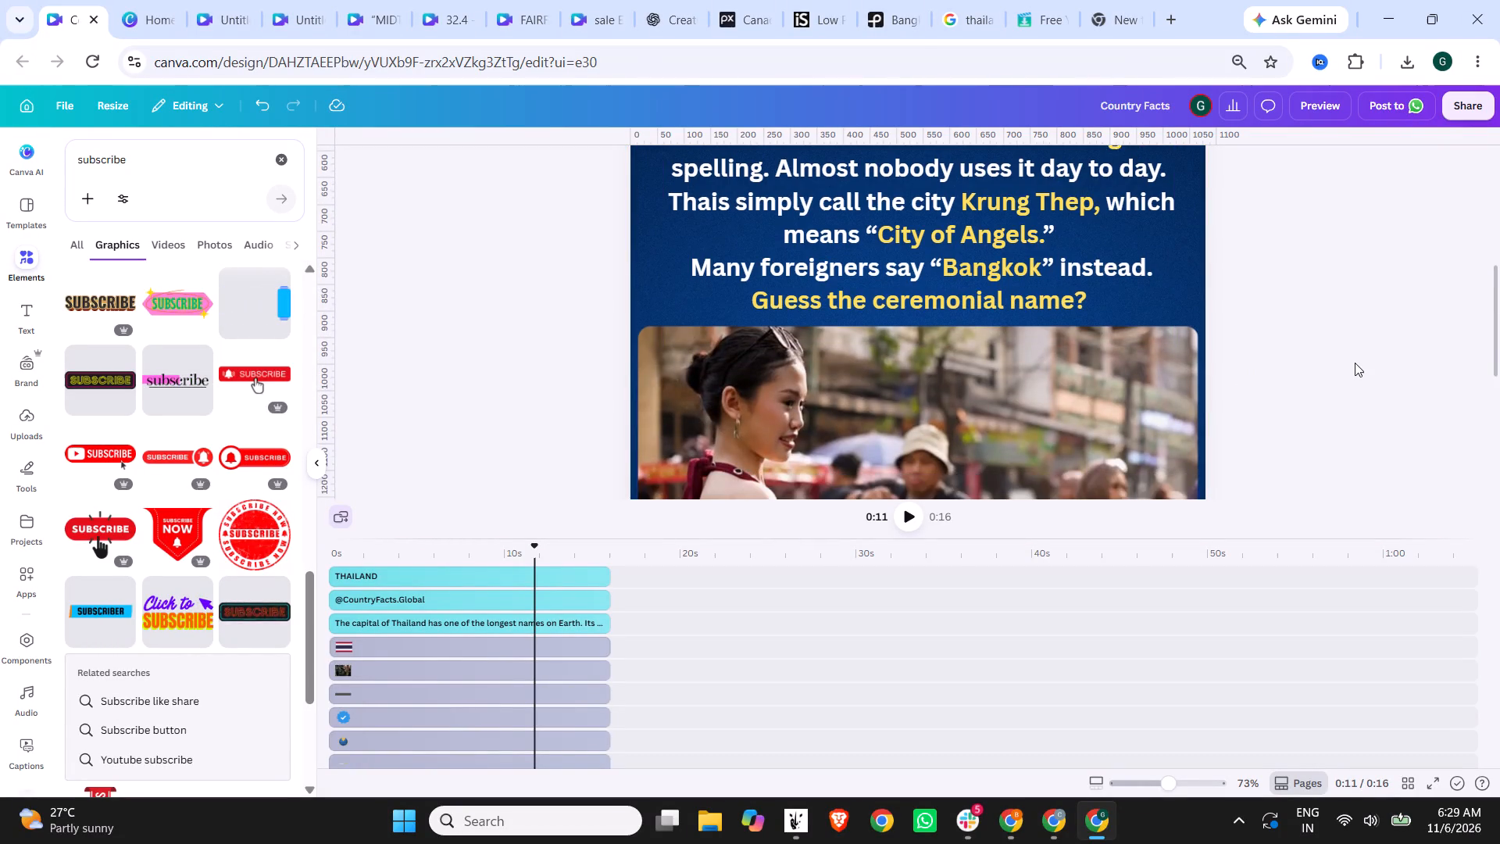
scroll(1355, 363, down, 4)
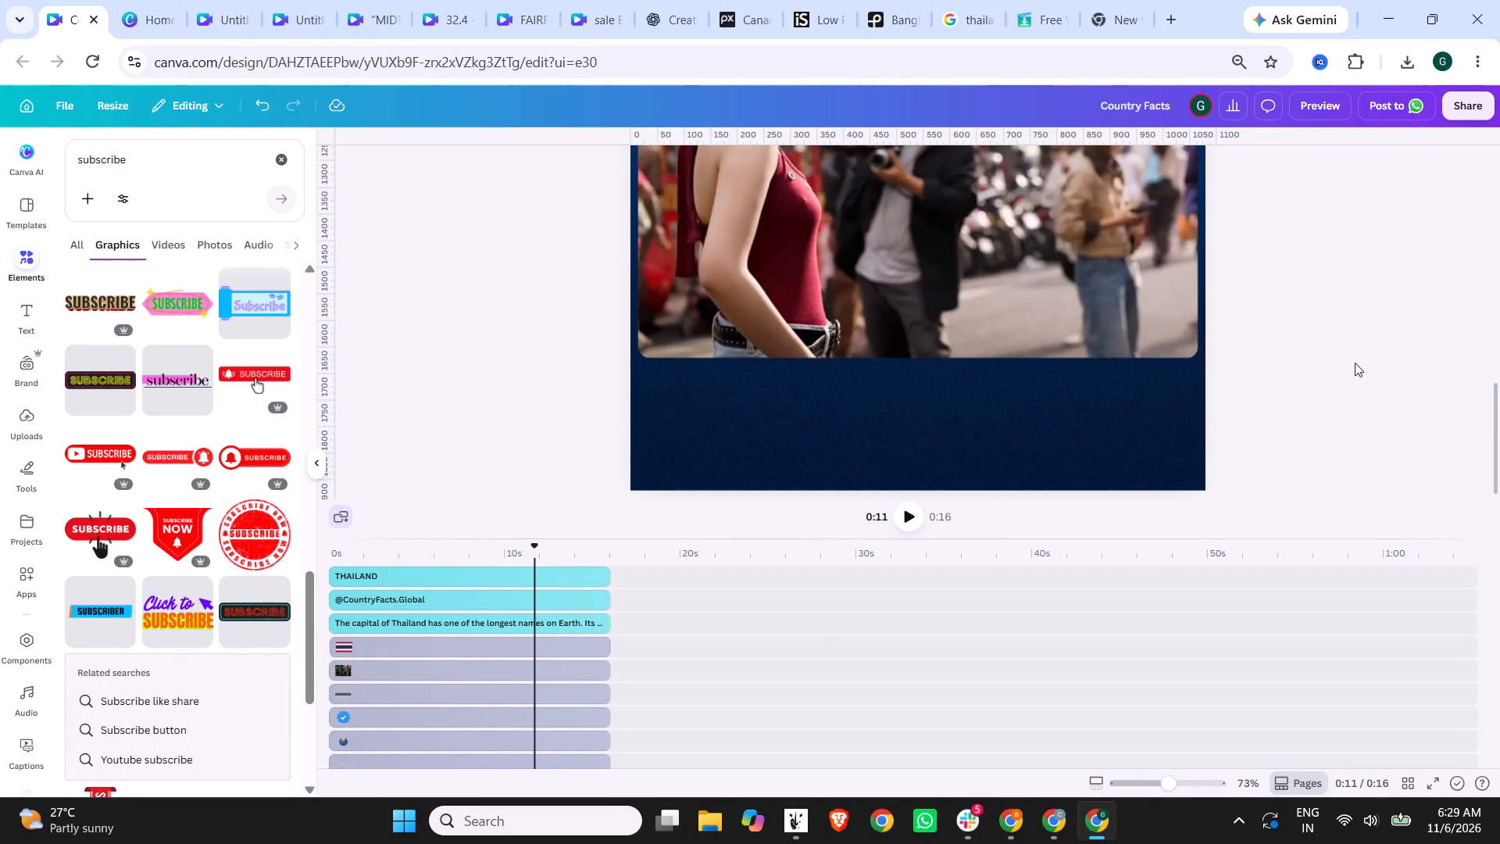
scroll(556, 644, up, 3)
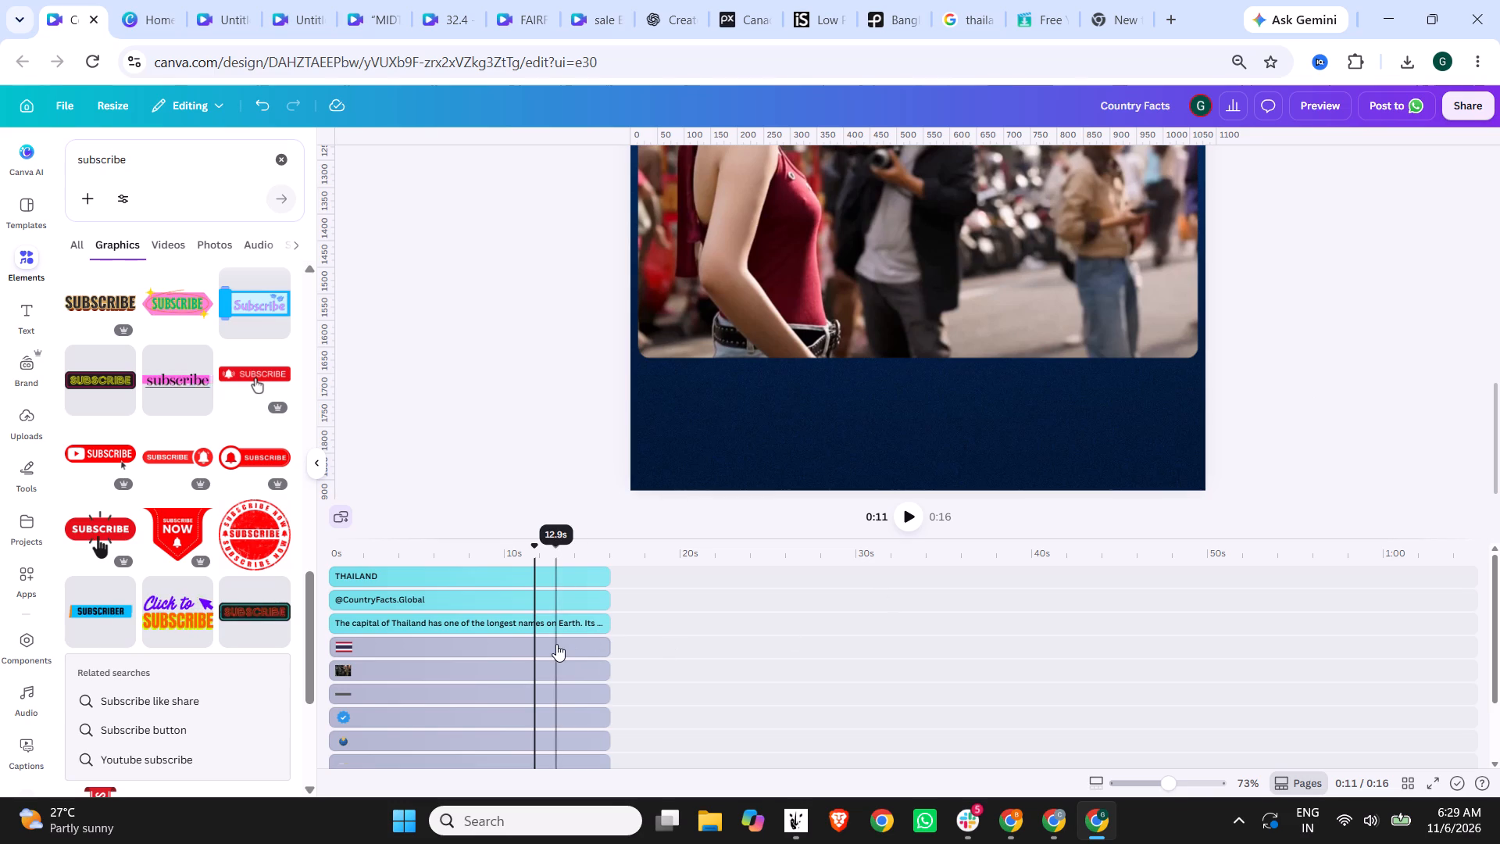
scroll(552, 621, down, 3)
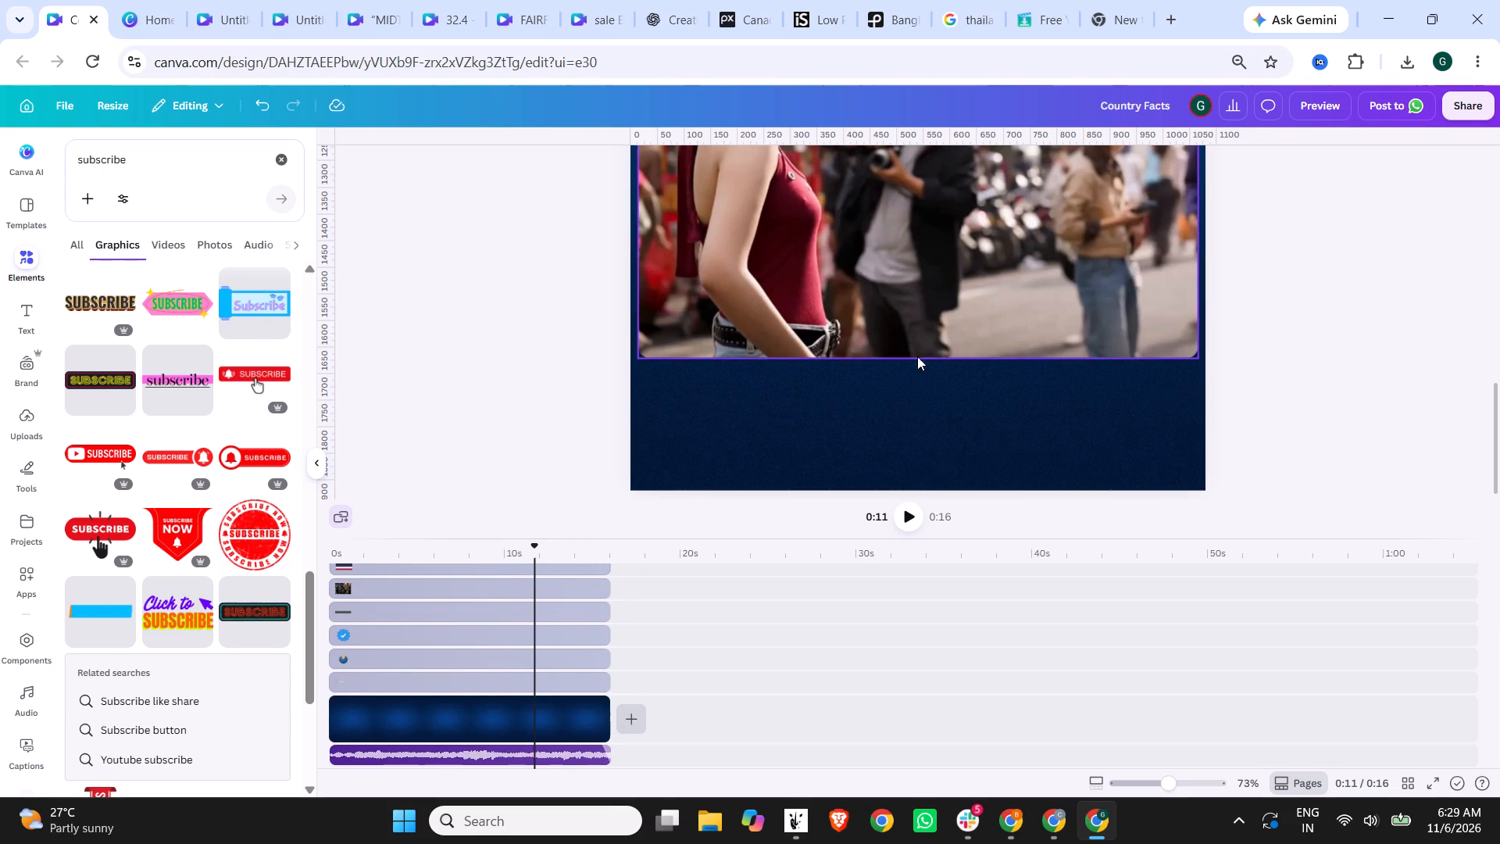
Play the preview of the Country Facts video with its sound muted to check the finished layout.
click(1328, 104)
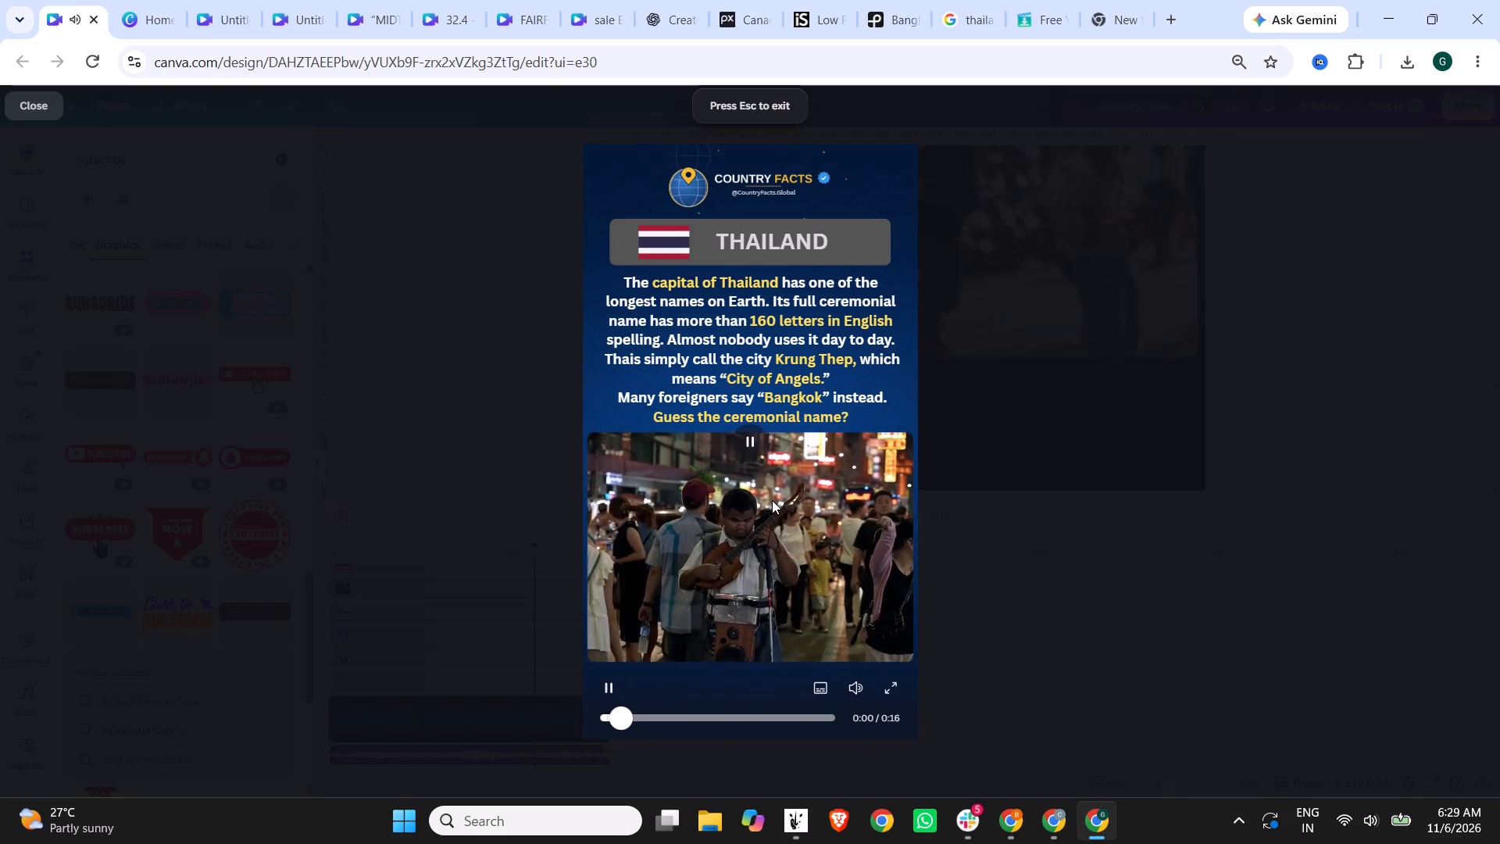
click(862, 694)
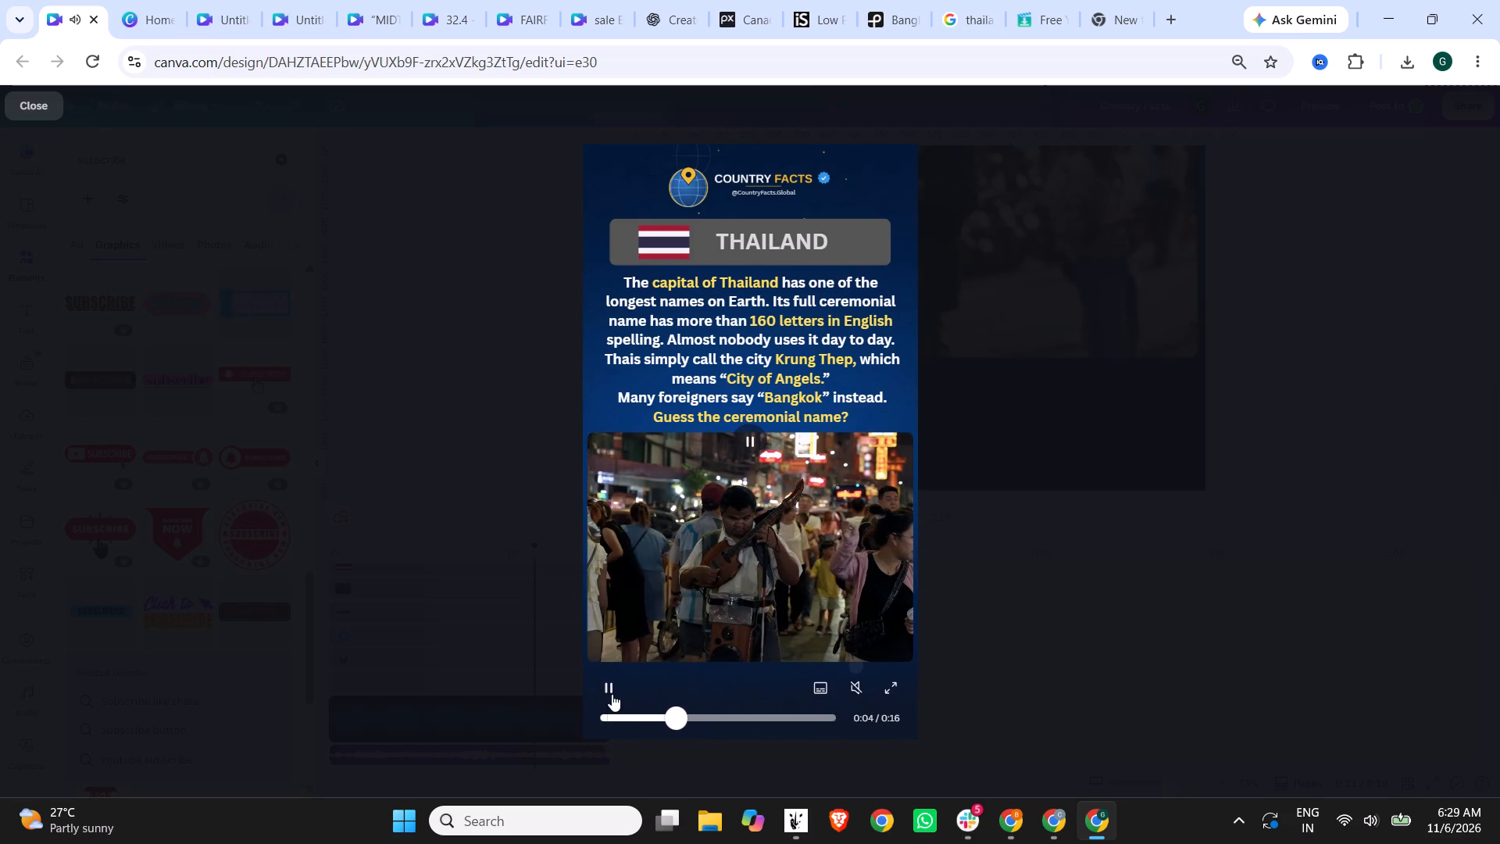
Replay the Country Facts video preview from the start and from near its end, and close the preview.
click(607, 694)
click(607, 694)
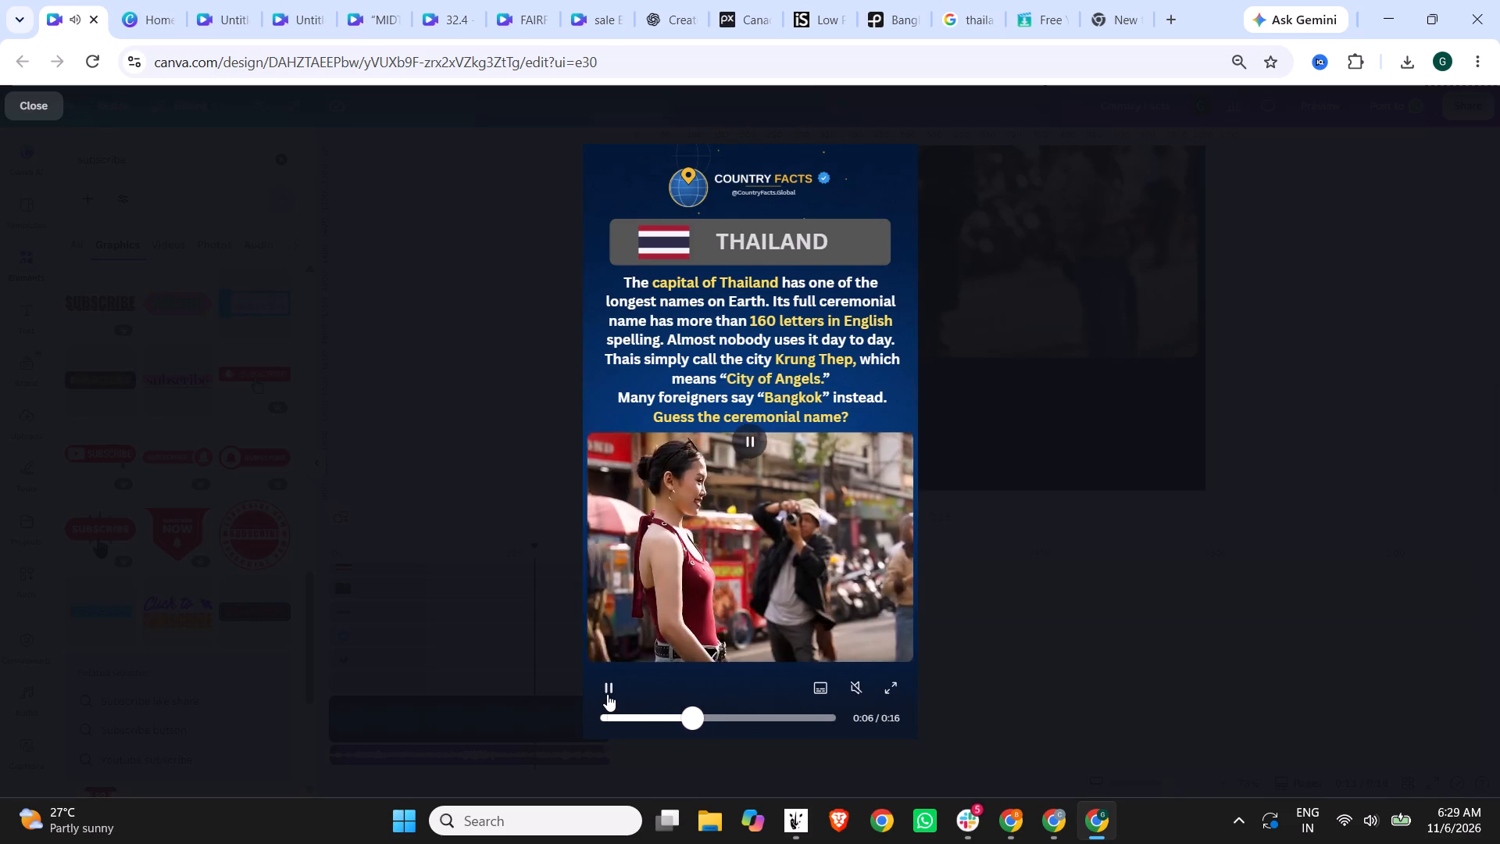
click(606, 715)
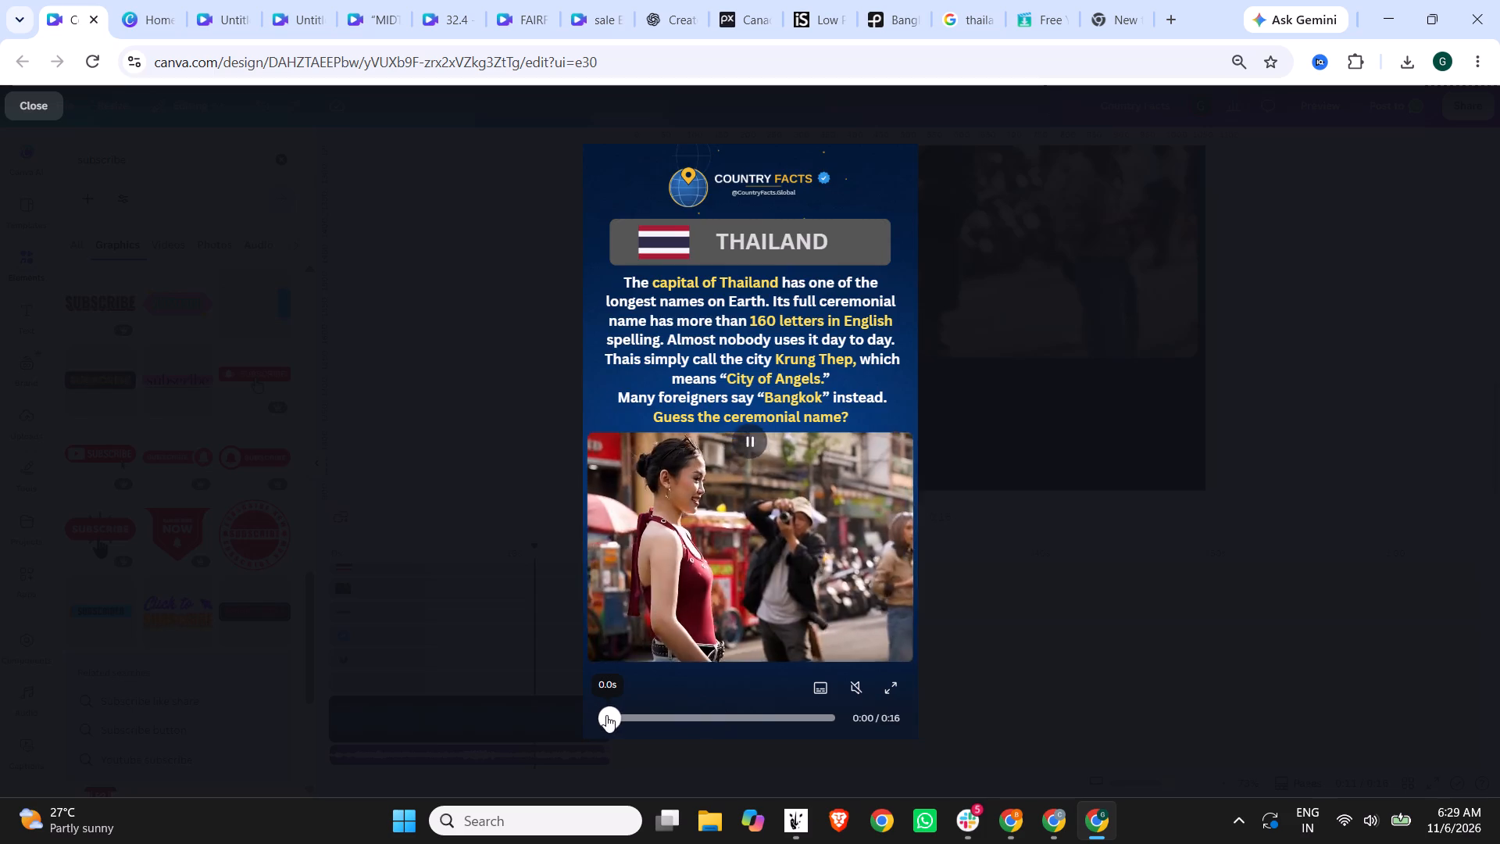
click(794, 715)
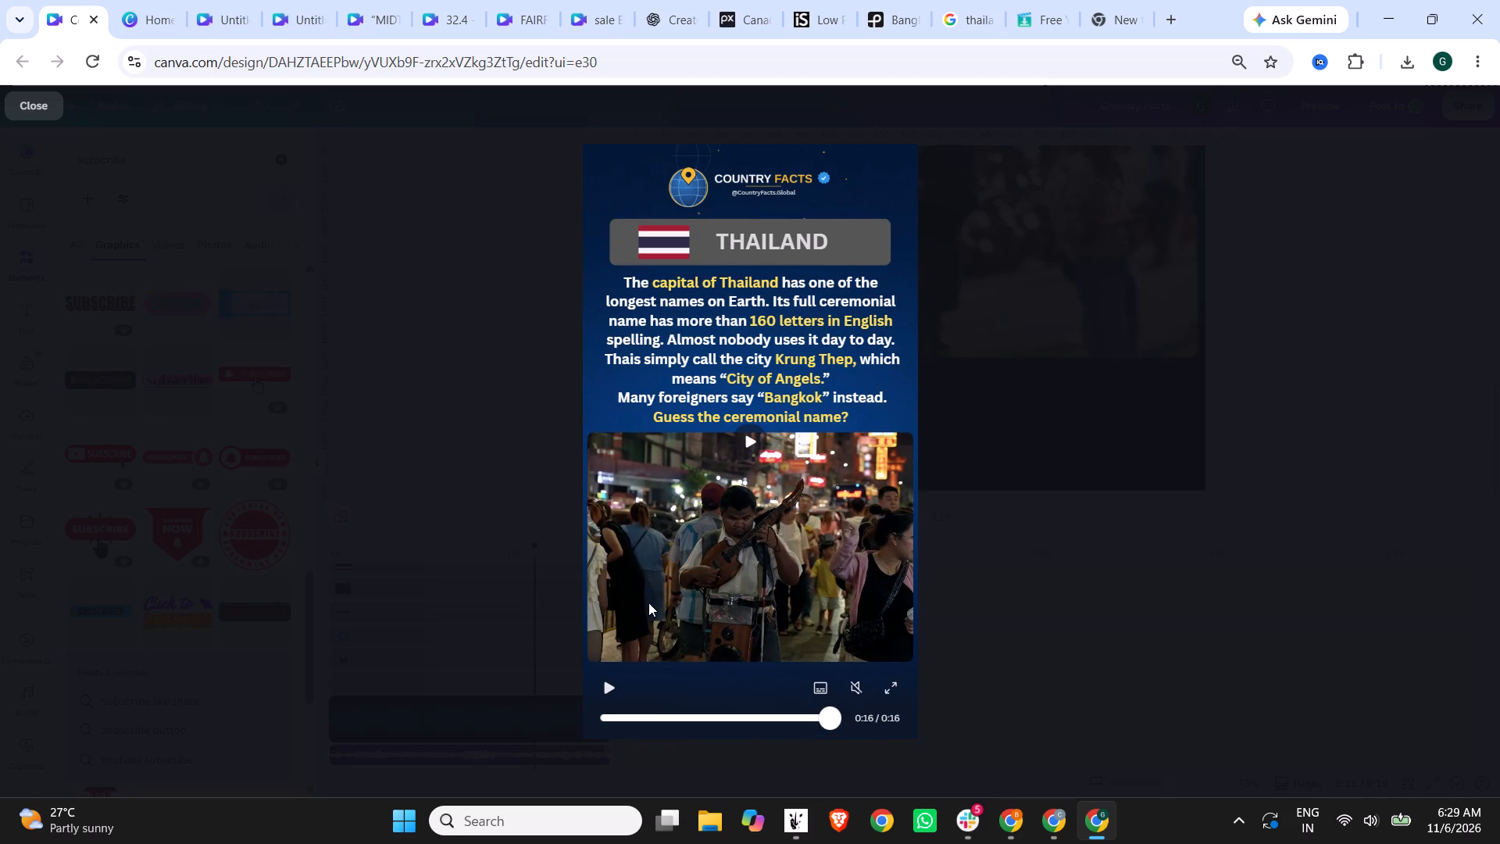
click(1159, 463)
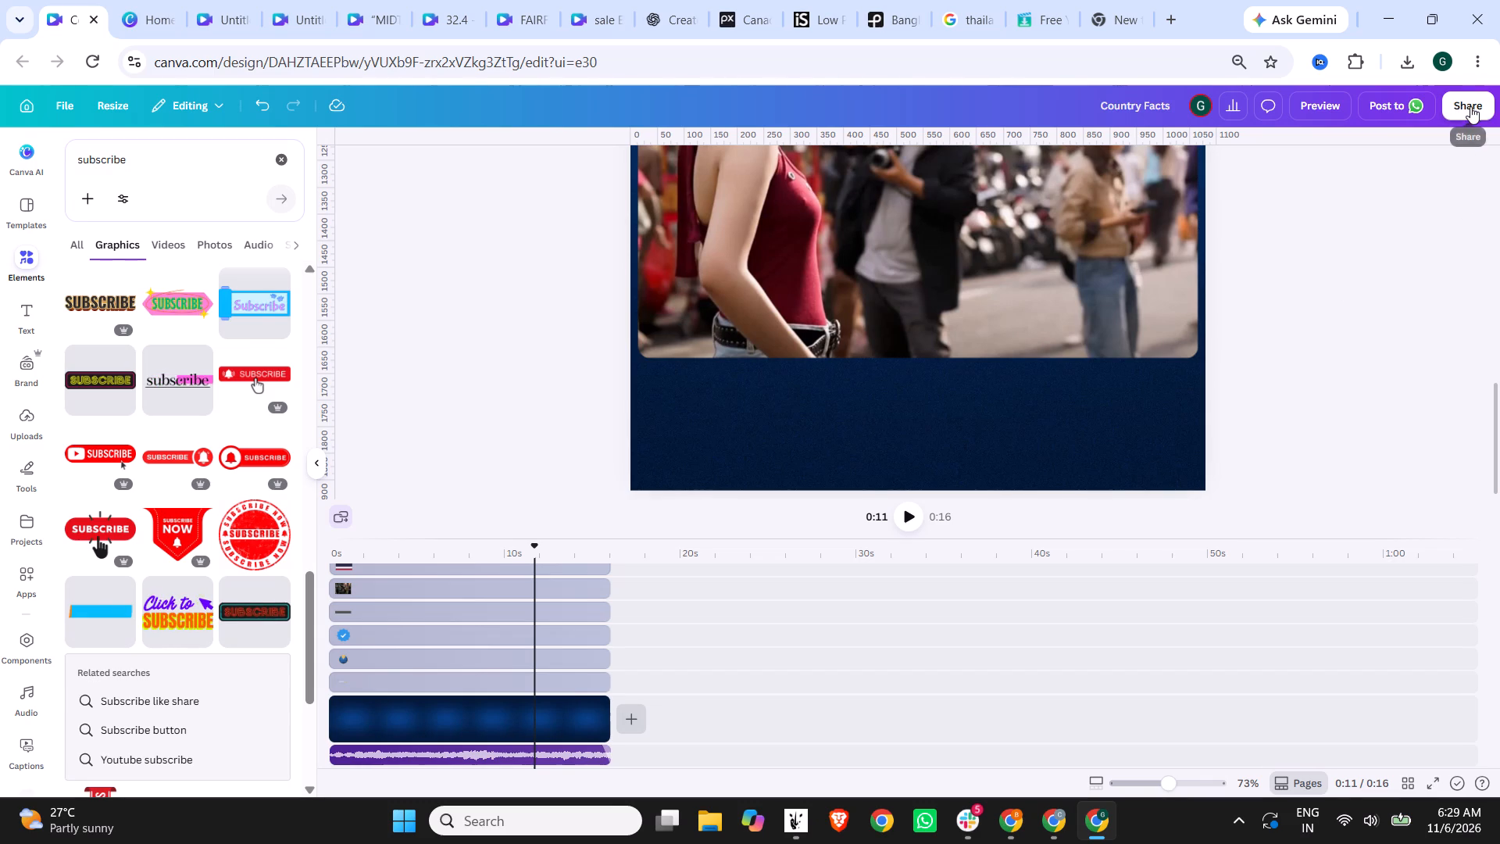
Download the Country Facts design as a 1080p MP4 video and check the recent downloads for the file.
click(1470, 106)
click(1243, 463)
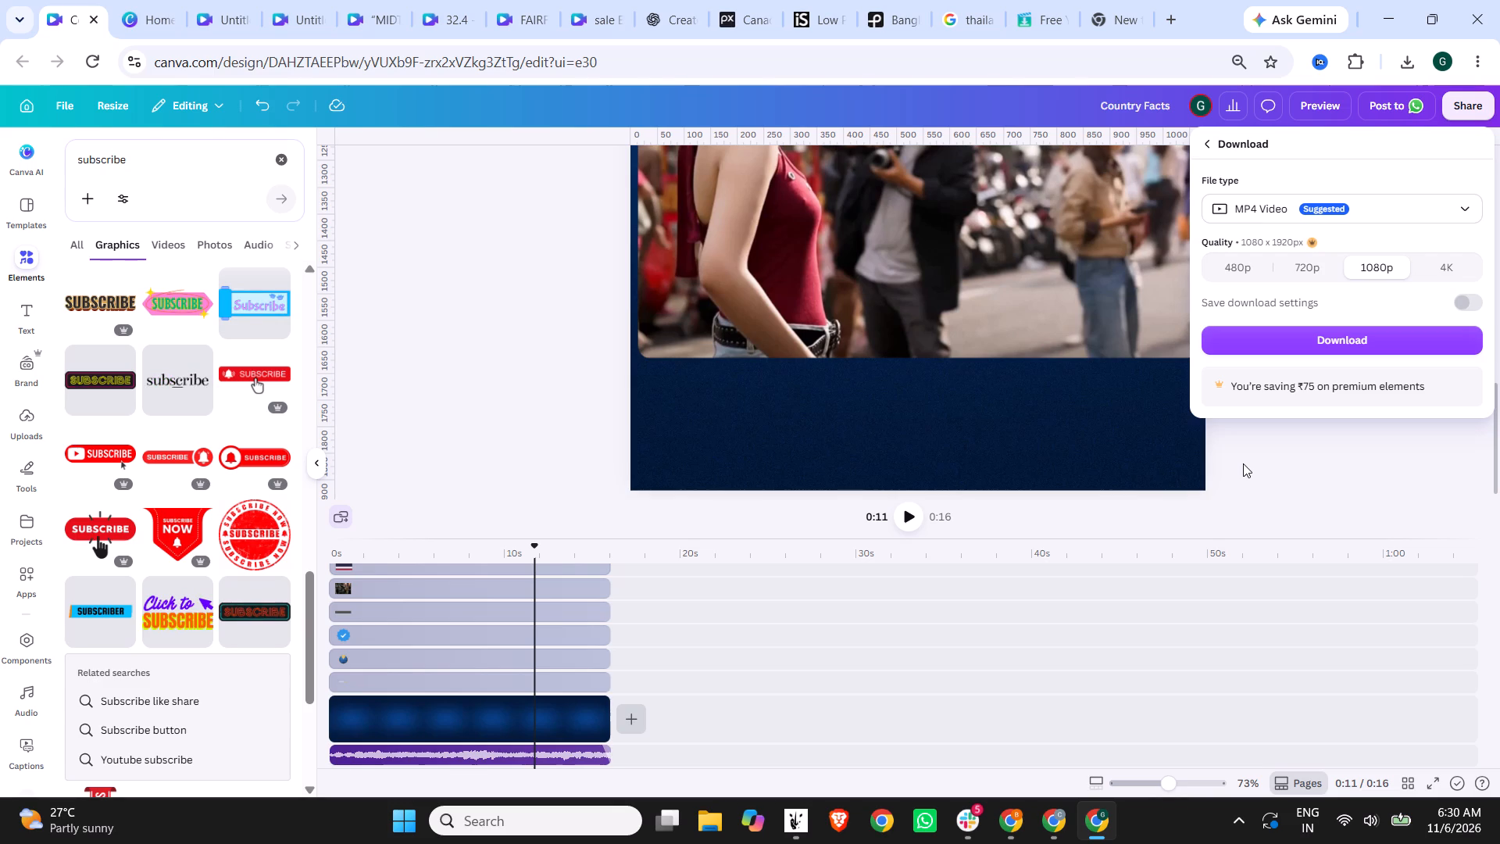
click(1284, 334)
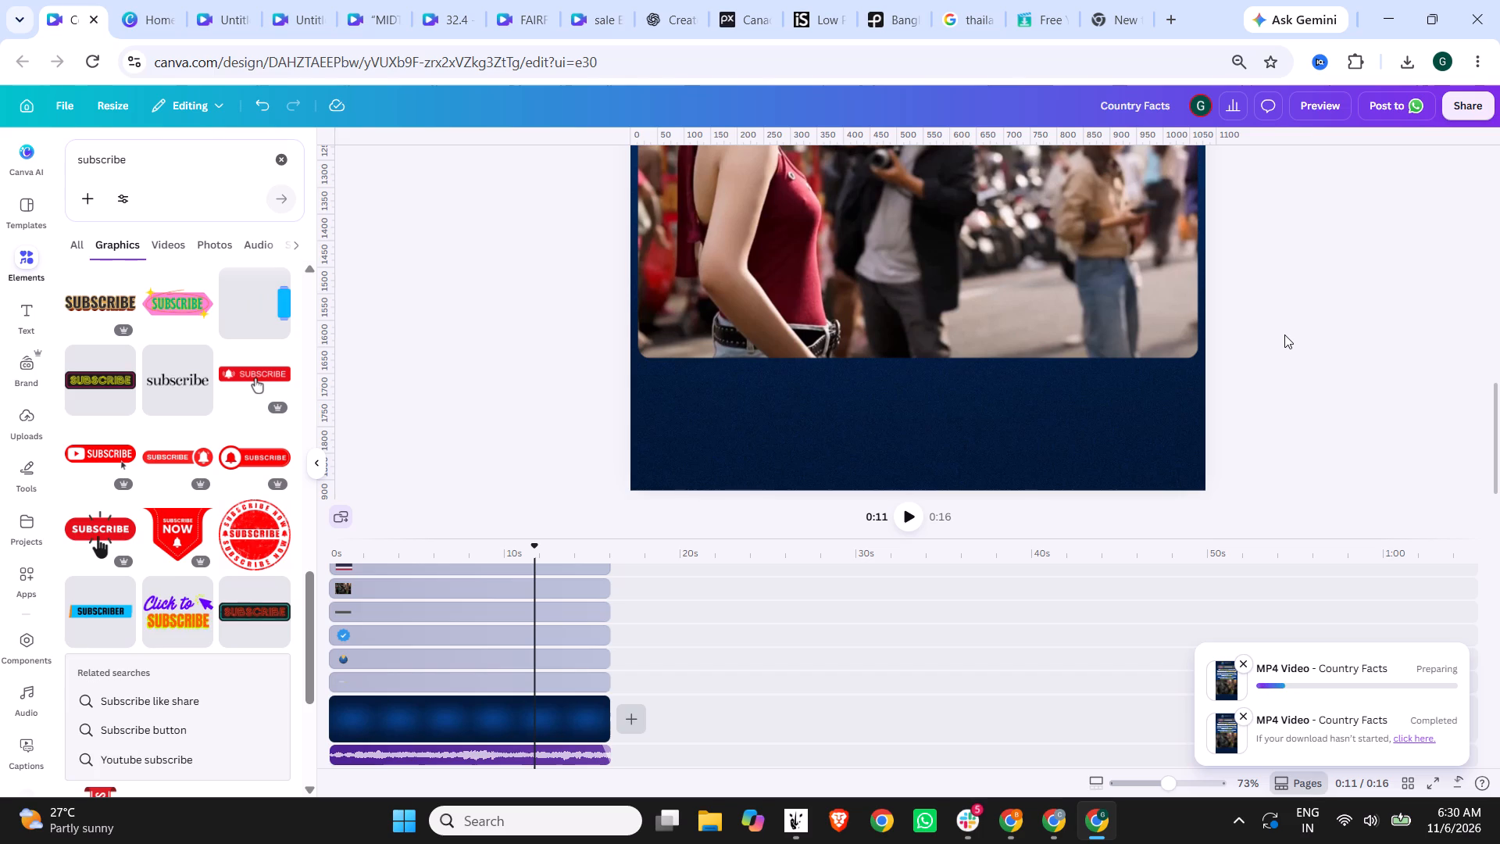
click(1398, 59)
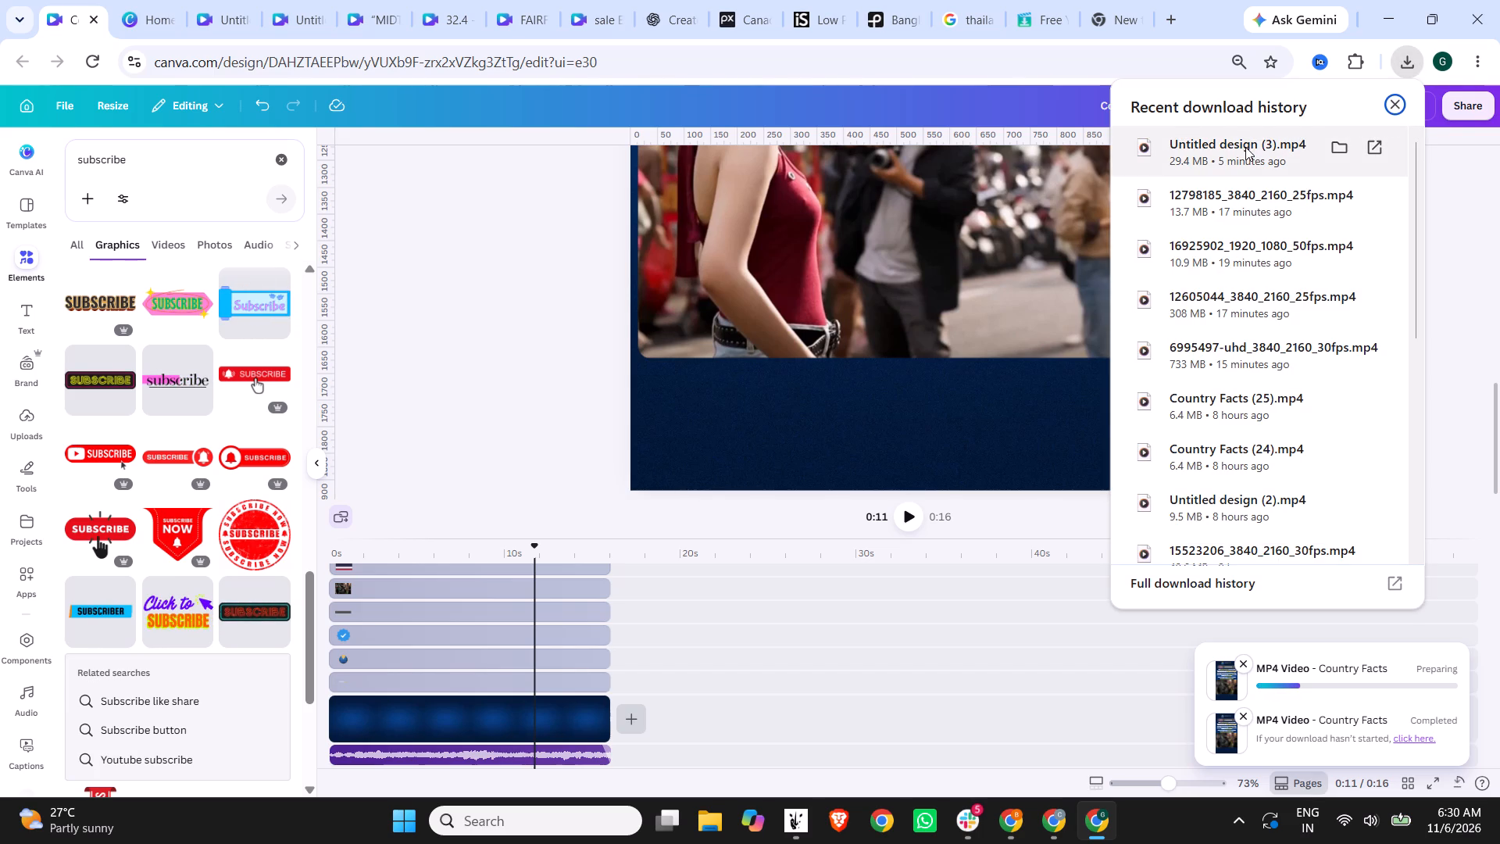
click(1474, 175)
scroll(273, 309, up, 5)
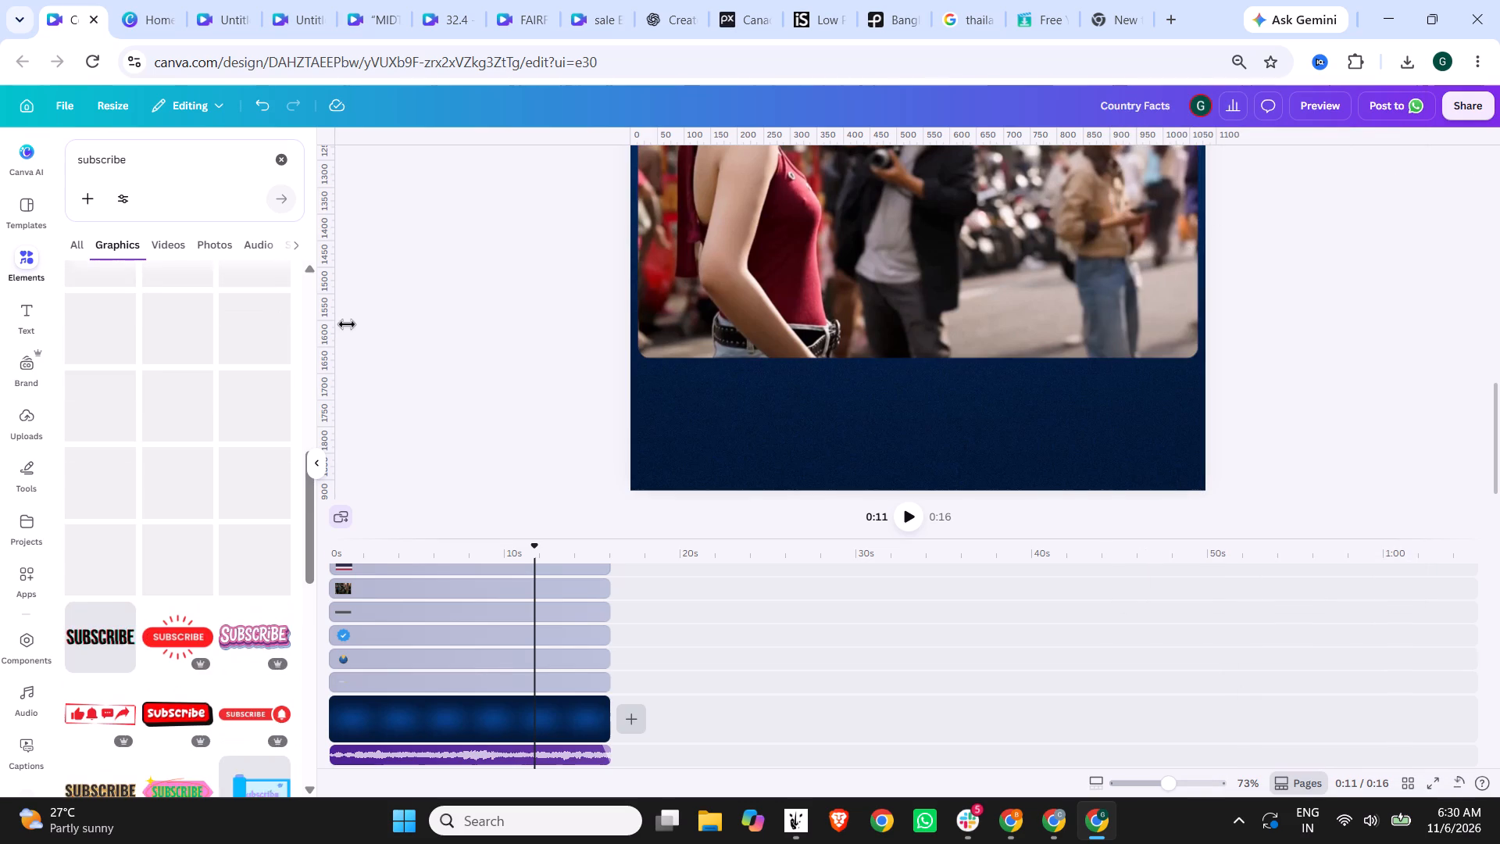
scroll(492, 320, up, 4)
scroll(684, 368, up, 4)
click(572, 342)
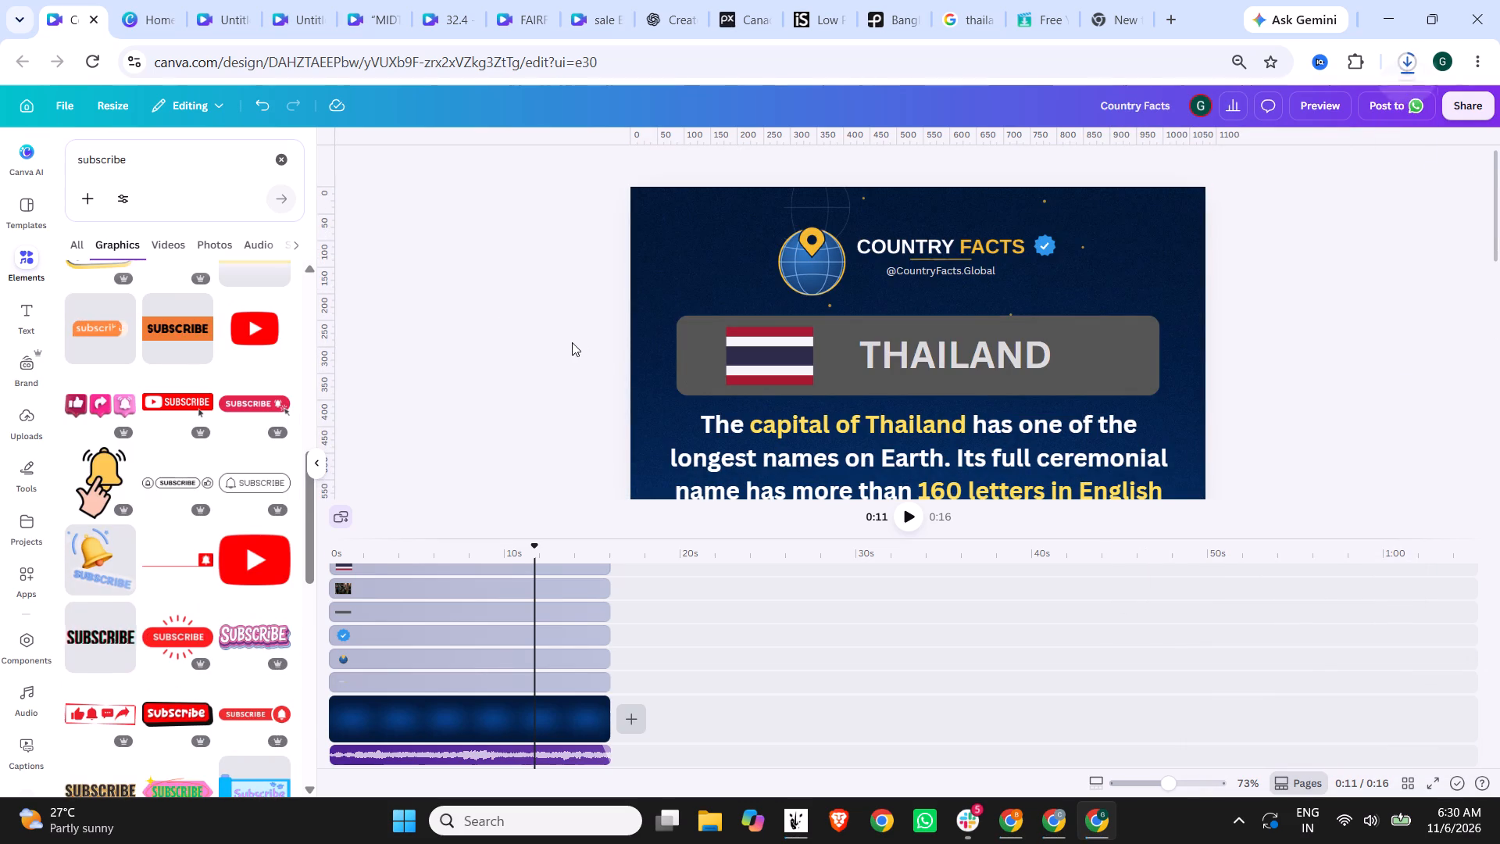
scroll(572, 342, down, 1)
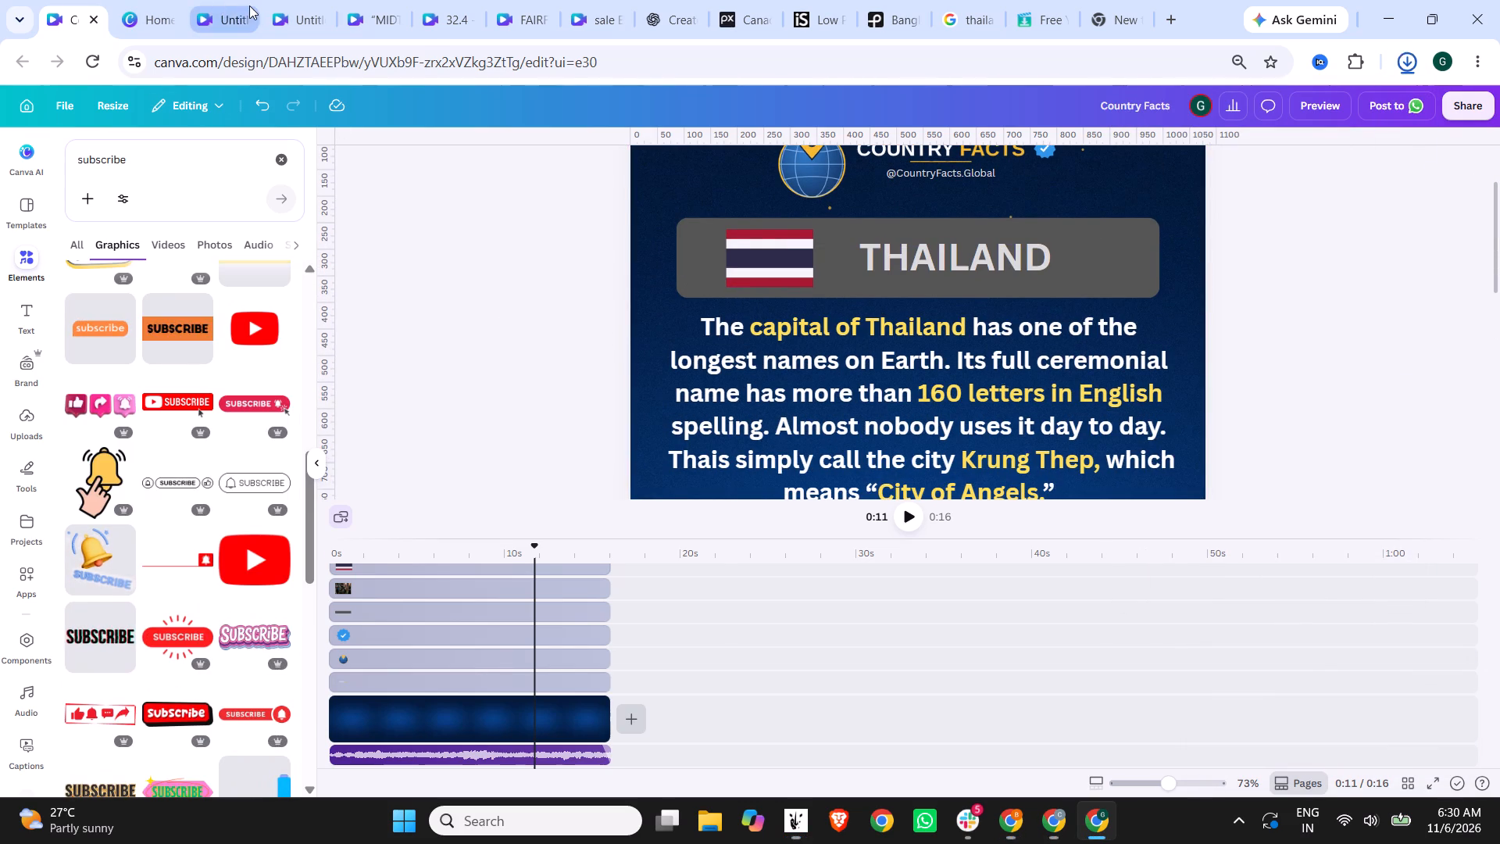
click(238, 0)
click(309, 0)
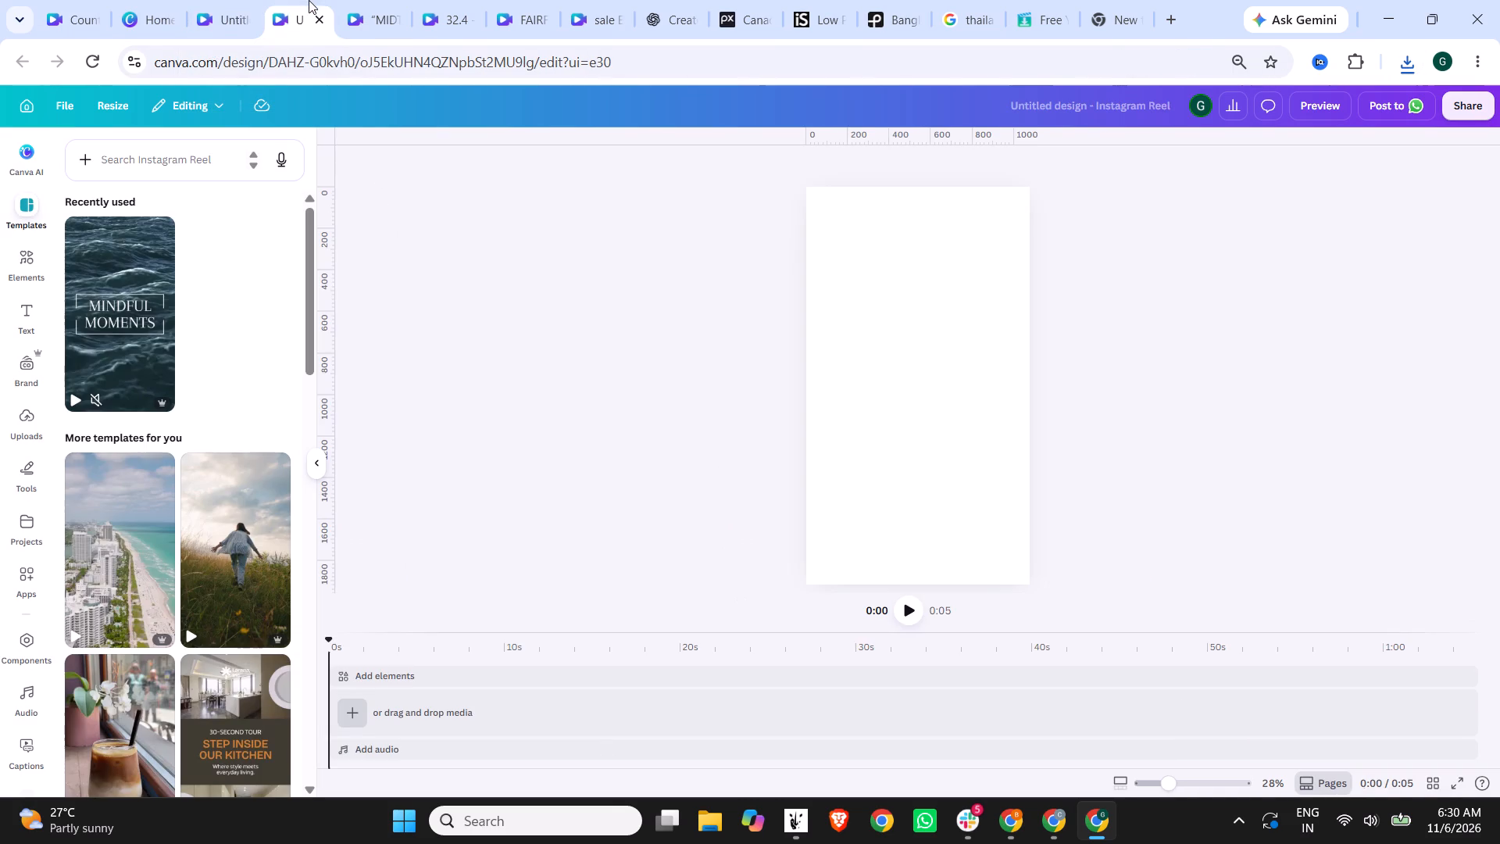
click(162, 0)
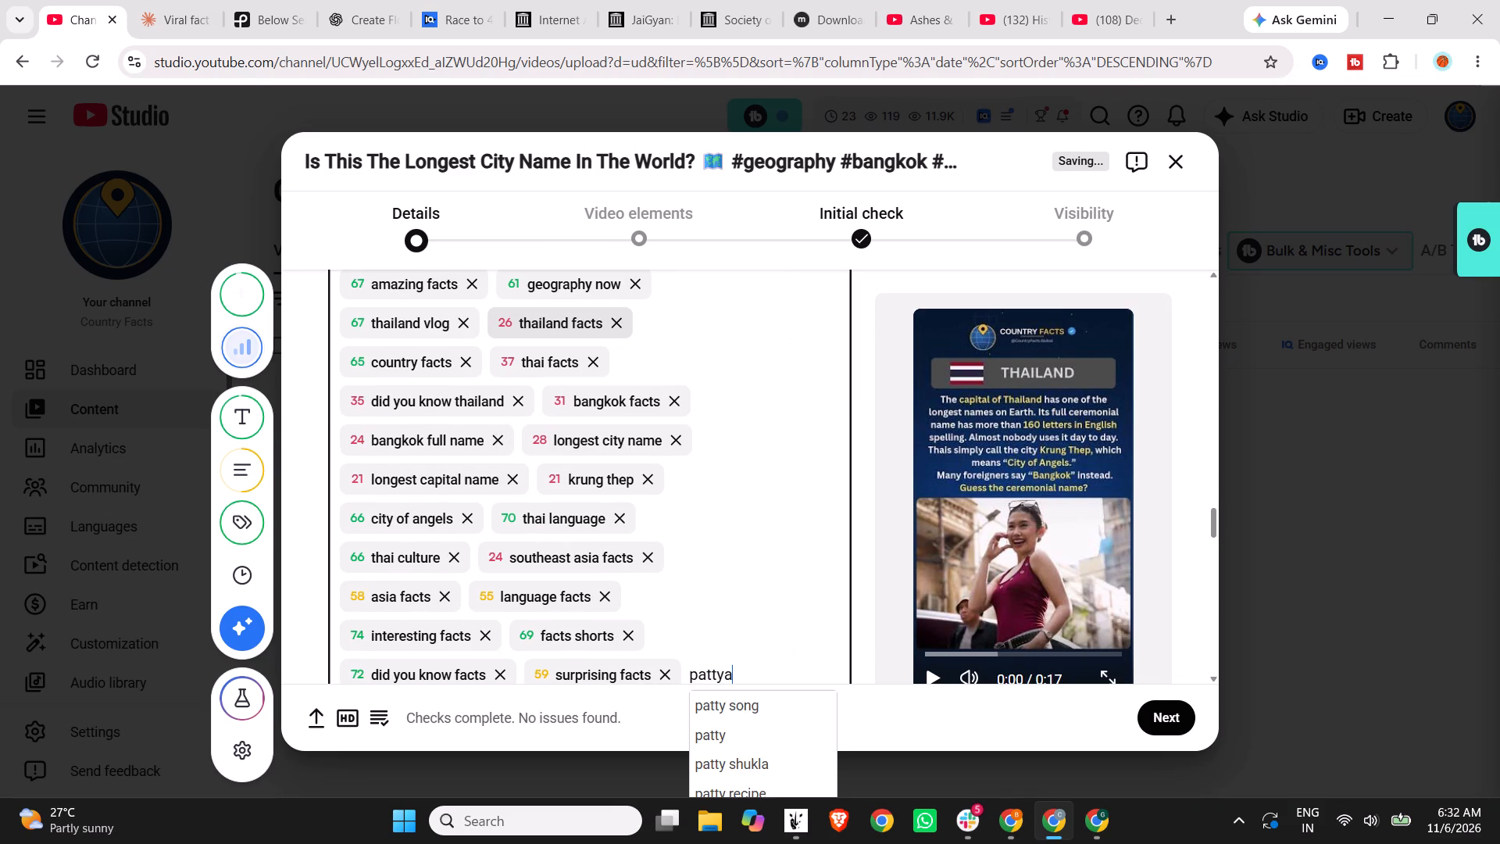
key(BackSpace)
key(BackSpace)
text(aya)
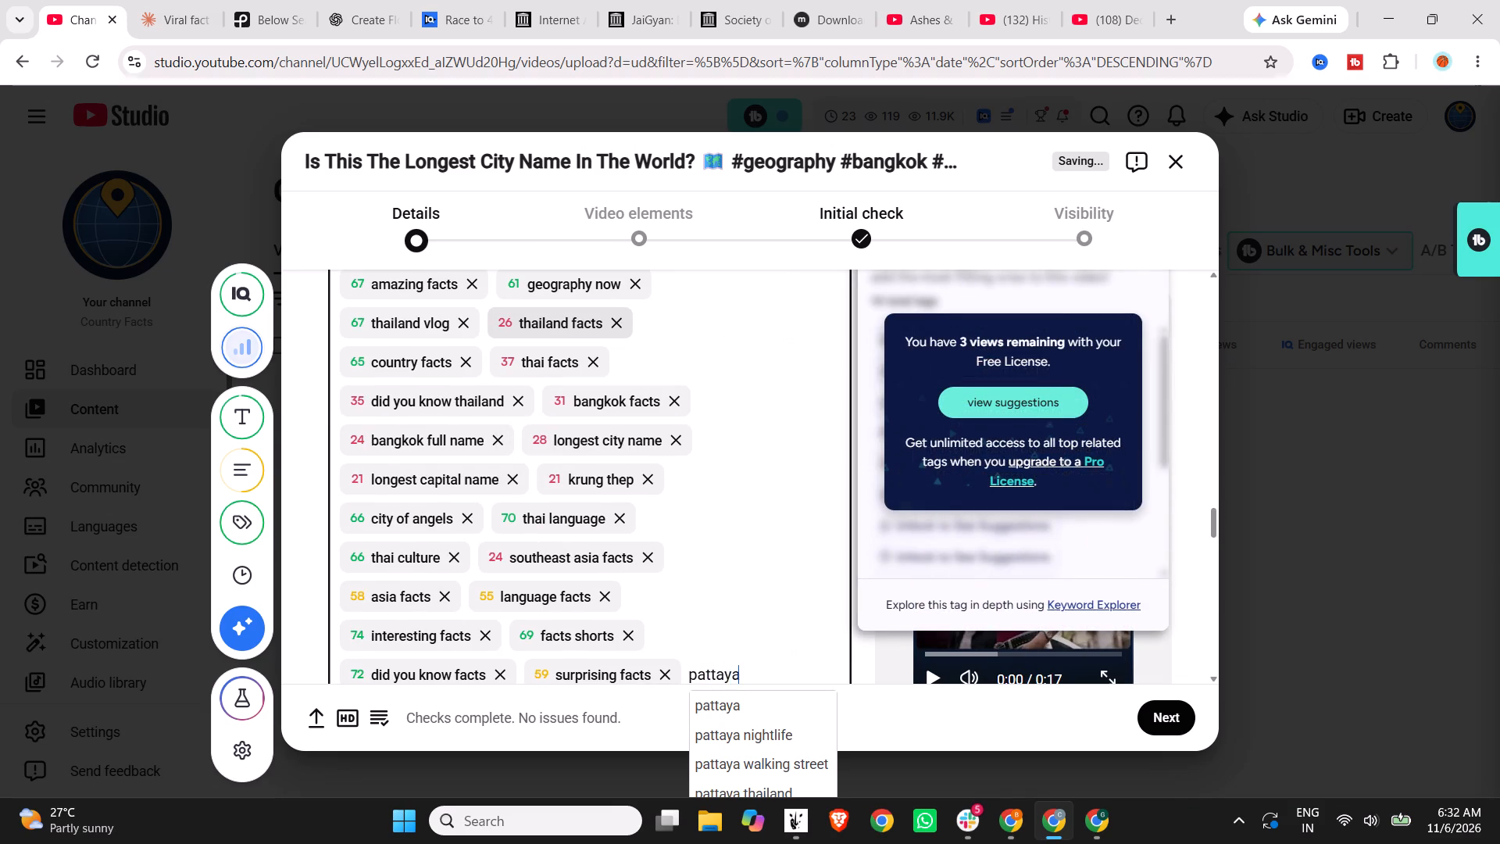
key(Return)
text(paa)
key(BackSpace)
text(ttaya nightlife)
key(Return)
Add the tags "bangkok nightlife" and "trivia" to the video, clearing any leftover partial tag text.
text(banga)
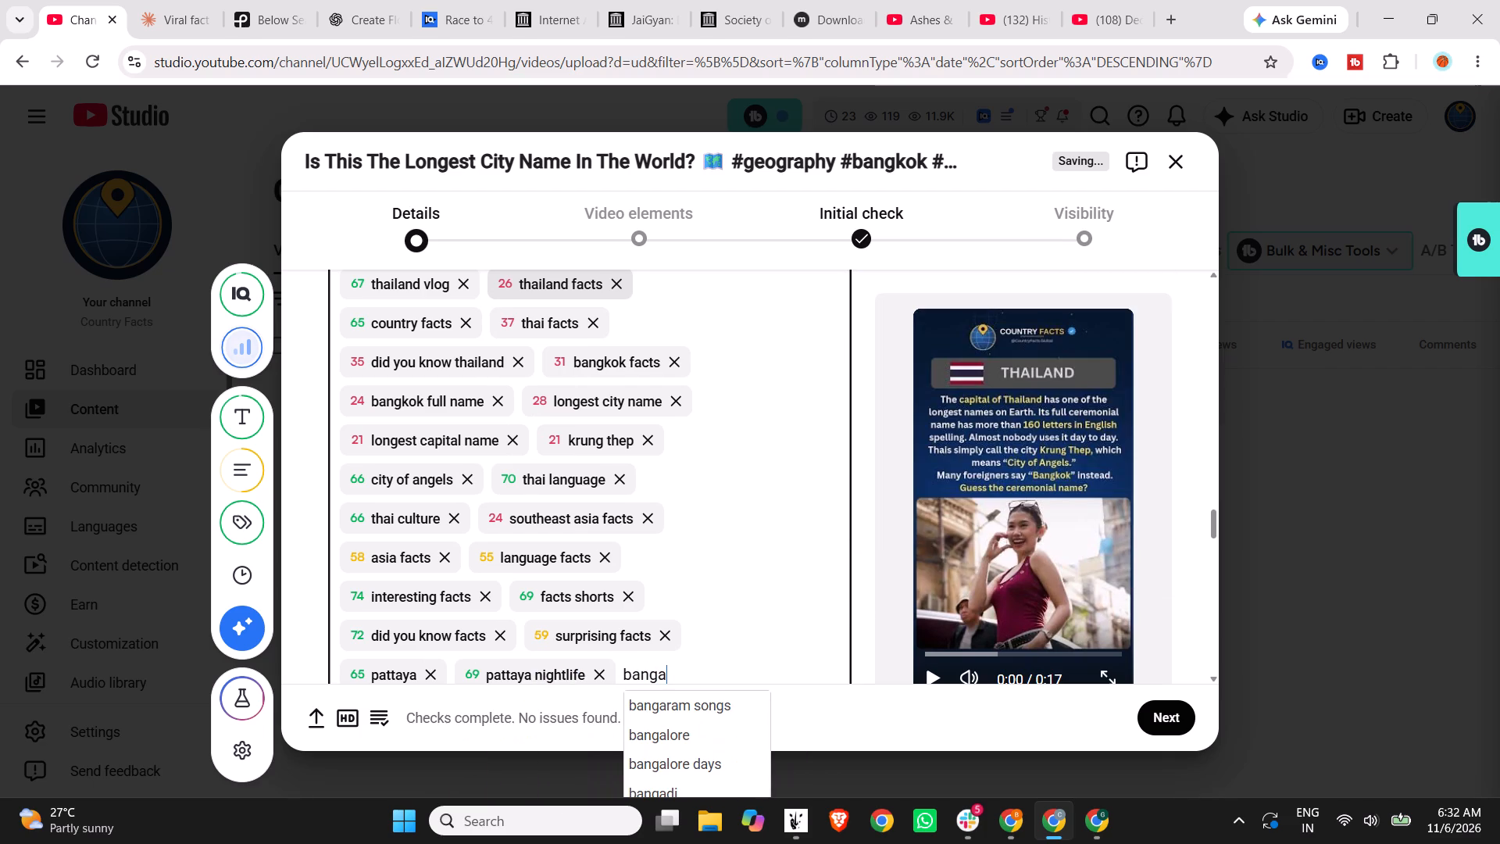
key(BackSpace)
text(kok night)
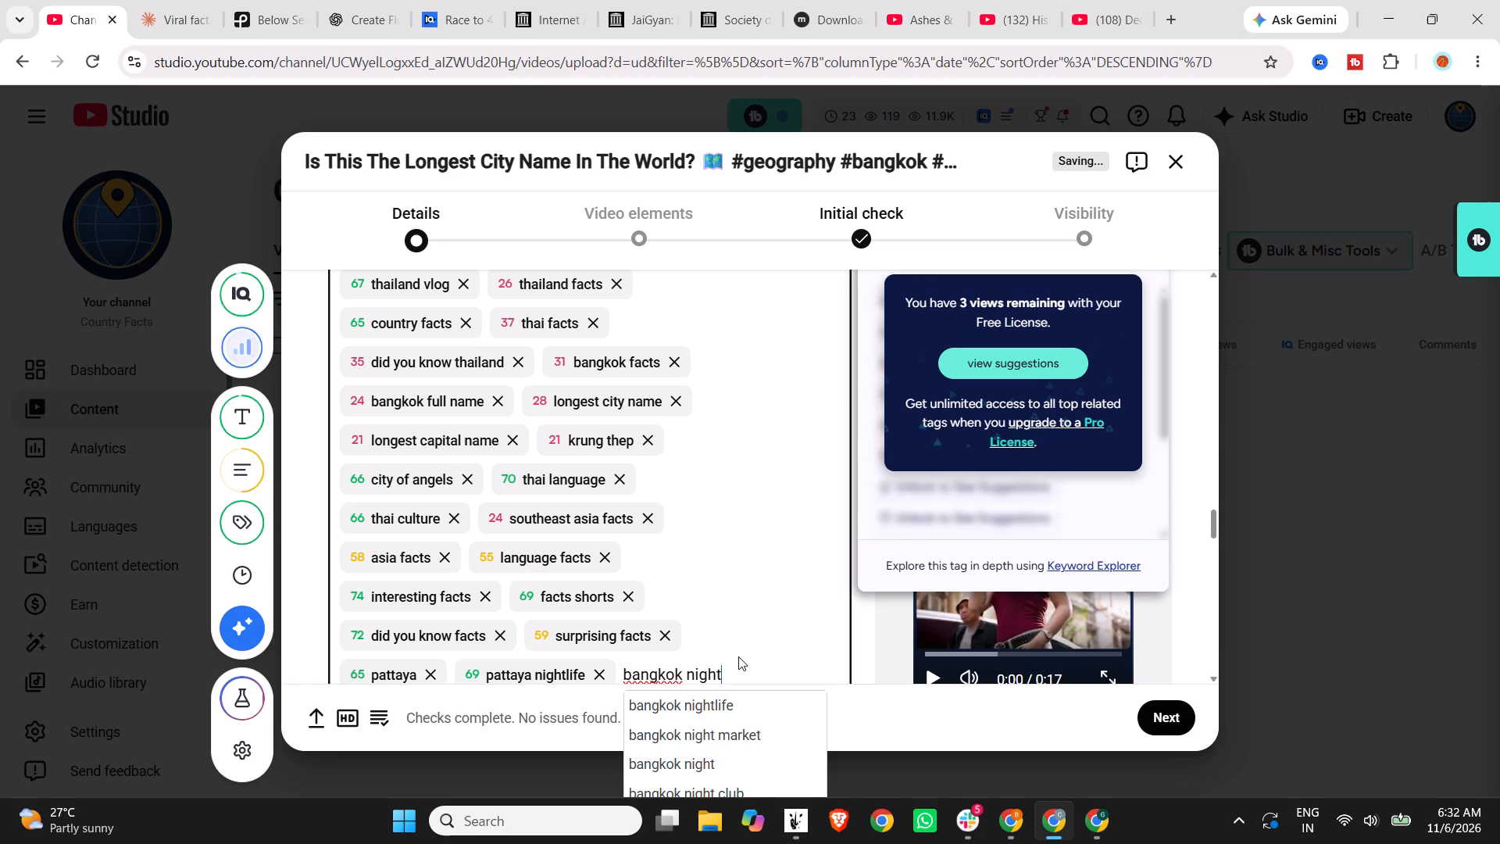
click(729, 707)
scroll(716, 576, down, 2)
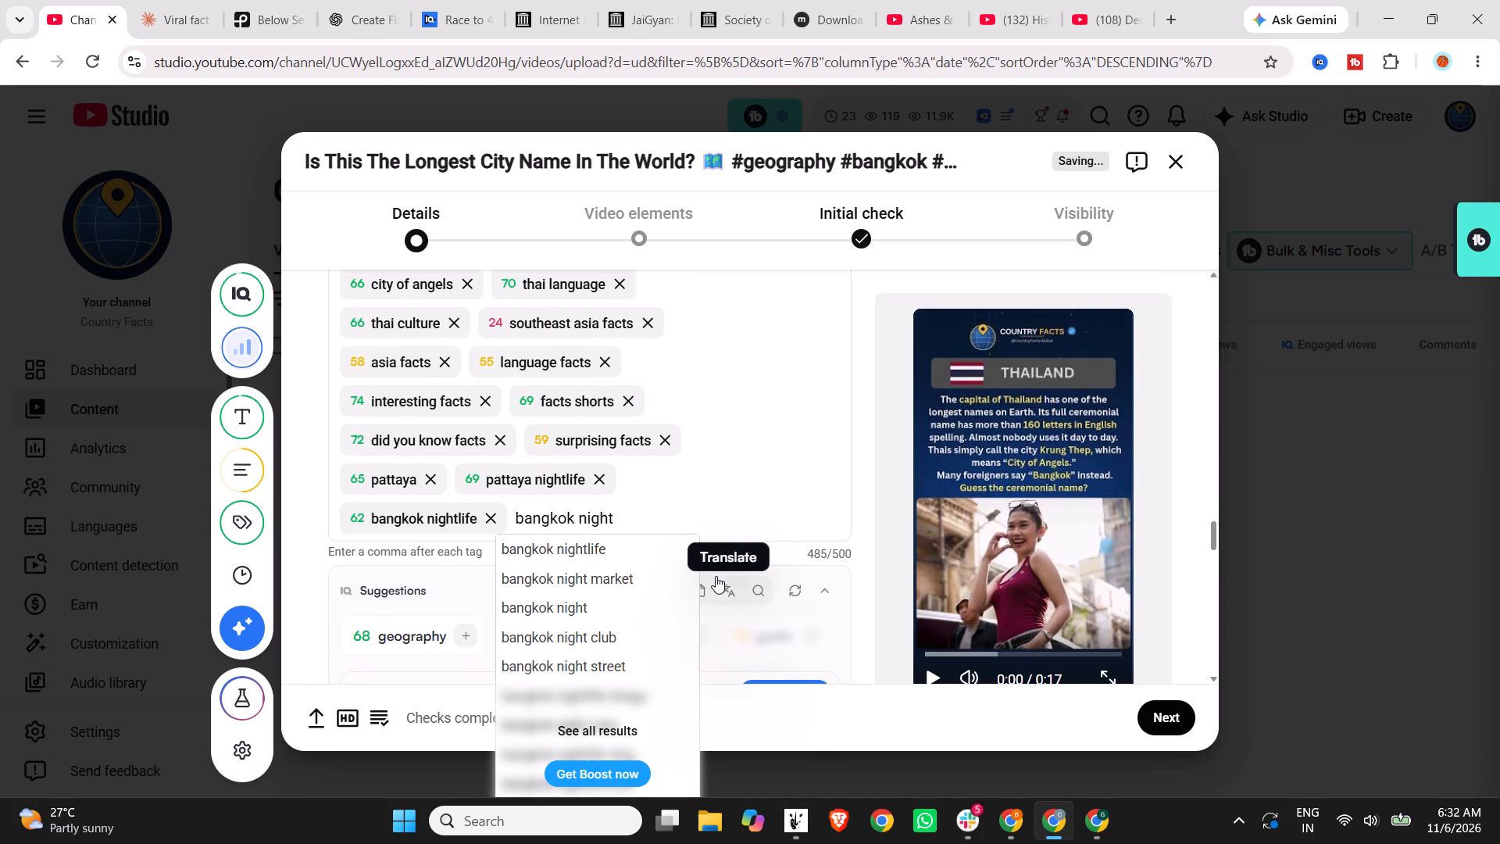
click(666, 580)
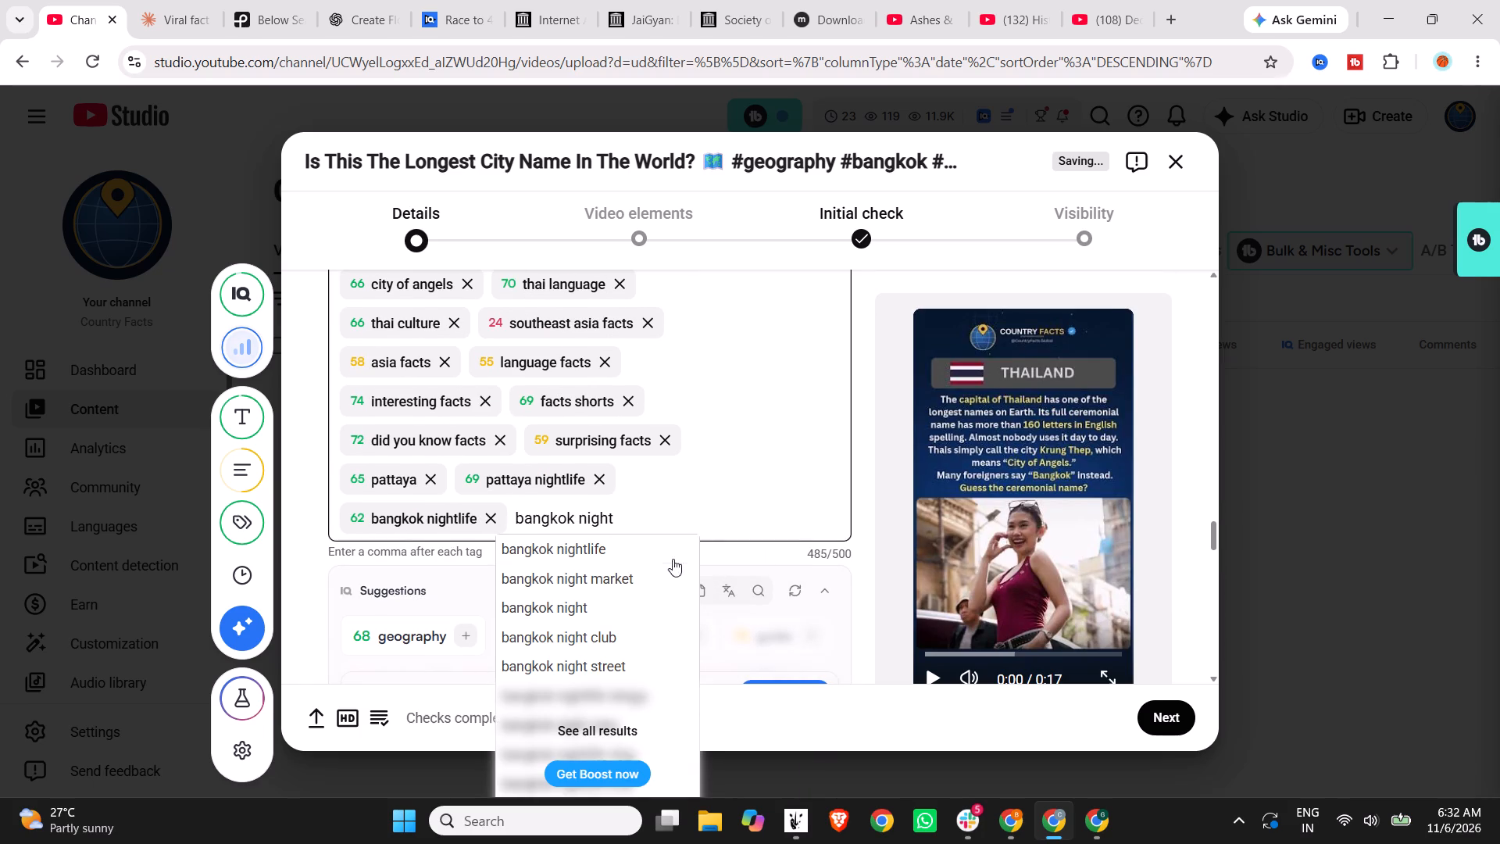
click(626, 585)
click(747, 502)
drag(654, 516, 505, 517)
key(BackSpace)
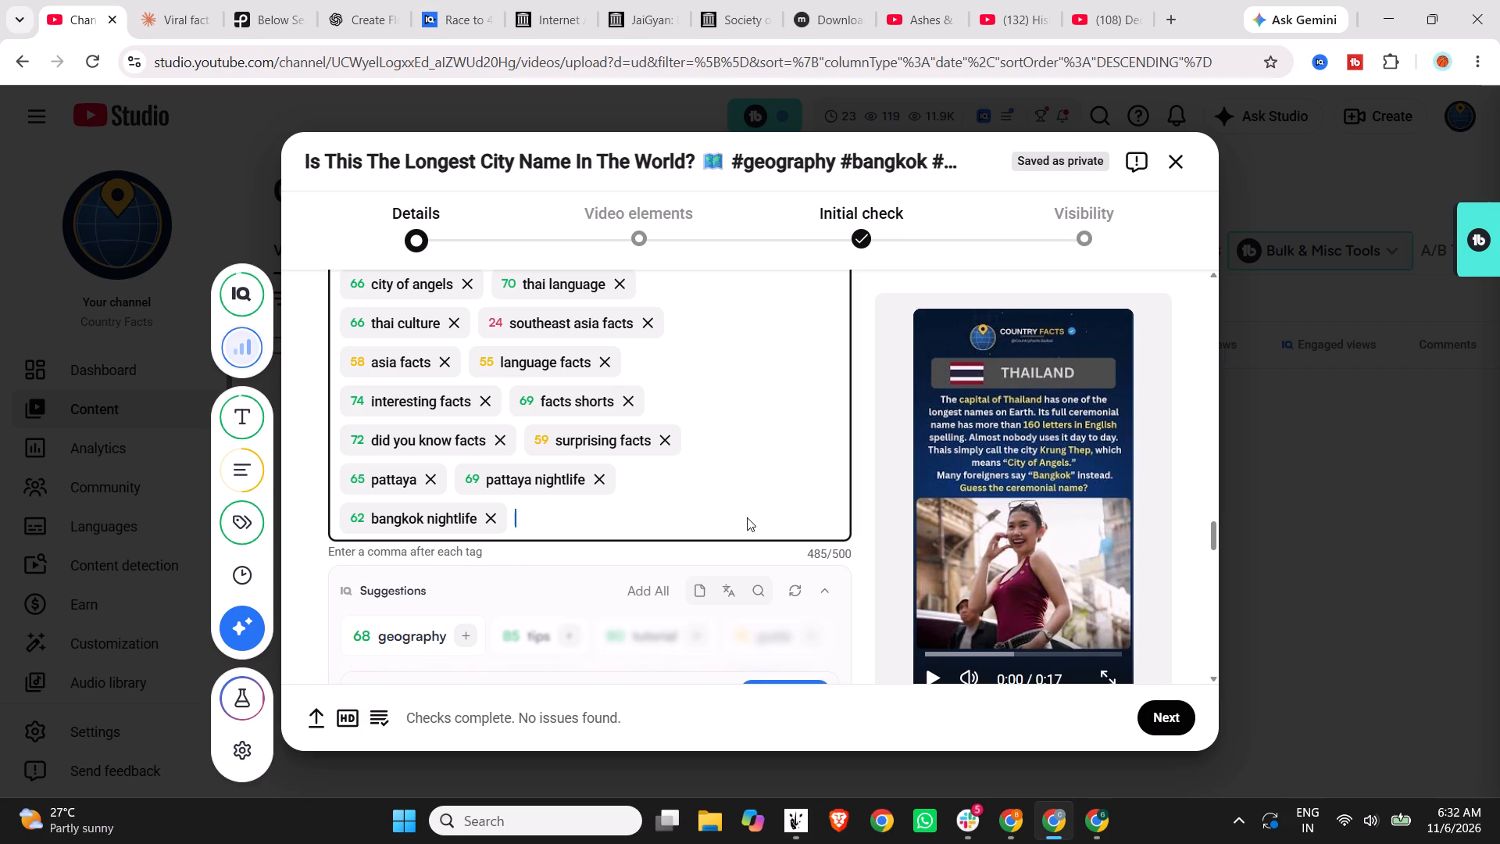
text(trivia)
key(Return)
Set Shorts remixing to allow only audio remixing, turn off publishing to the subscriptions feed, and proceed to Video elements.
scroll(759, 489, down, 1)
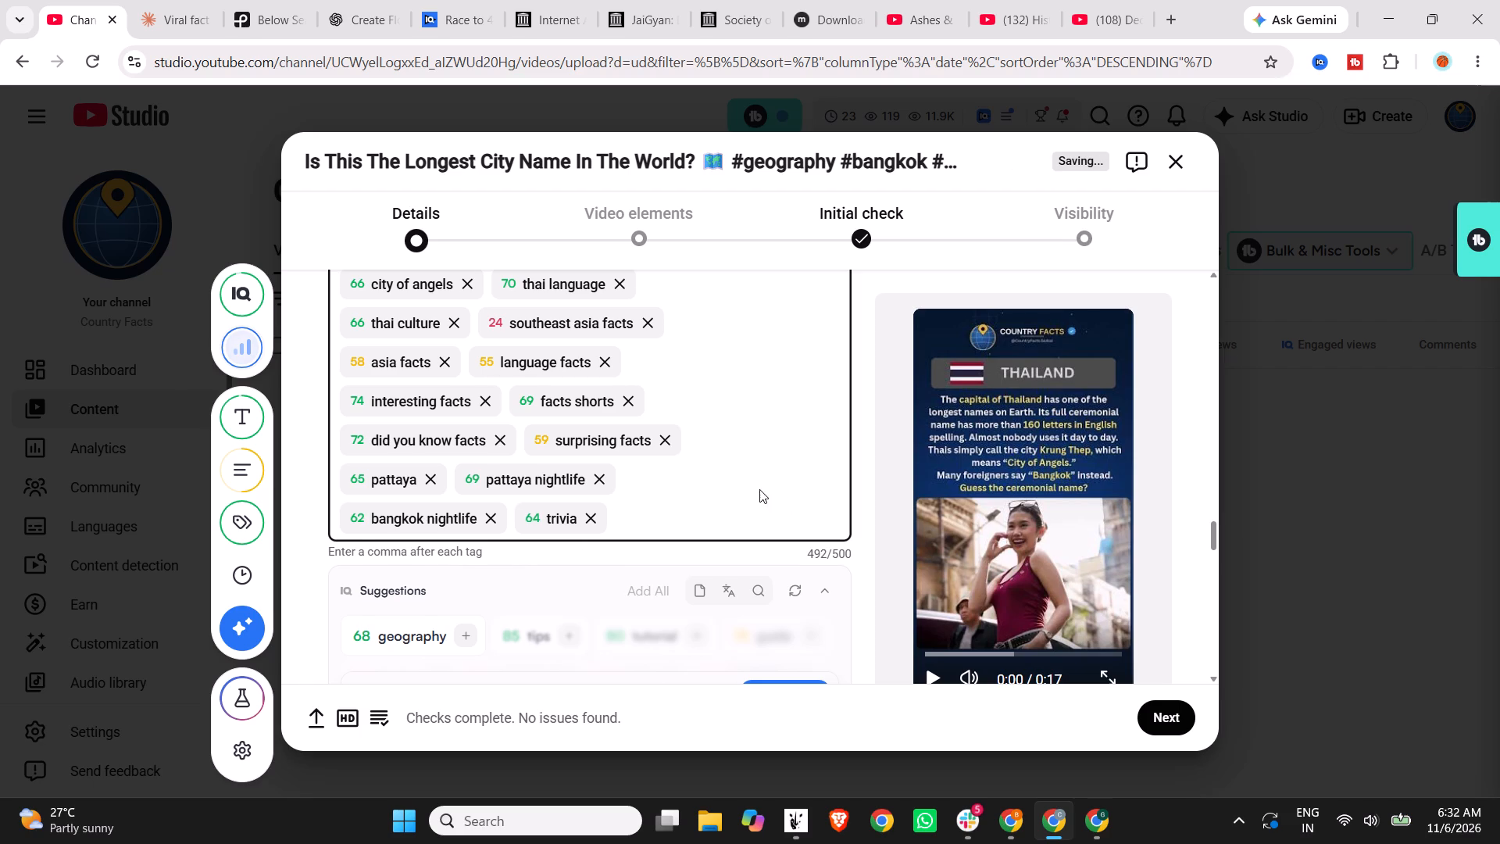
scroll(759, 489, down, 2)
scroll(516, 567, down, 9)
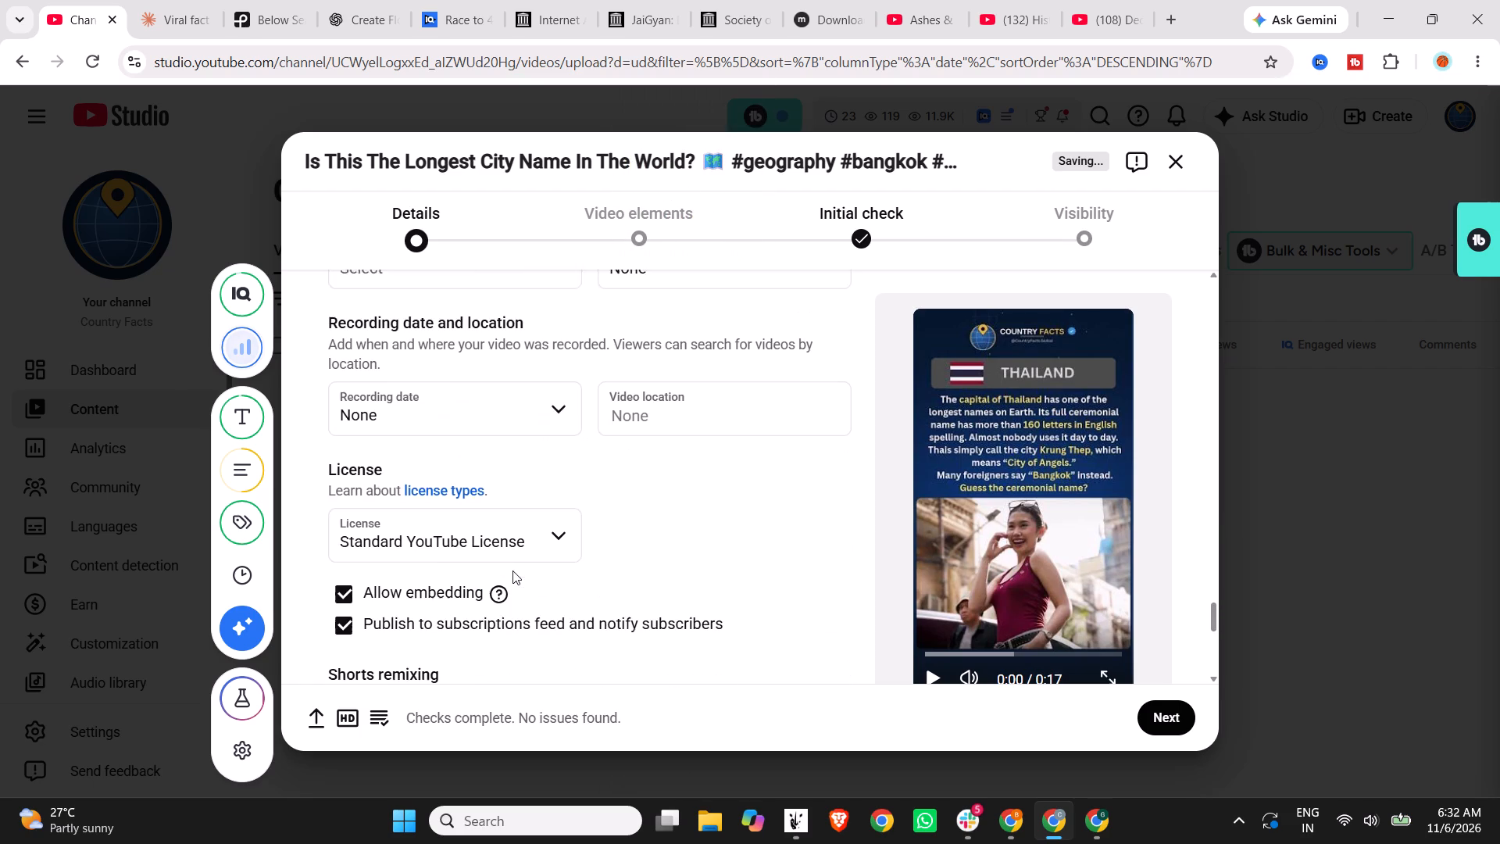
scroll(641, 487, down, 4)
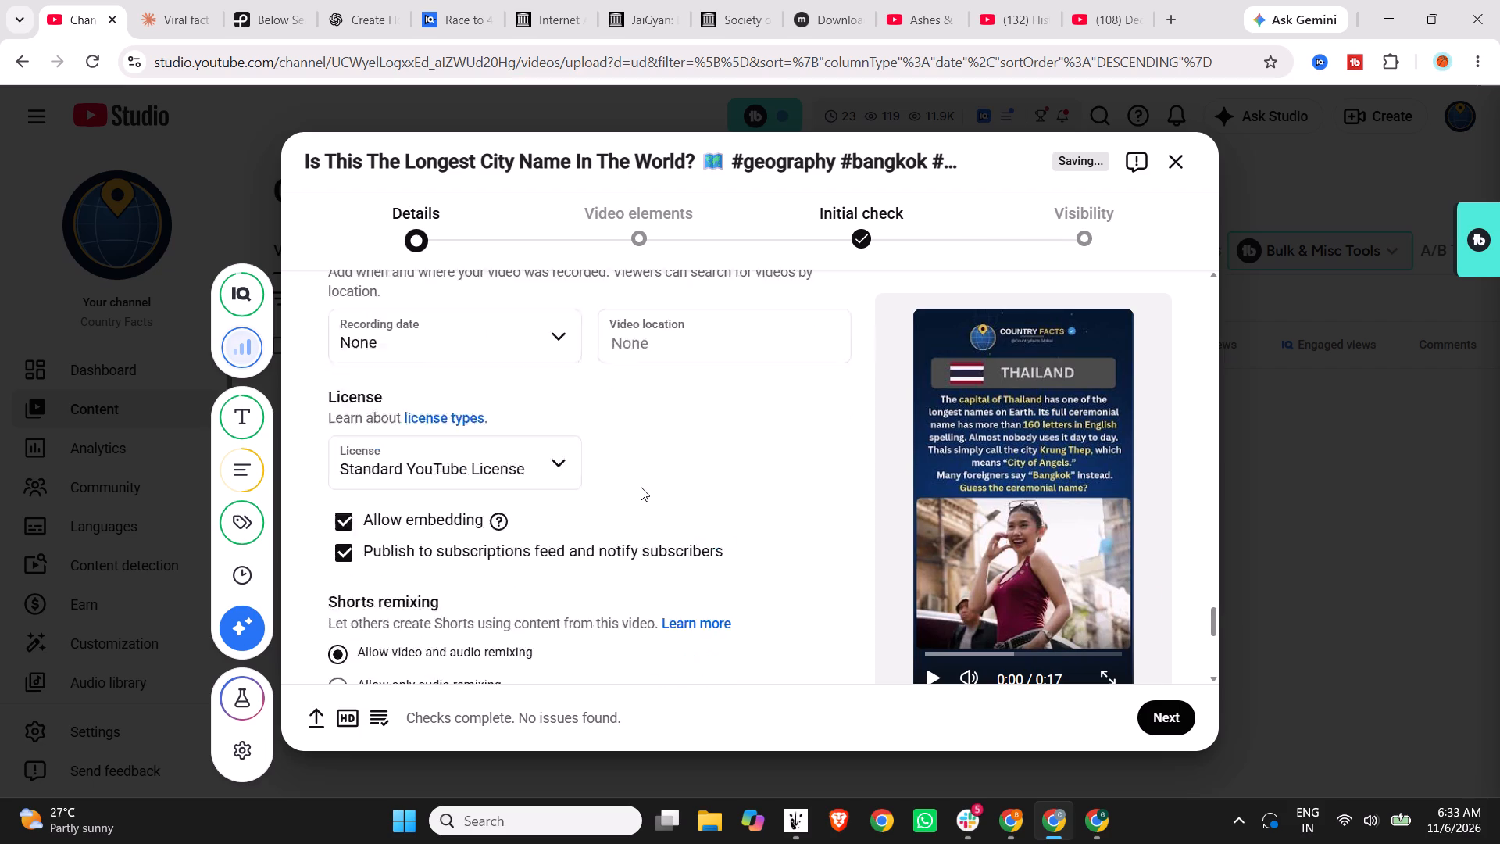
scroll(483, 630, down, 5)
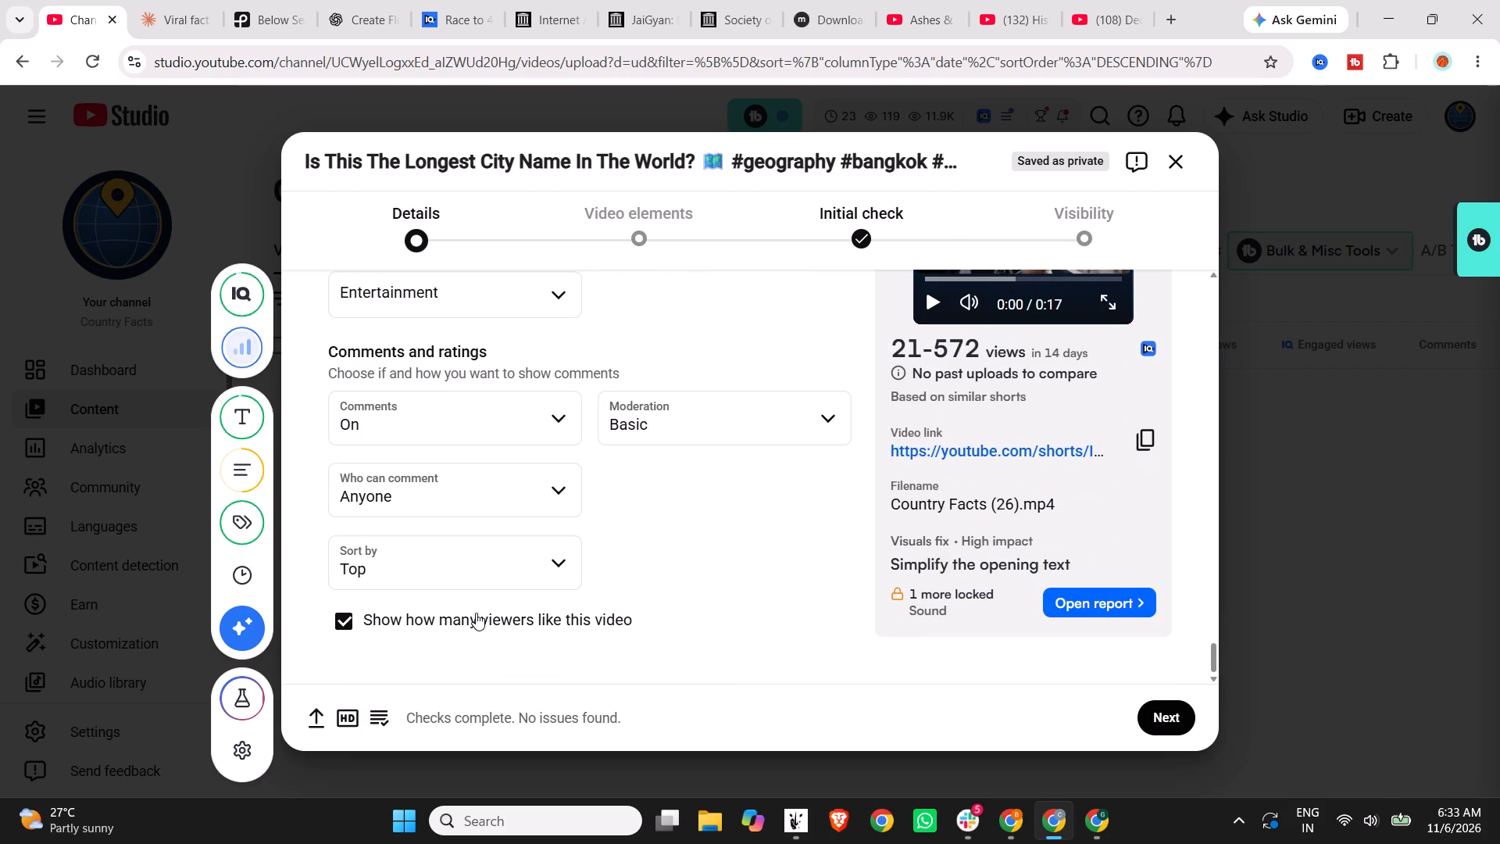
scroll(491, 581, up, 2)
click(448, 375)
scroll(530, 426, up, 3)
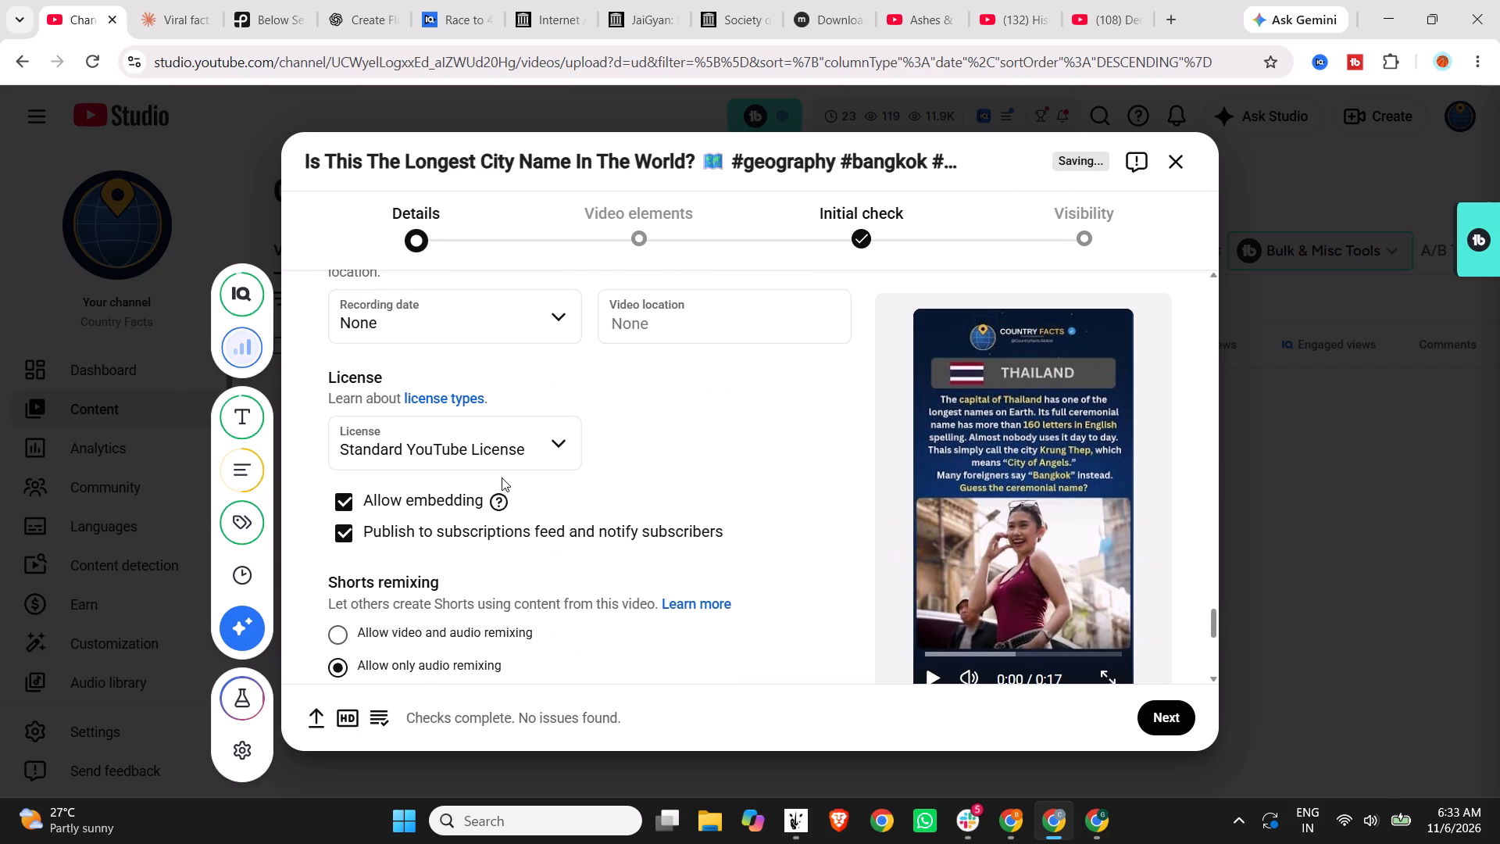
click(475, 524)
scroll(614, 476, down, 8)
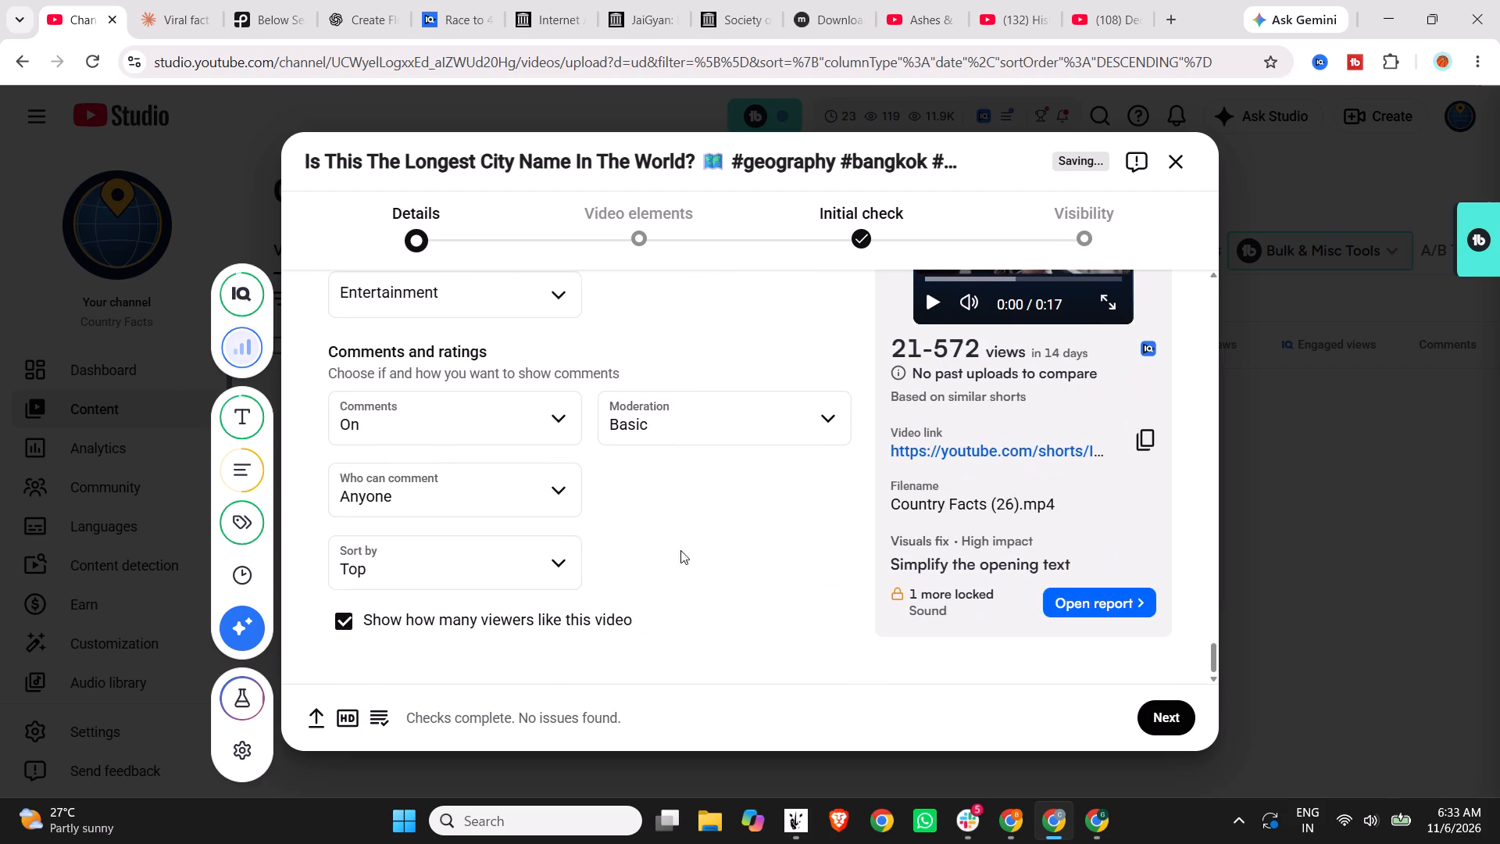
scroll(888, 622, up, 6)
click(1187, 731)
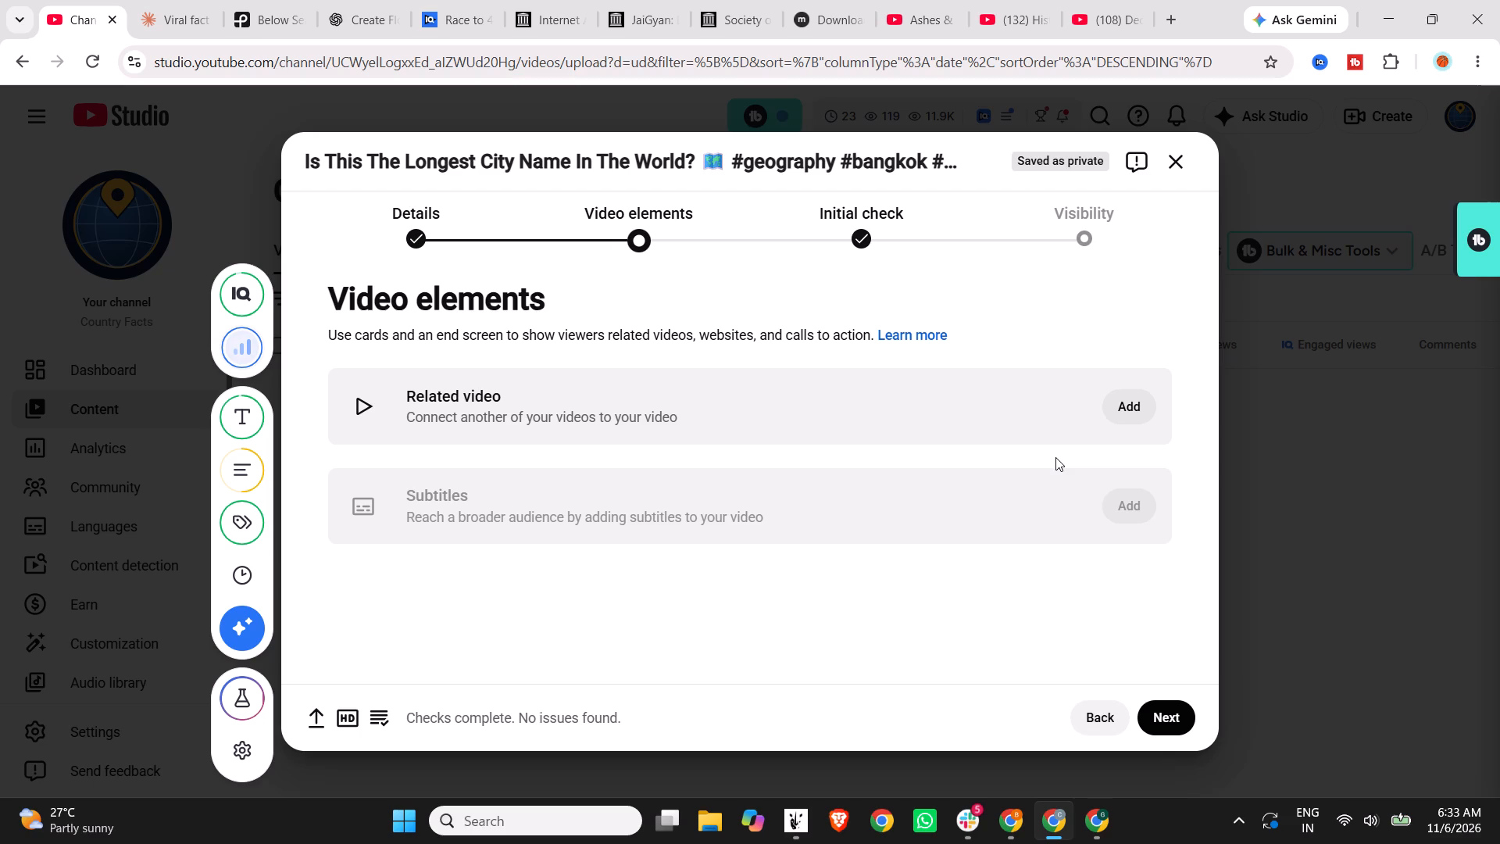
Choose the "The Maldives: Earth's Lowest..." Short as the related video and proceed through the initial check to Visibility.
click(1123, 413)
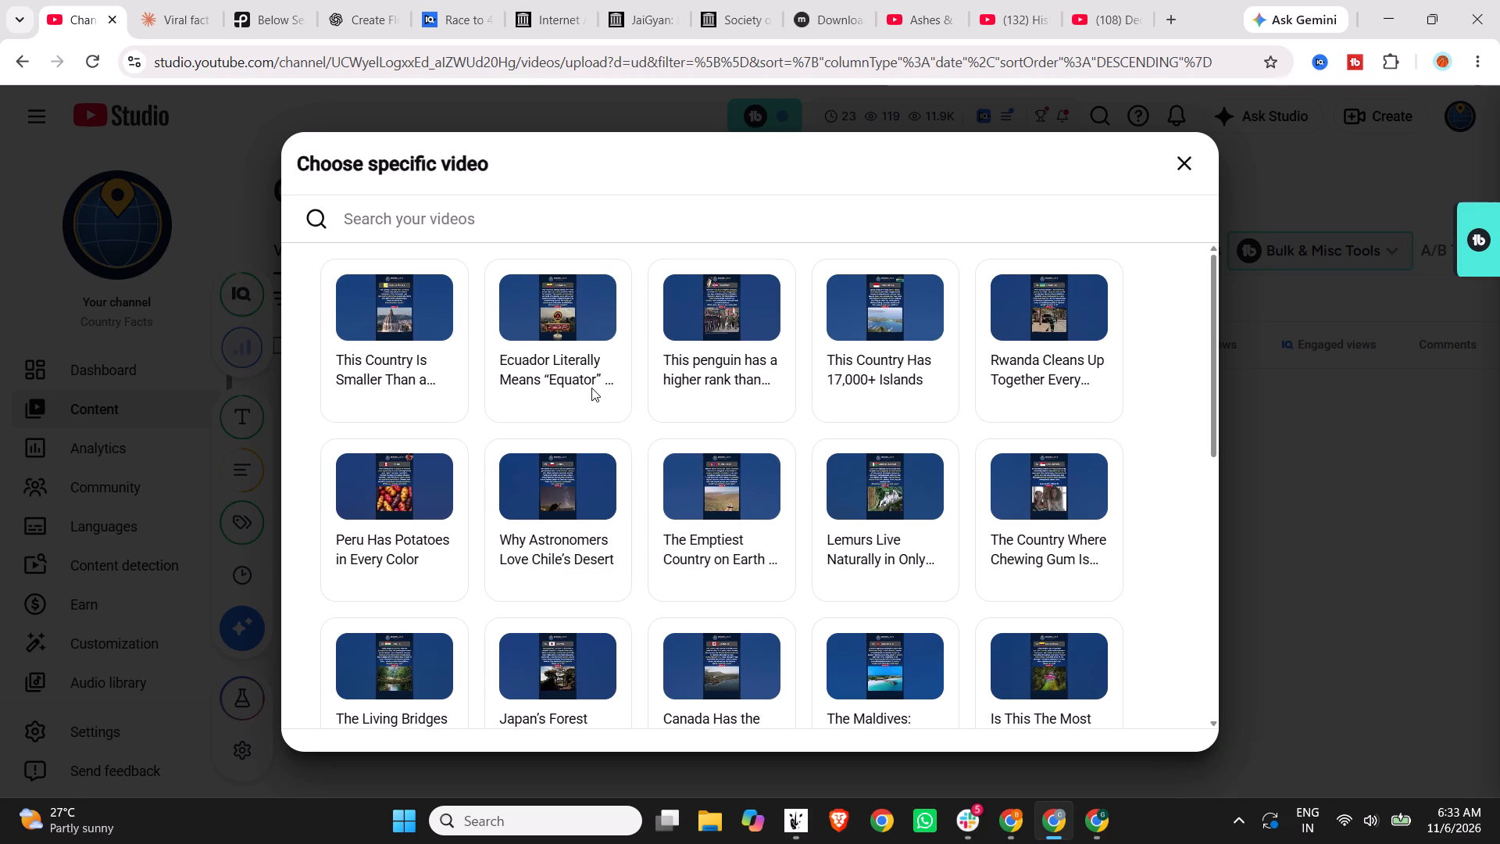
scroll(591, 391, down, 2)
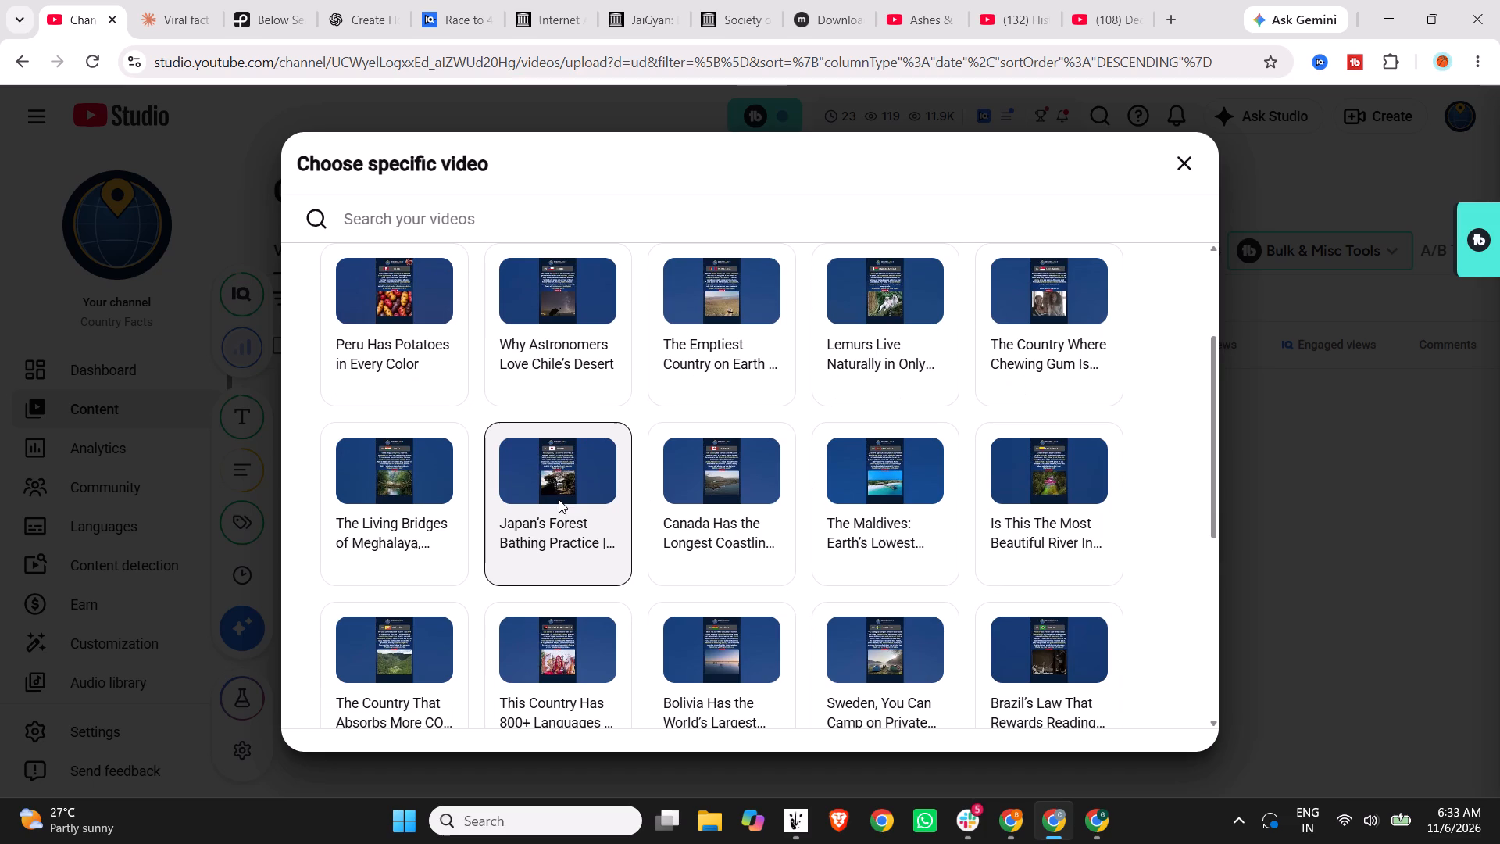
scroll(559, 499, down, 1)
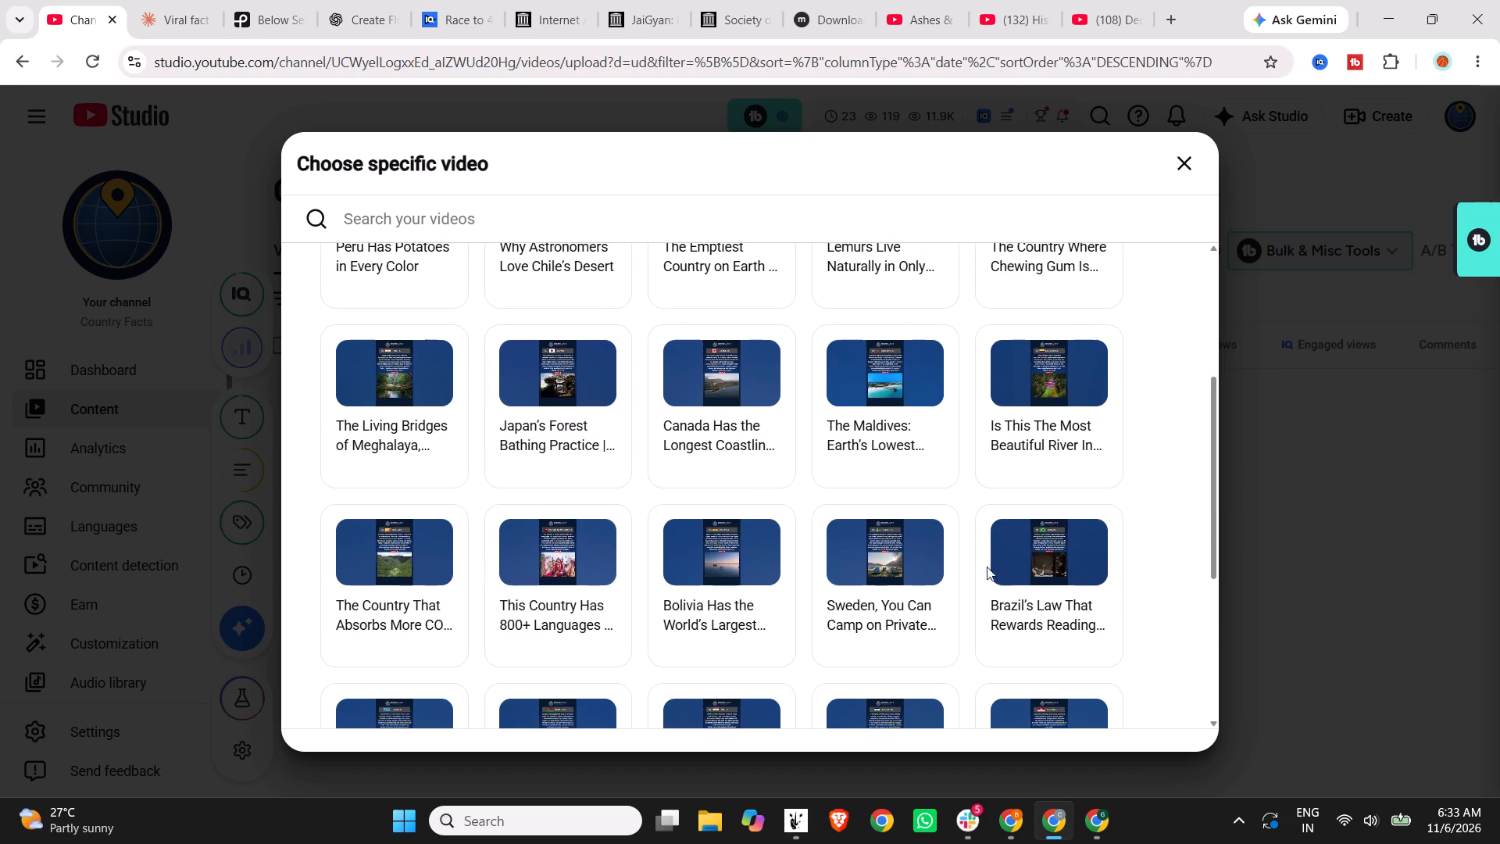
scroll(1018, 570, down, 2)
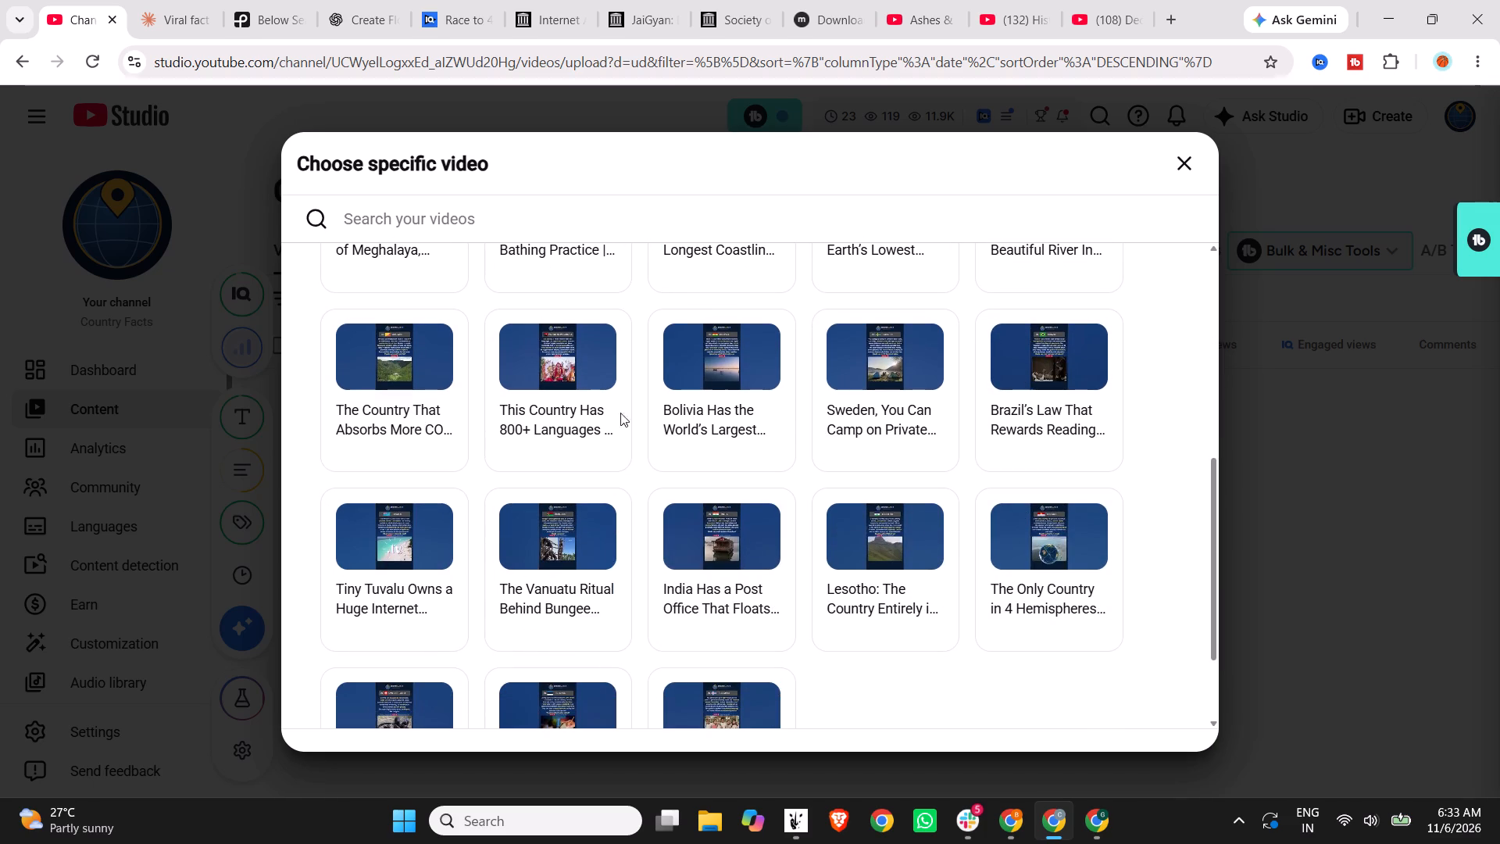
scroll(1086, 384, up, 3)
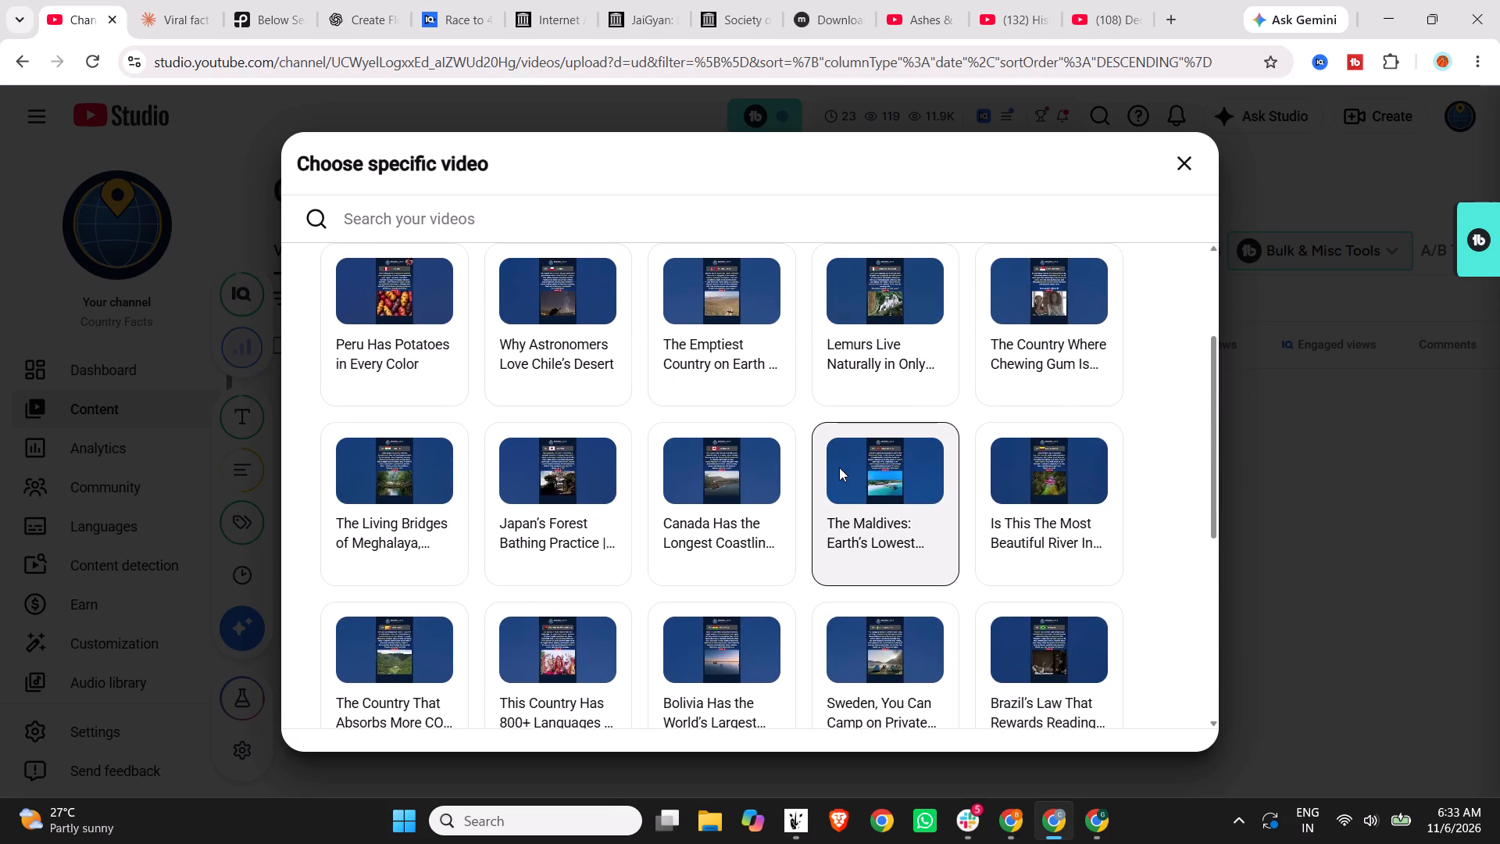
click(839, 467)
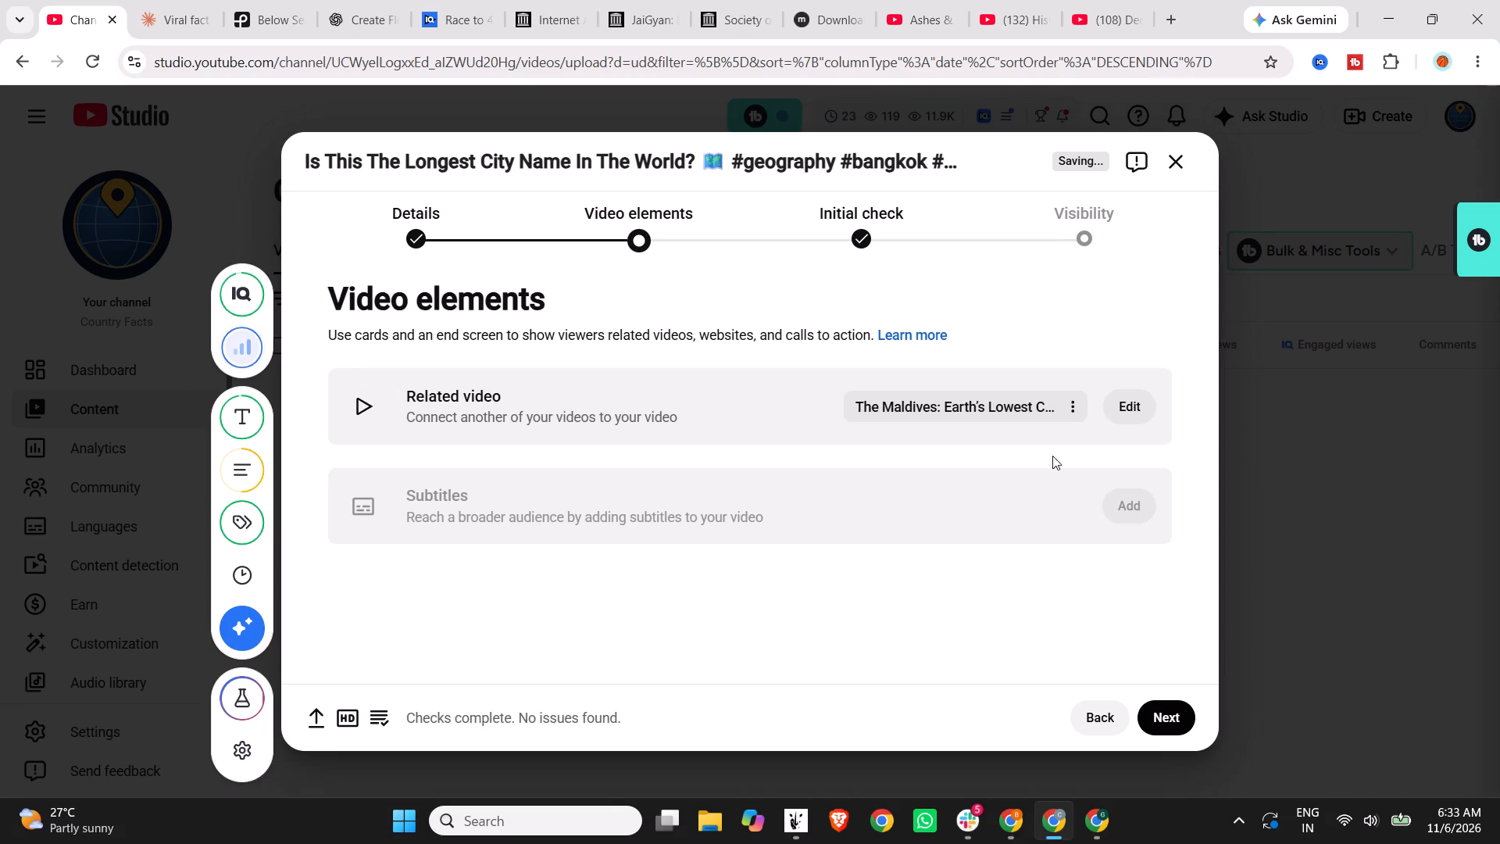
click(1171, 722)
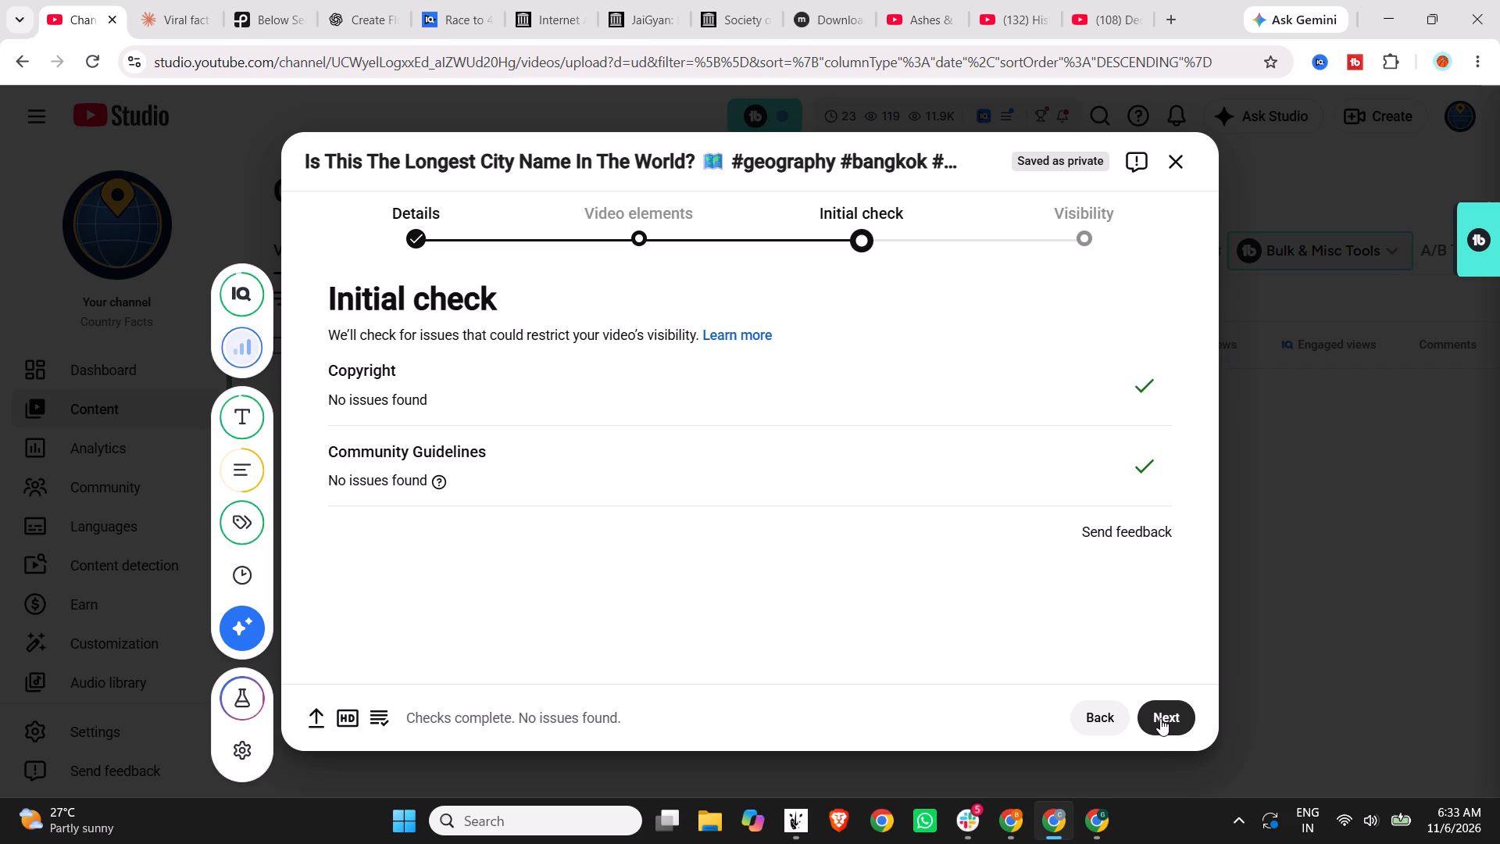
click(1160, 718)
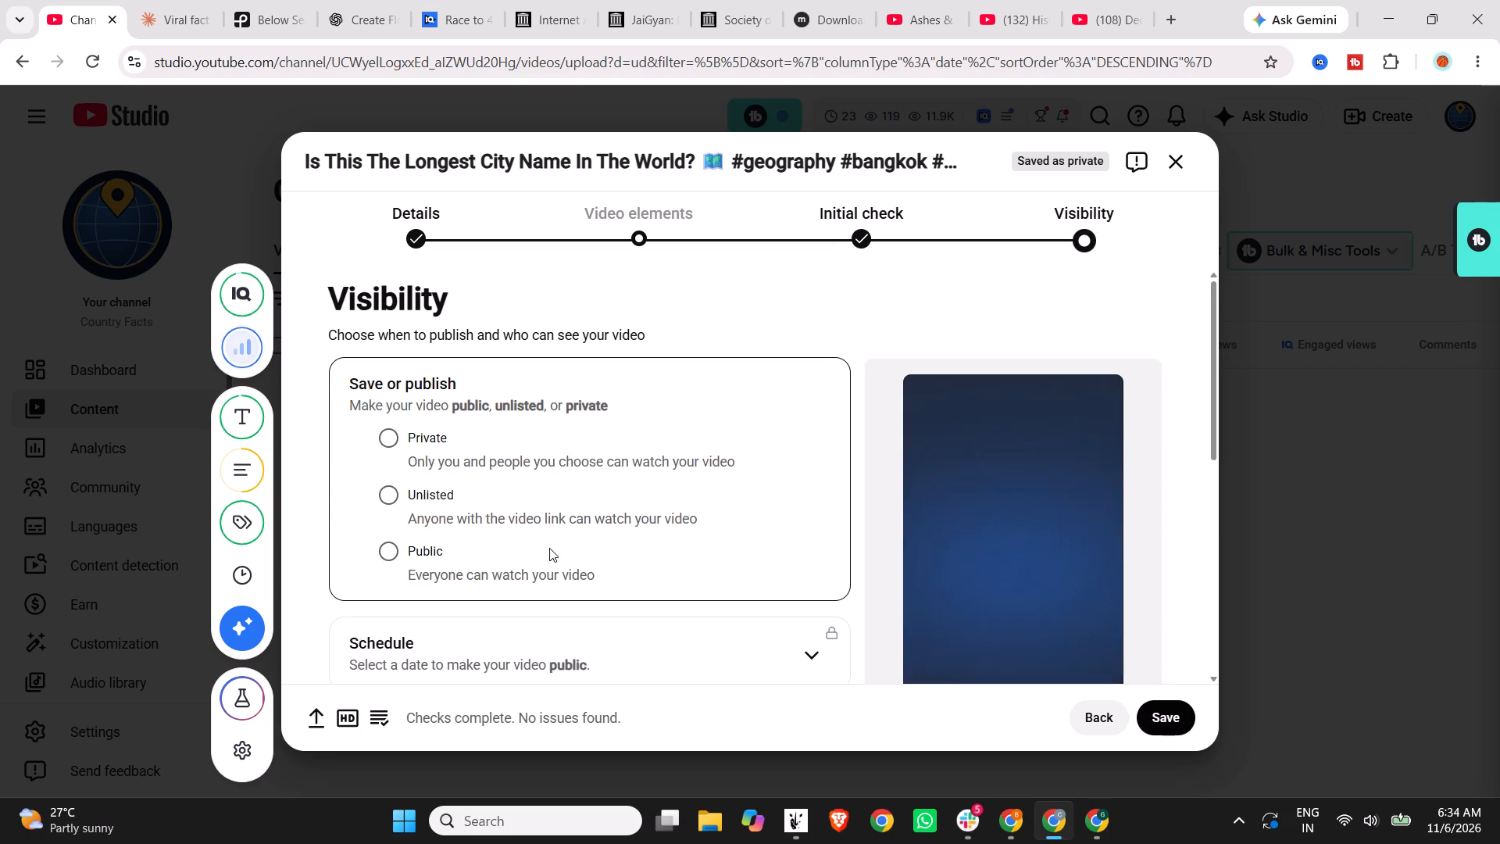
scroll(512, 563, down, 2)
click(649, 459)
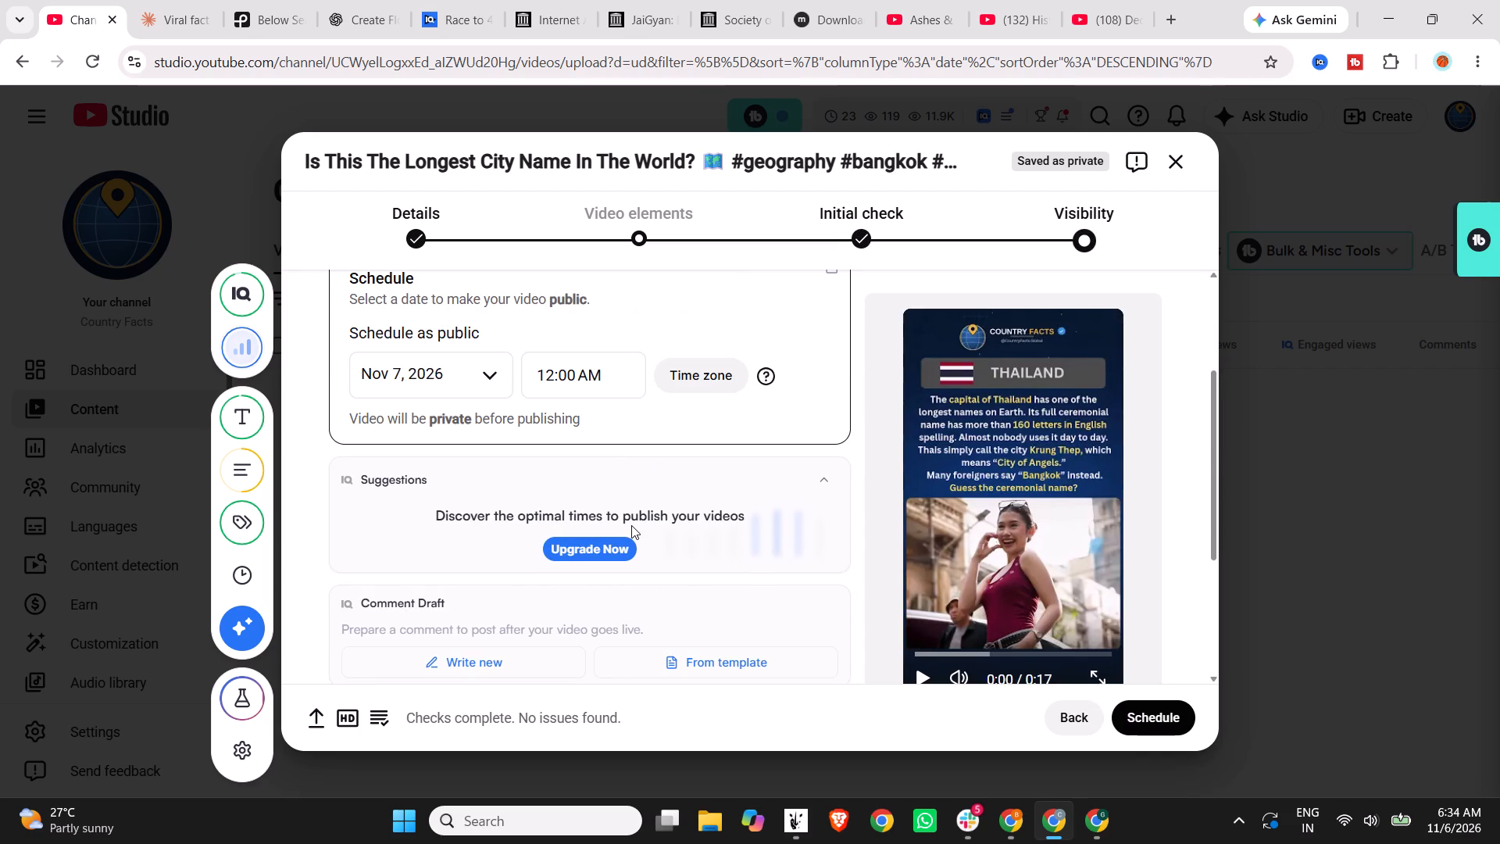
click(506, 377)
click(558, 486)
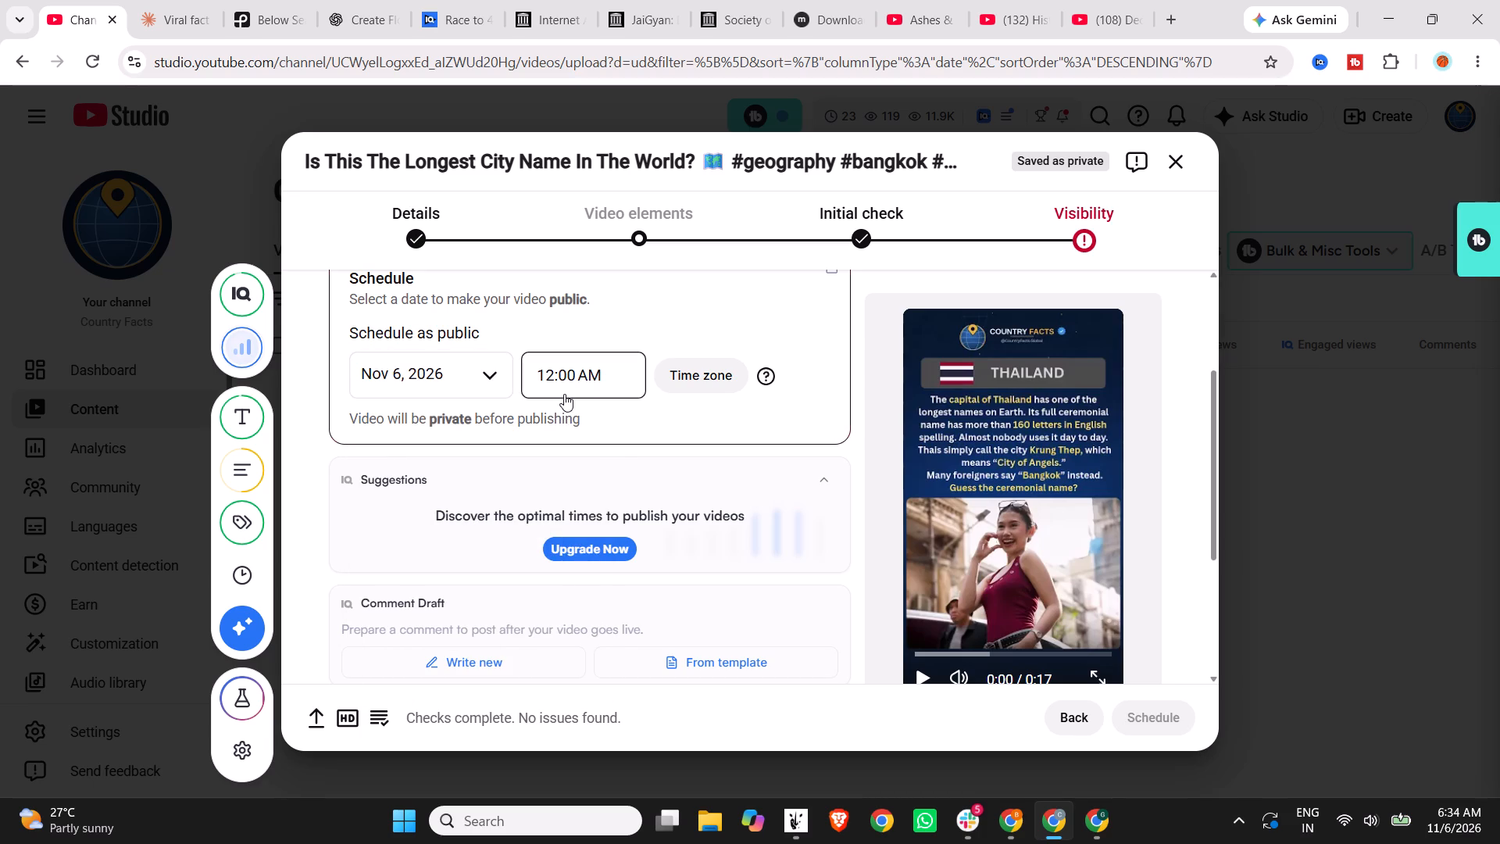
click(563, 377)
scroll(594, 502, up, 4)
scroll(601, 506, down, 2)
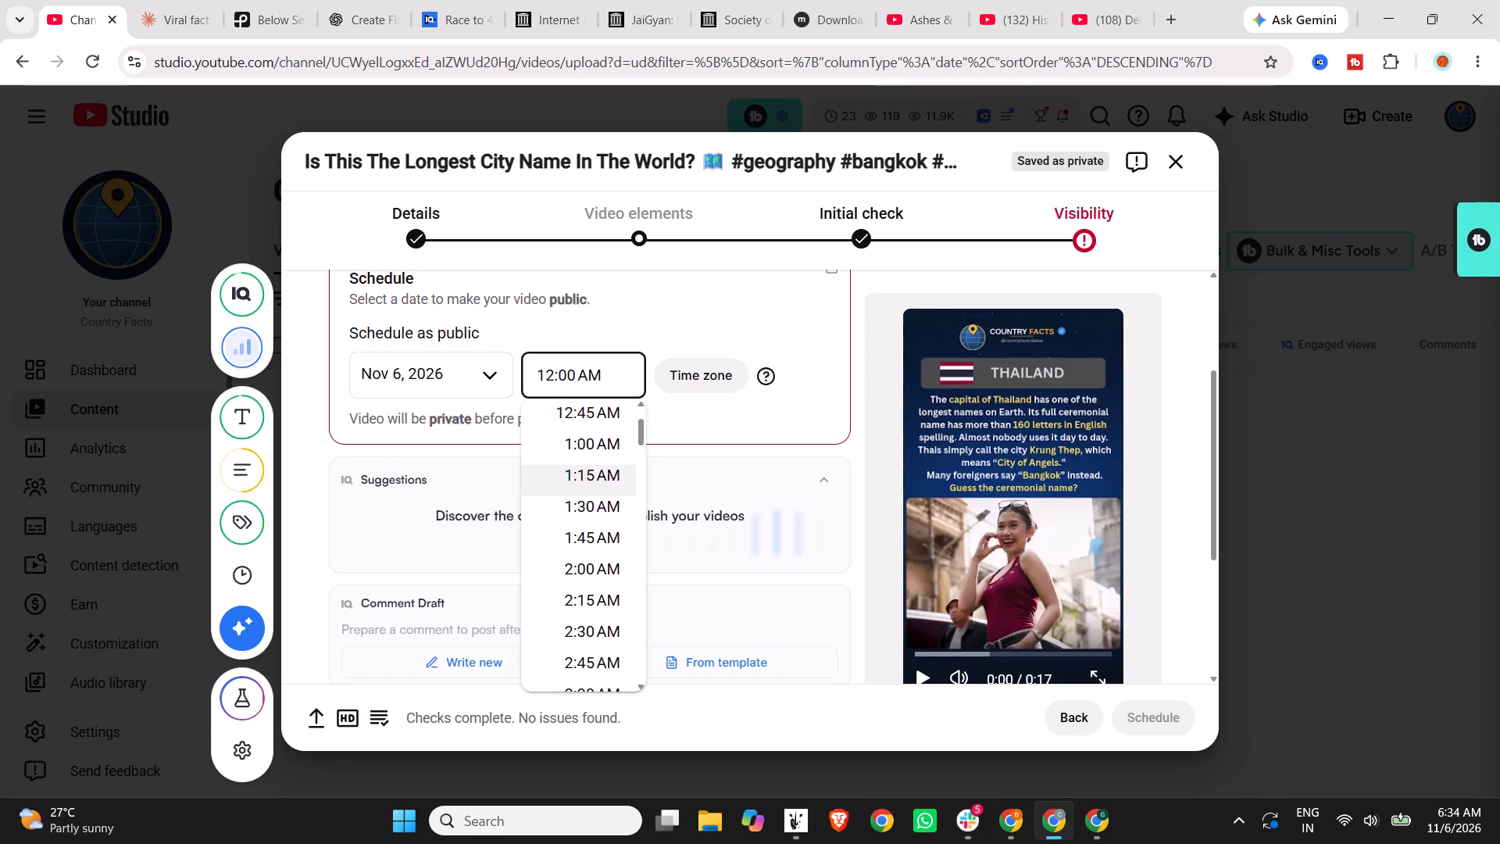
scroll(602, 511, down, 10)
scroll(608, 514, up, 1)
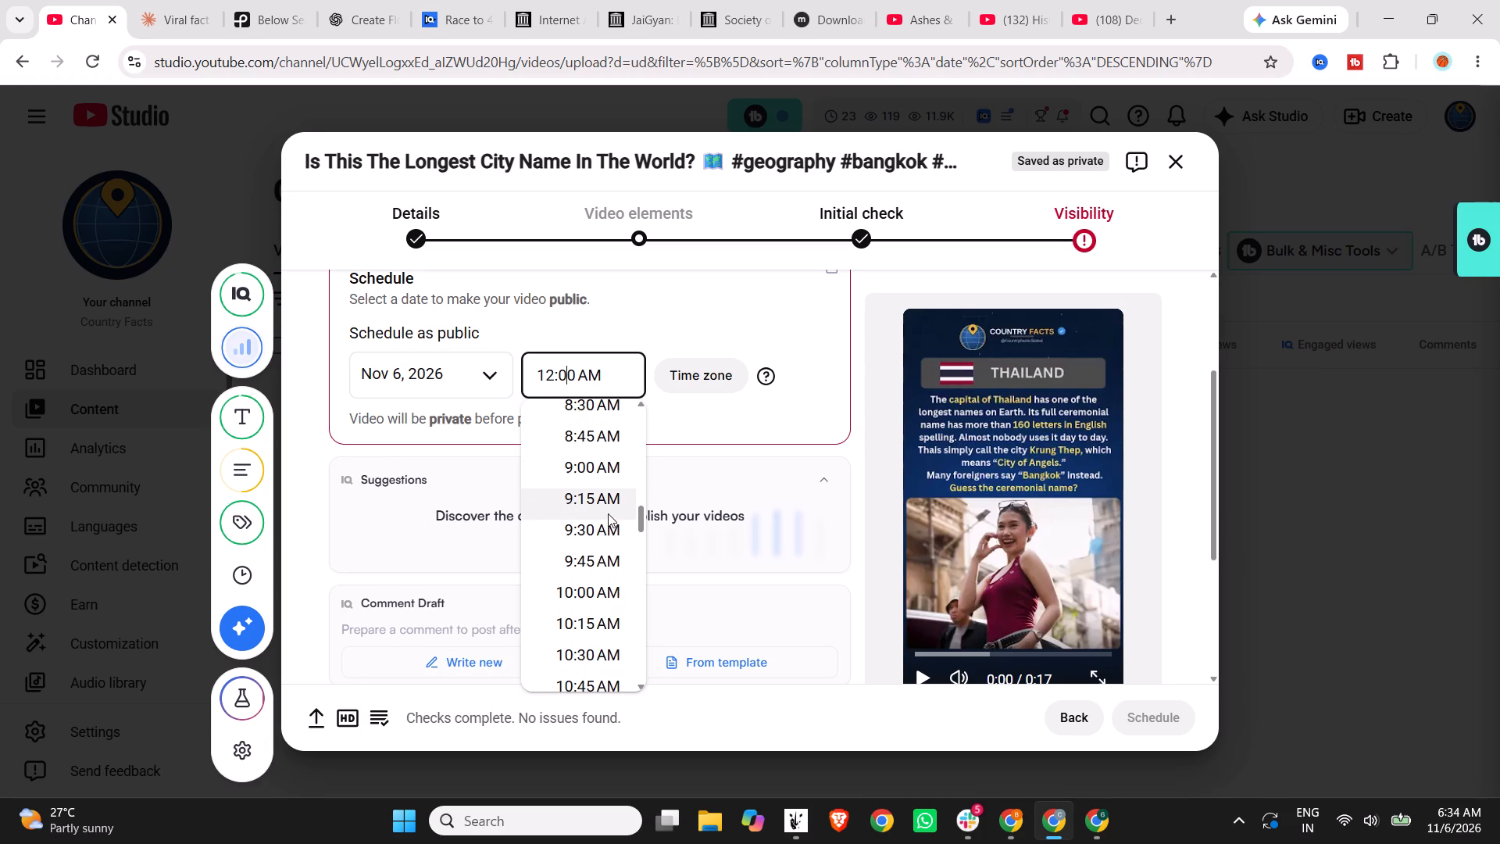
click(606, 420)
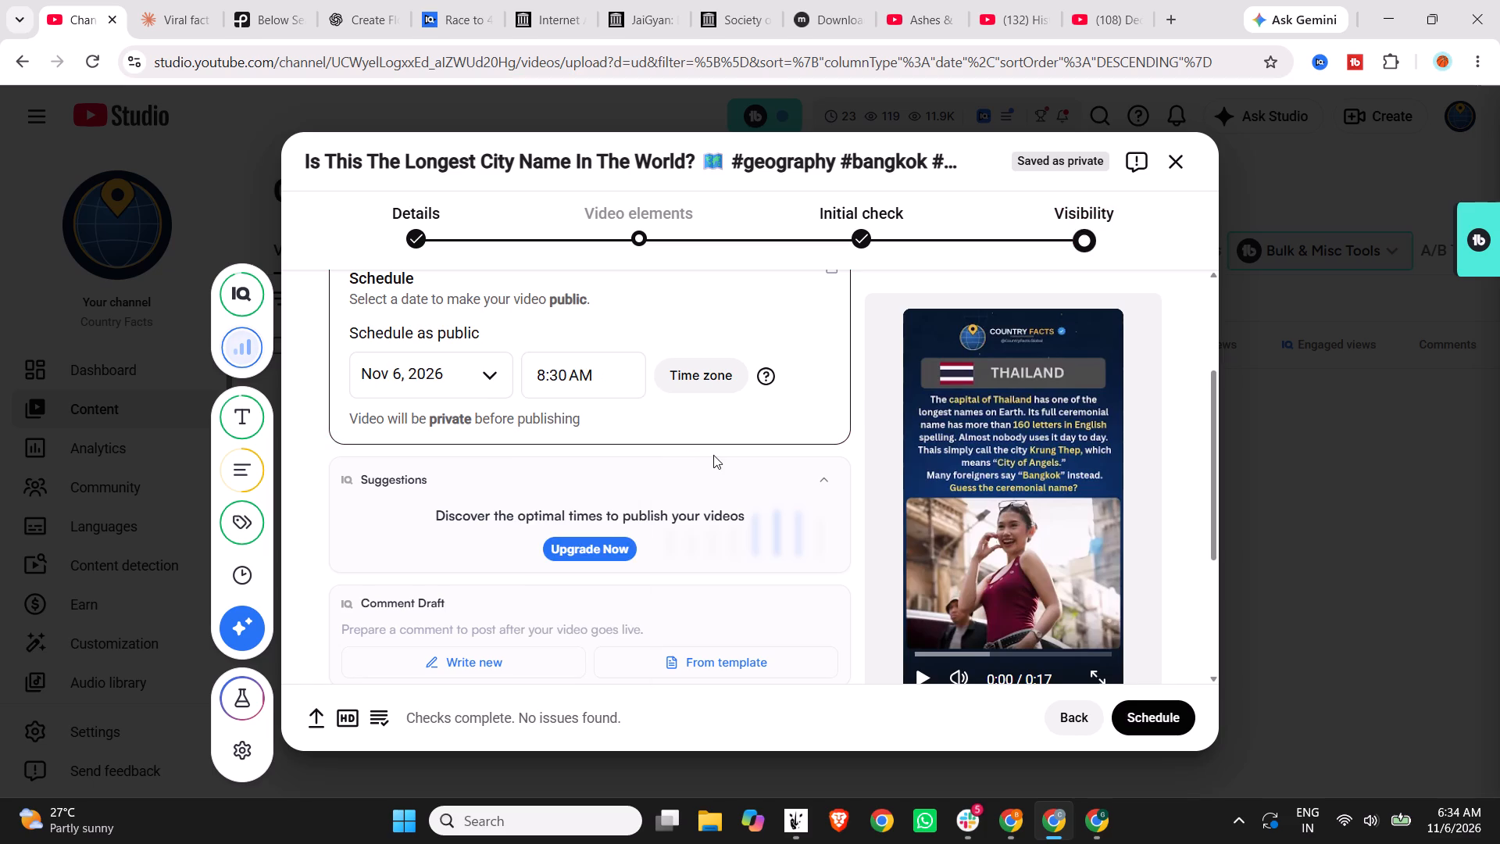
scroll(713, 455, down, 7)
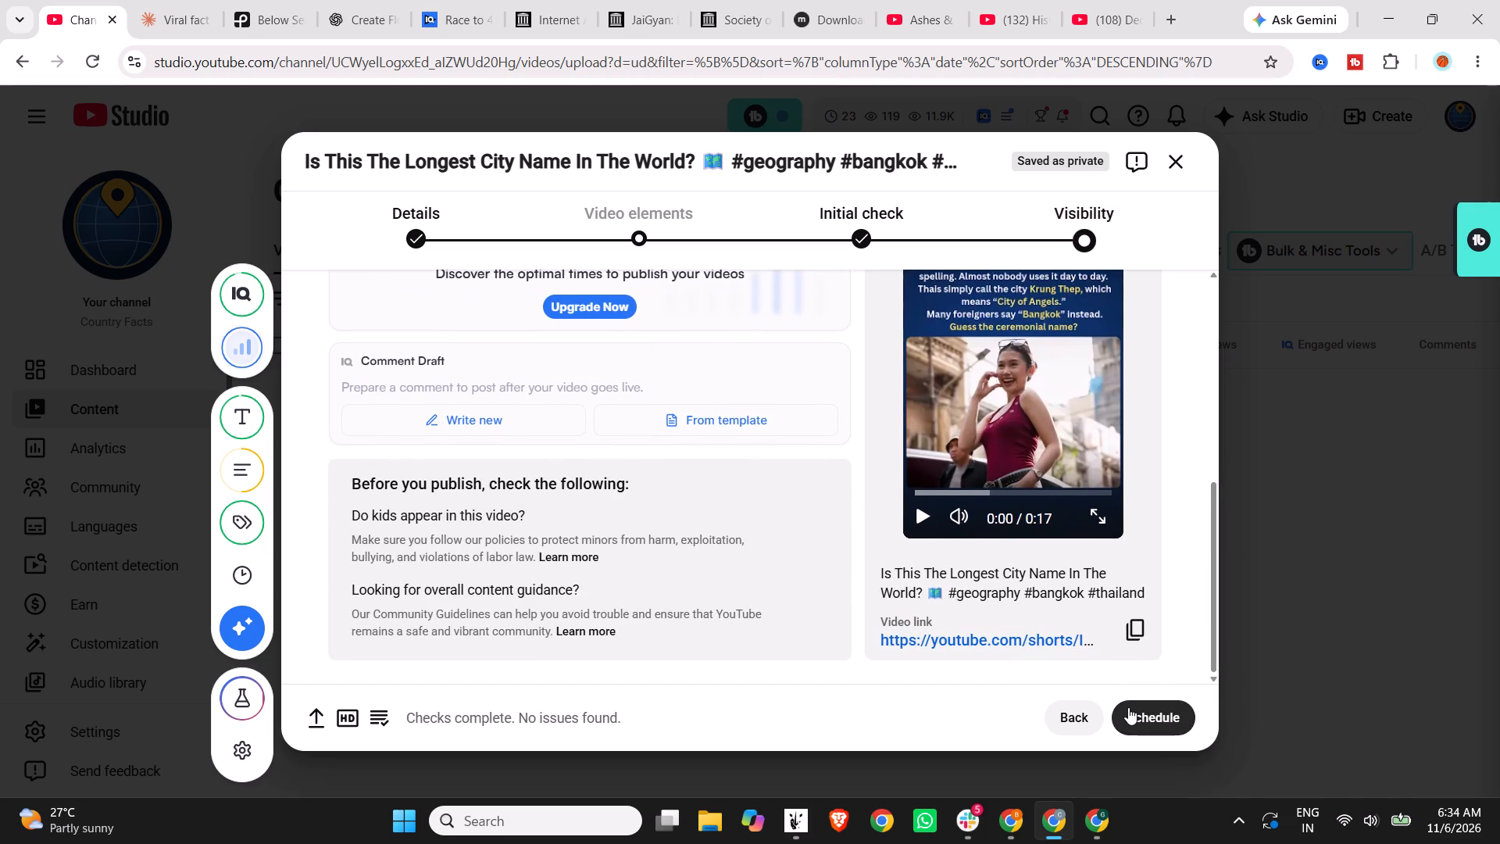
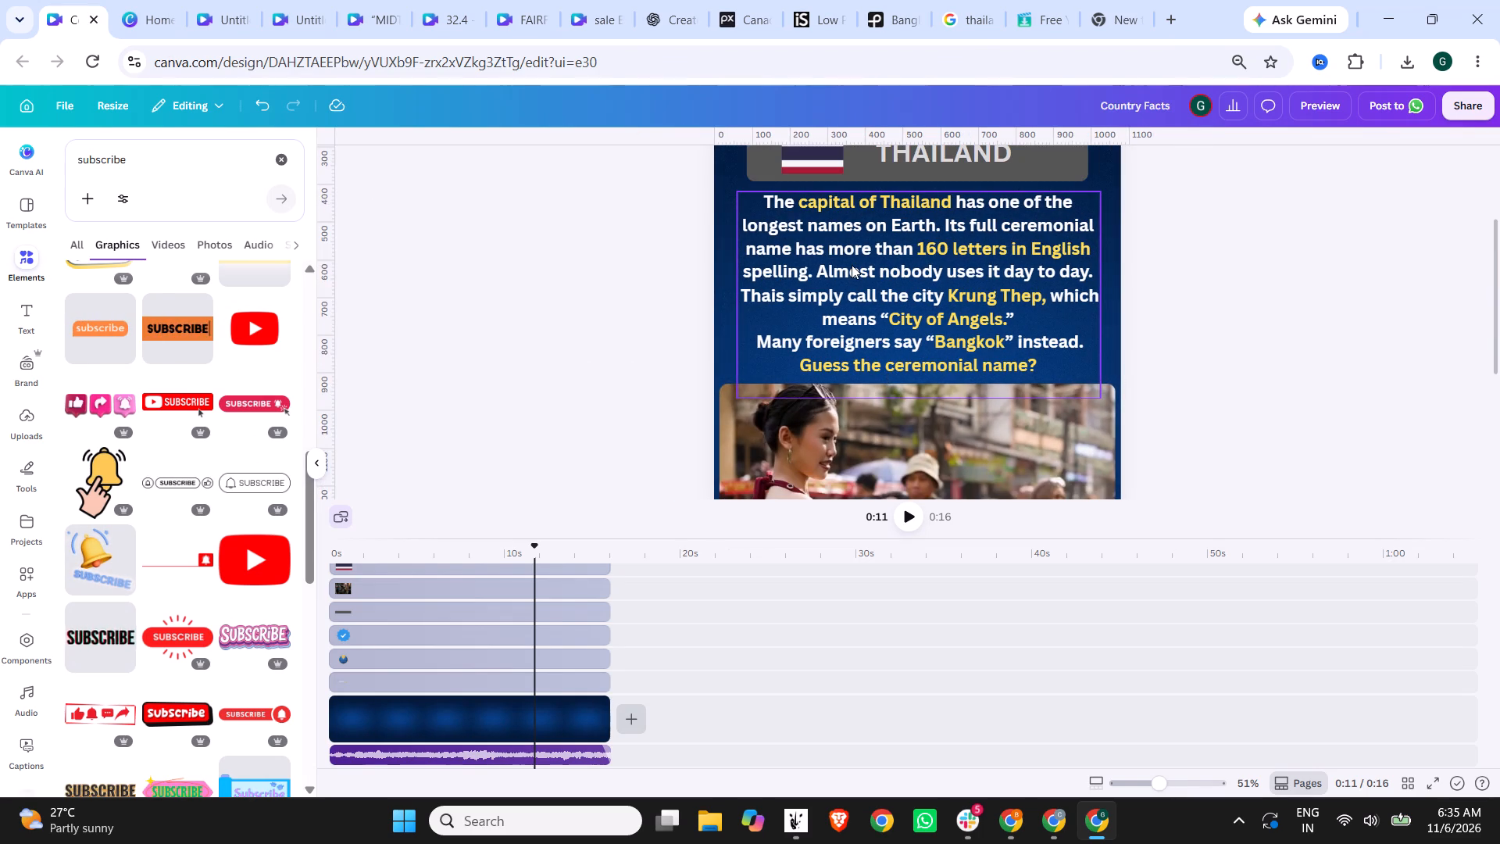
double_click(852, 265)
key(ctrl+a)
key(ctrl+v)
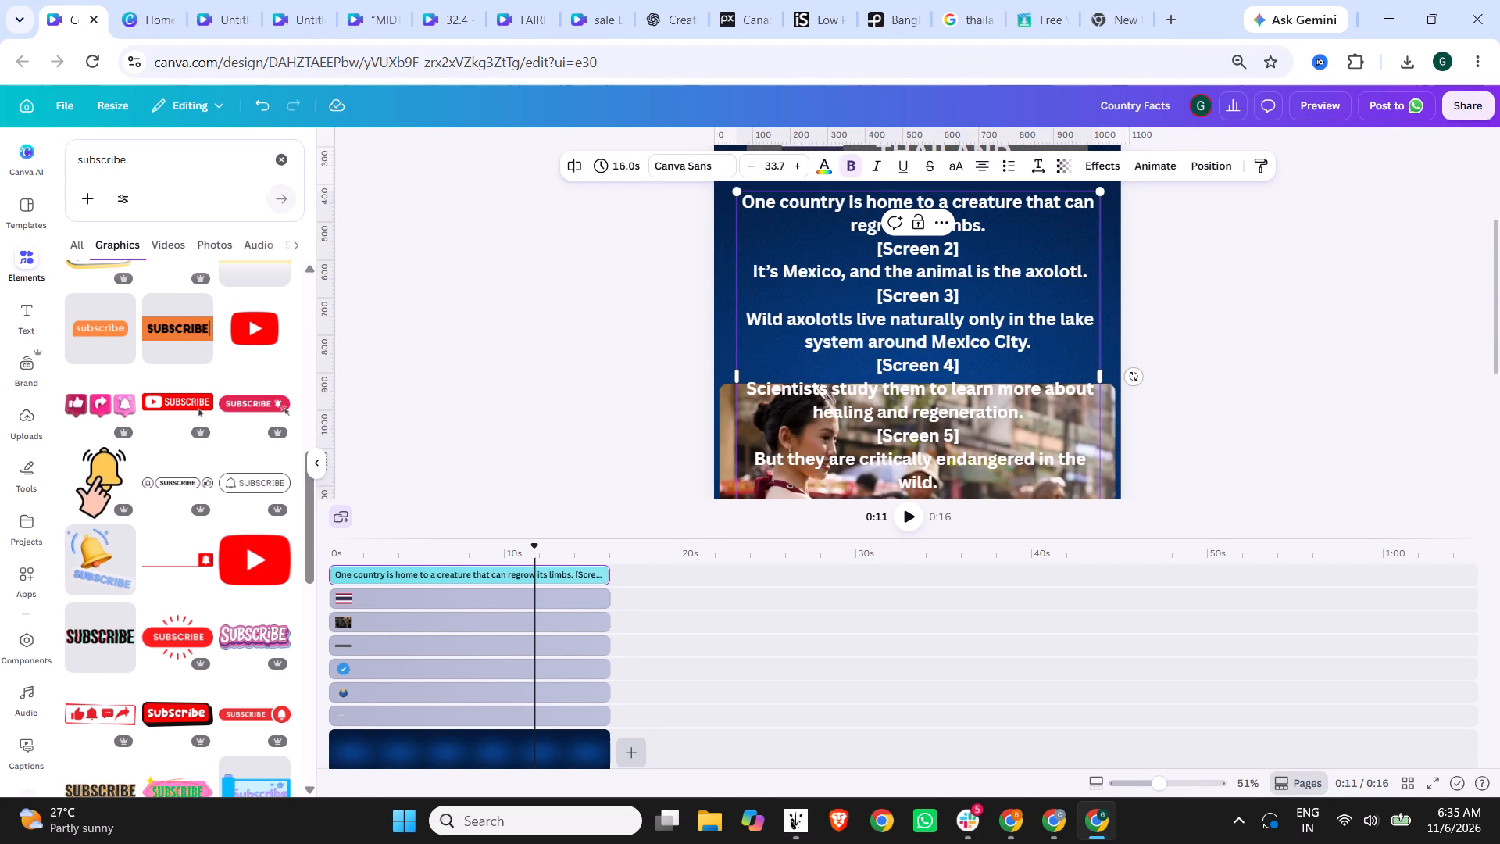
Remove the word "One" from the opening sentence so it begins with a capitalised "Country is home".
click(1080, 218)
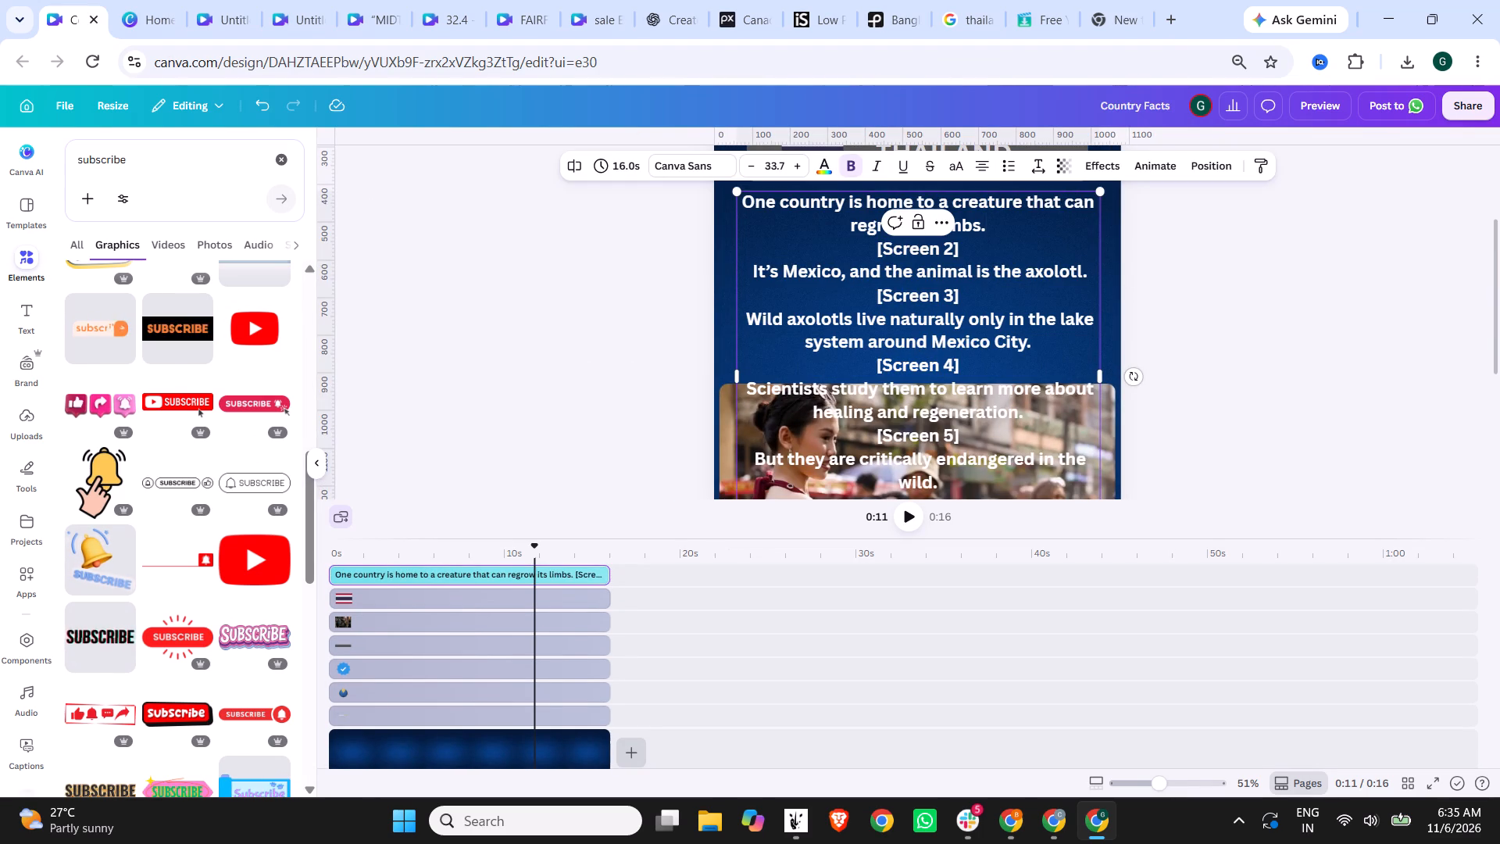
drag(778, 201, 715, 202)
click(831, 163)
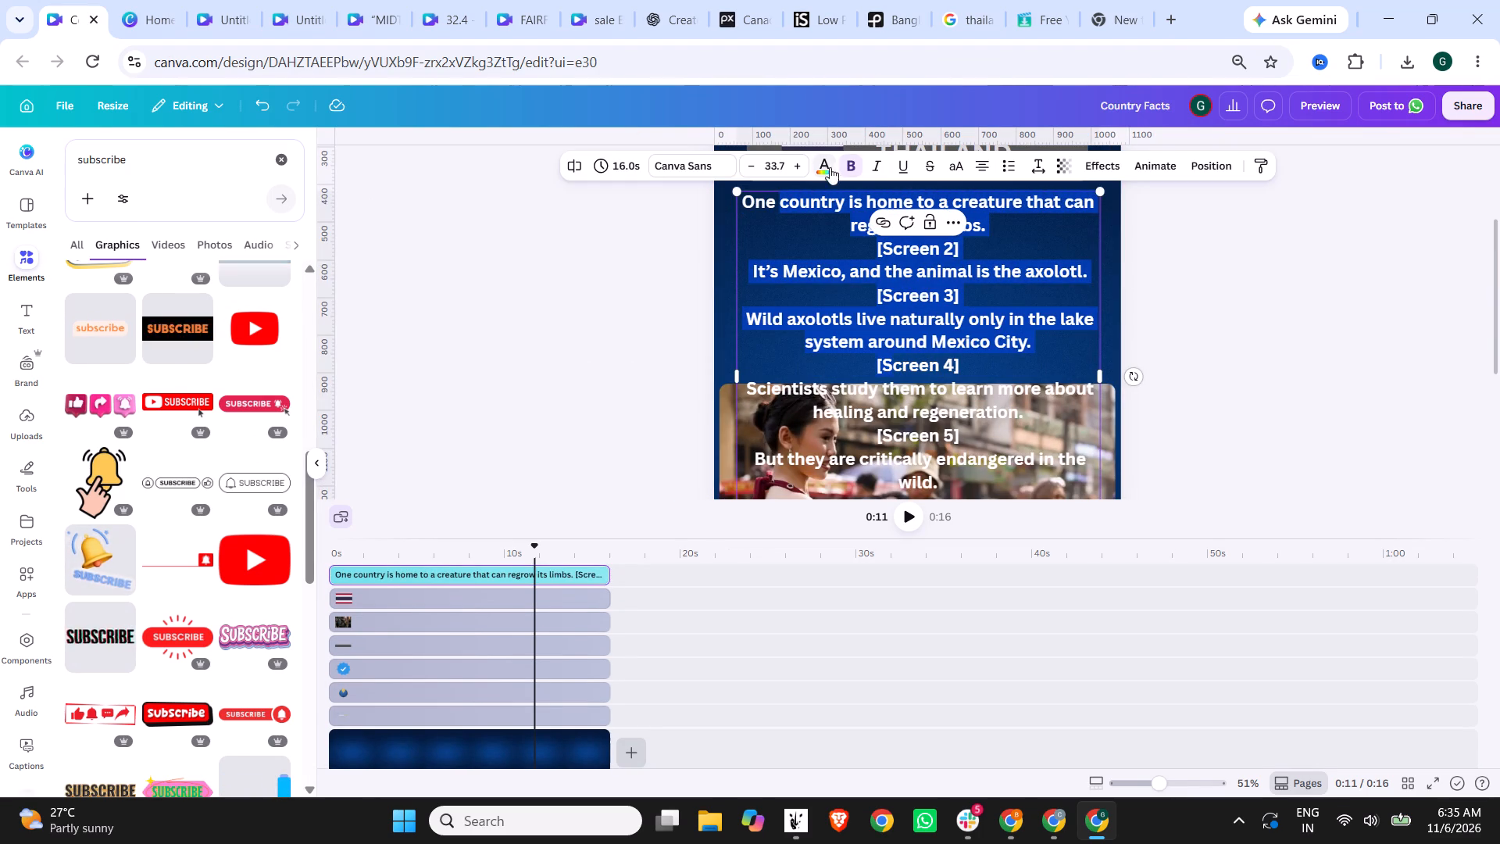
click(759, 195)
drag(780, 203, 736, 206)
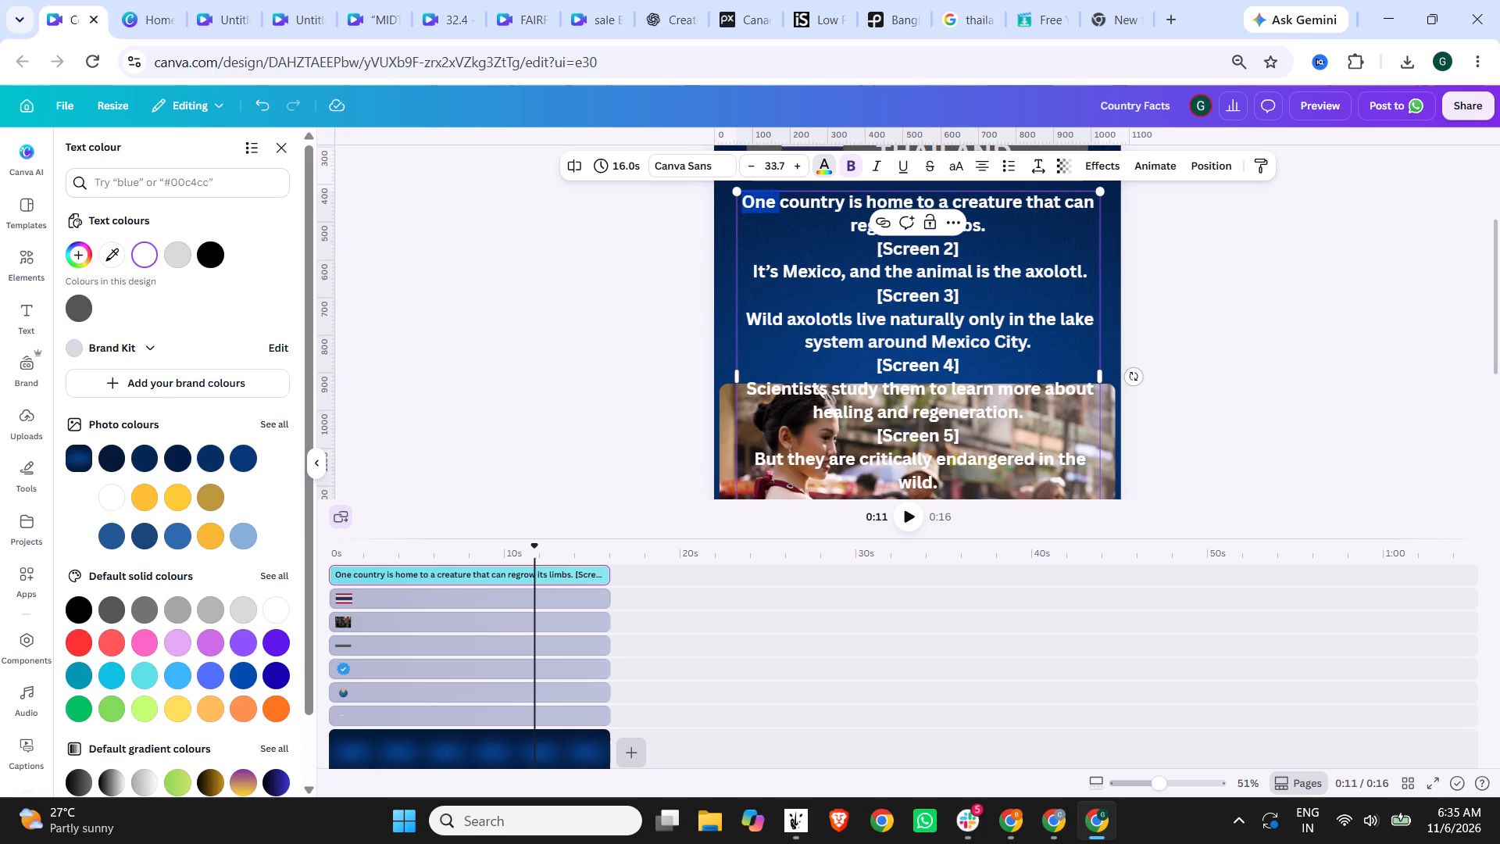
key(Delete)
key(Delete)
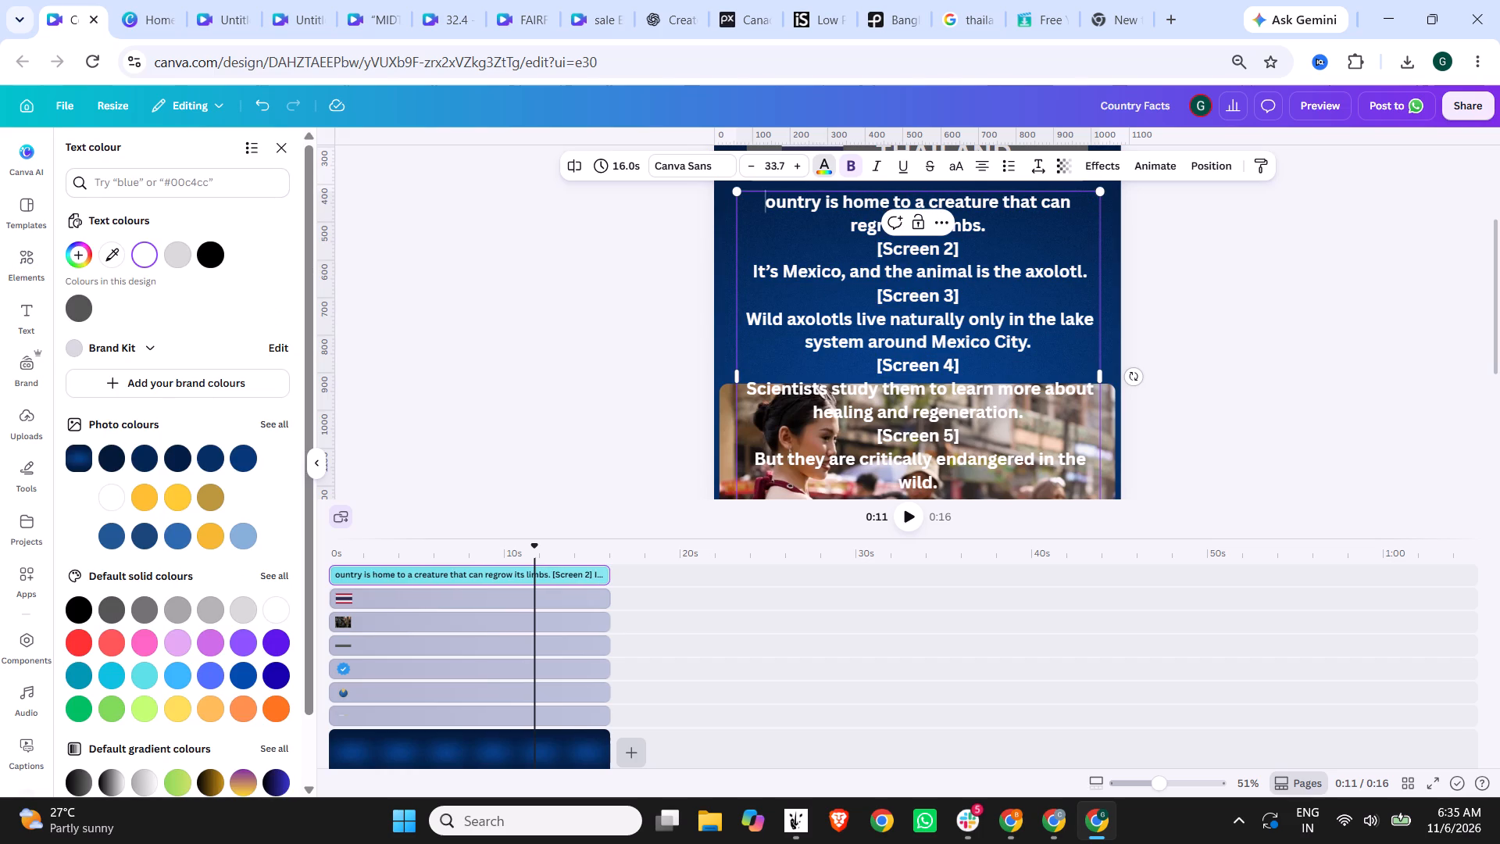
key(shift+c)
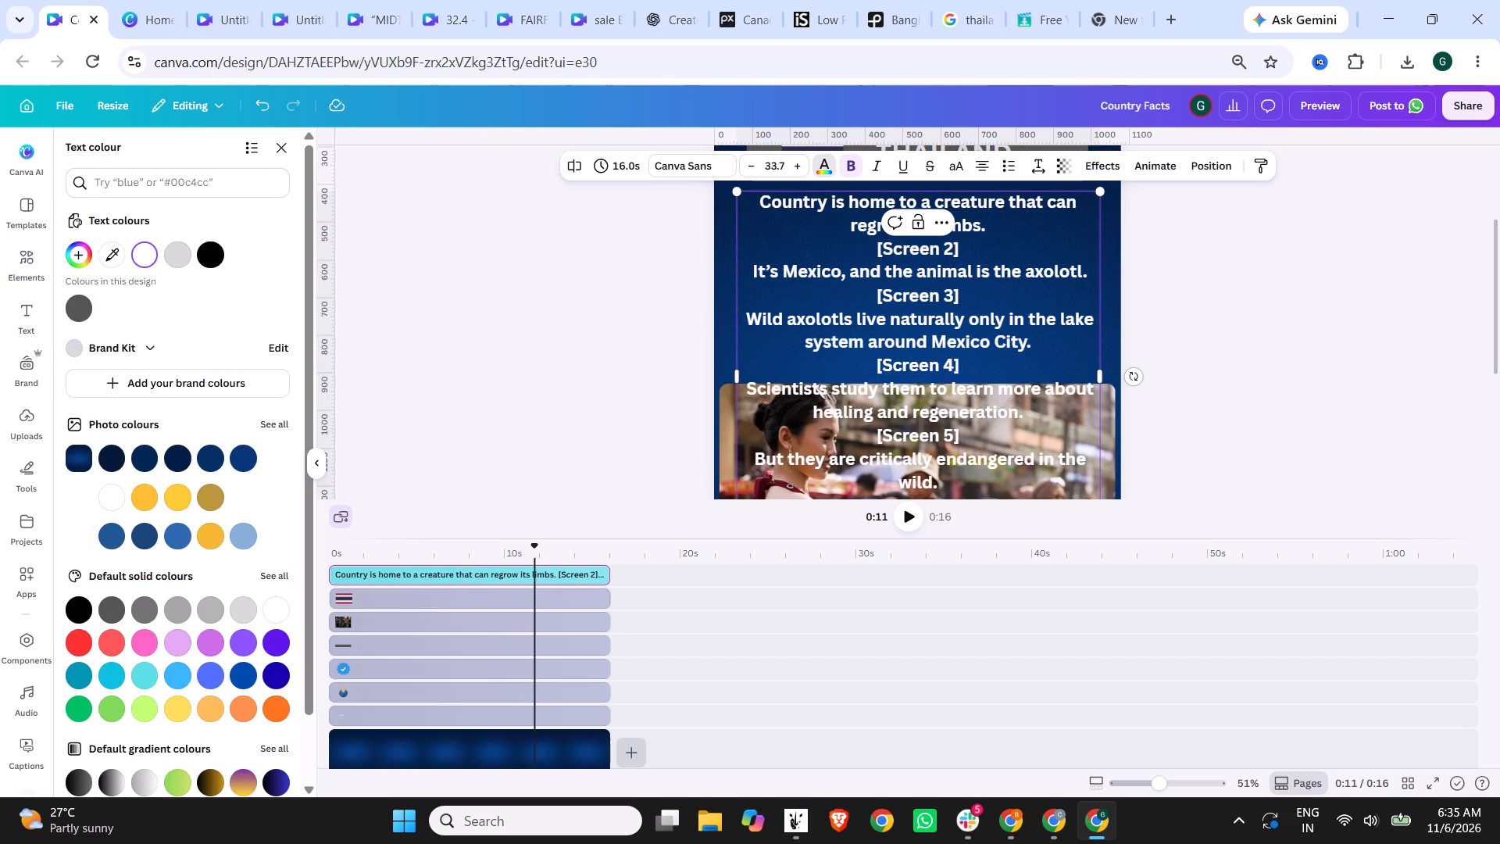
Delete the "[Screen 2]" label and its empty line from the body text.
click(991, 224)
drag(1002, 249, 817, 252)
key(BackSpace)
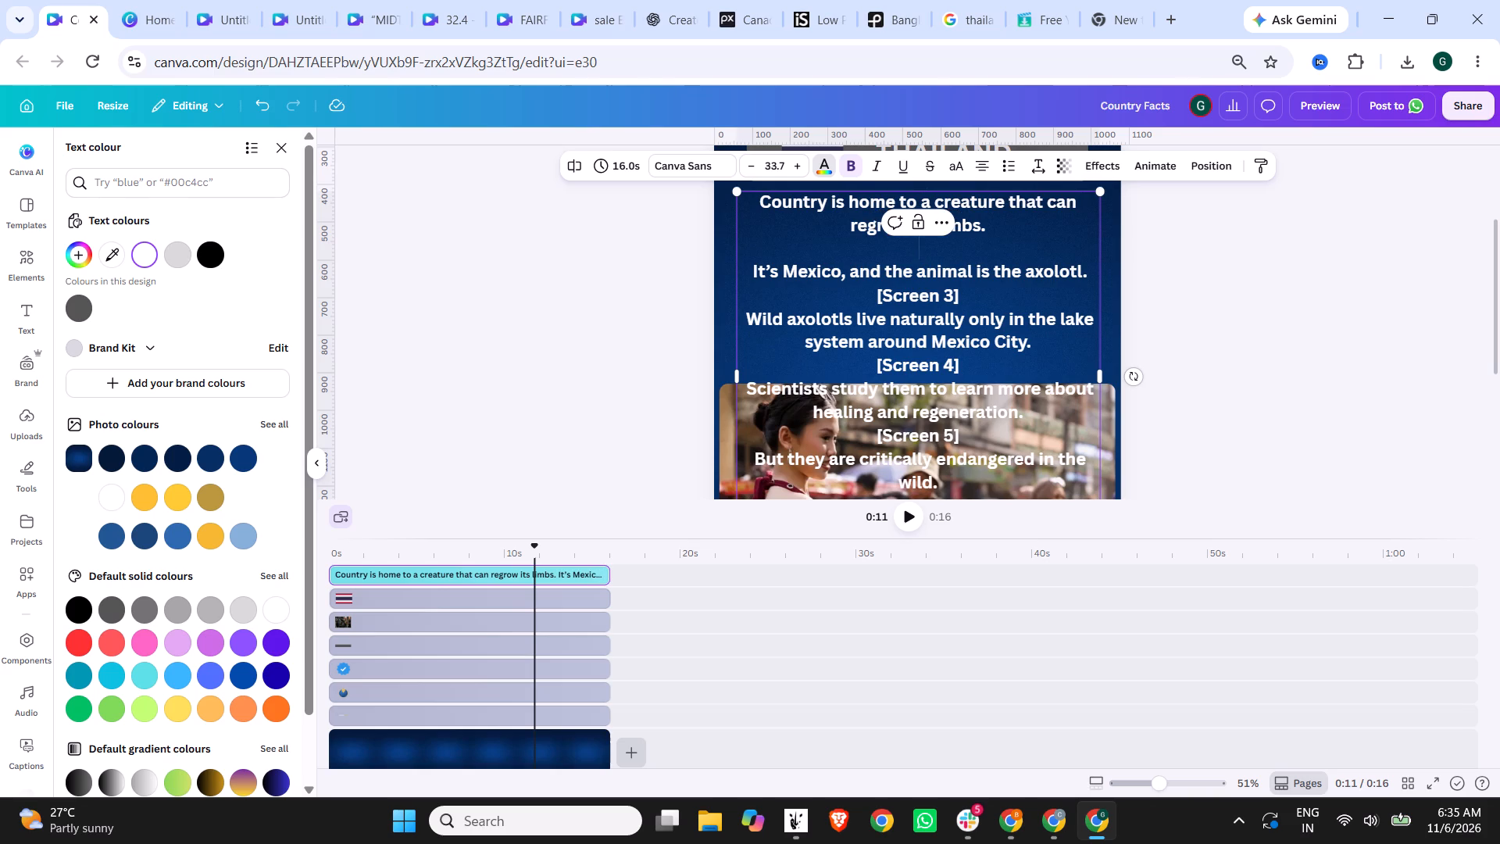
key(BackSpace)
Reword the Mexico sentence to "The animal is the axolotl." and join it directly after "regrow its limbs.".
drag(892, 245, 884, 245)
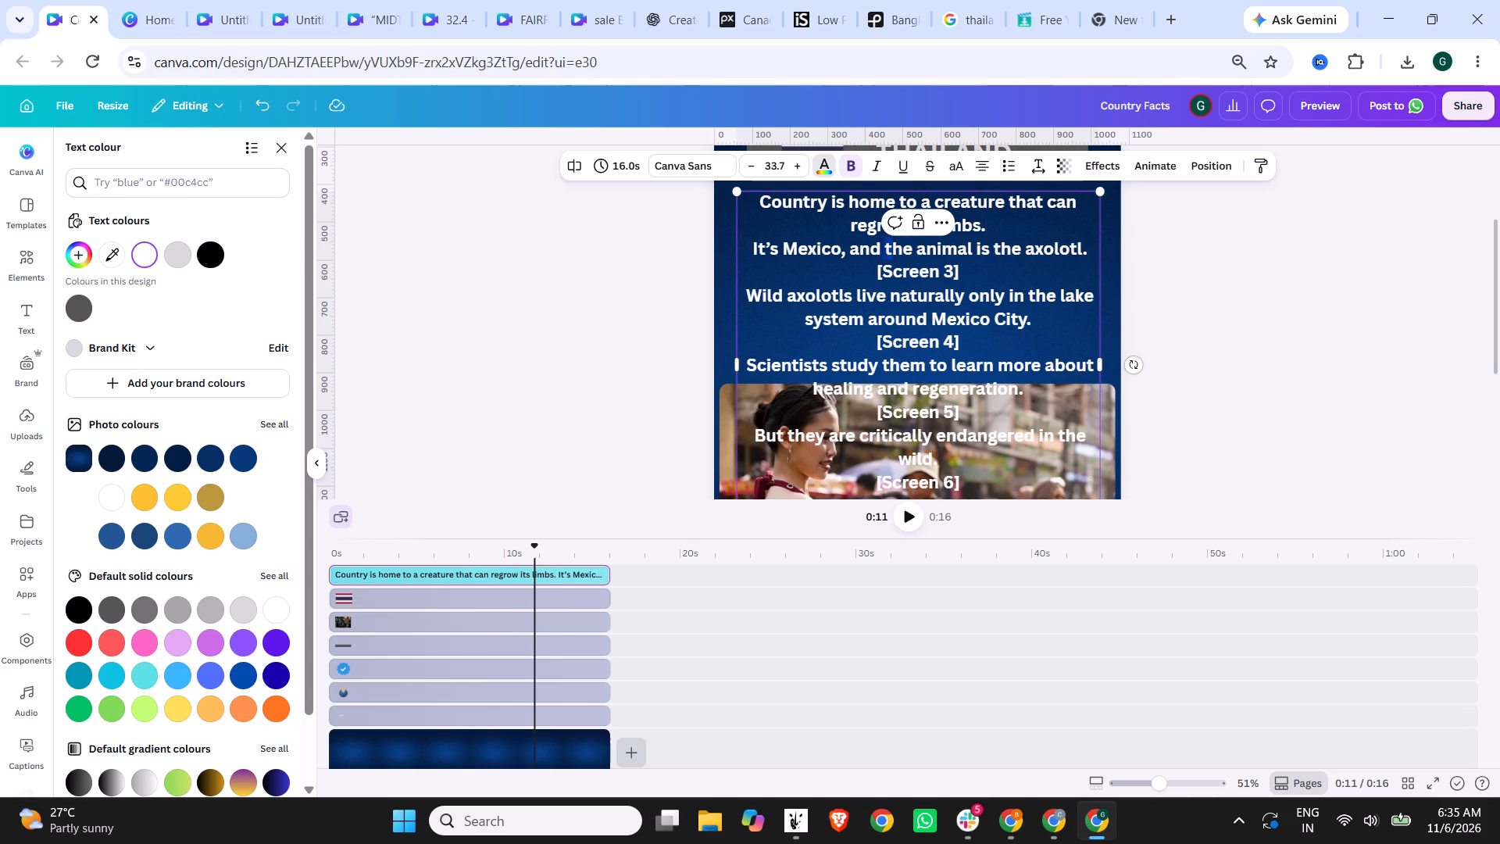
drag(884, 245, 749, 242)
key(shift+t)
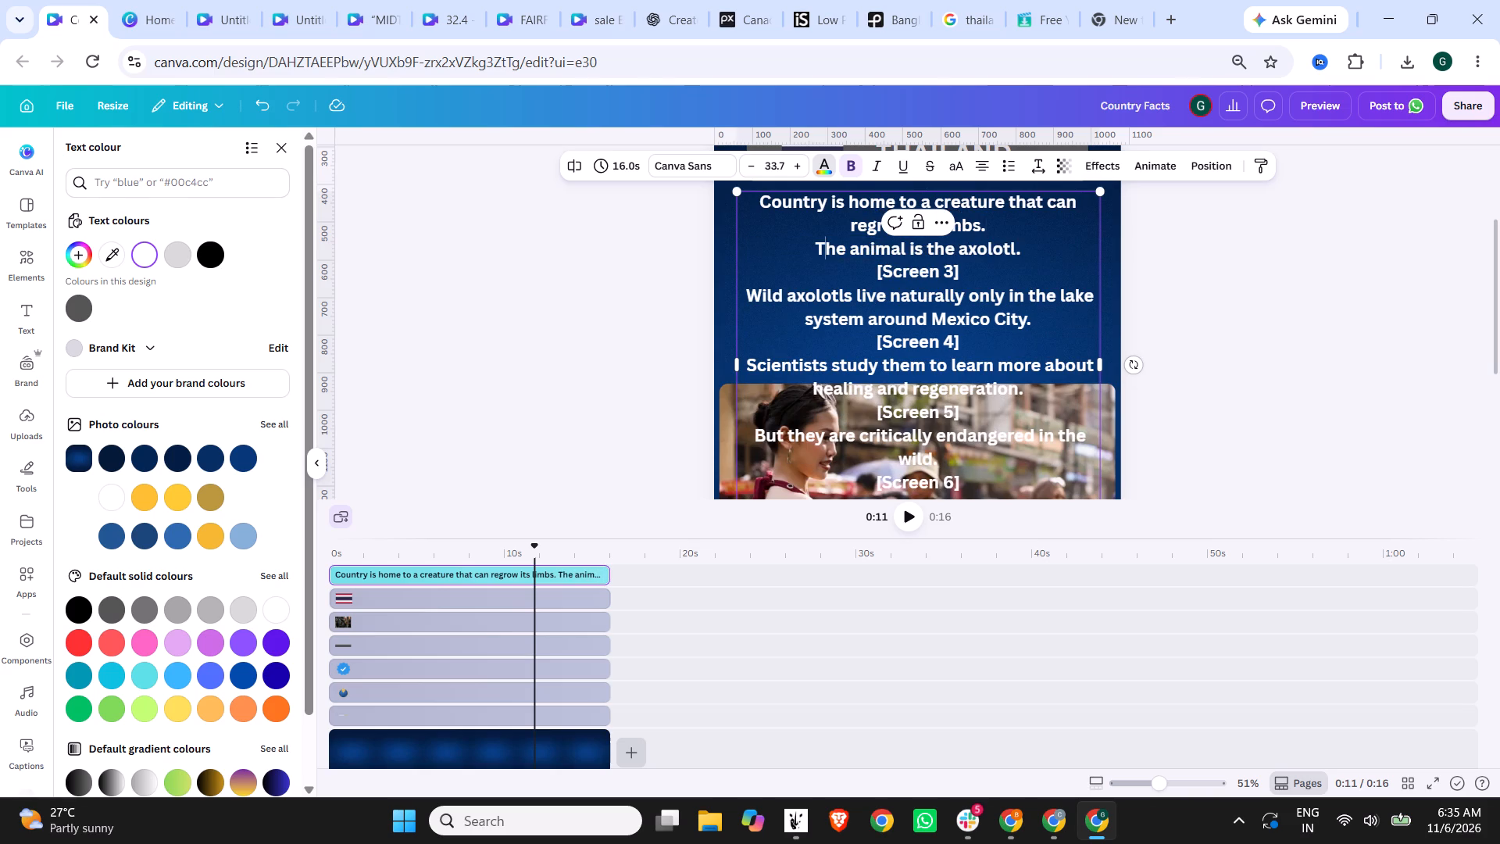
click(802, 243)
key(BackSpace)
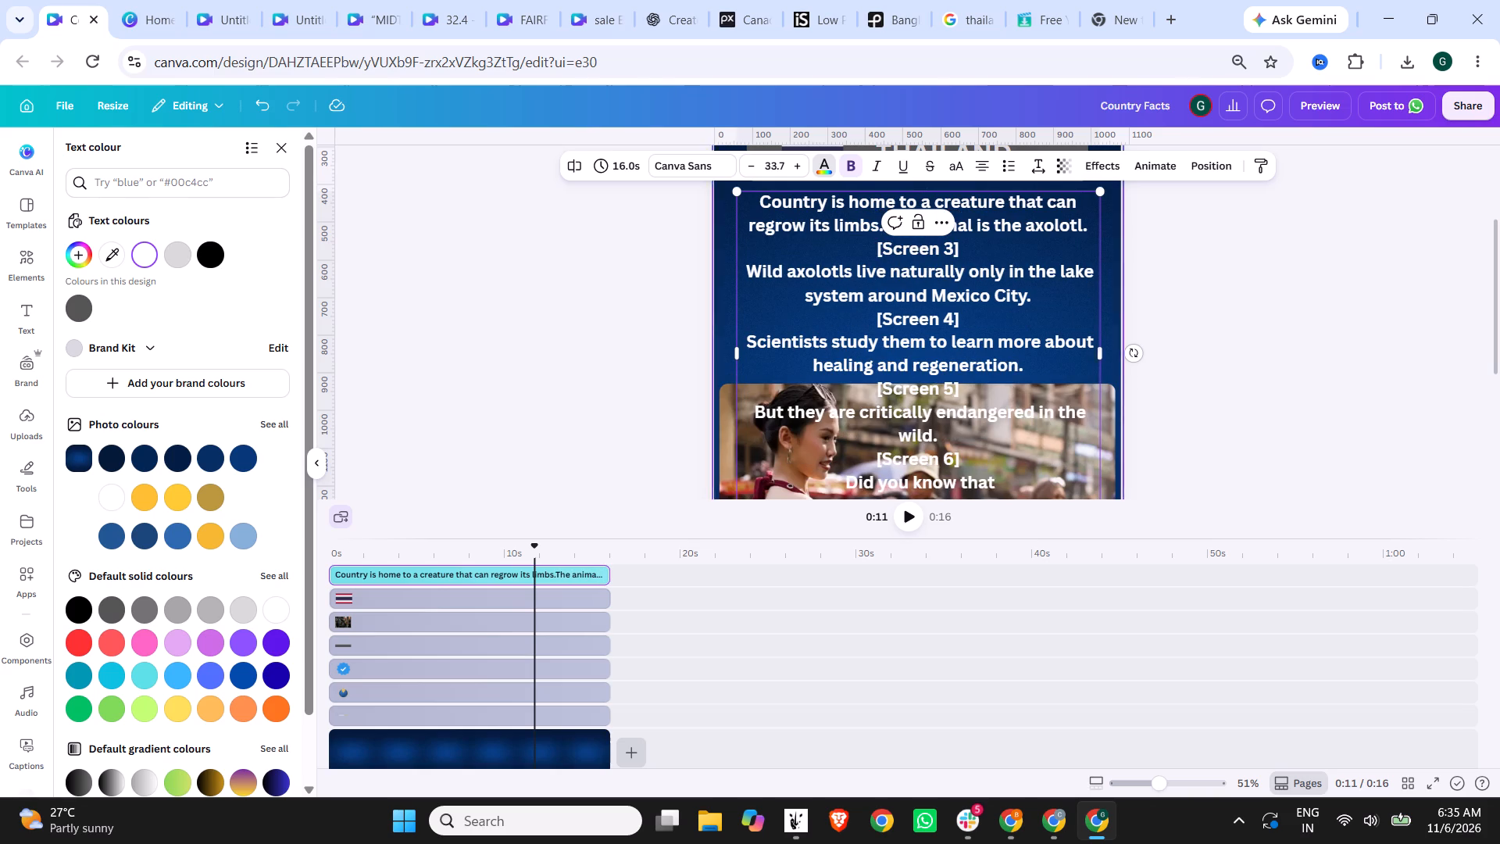
Delete the "[Screen 3]" and "[Screen 4]" labels and run the "Scientists study them" sentence on after "Mexico City.".
click(978, 253)
drag(965, 244, 863, 250)
key(BackSpace)
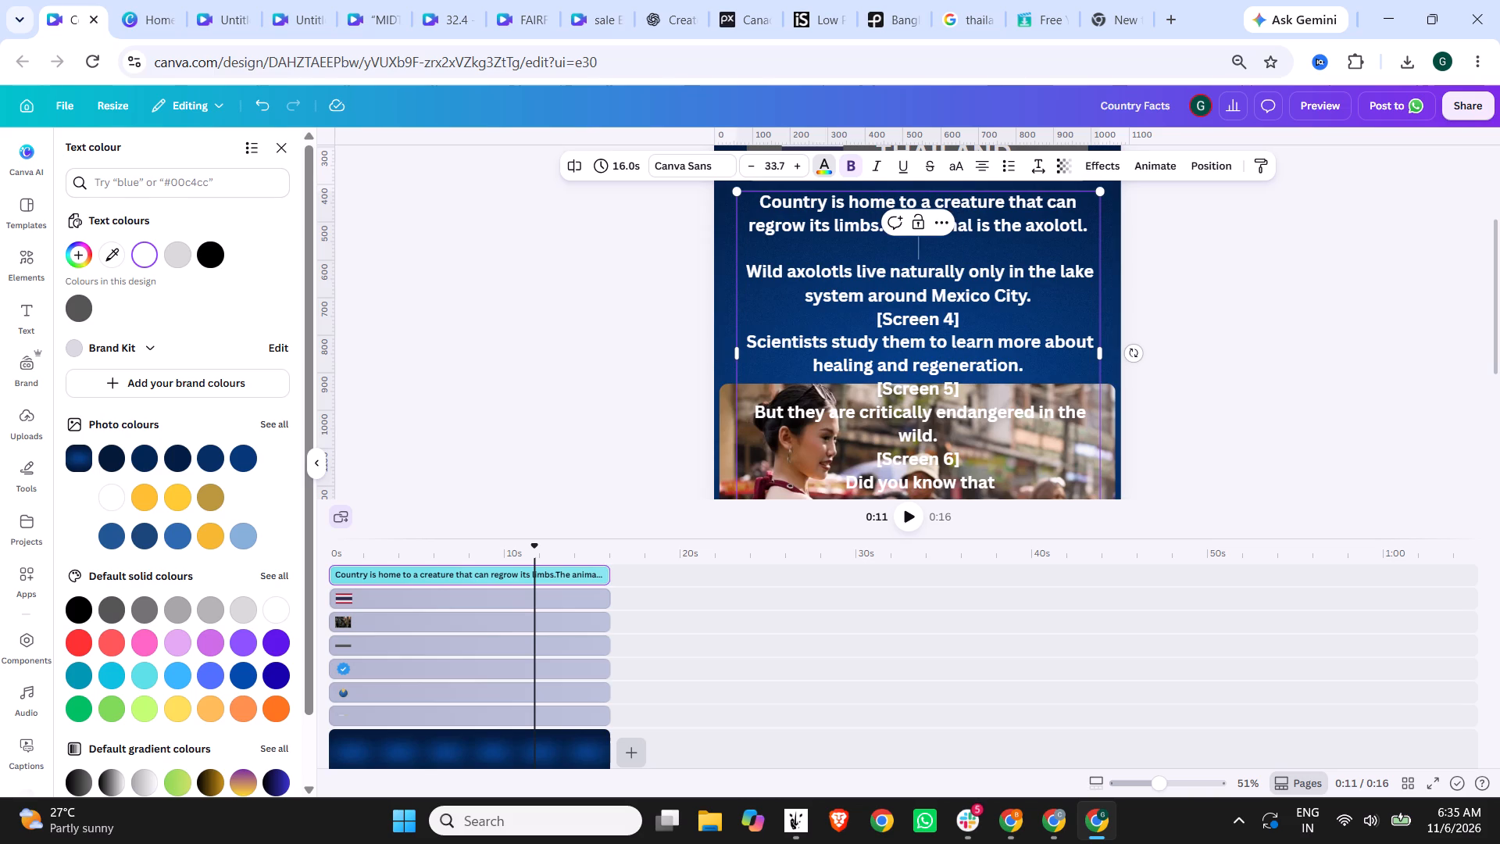
key(BackSpace)
drag(980, 305, 837, 295)
key(BackSpace)
key(BackSpace)
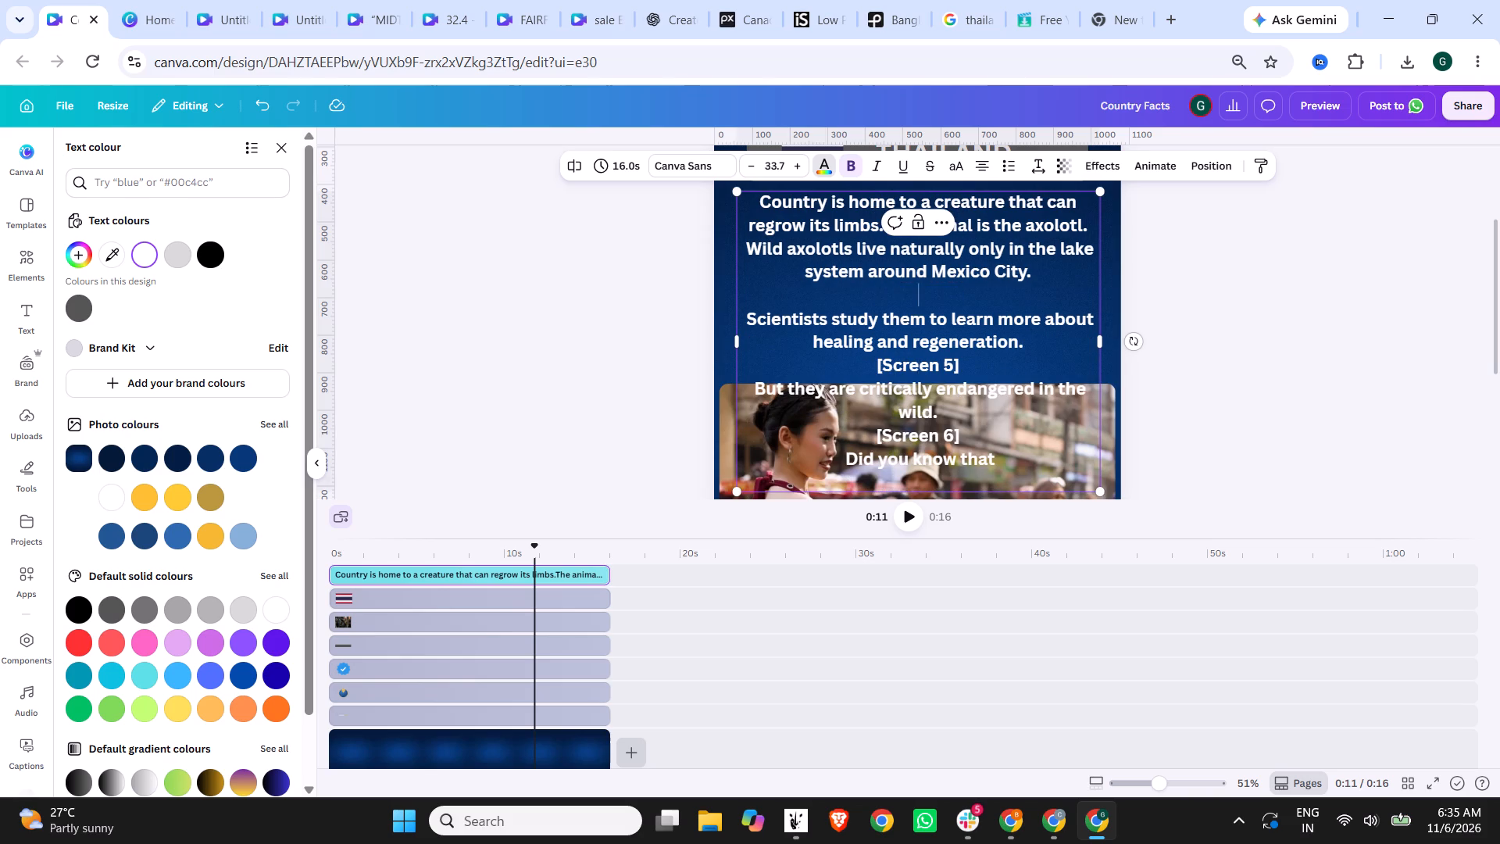
key(Delete)
Delete the "[Screen 5]" and "[Screen 6]" labels and run "But they are critically endangered" on after "regeneration.".
drag(995, 339, 866, 338)
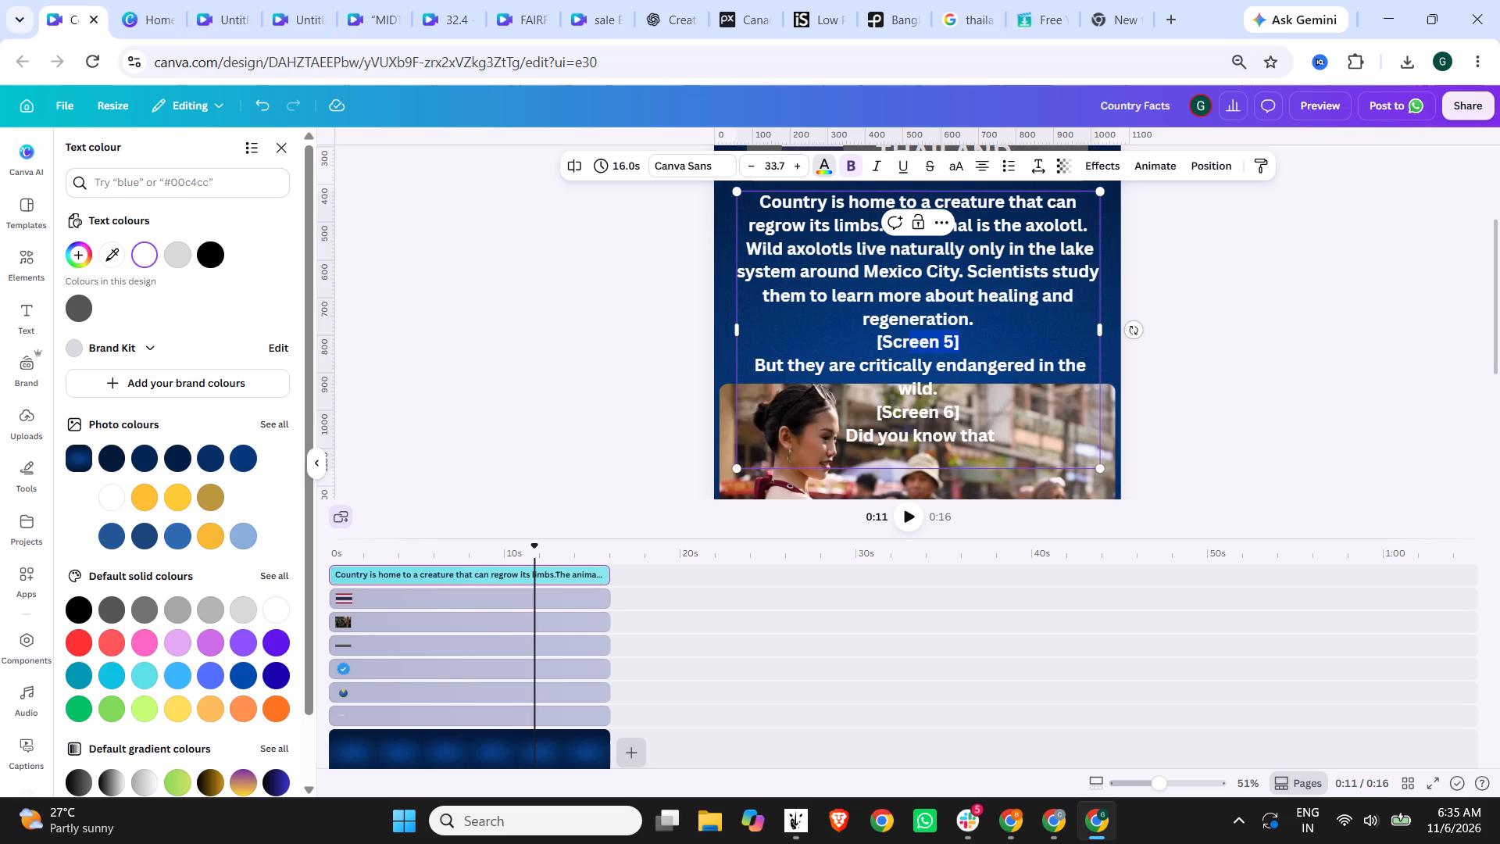
drag(866, 338, 865, 338)
key(BackSpace)
key(BackSpace)
key(Delete)
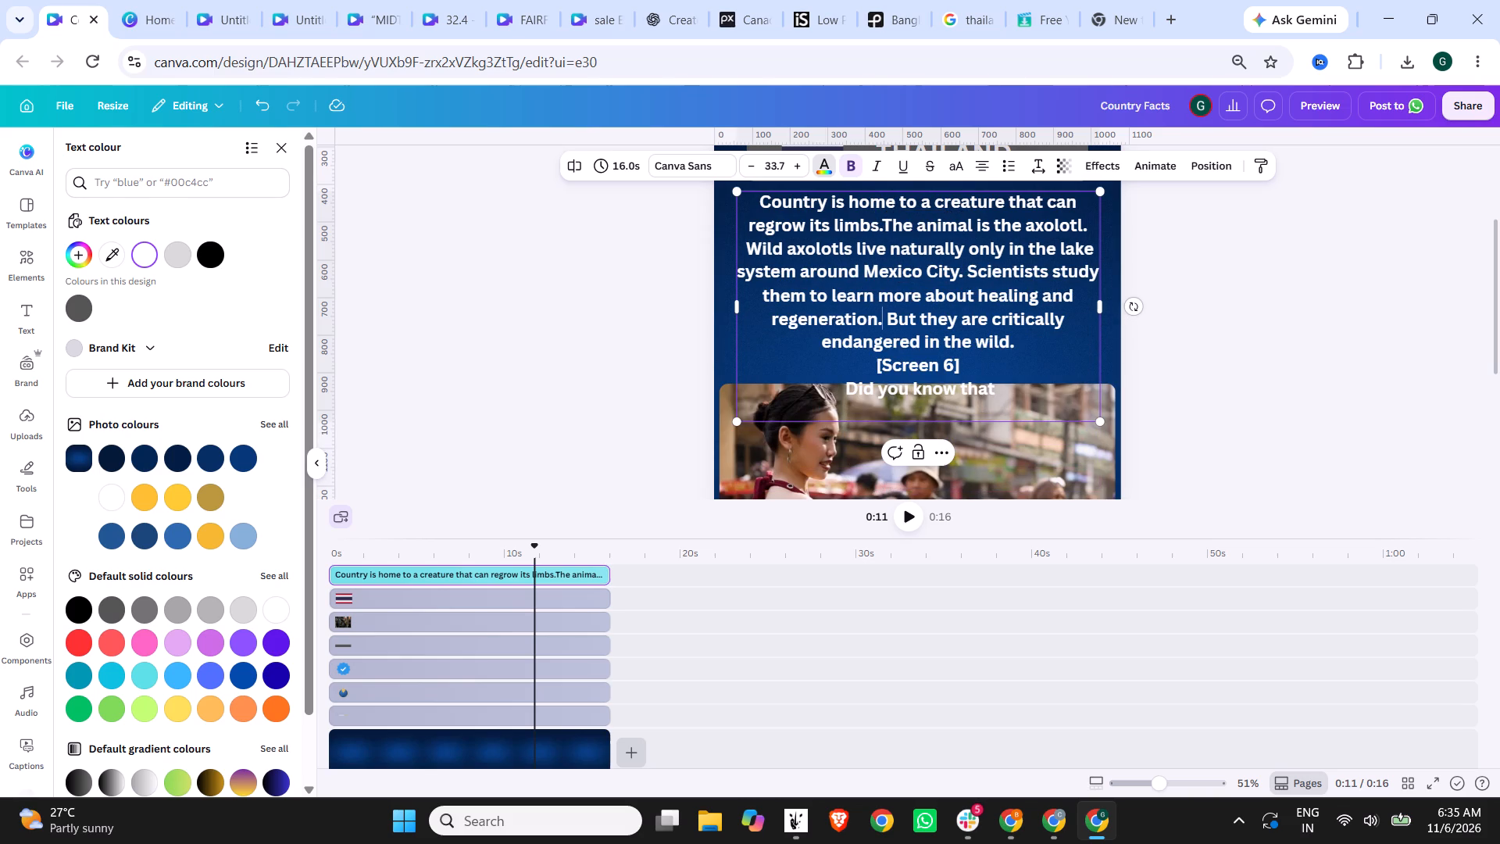
key(space)
drag(977, 364, 818, 367)
key(BackSpace)
key(BackSpace)
Colour the closing line "Did you know that" yellow and add a question mark at its end.
drag(1020, 369, 849, 369)
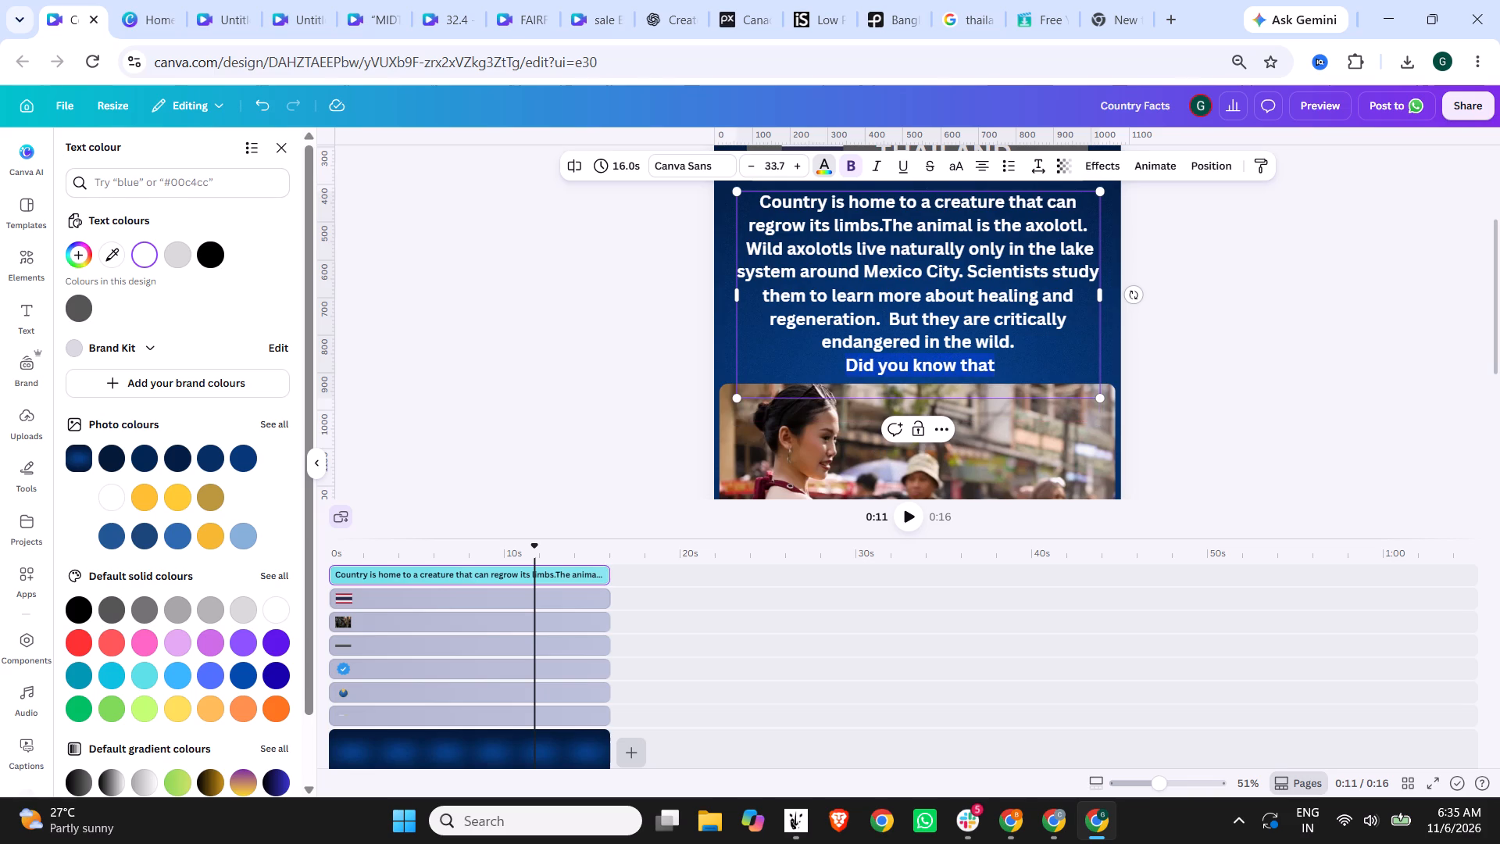
drag(849, 369, 842, 369)
click(830, 166)
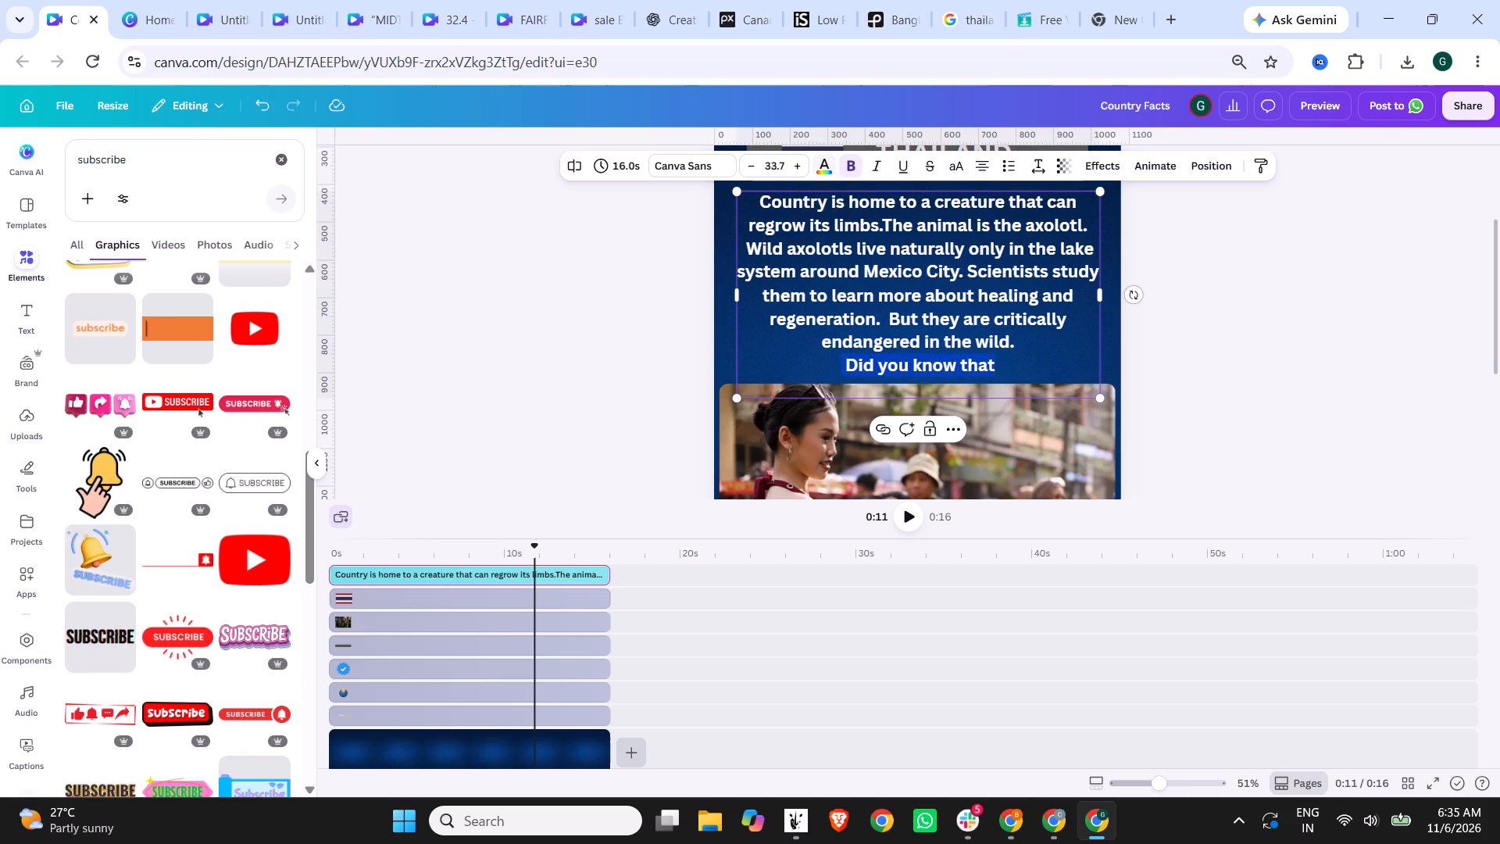
click(820, 173)
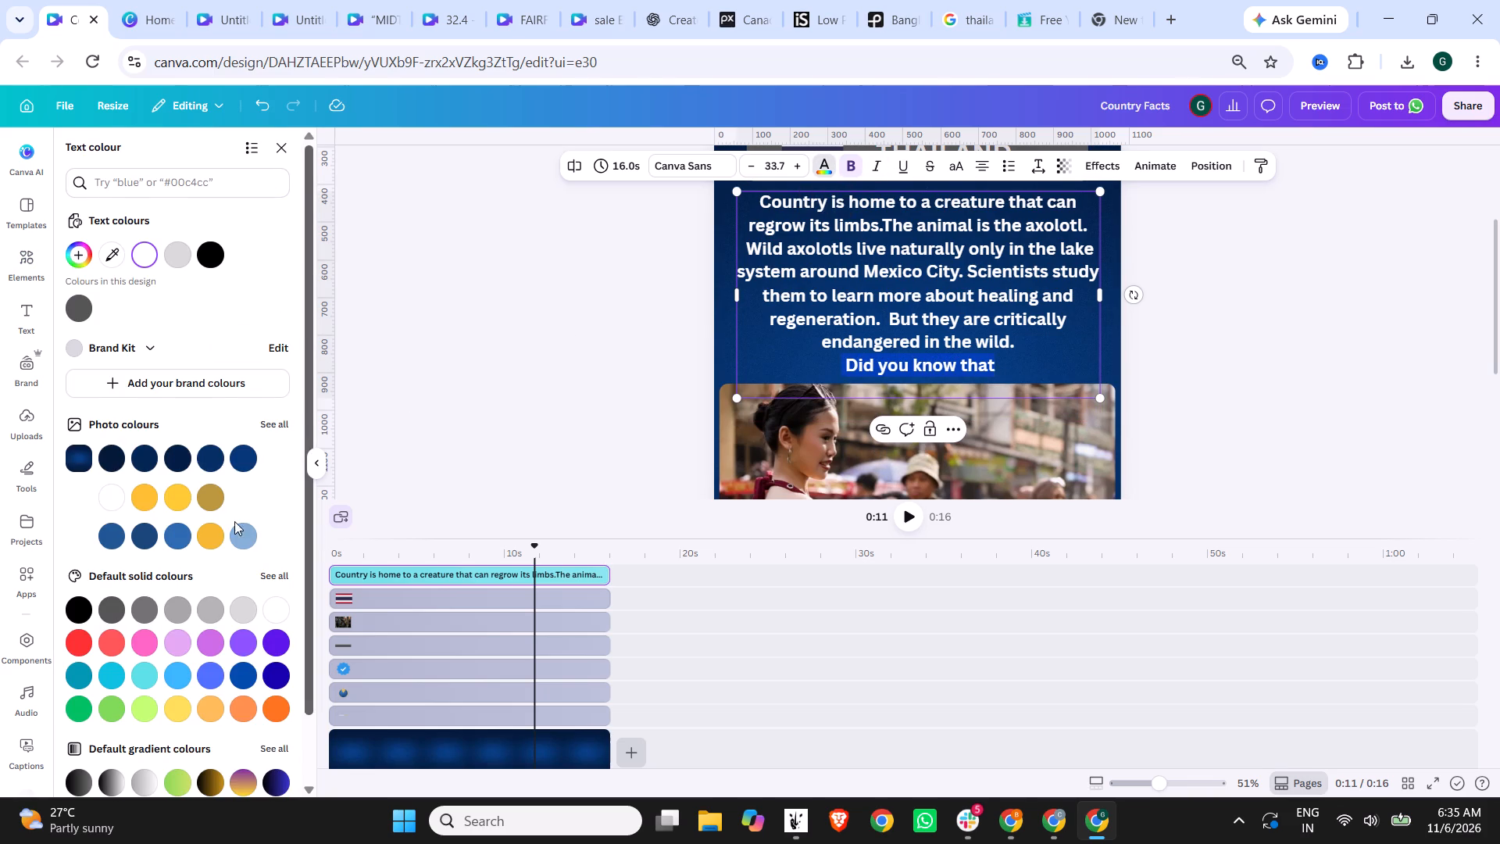
click(180, 719)
click(1014, 359)
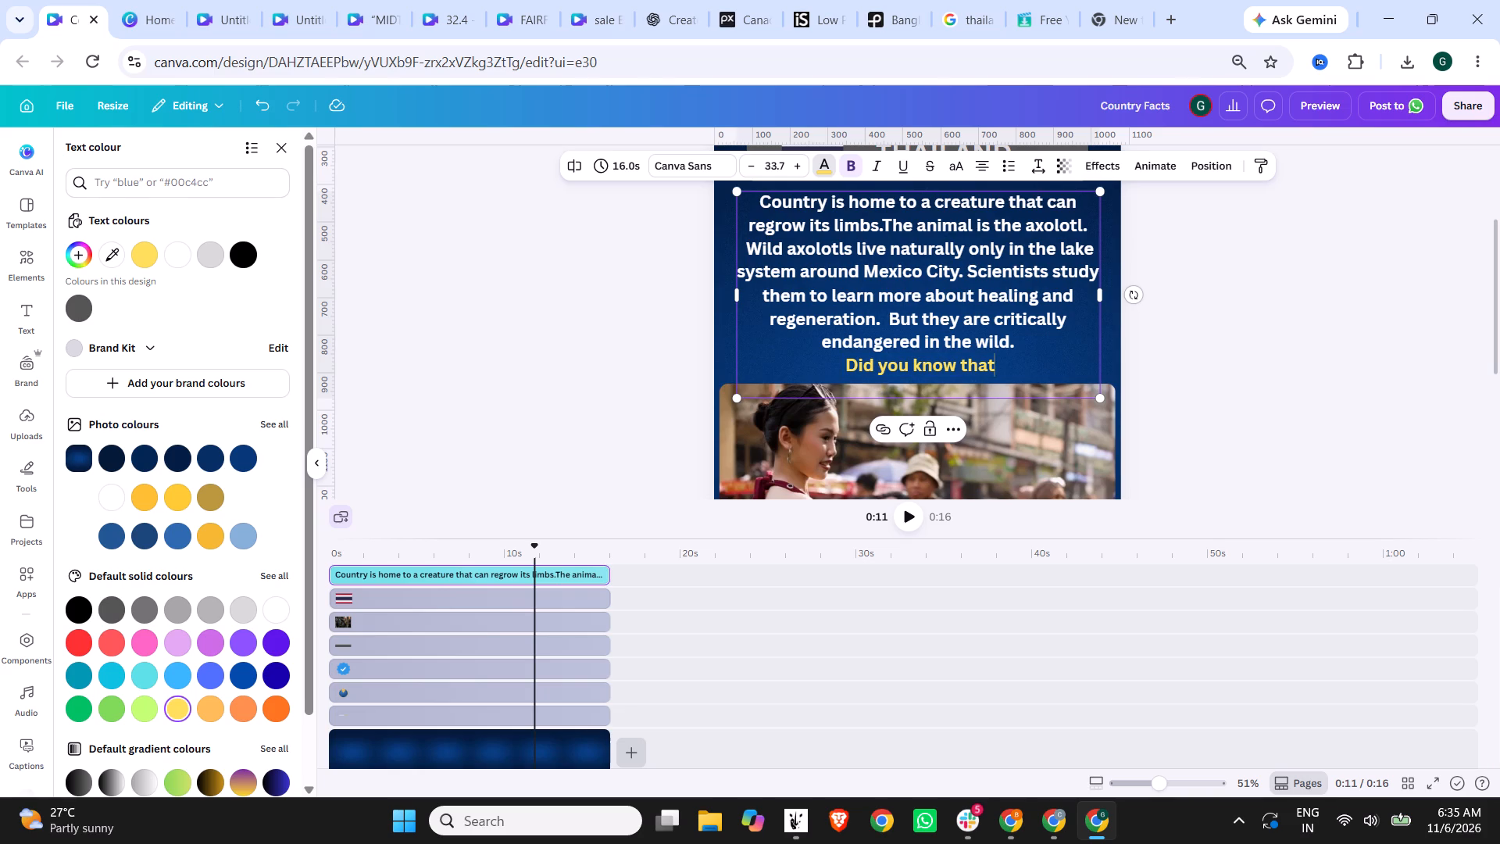
key(shift+question)
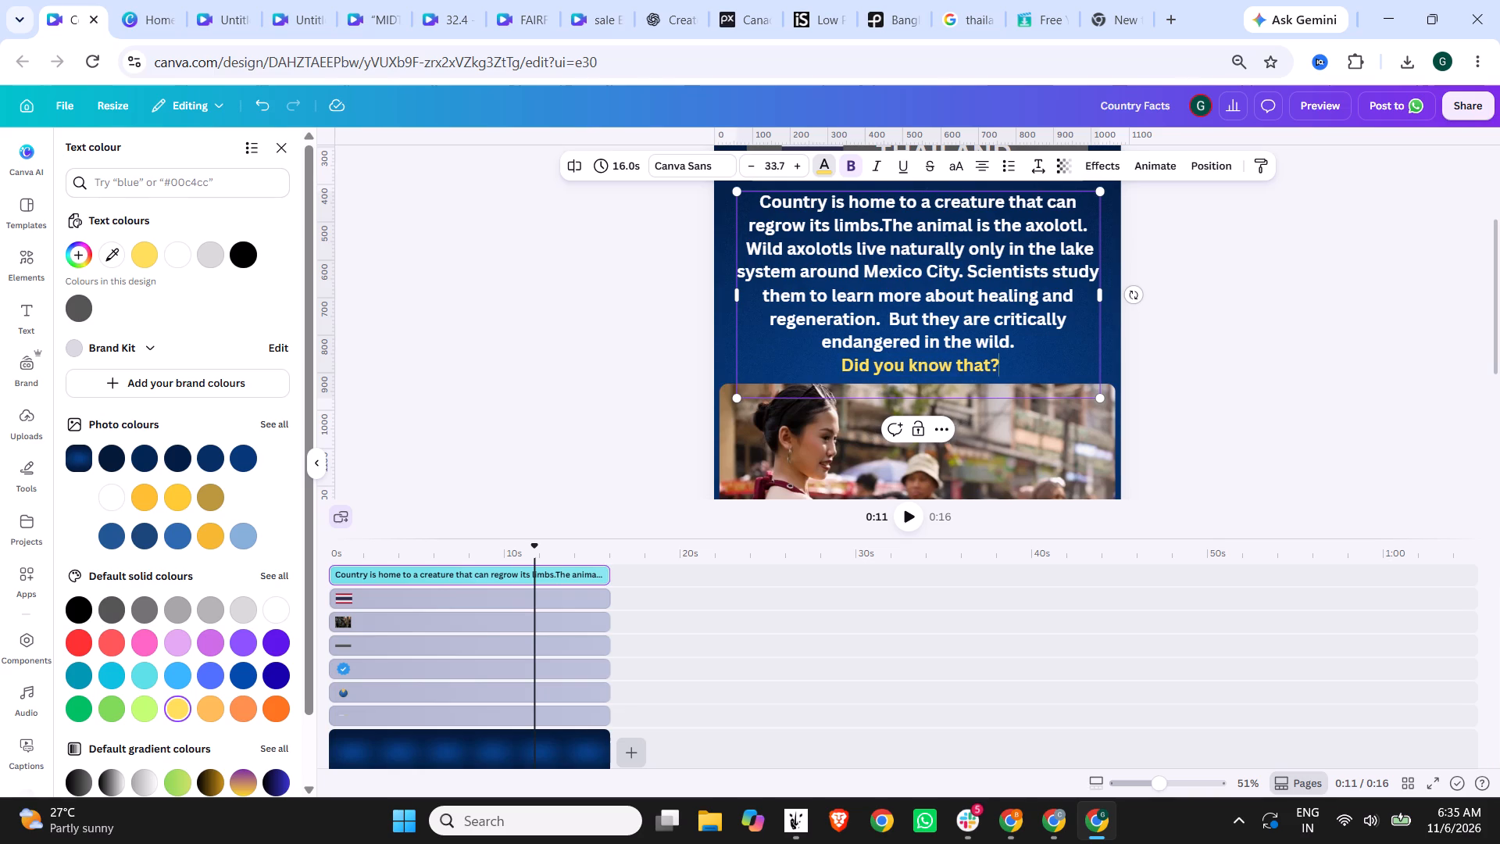
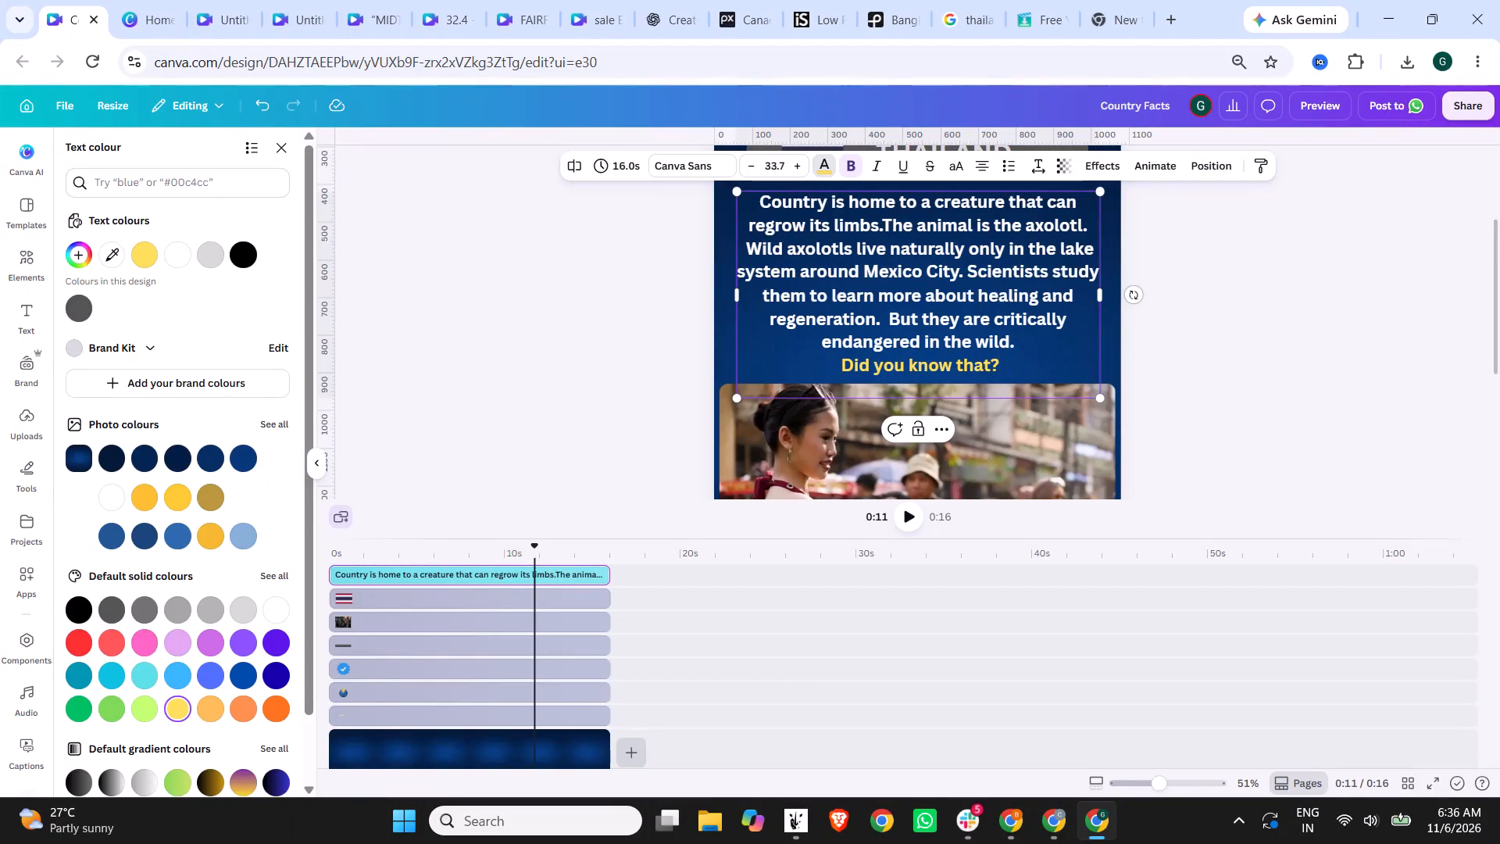
Colour the phrases "regrow its limbs" and "Mexico City" in the body text yellow.
click(956, 255)
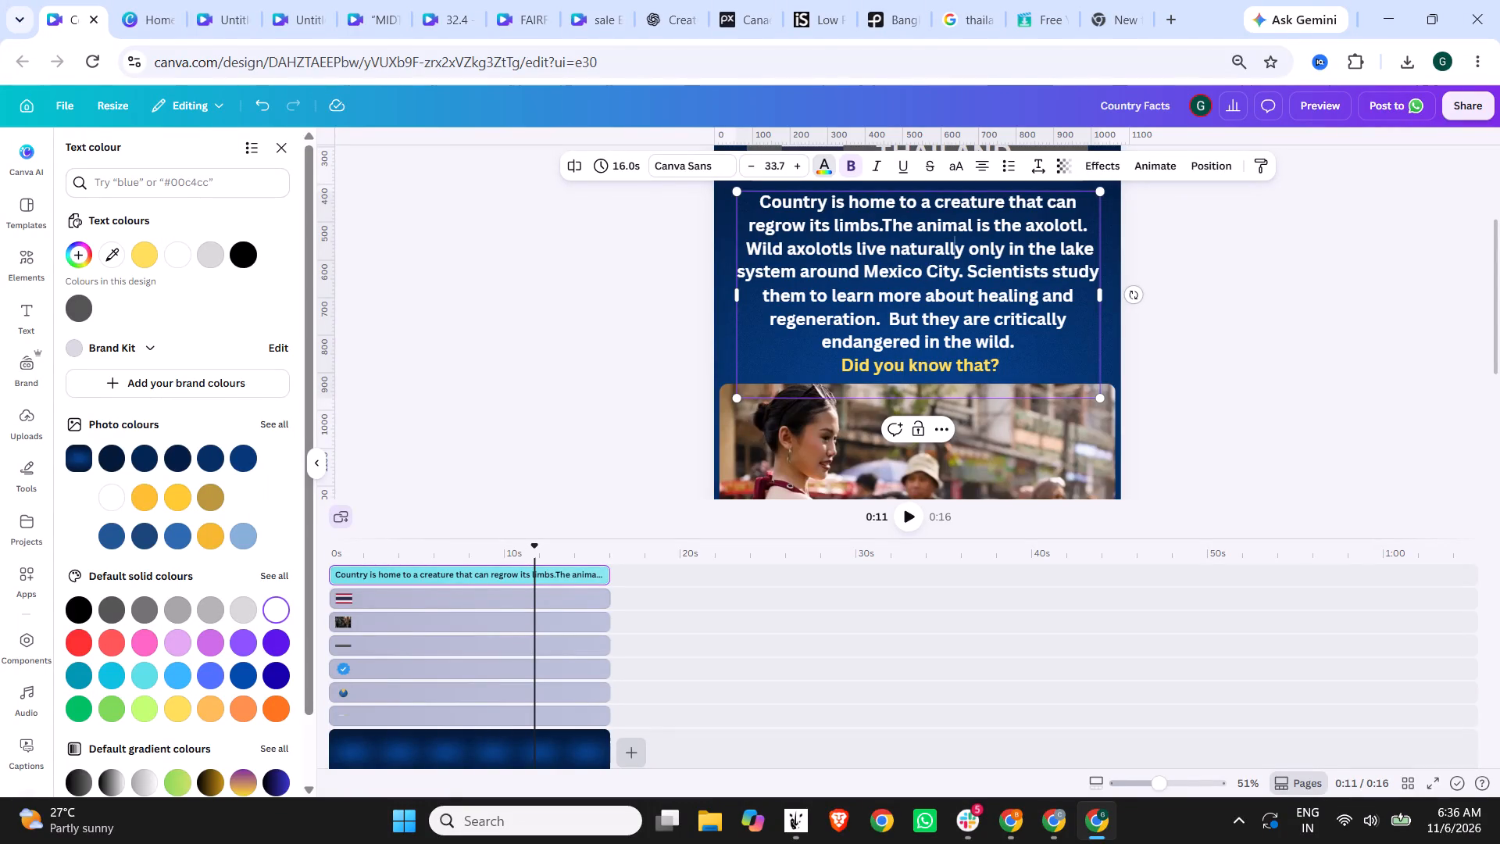
drag(876, 215, 745, 217)
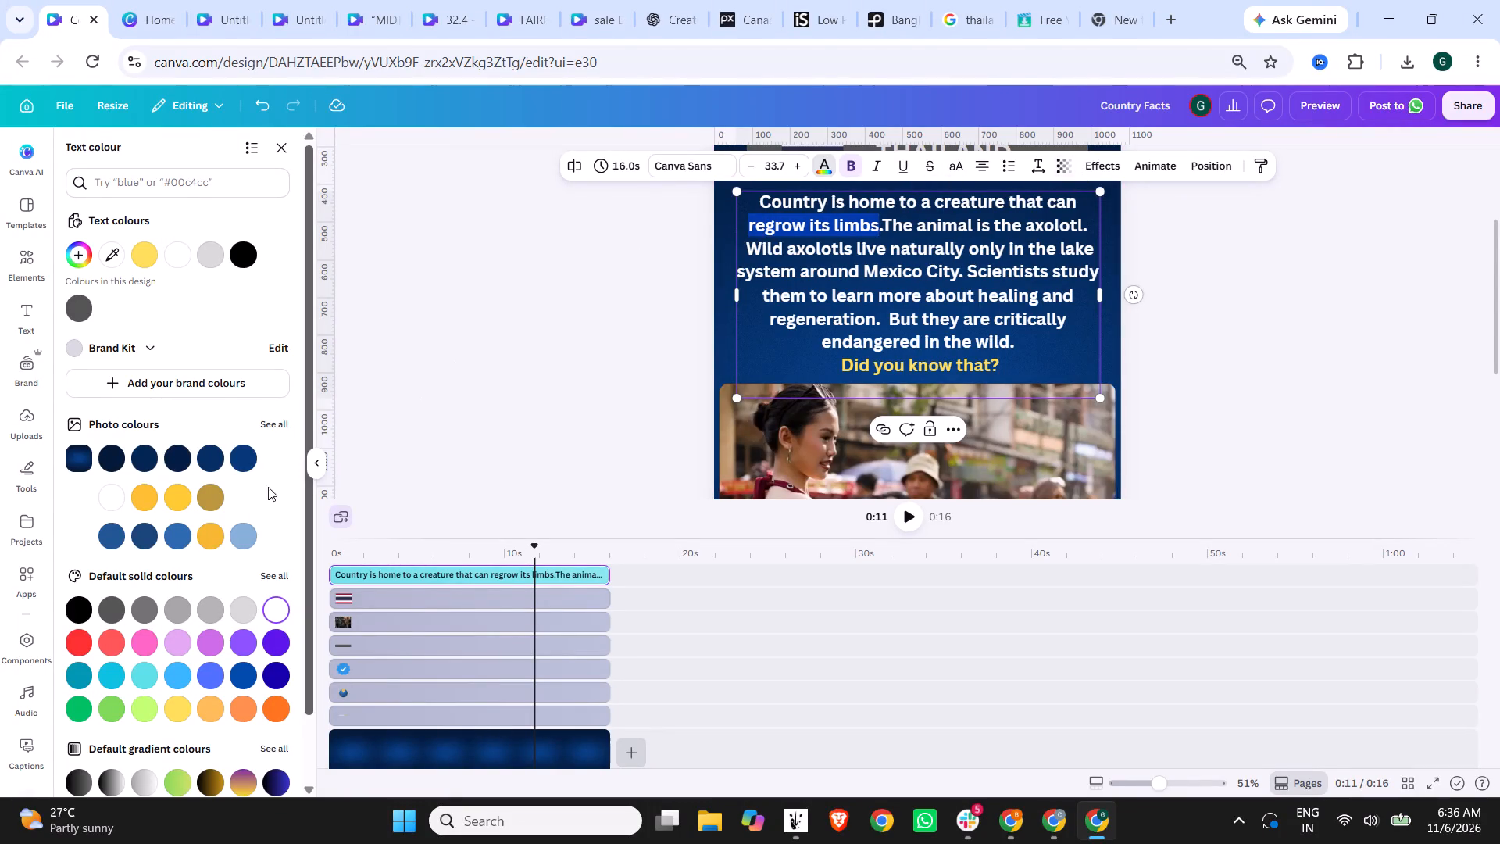
click(147, 252)
click(899, 296)
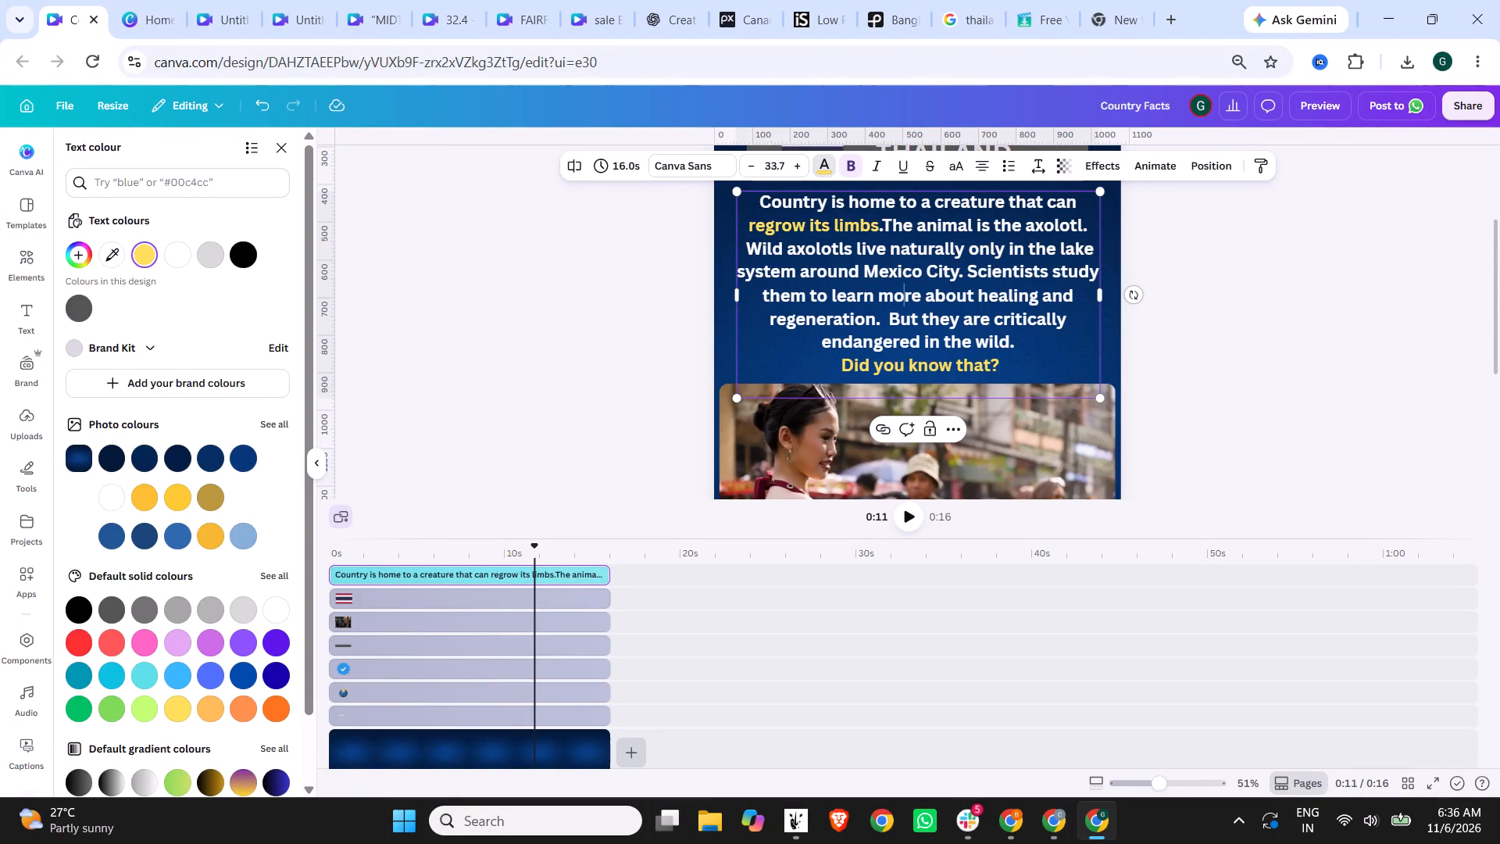
drag(863, 262, 961, 264)
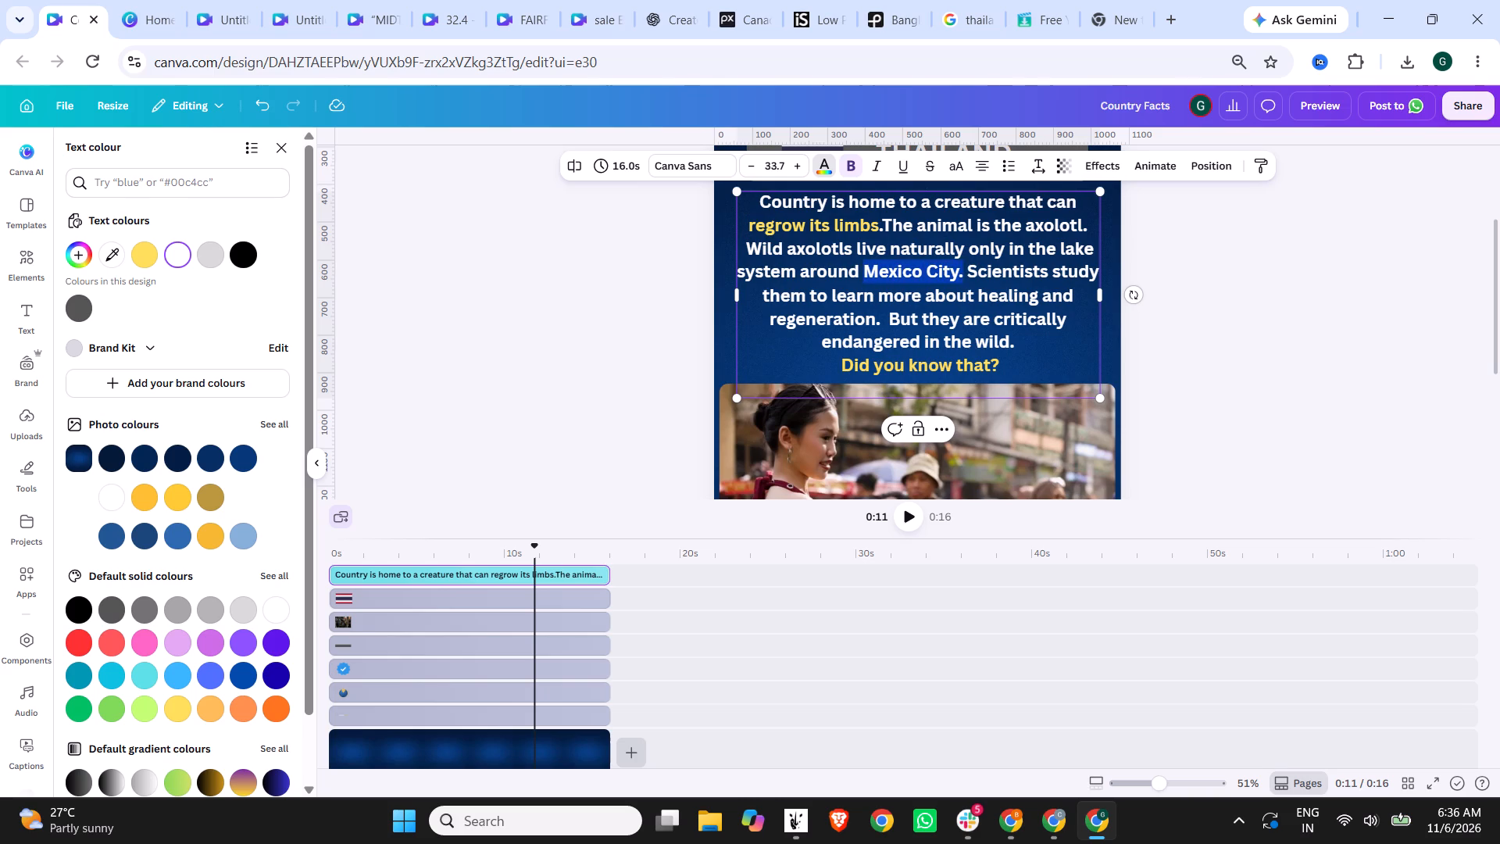
drag(961, 264, 958, 264)
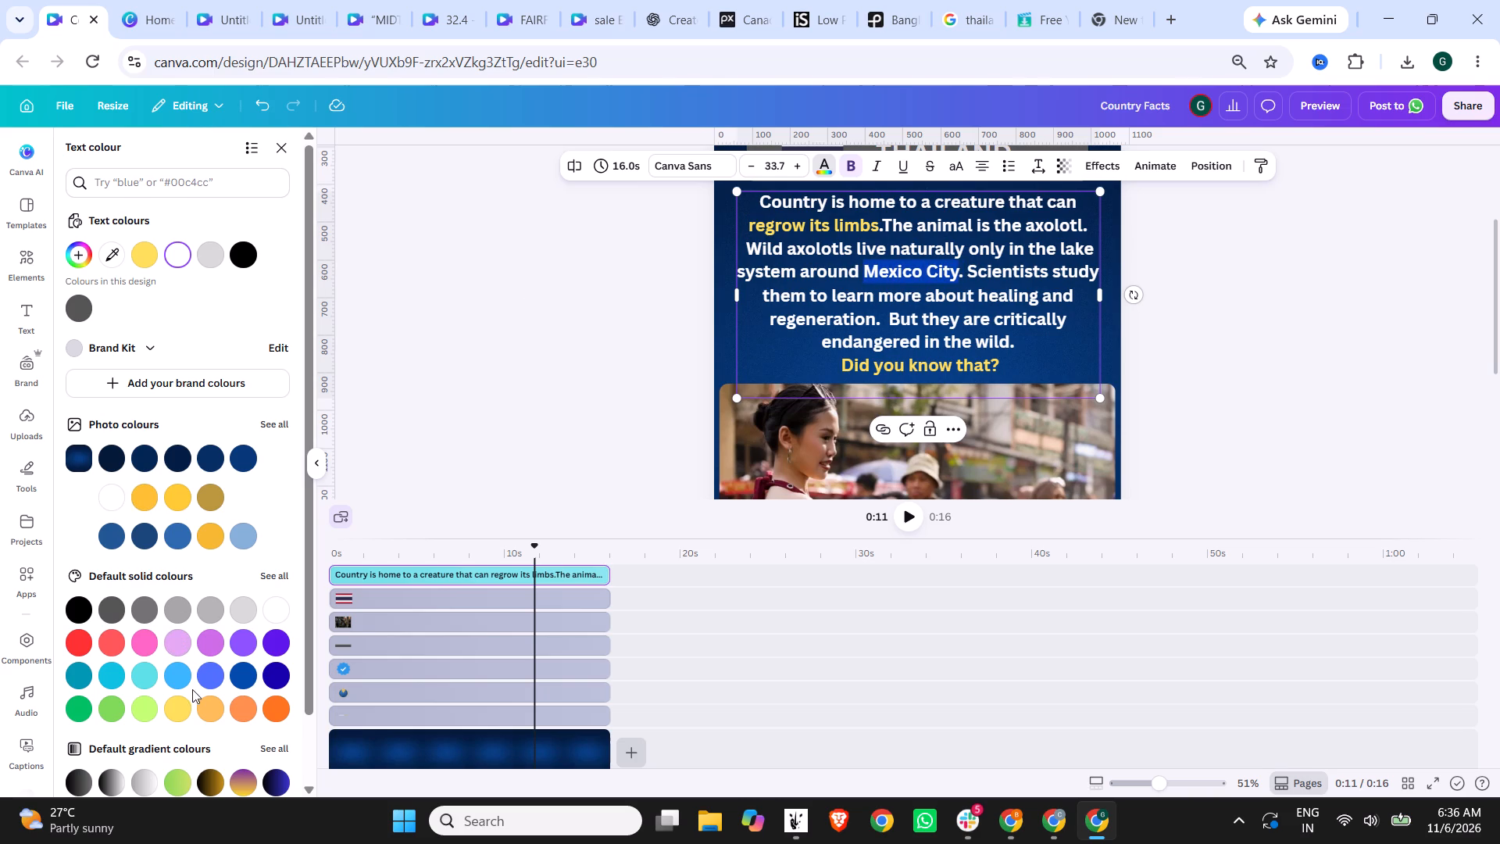
click(181, 710)
click(920, 271)
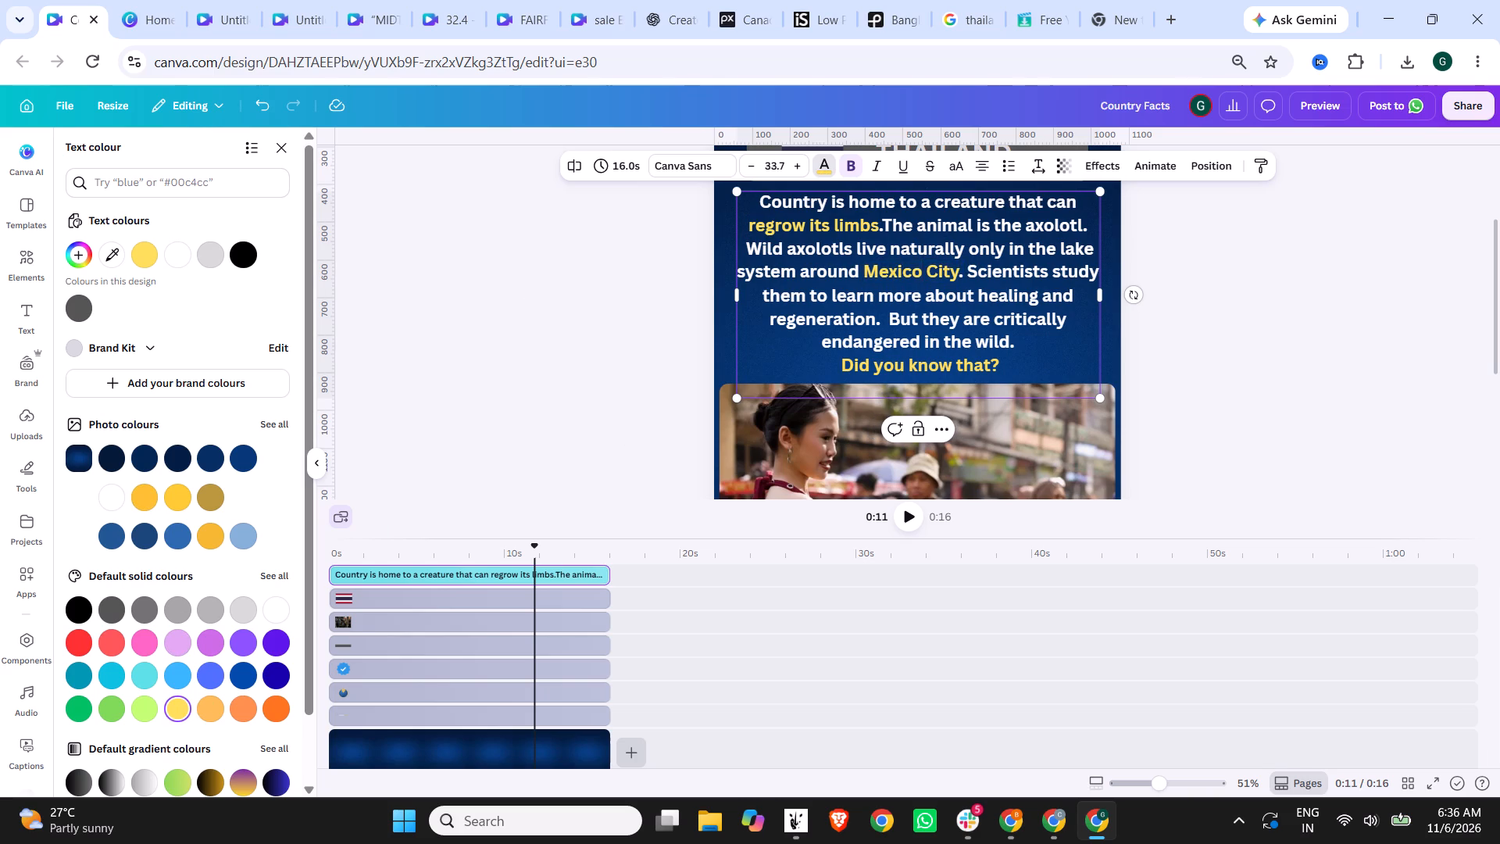
Colour the phrase "about healing and regeneration." in the body text yellow.
drag(934, 298, 866, 323)
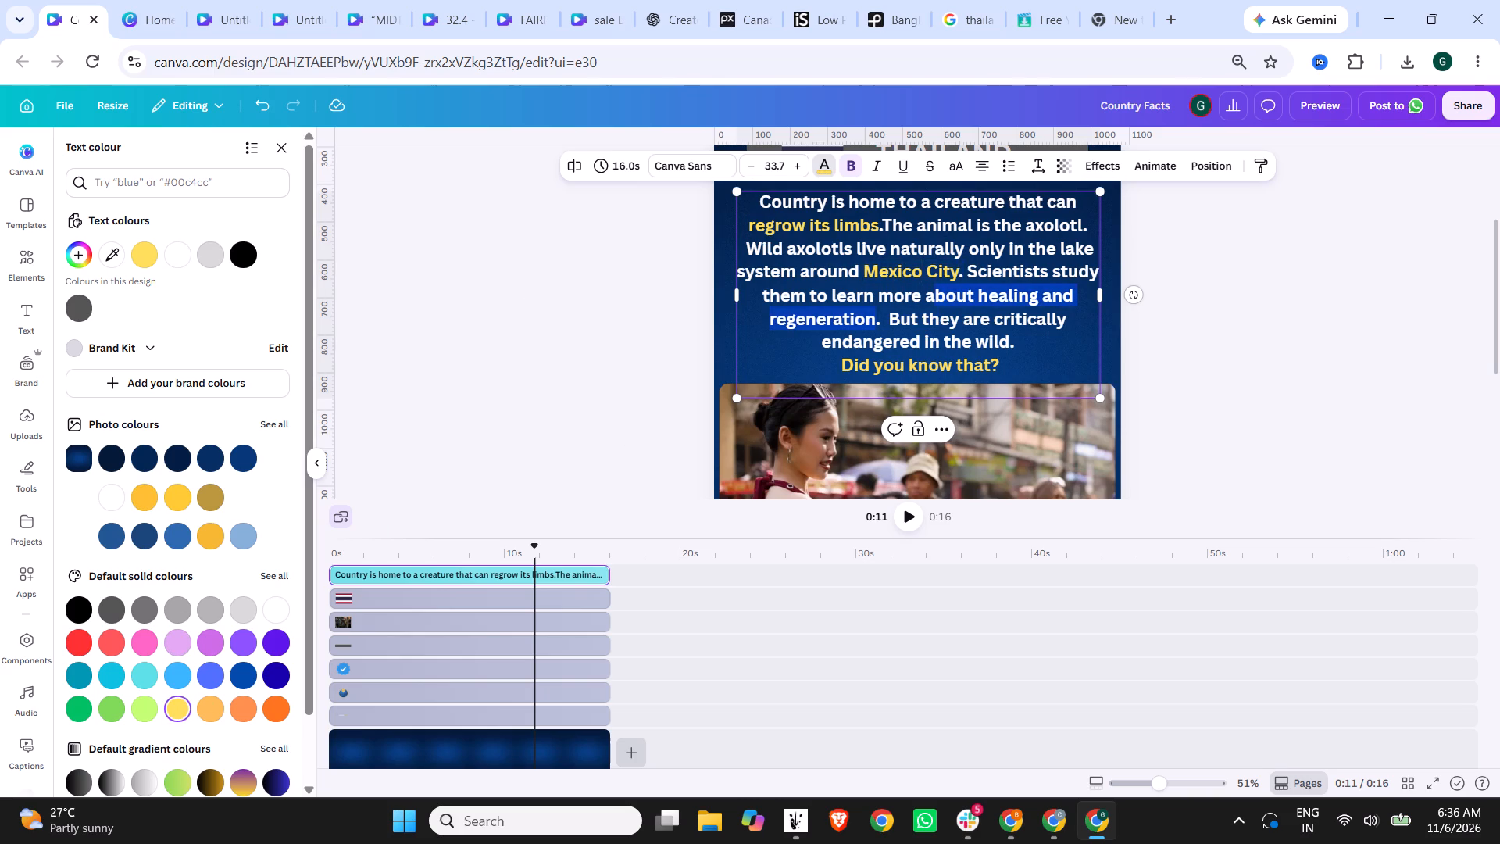
drag(866, 323, 873, 323)
click(920, 295)
drag(921, 295, 930, 299)
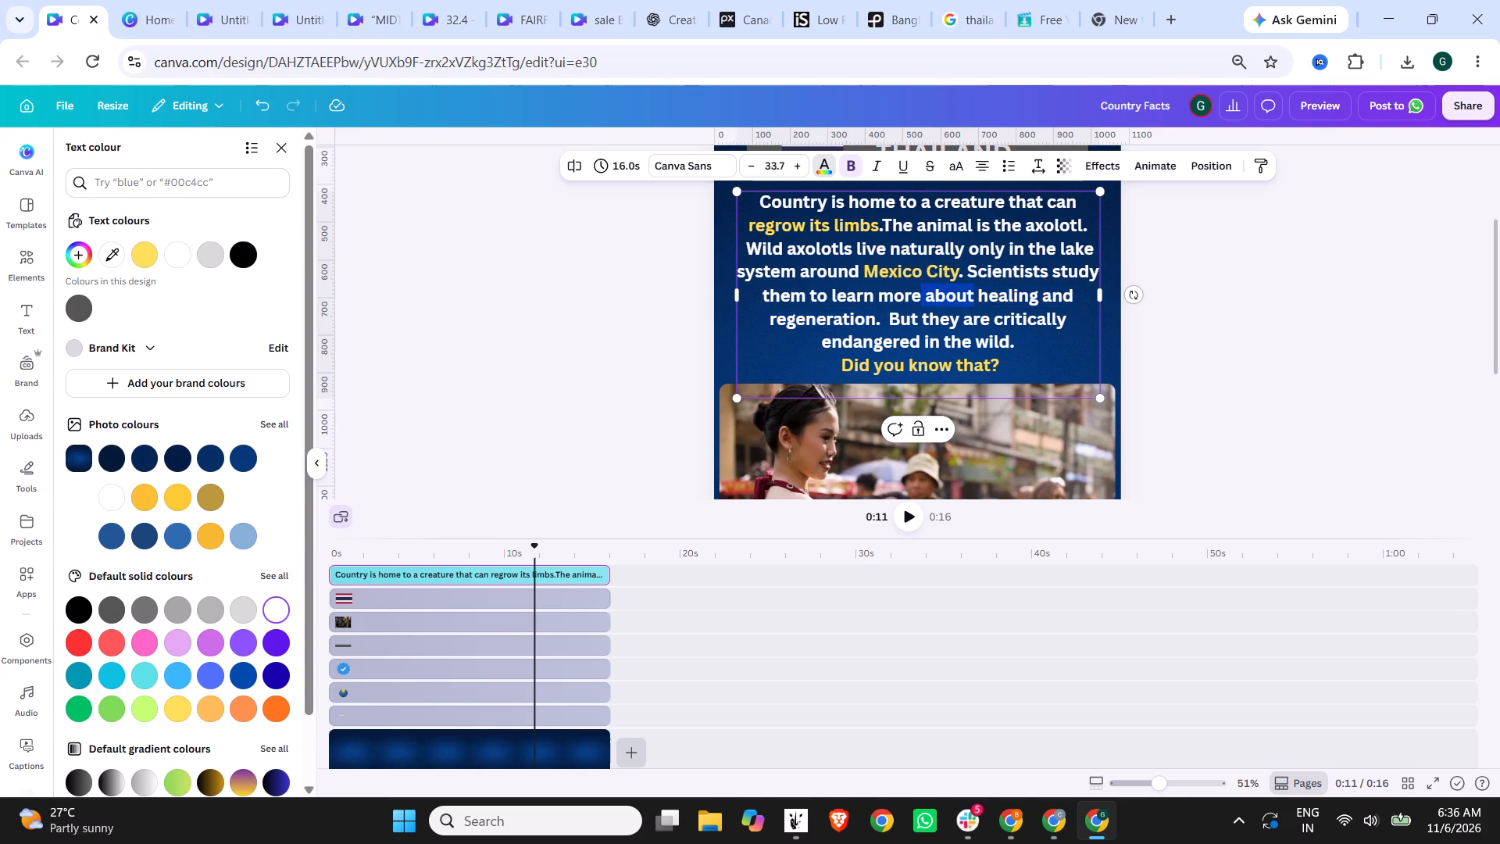
drag(930, 299, 880, 311)
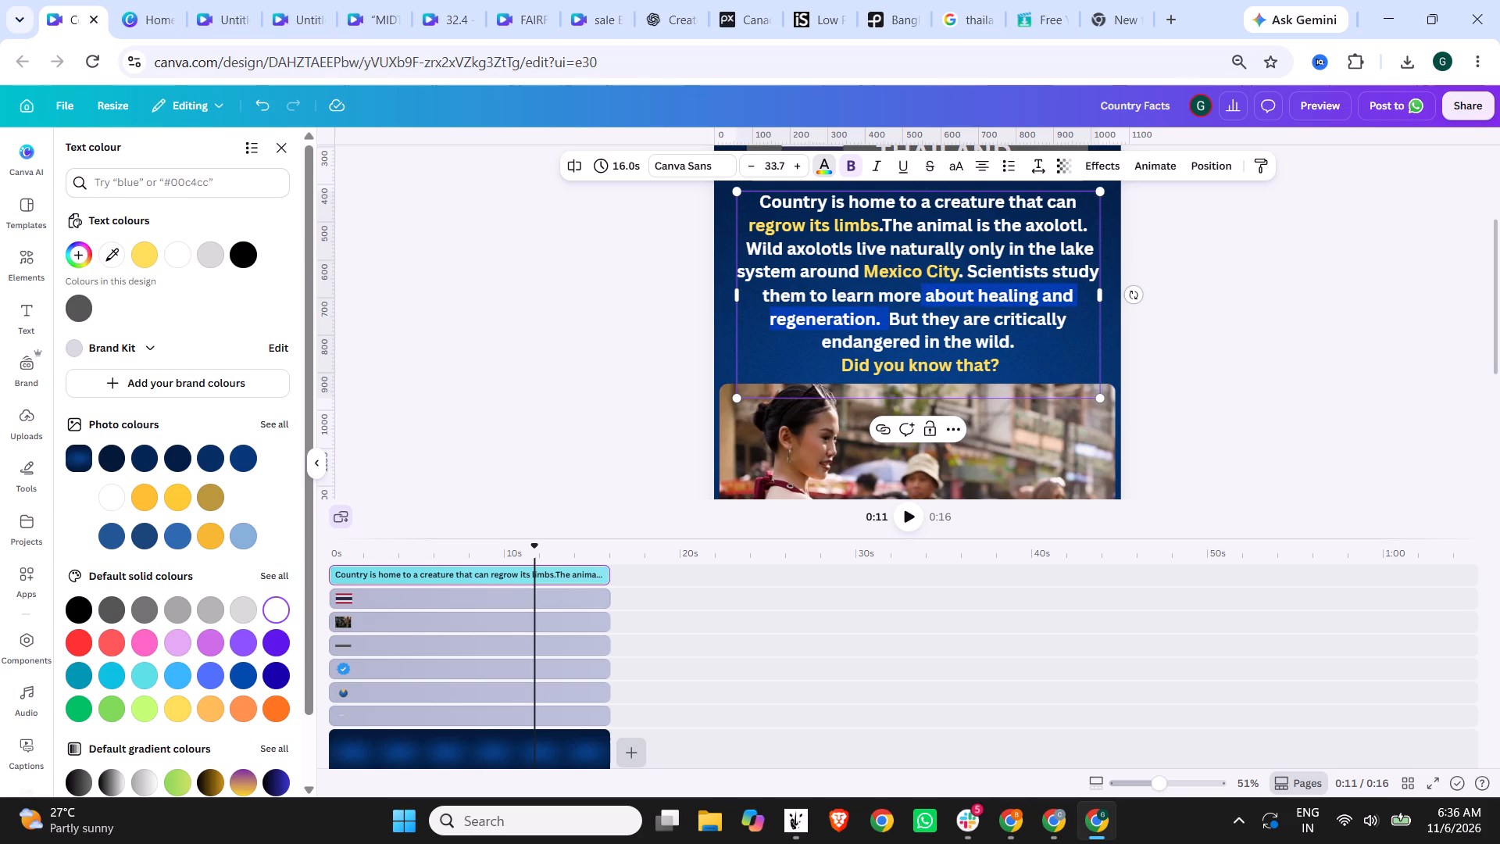
click(185, 706)
click(919, 349)
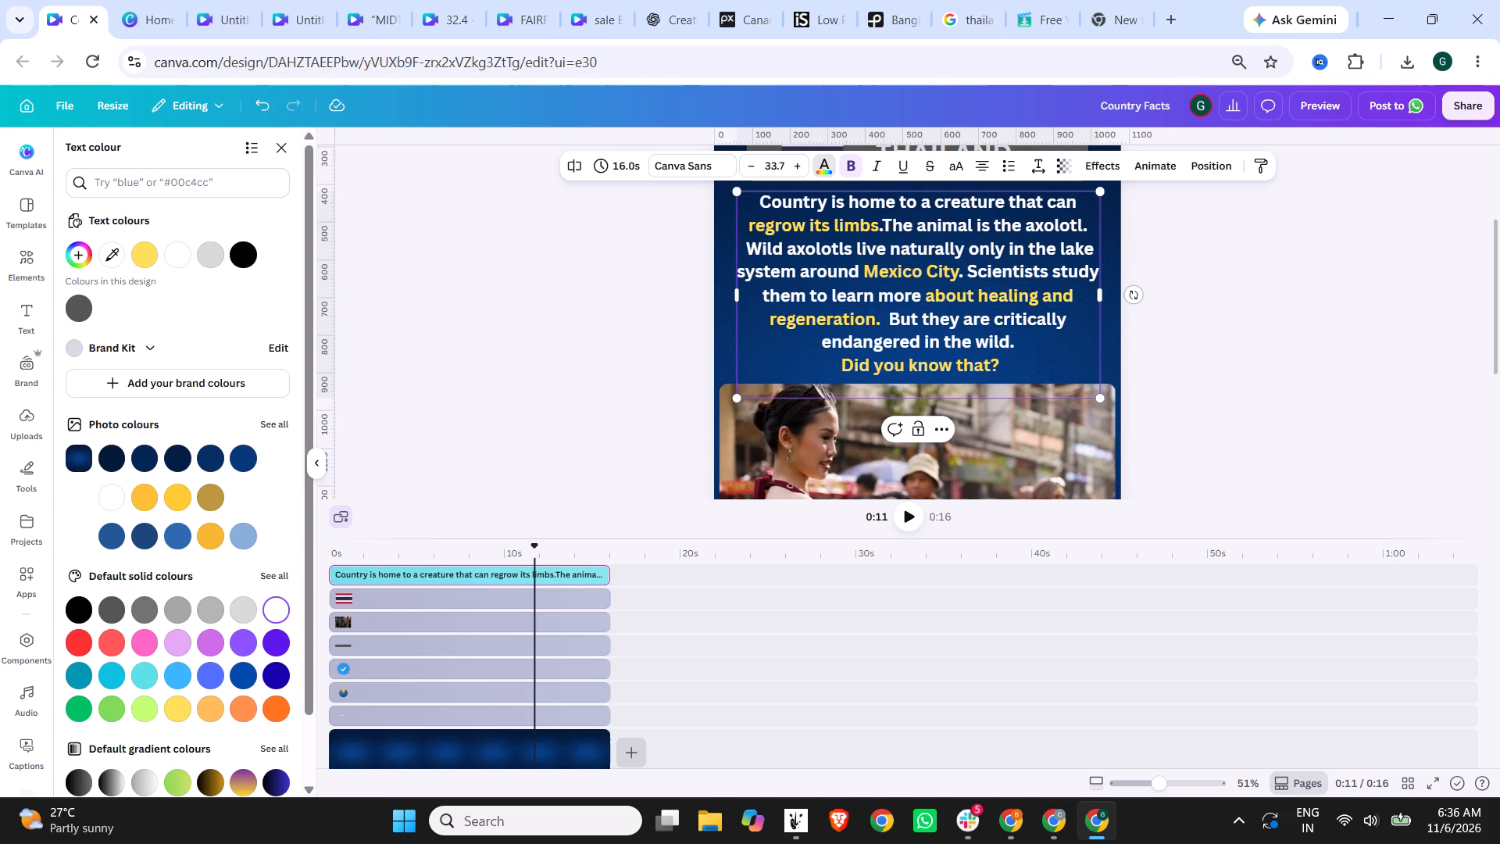
Replace the country name THAILAND in the grey banner with "MEXICO".
scroll(956, 345, up, 1)
click(1195, 331)
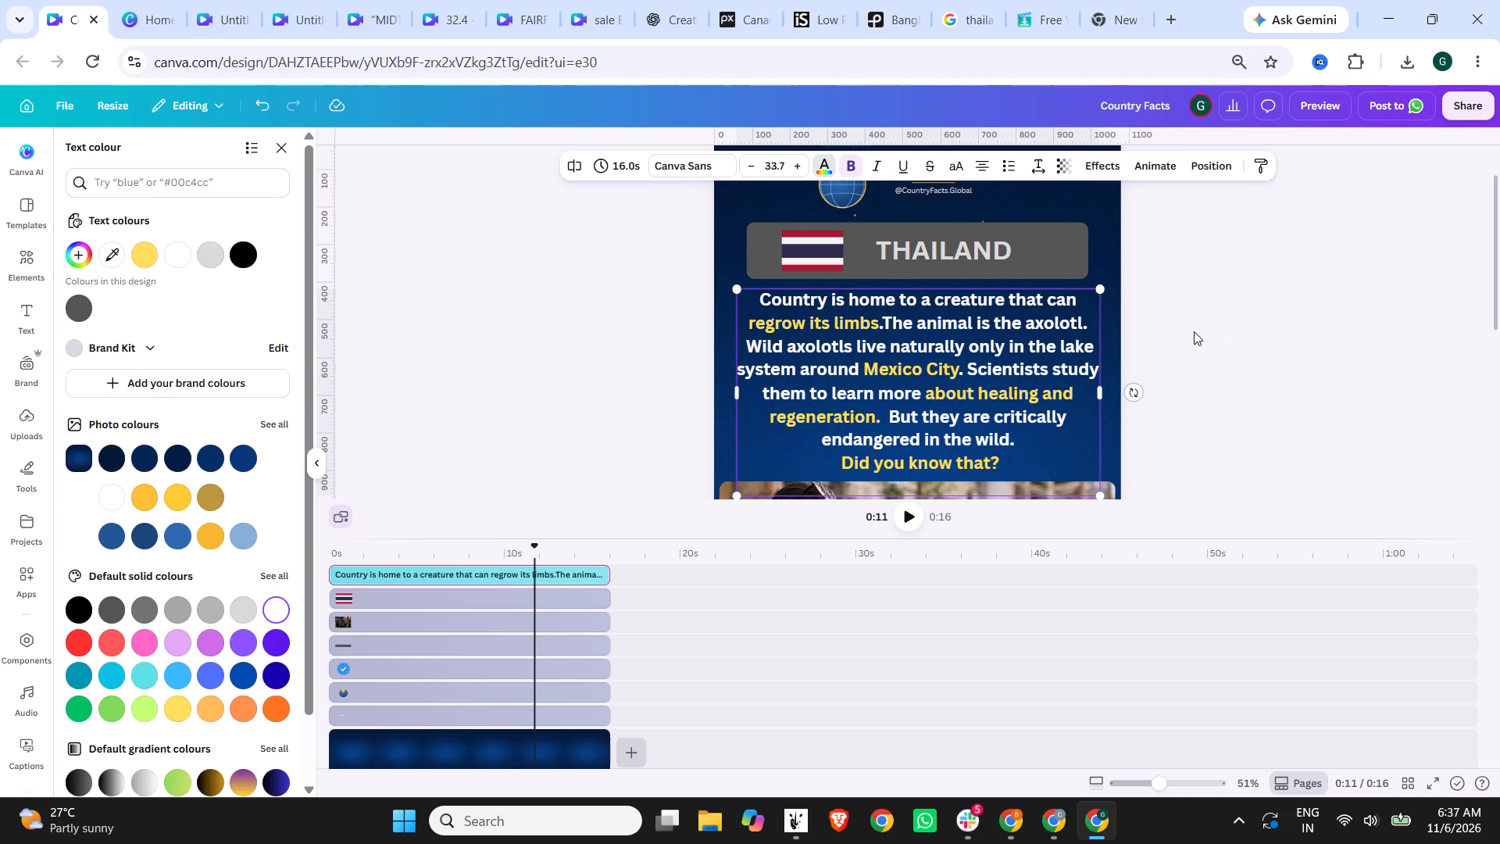
double_click(998, 249)
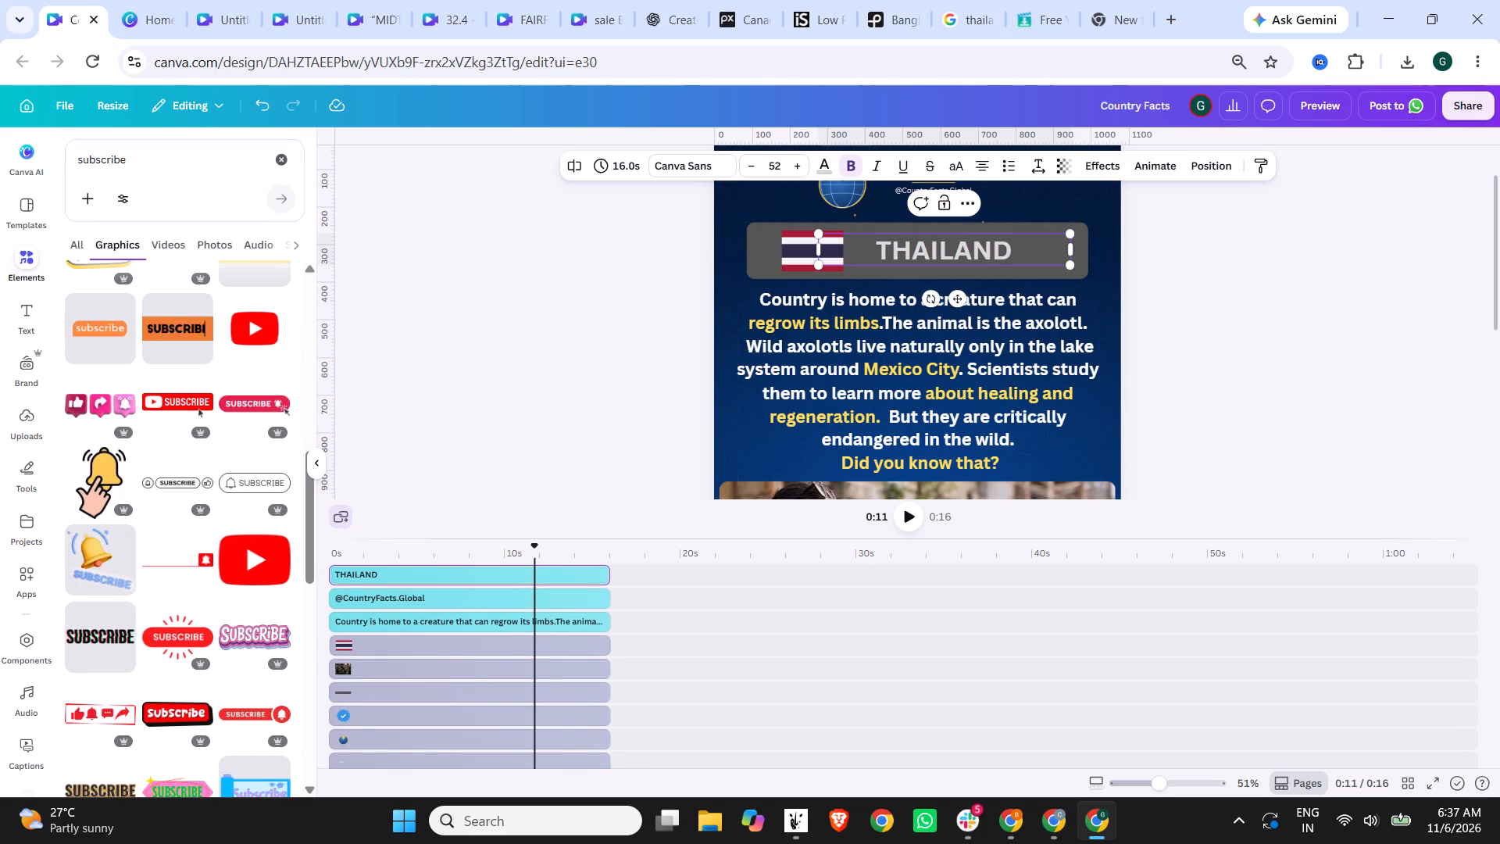
key(ctrl+a)
text(MEXICO)
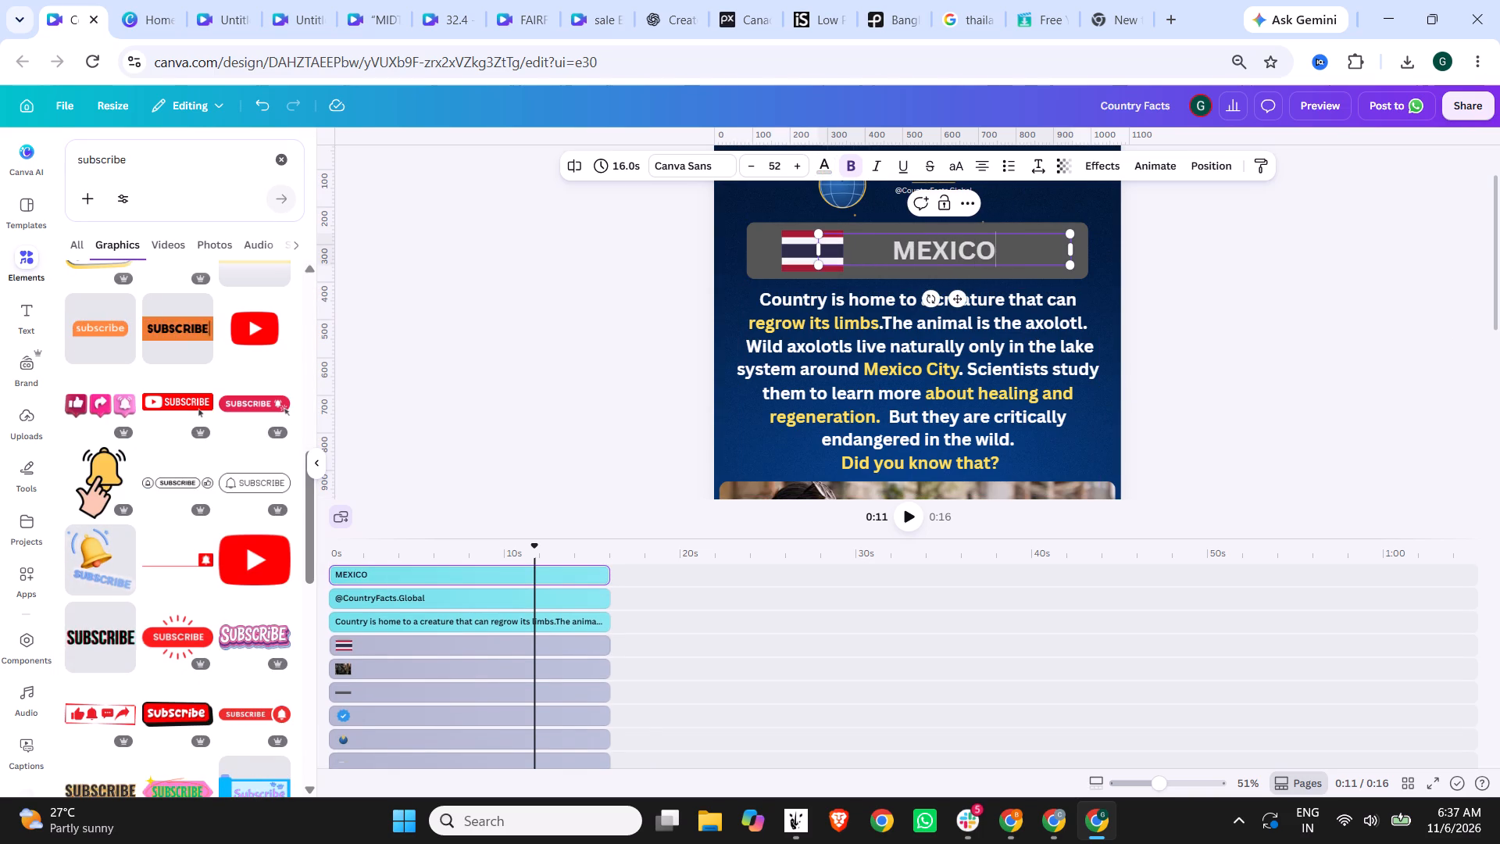
click(1180, 260)
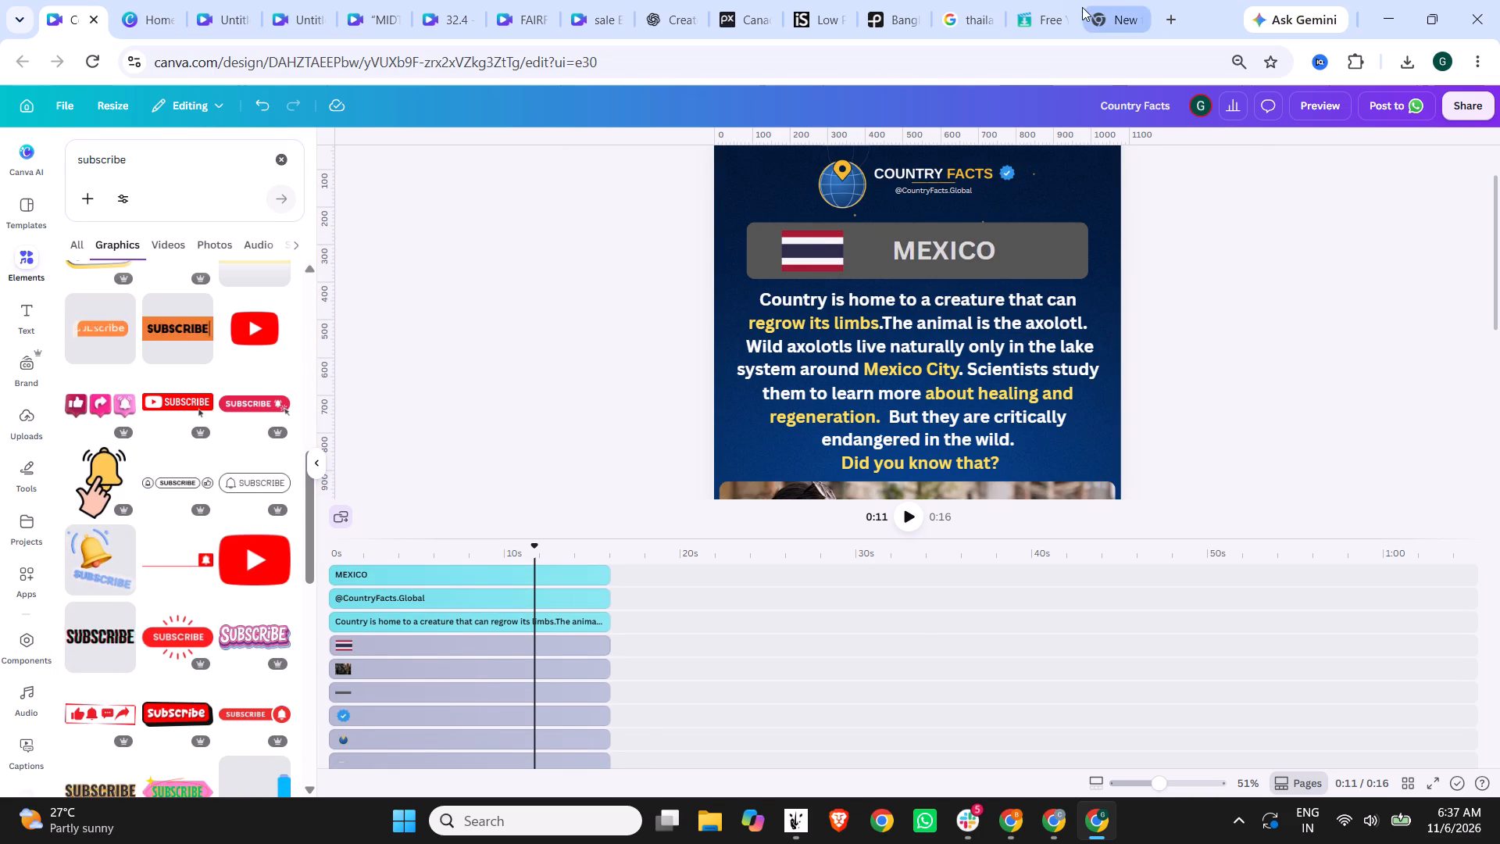
Search Google Images for "mexico flag" and copy the Wikipedia image of the flag.
click(973, 0)
drag(254, 137, 202, 139)
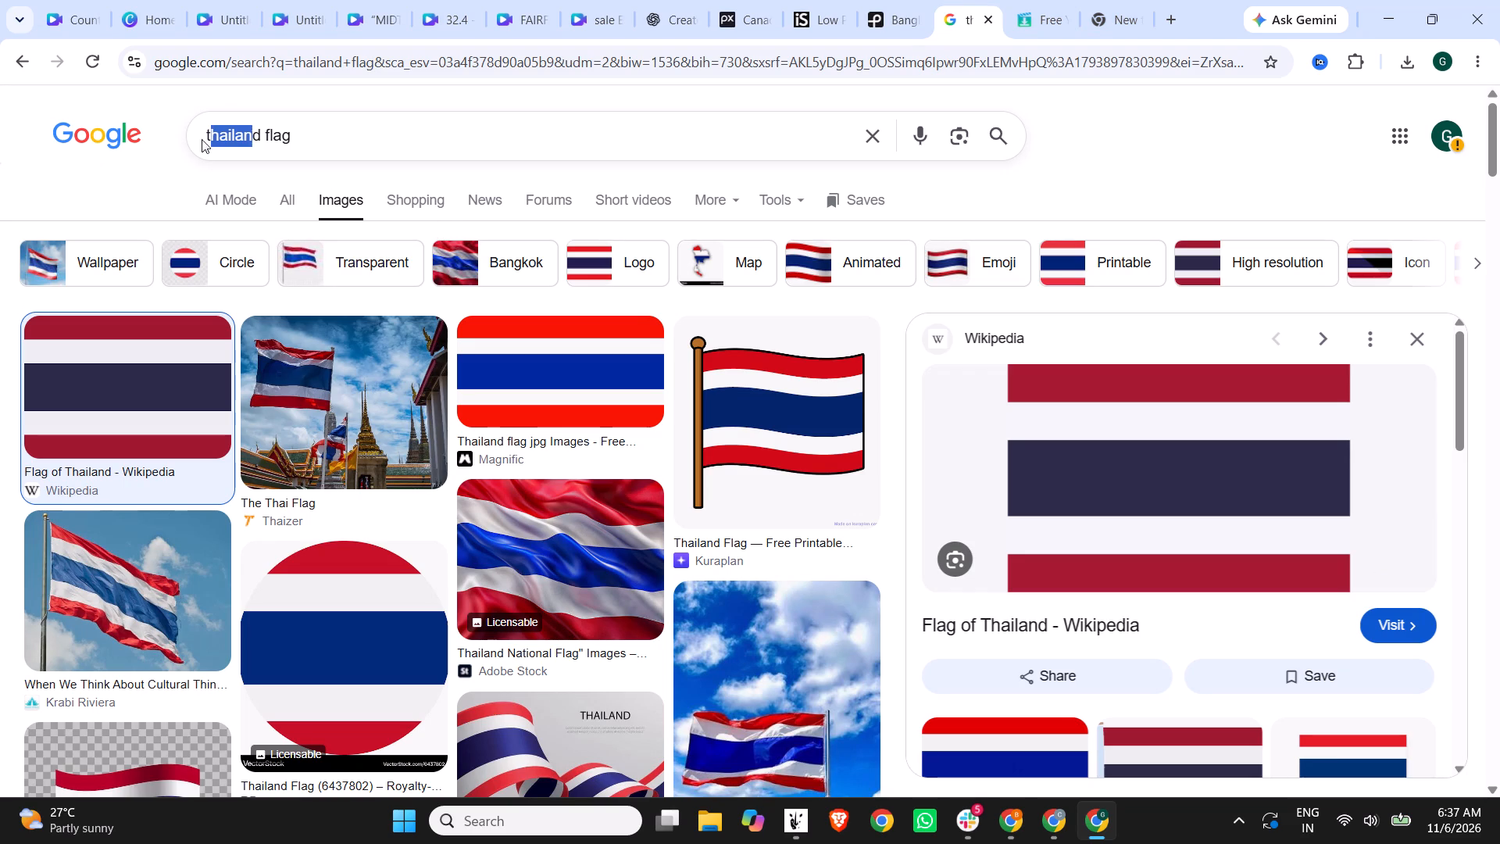
drag(202, 139, 184, 131)
key(BackSpace)
key(Delete)
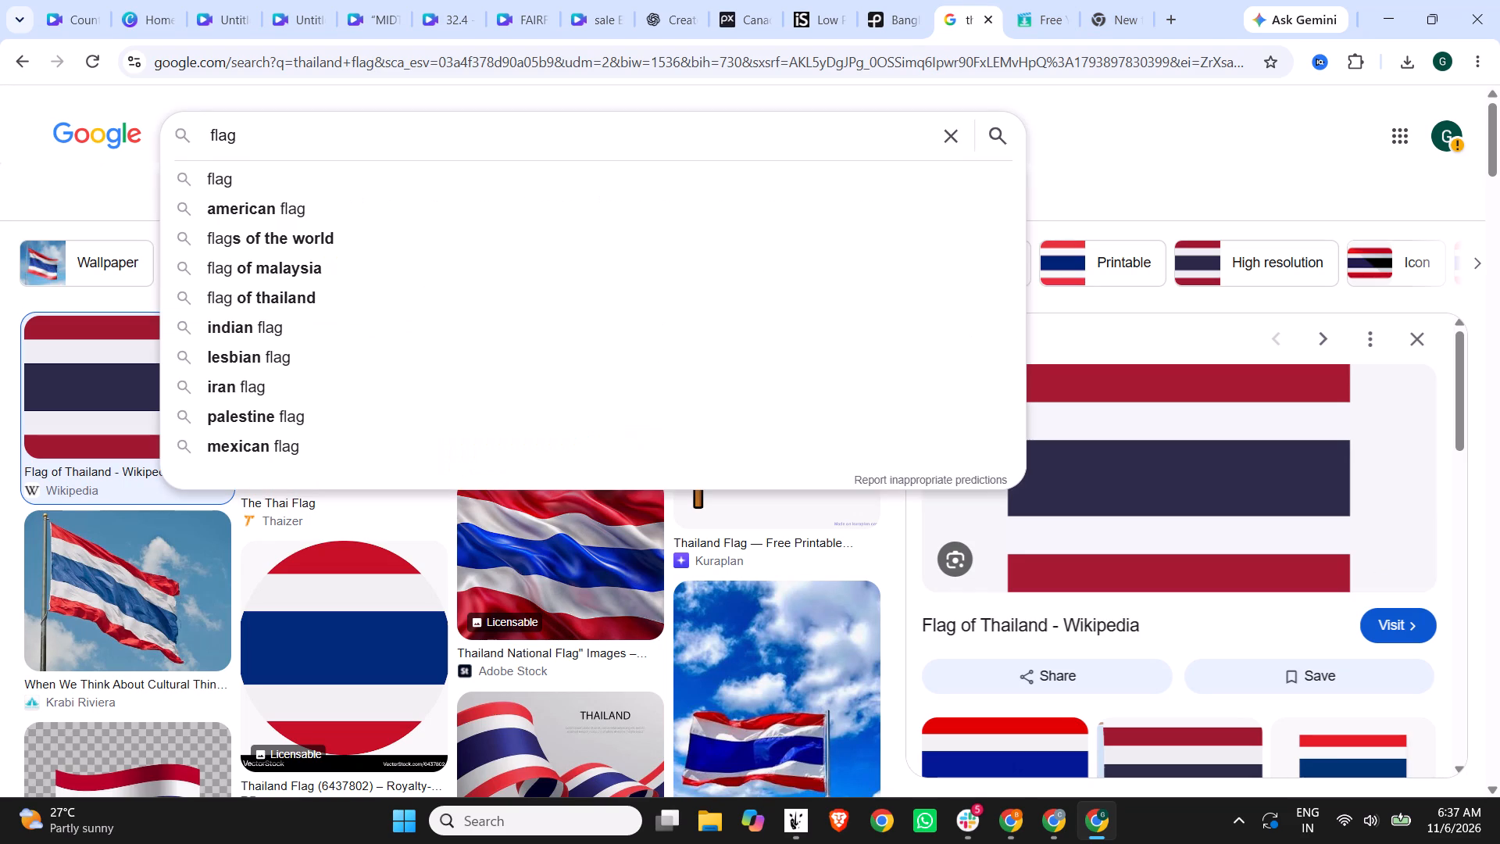
text(mexico)
key(Return)
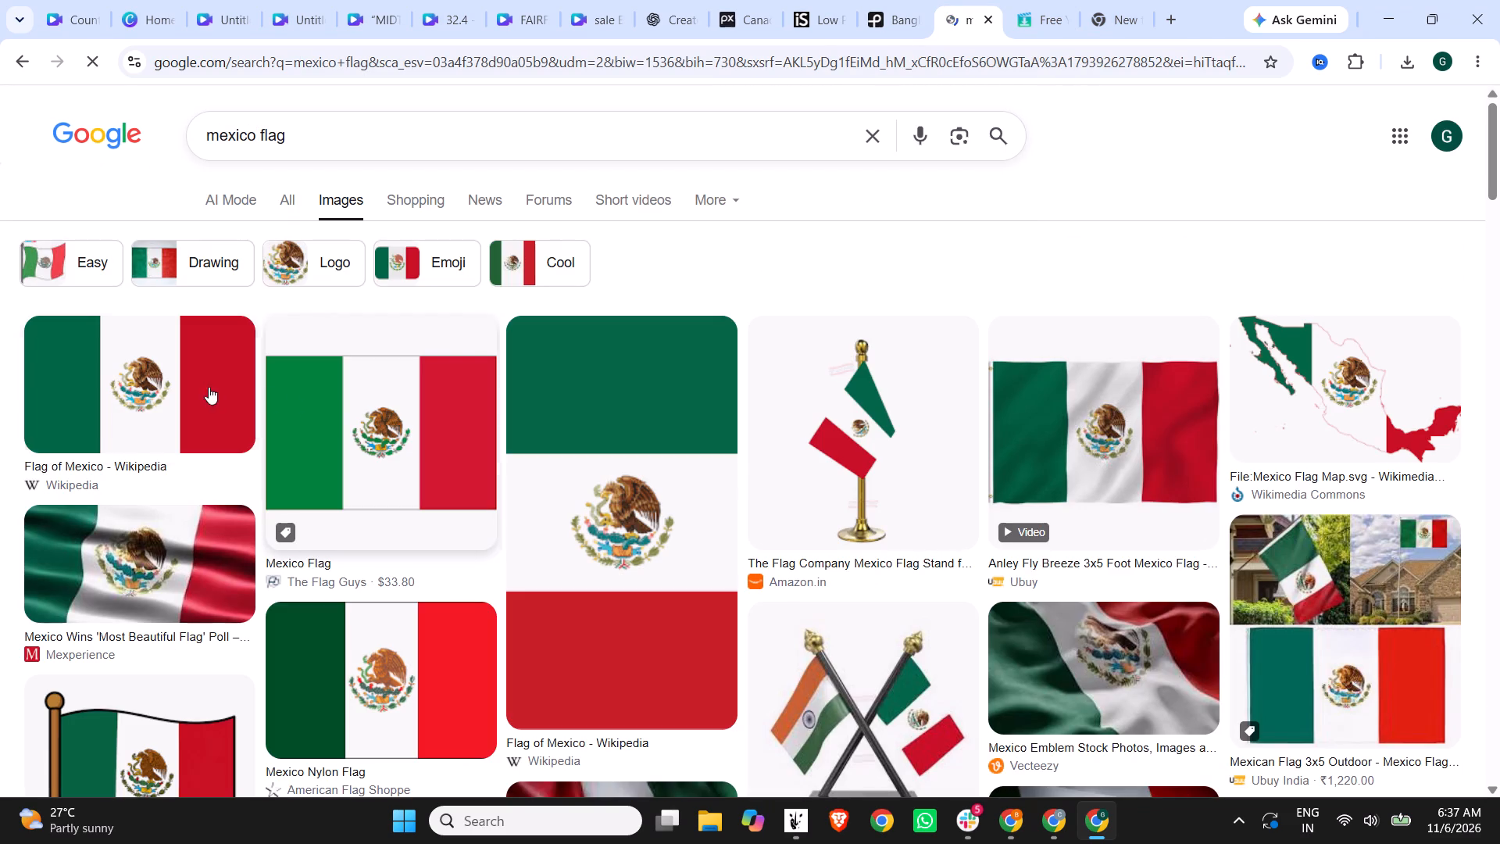
click(198, 375)
right_click(1085, 435)
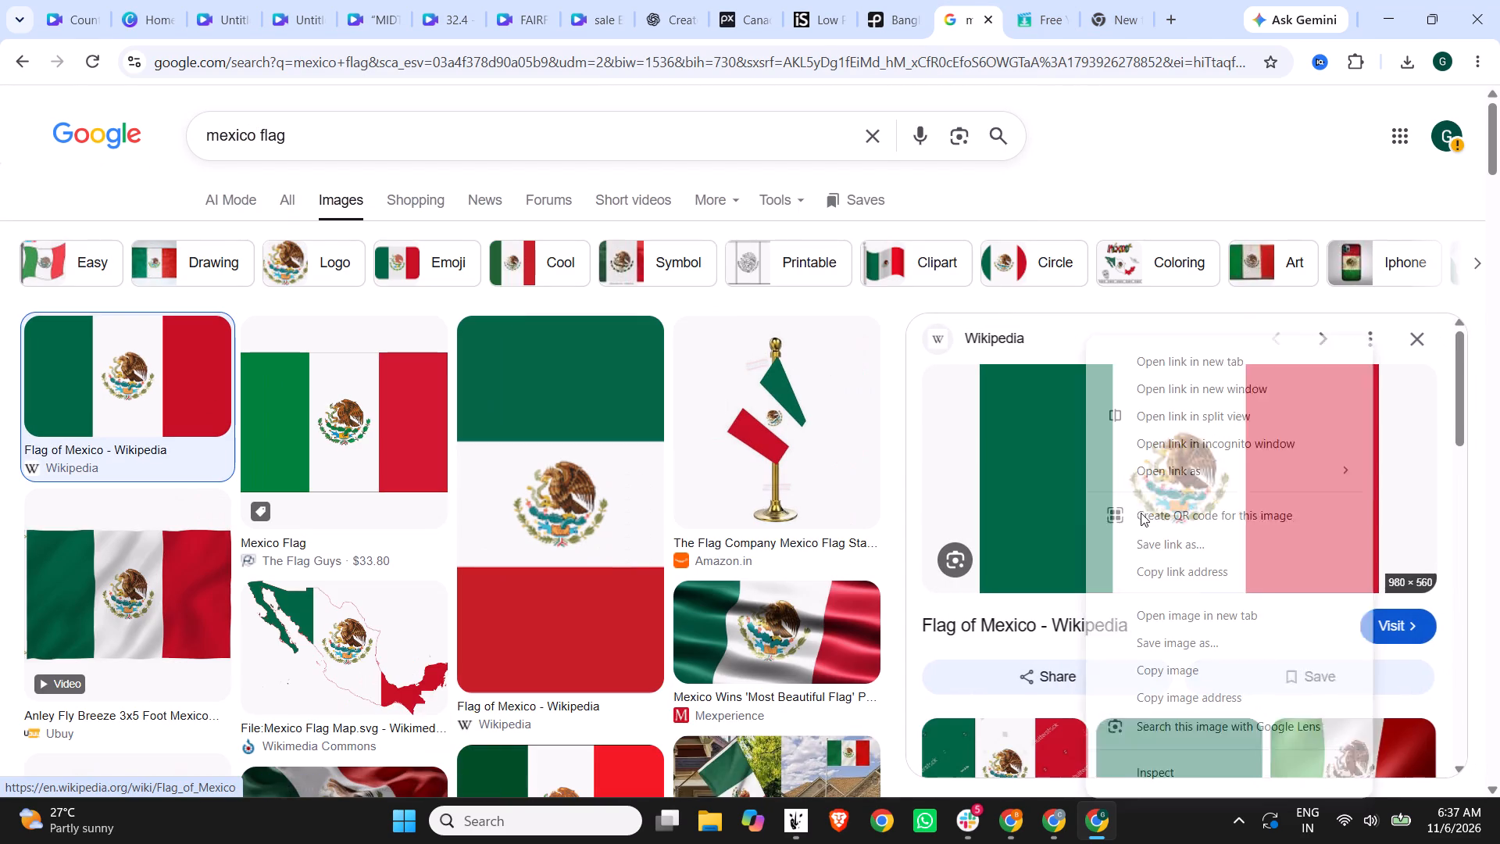
click(1162, 663)
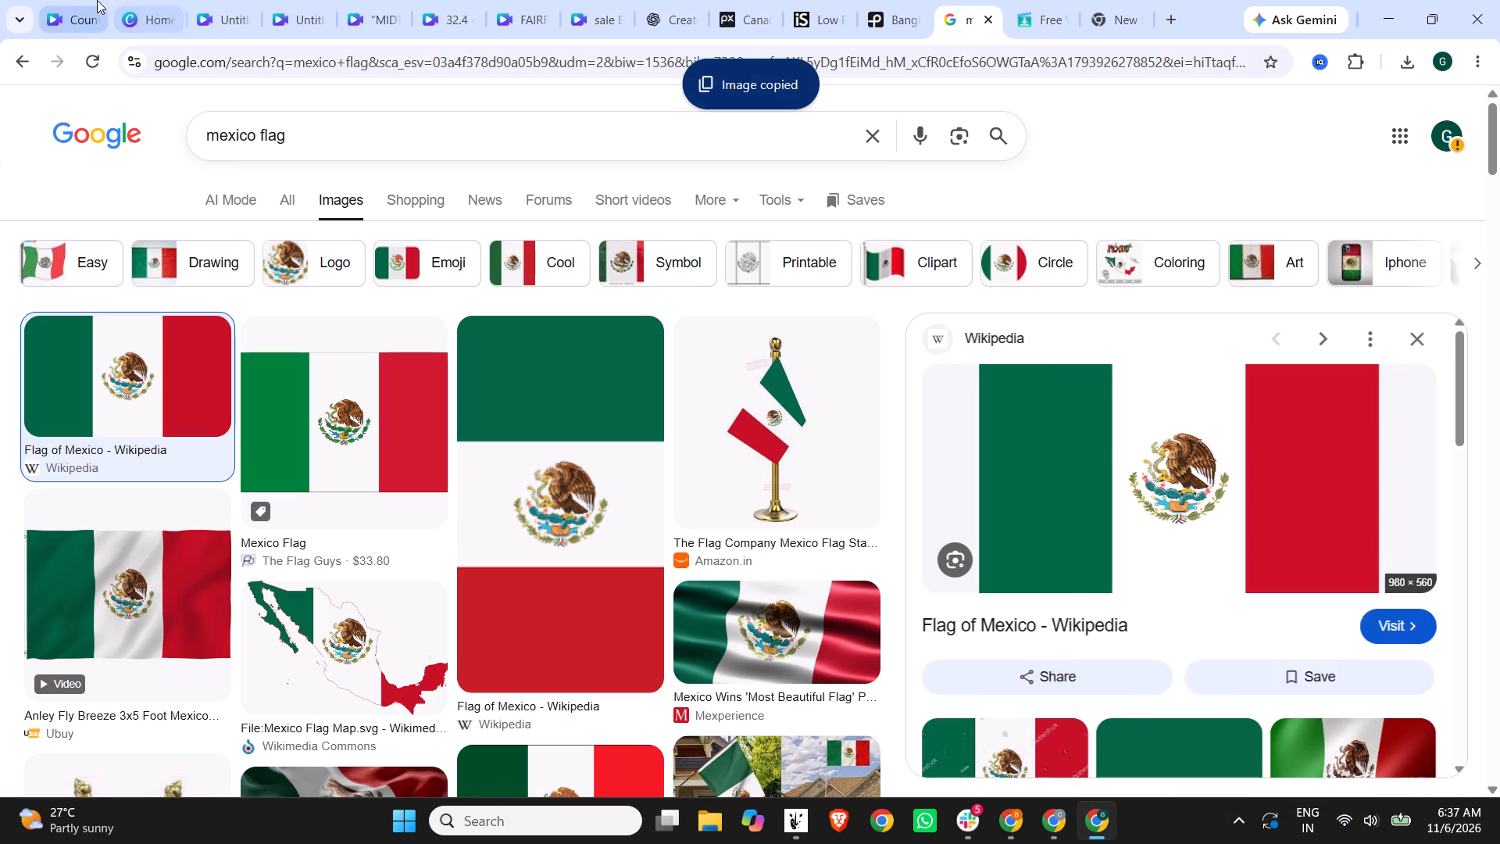
Back in Canva, replace the Thai flag with the copied Mexican flag, shrunk to fit the grey banner beside MEXICO.
click(97, 0)
click(824, 249)
click(793, 247)
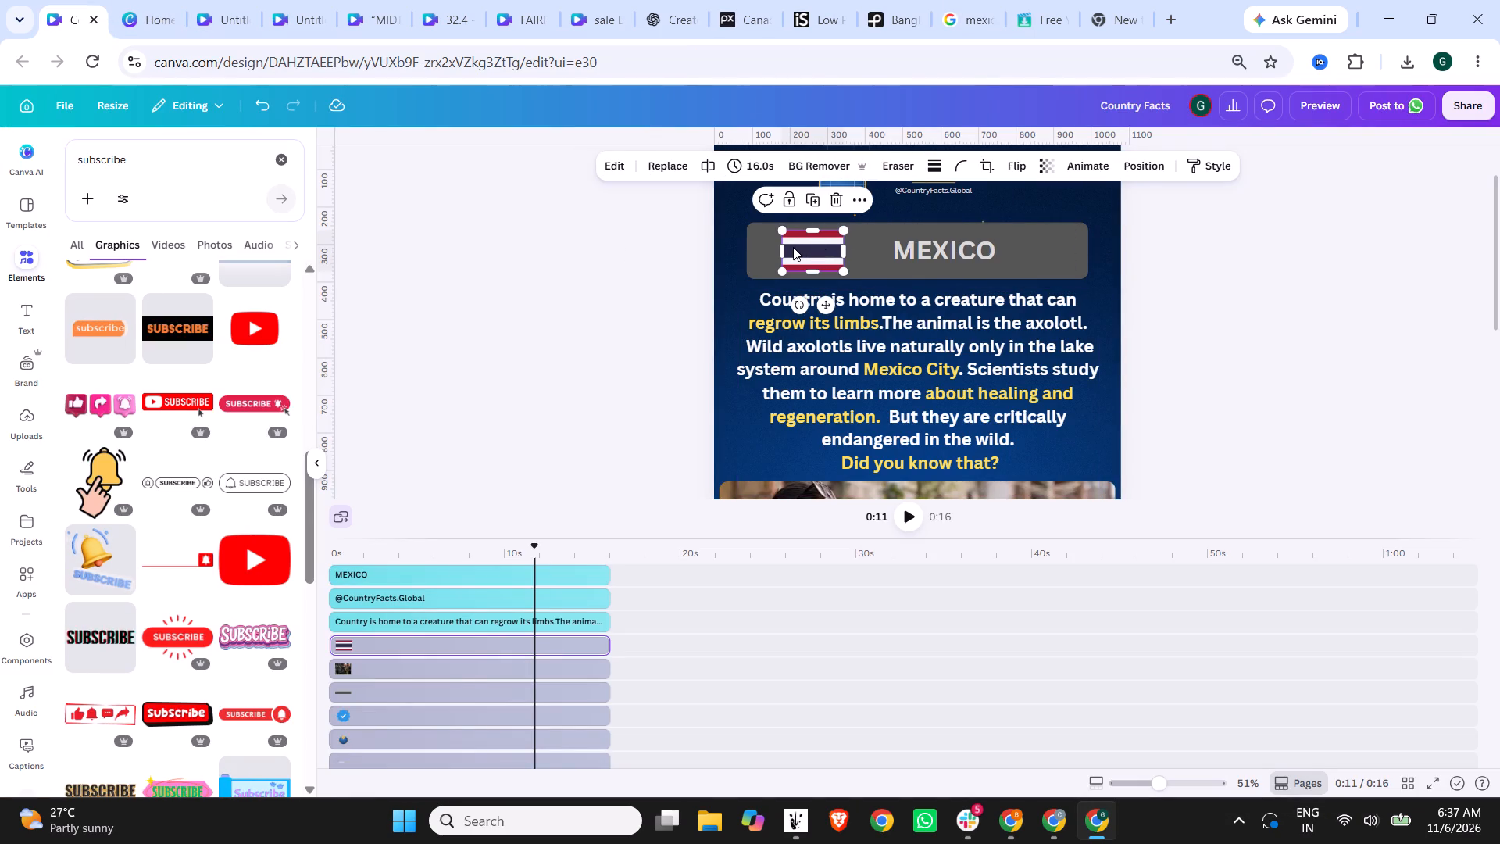
key(Delete)
key(ctrl+v)
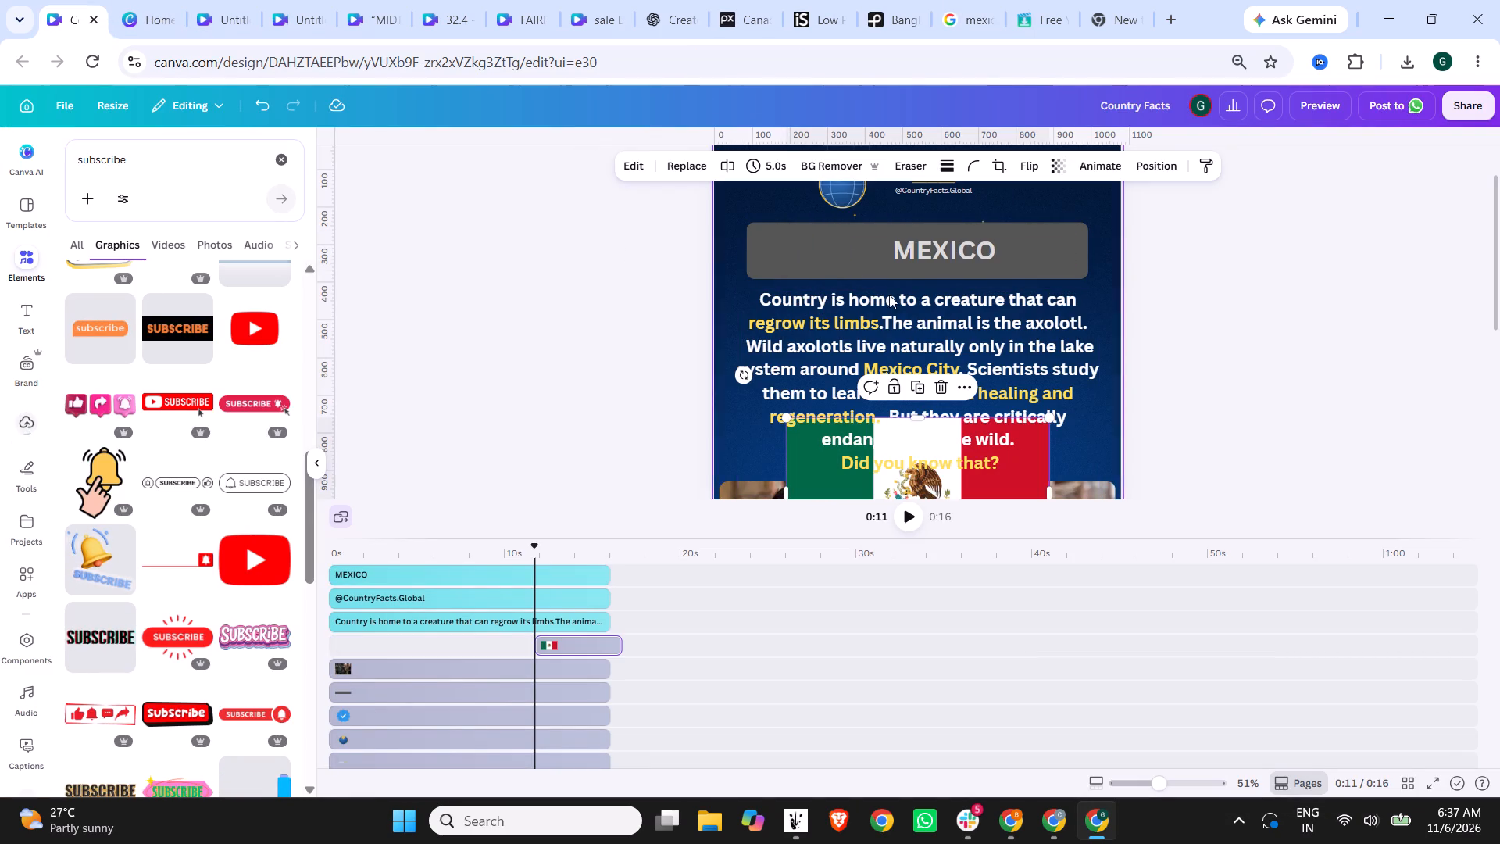
drag(831, 481, 824, 291)
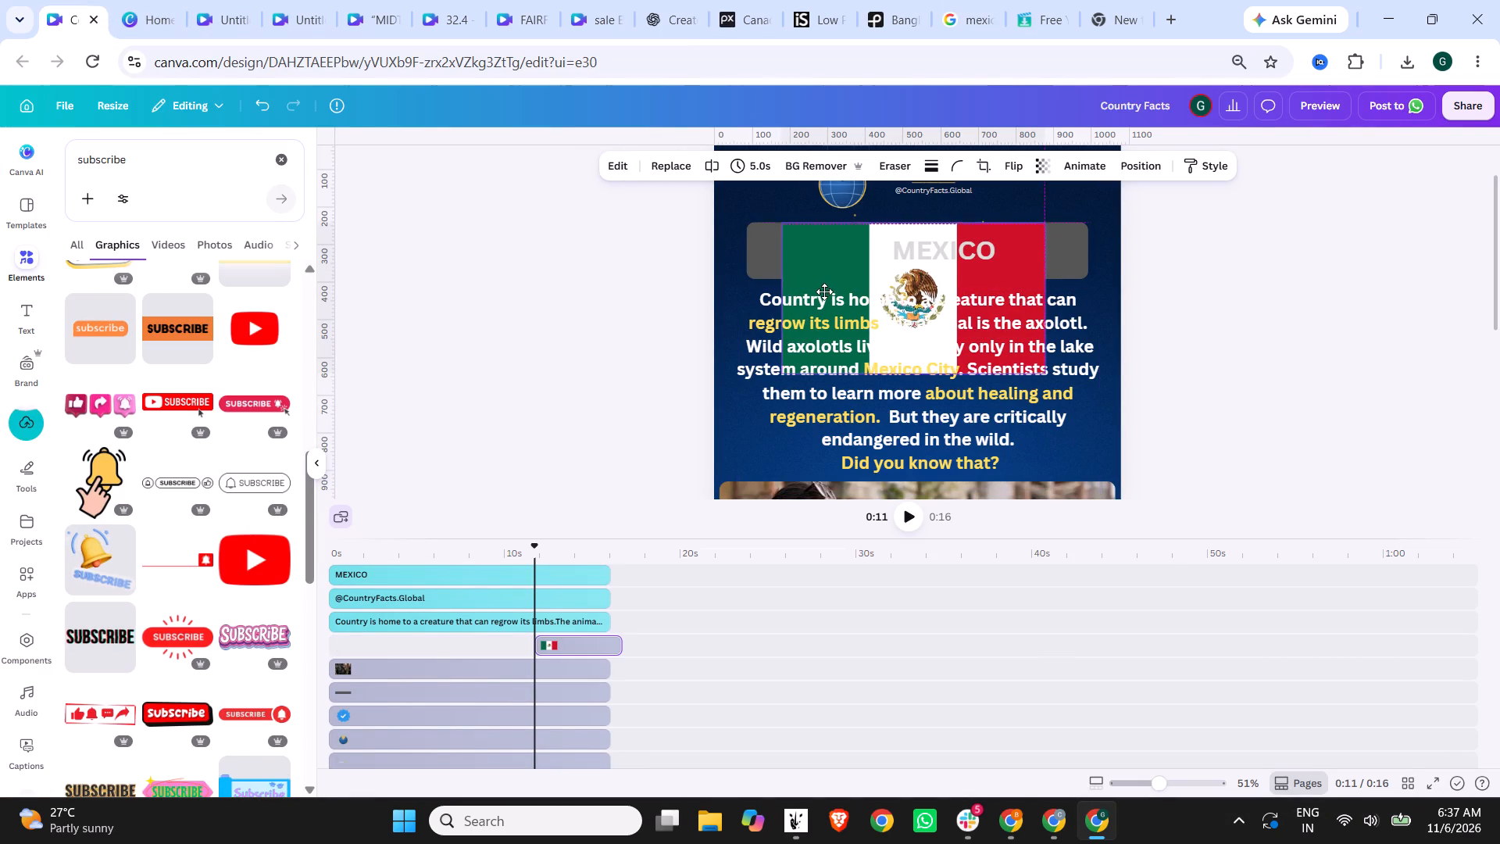
drag(824, 291, 834, 294)
drag(1048, 381, 855, 283)
click(1317, 277)
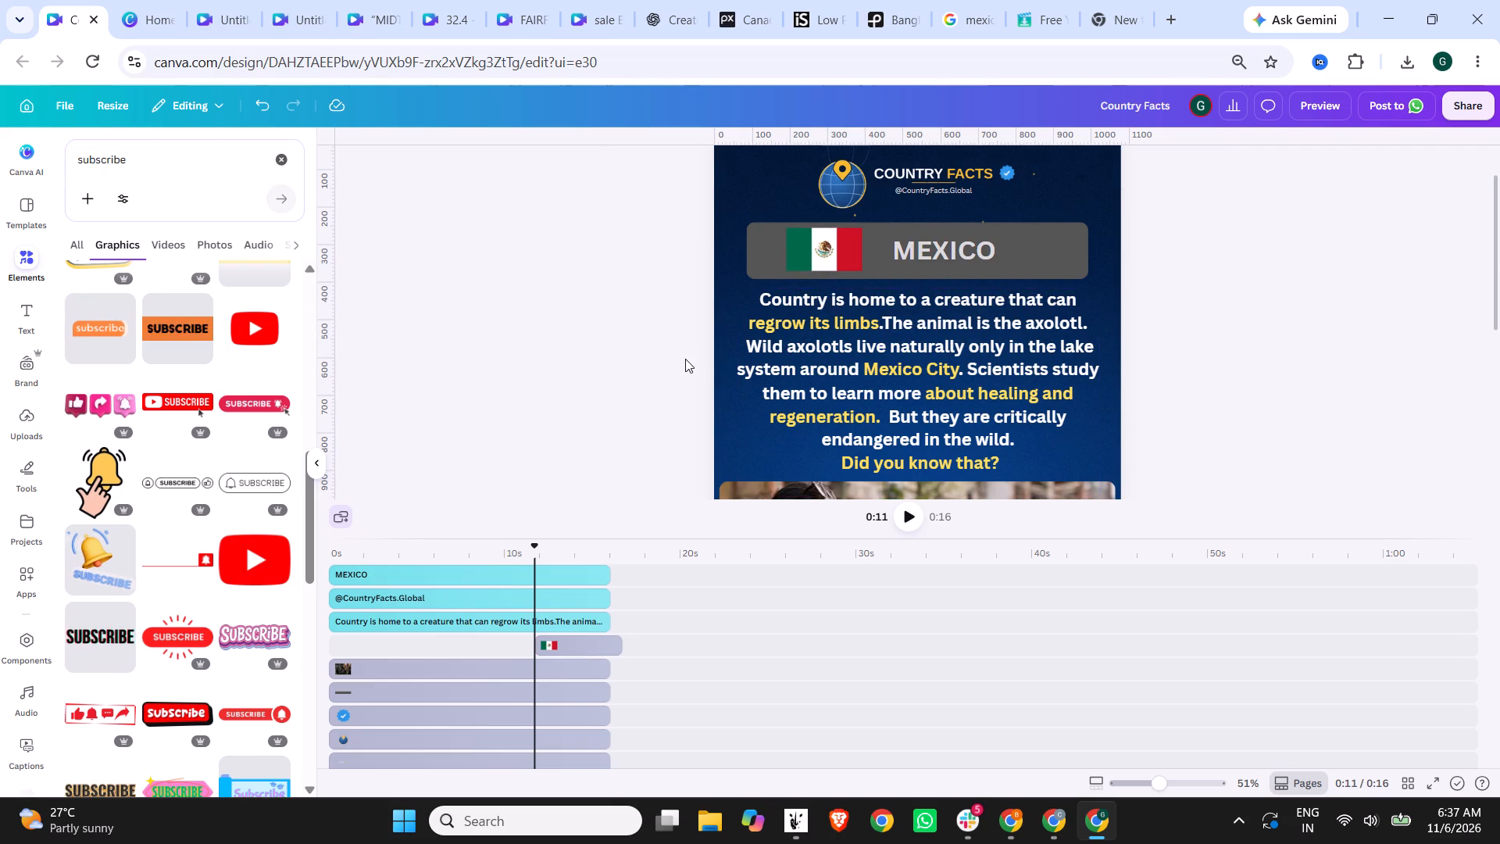
Move the Mexican flag's clip to the start of the timeline, extend it to the full 16.0 s, and check the design.
scroll(685, 359, down, 2)
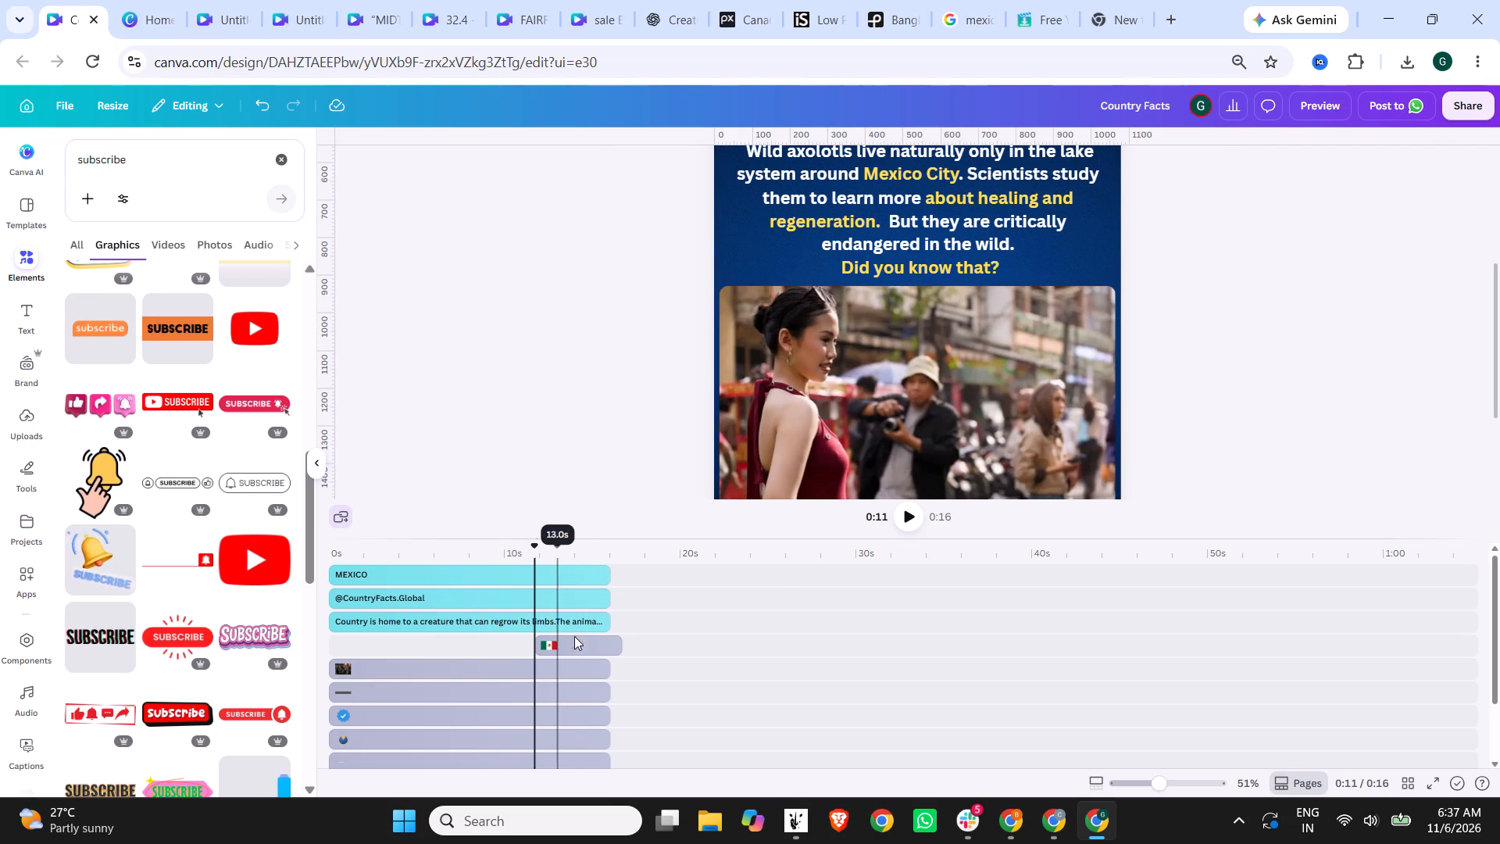
drag(576, 643, 373, 642)
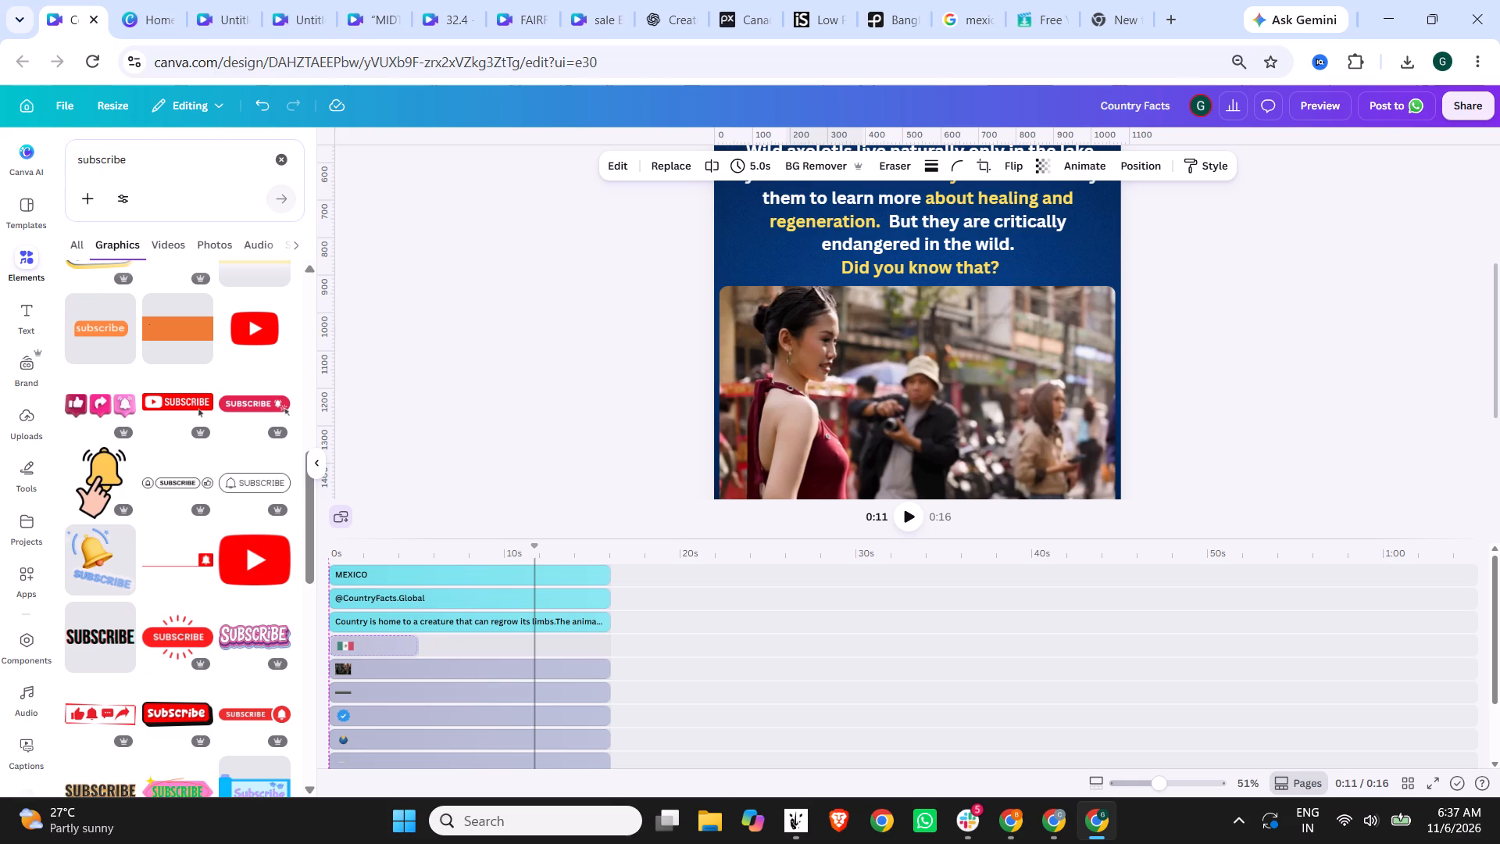
drag(373, 642, 369, 642)
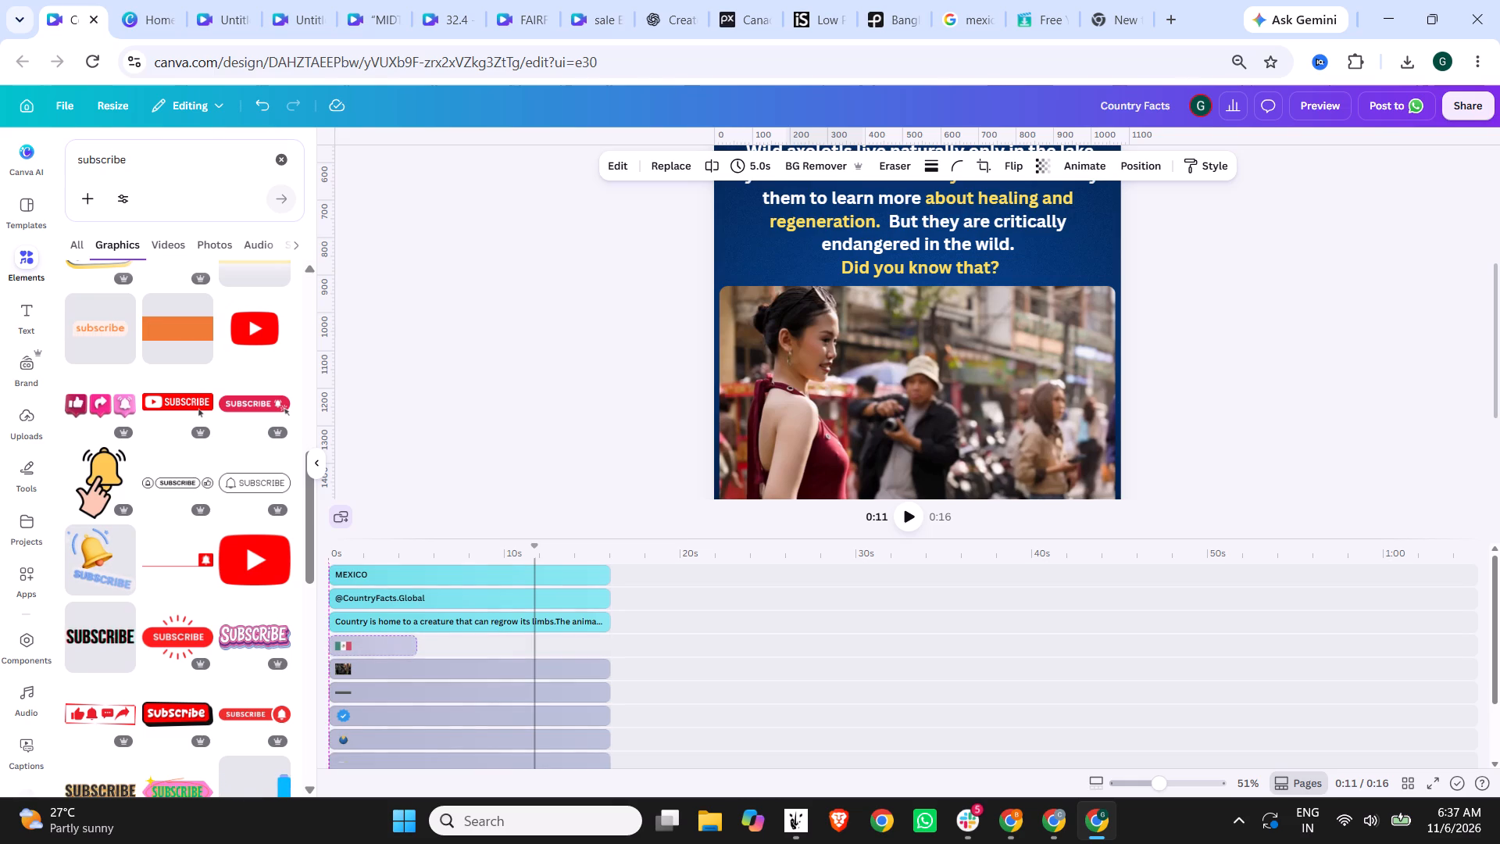
drag(369, 642, 377, 642)
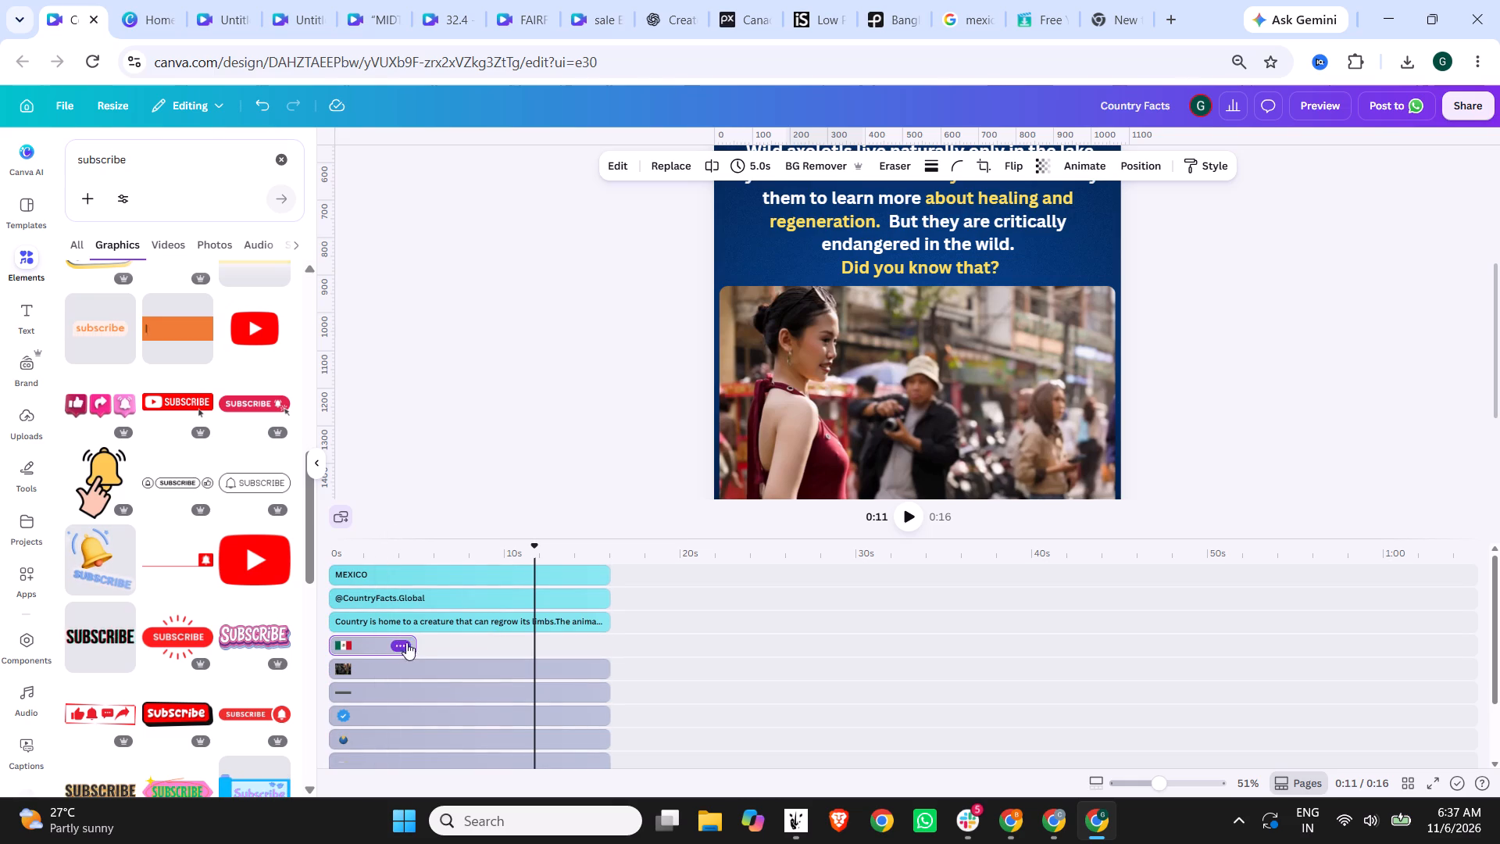
drag(412, 642, 603, 641)
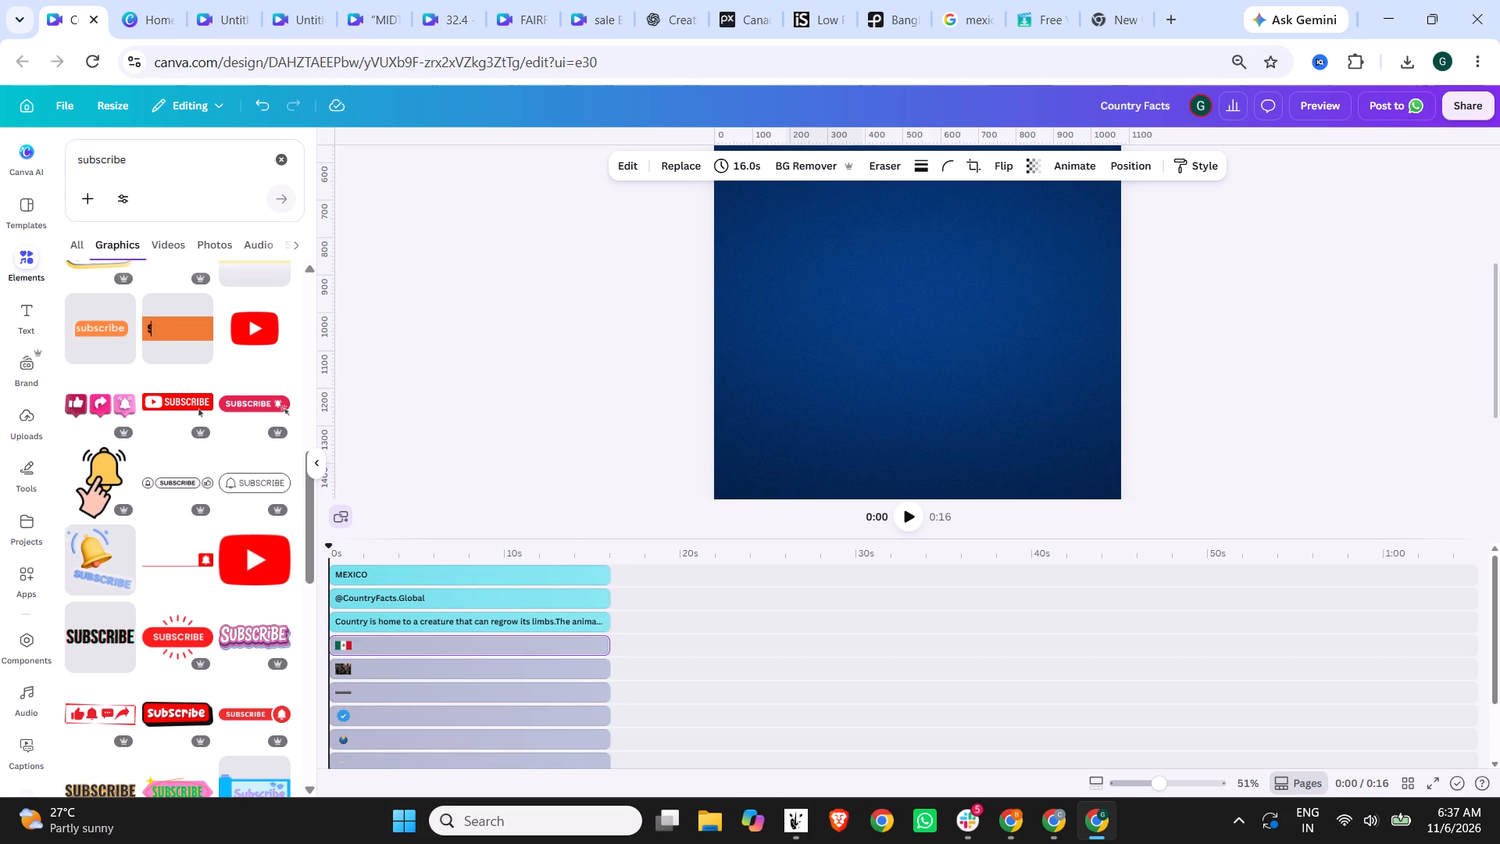
scroll(768, 449, up, 5)
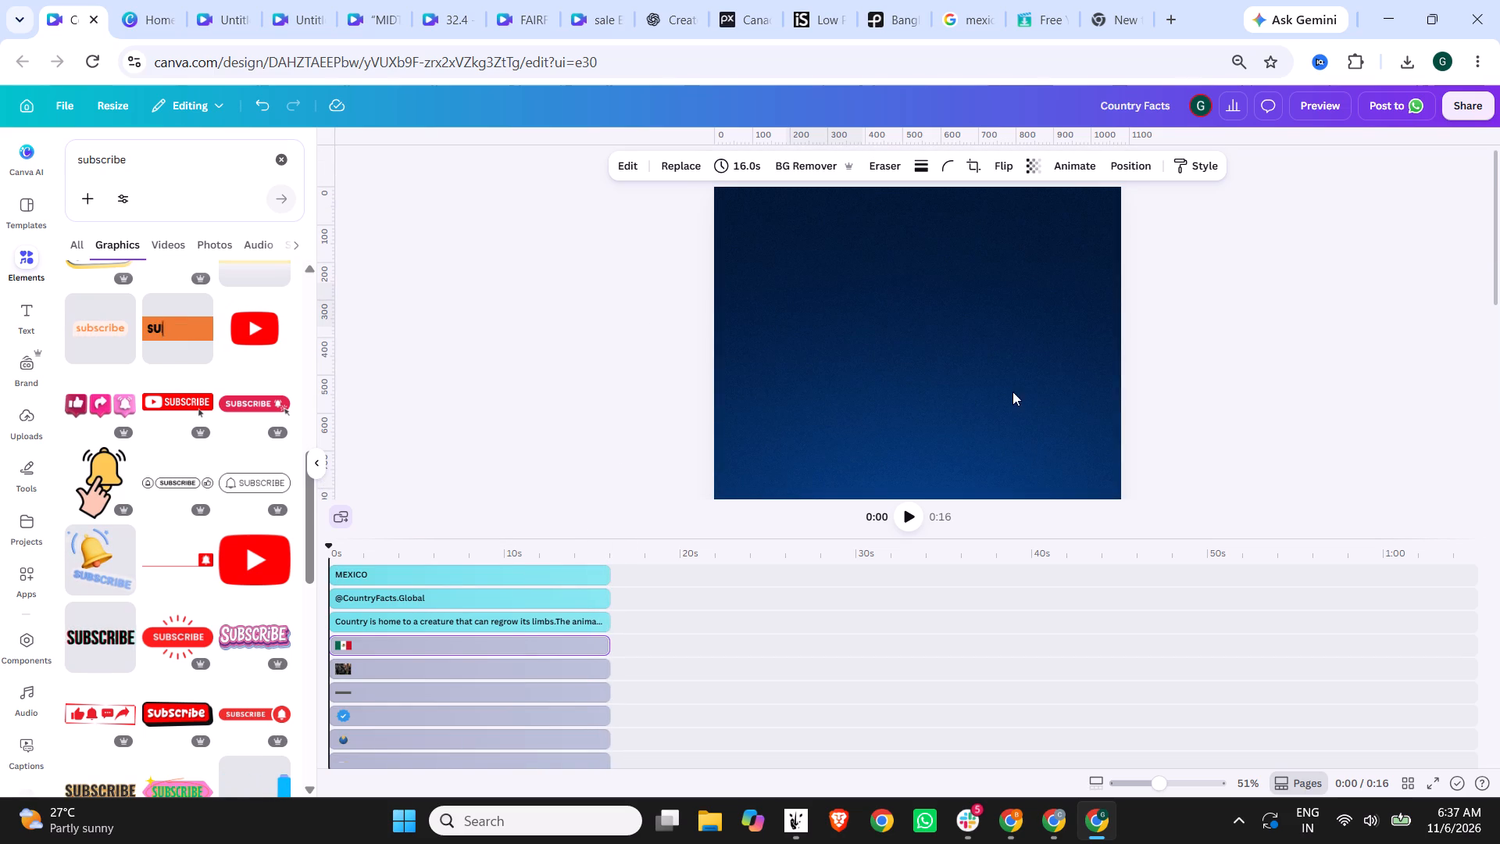
scroll(1012, 392, up, 1)
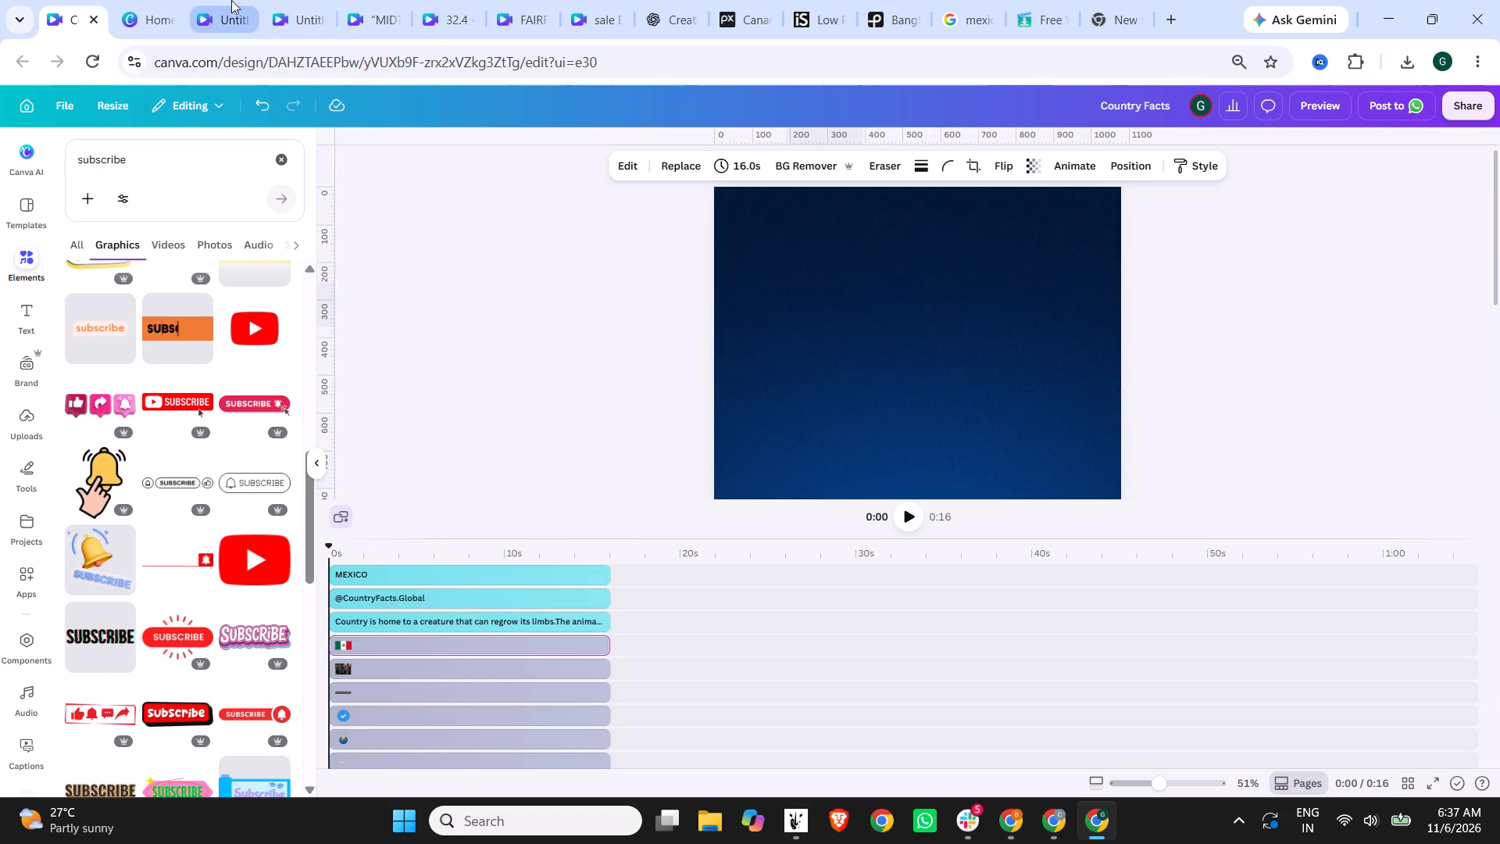
click(433, 567)
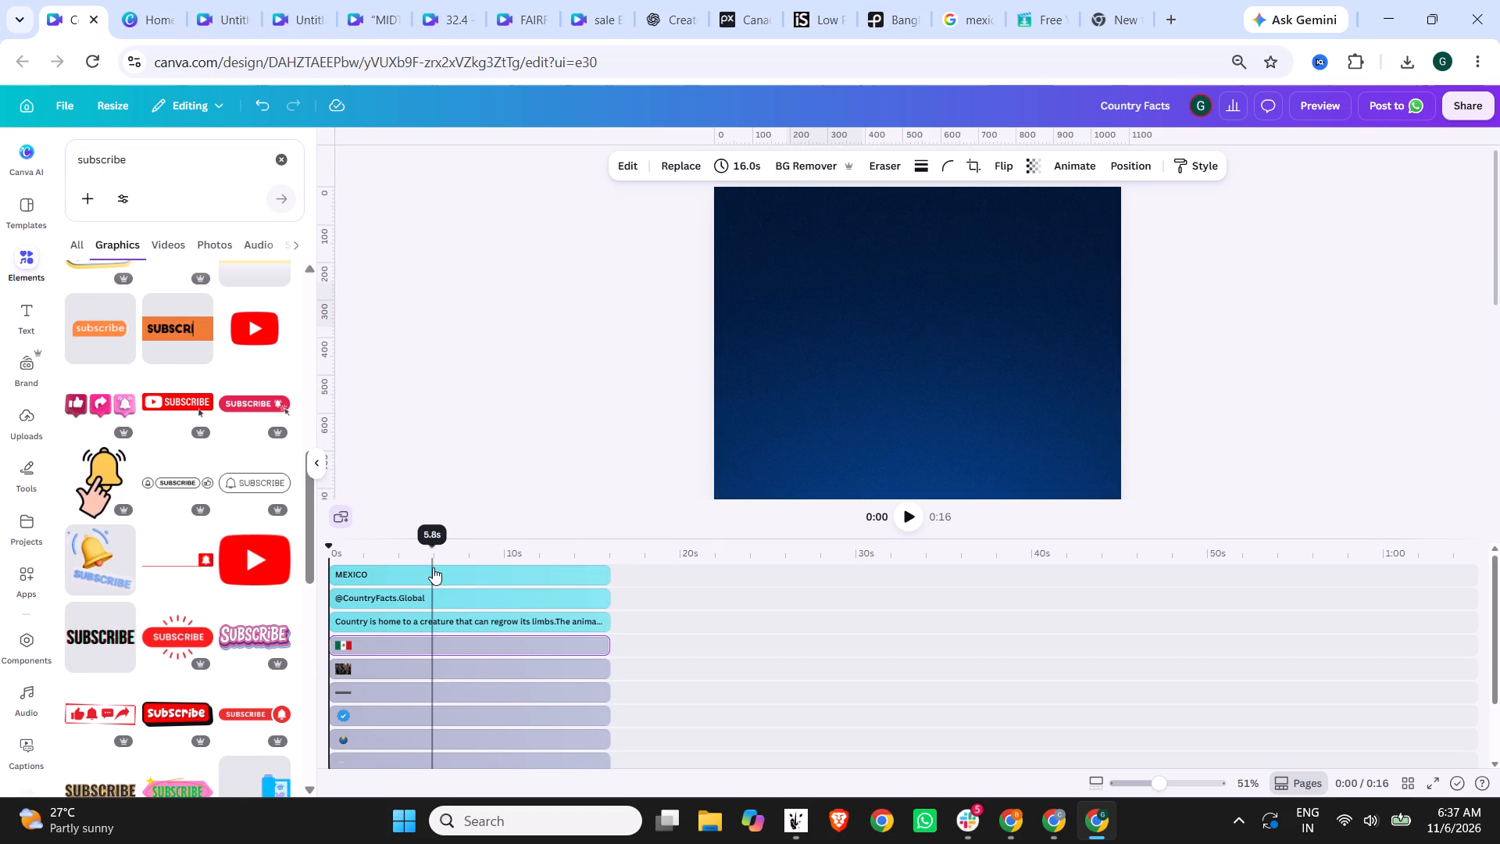
click(1191, 375)
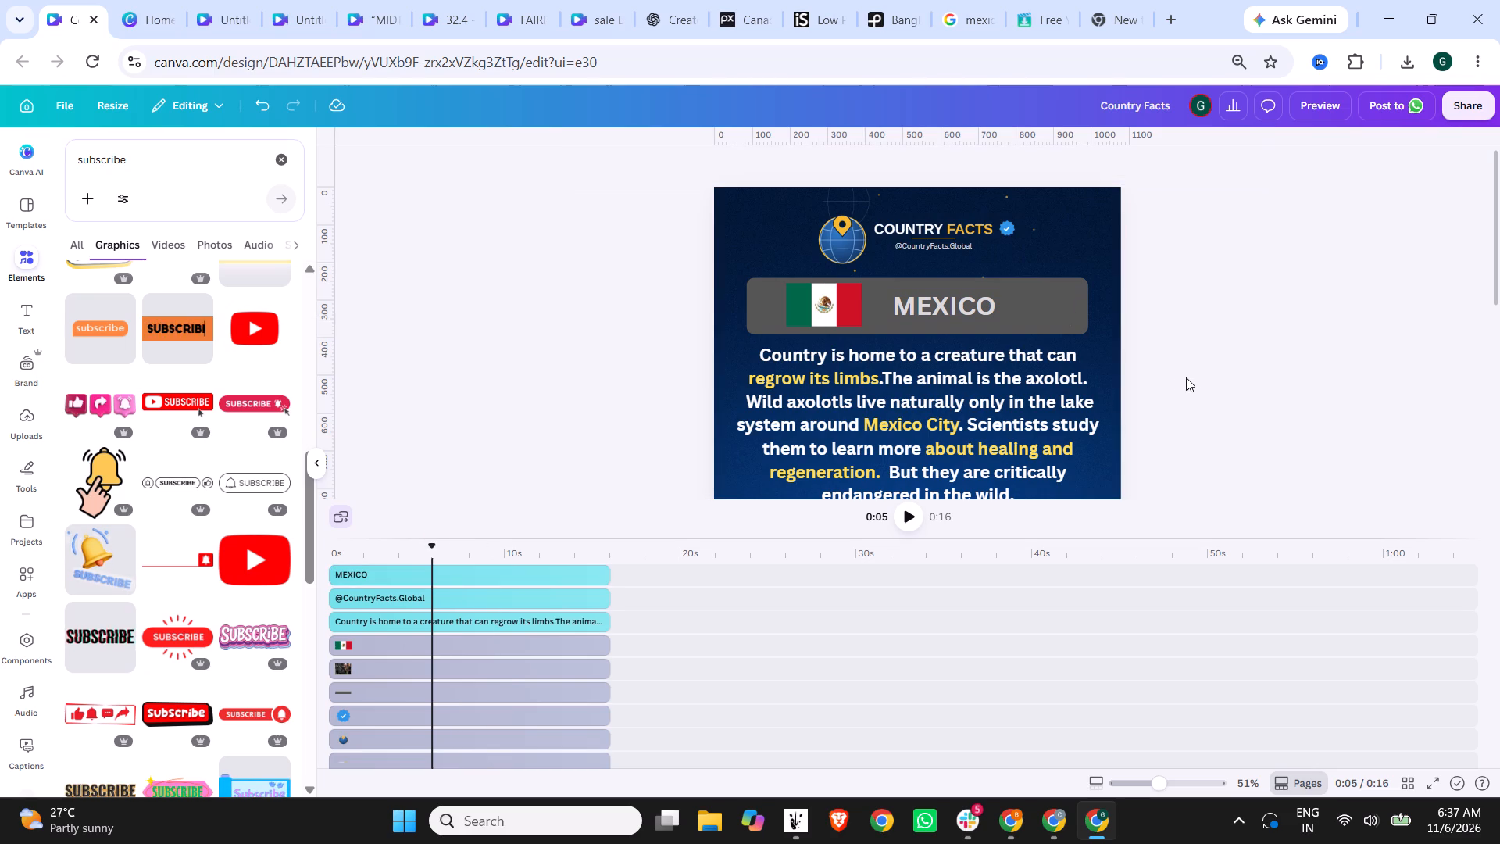
scroll(1038, 399, down, 1)
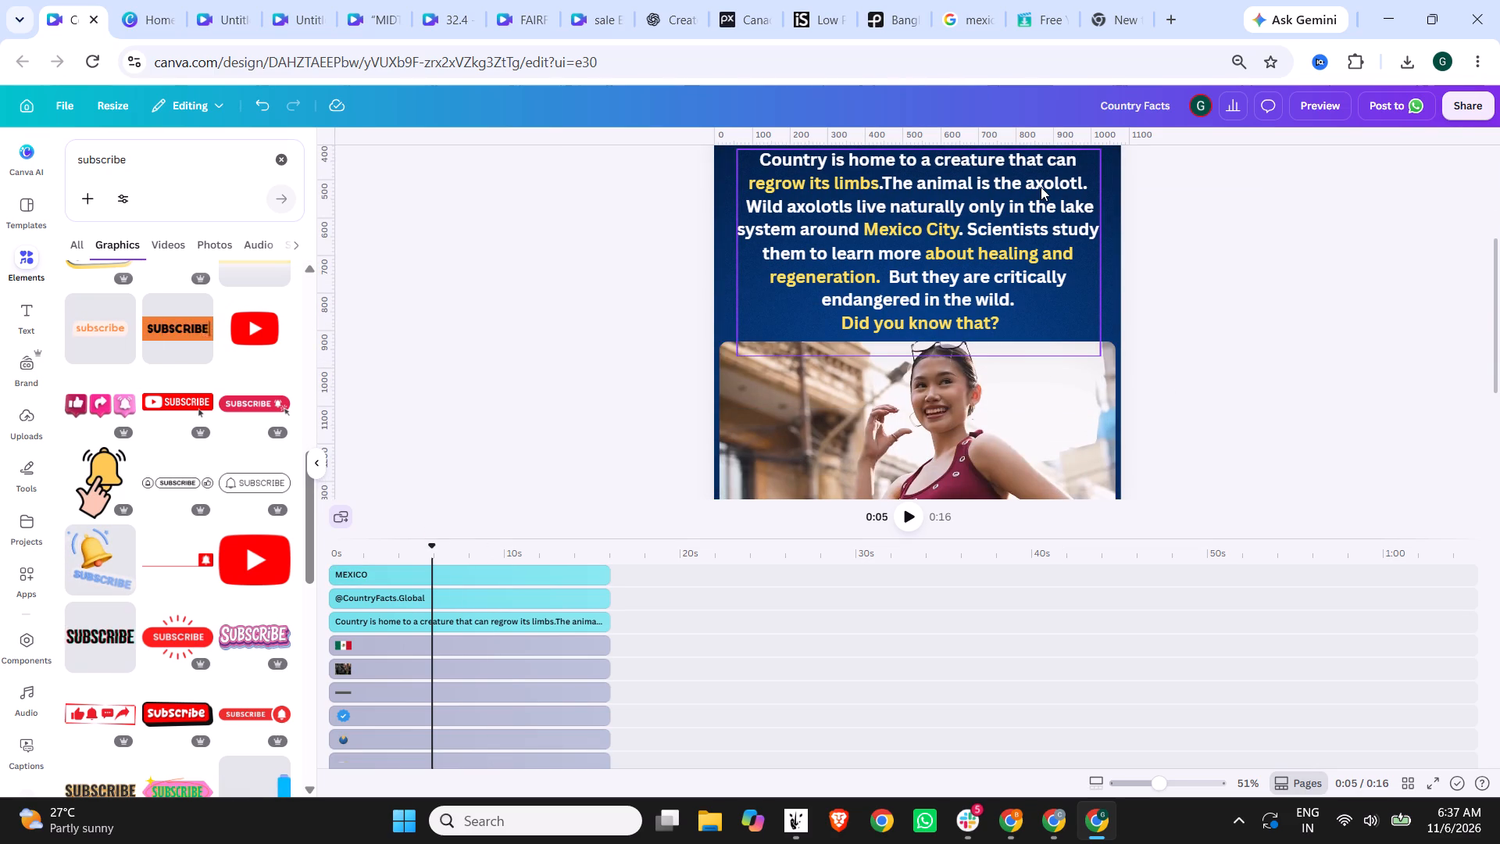
Switch to Pexels and search its videos for "axolotl".
click(734, 5)
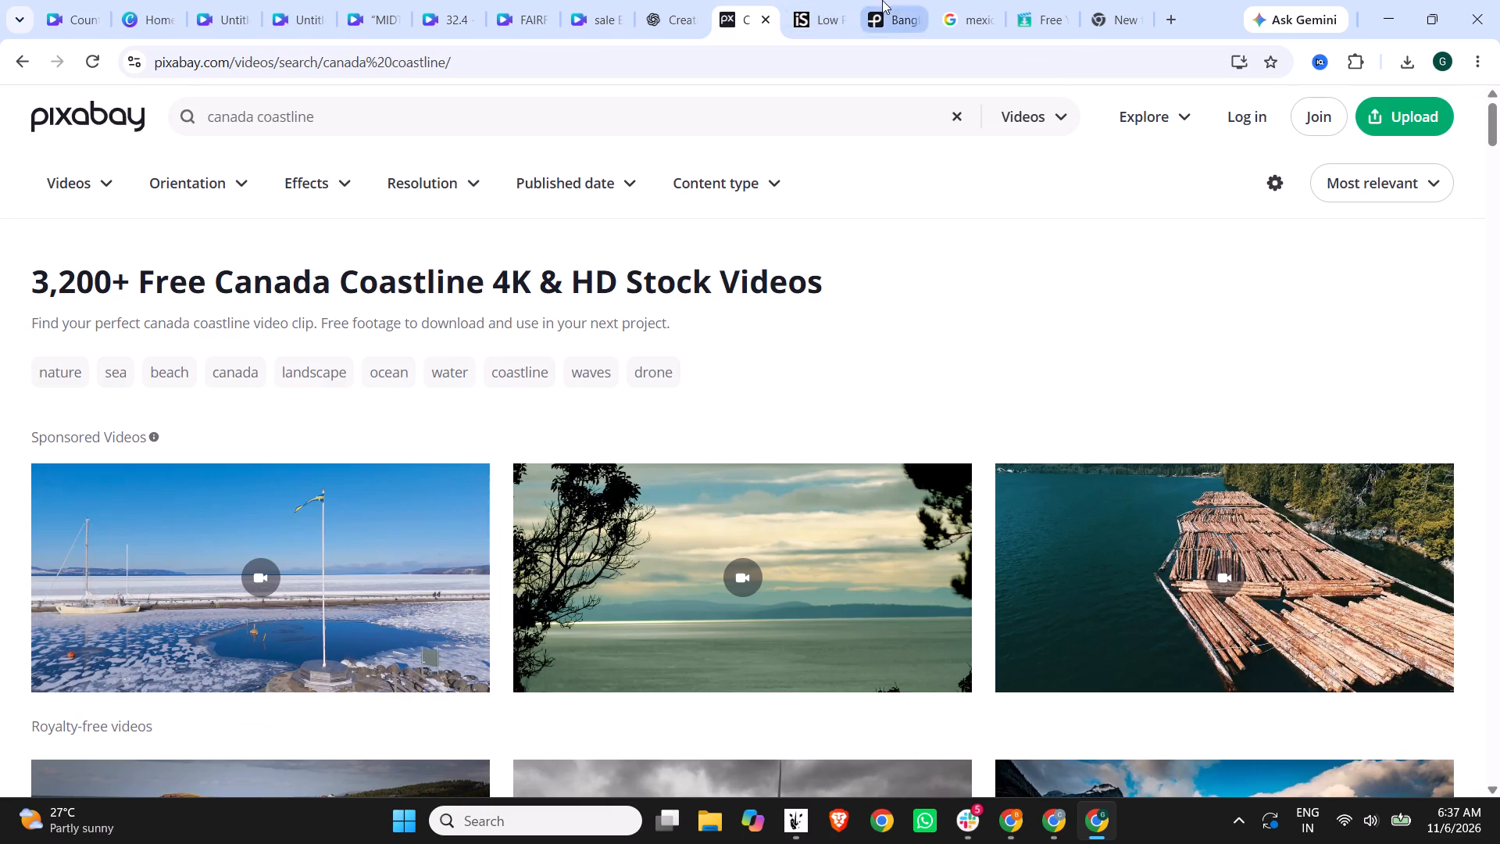
click(882, 0)
drag(480, 120, 165, 124)
text(axolotl)
key(Return)
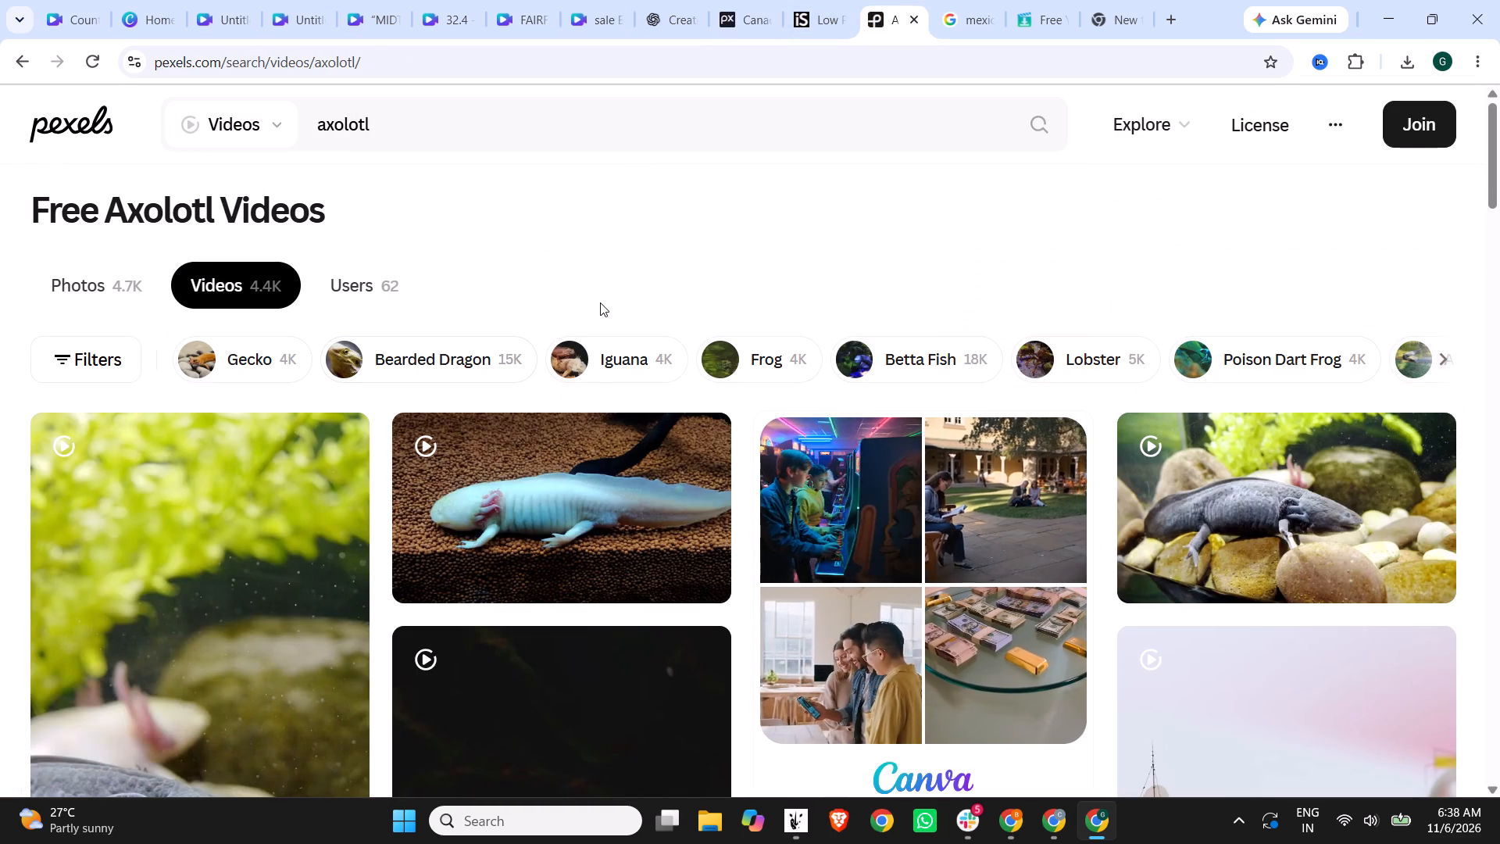
Browse the axolotl video results and download Sun452's clip of the white axolotl on brown gravel.
scroll(633, 305, down, 4)
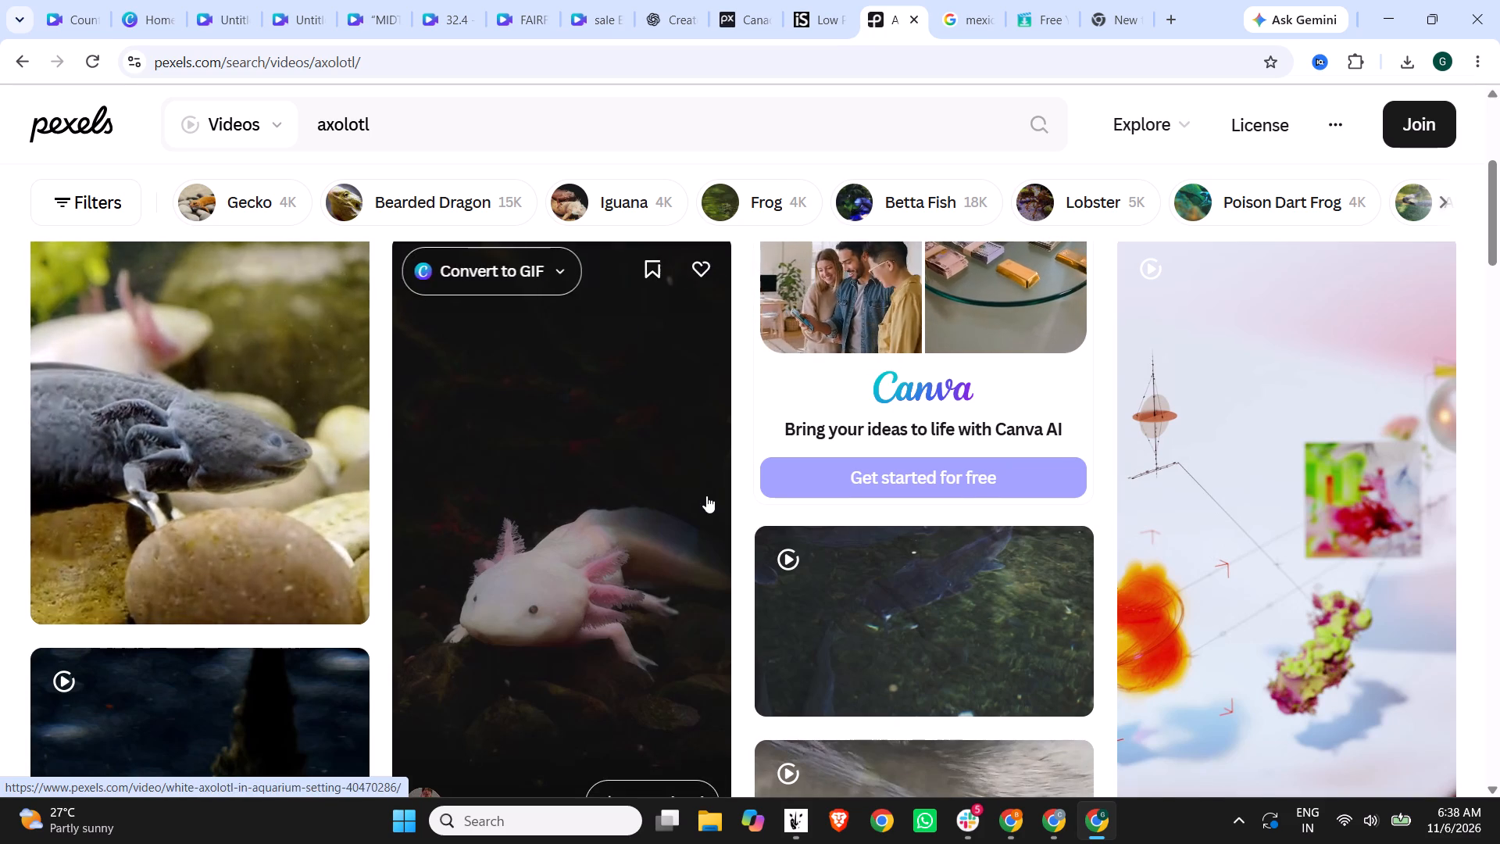
scroll(643, 485, down, 6)
scroll(830, 441, down, 5)
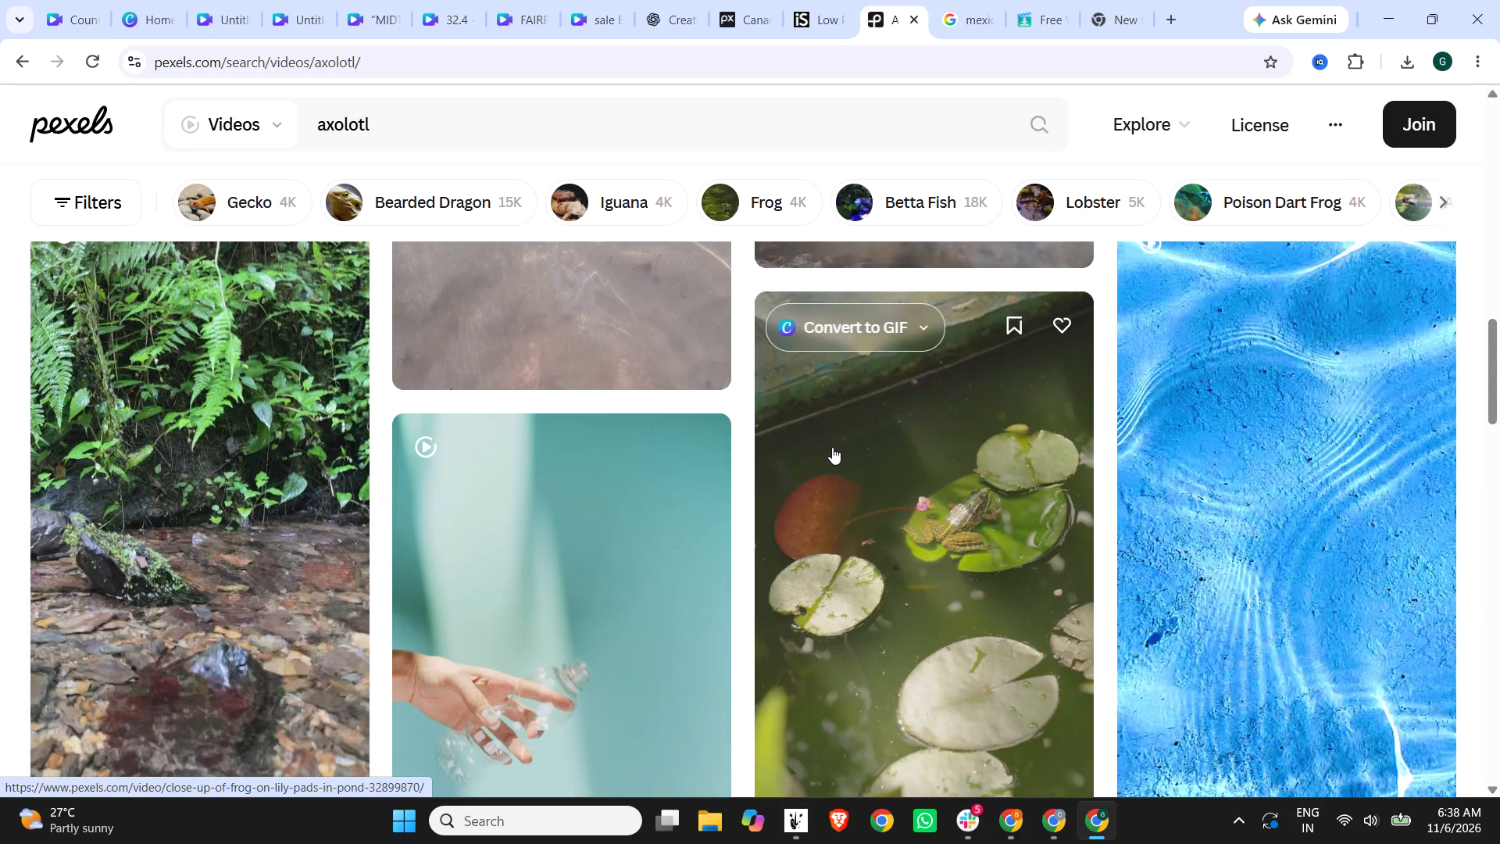
scroll(536, 479, down, 6)
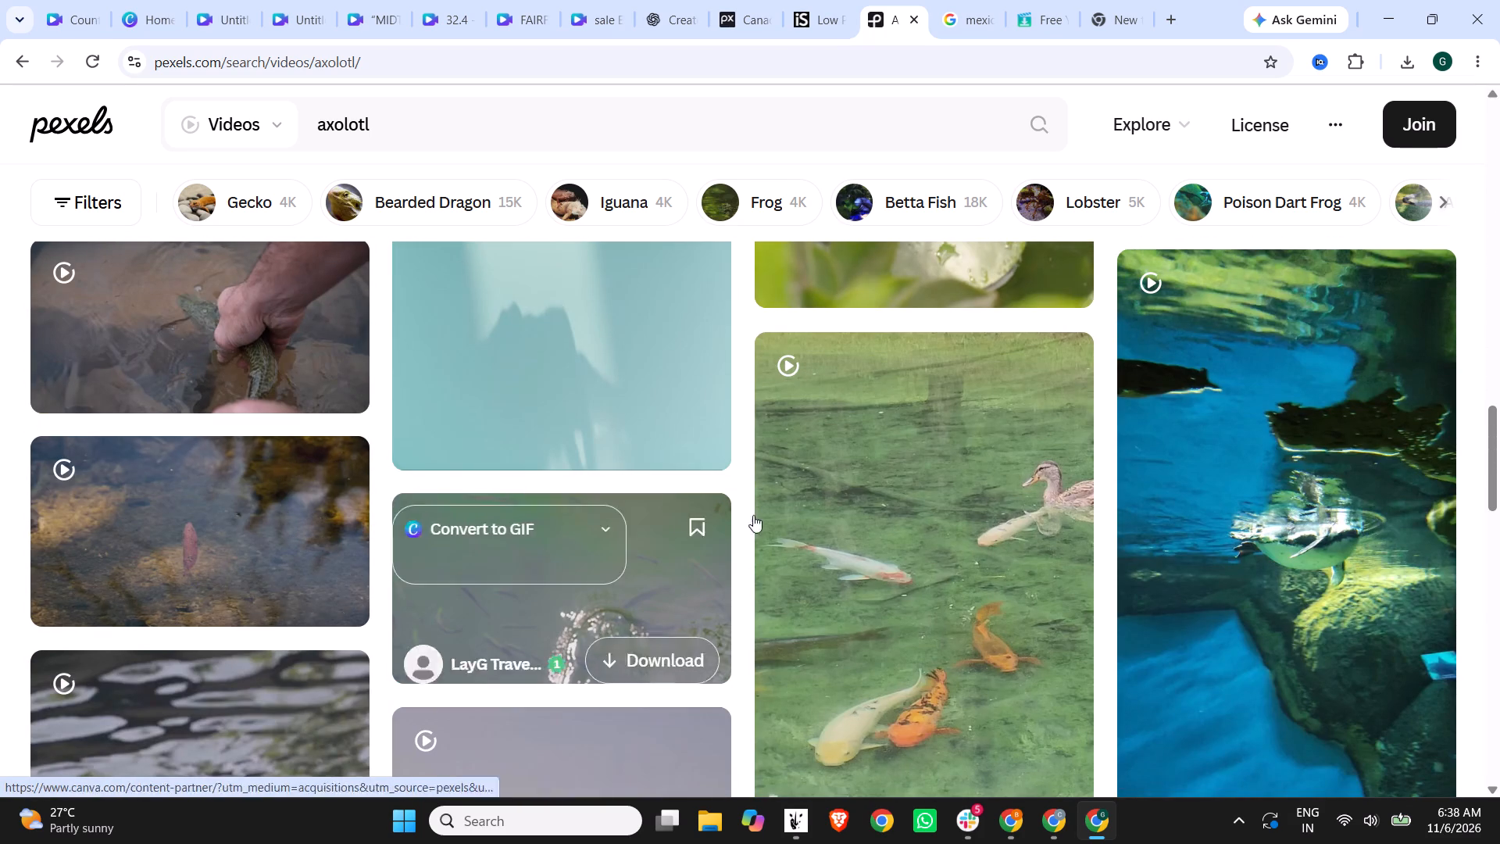
scroll(906, 515, up, 19)
scroll(916, 509, up, 7)
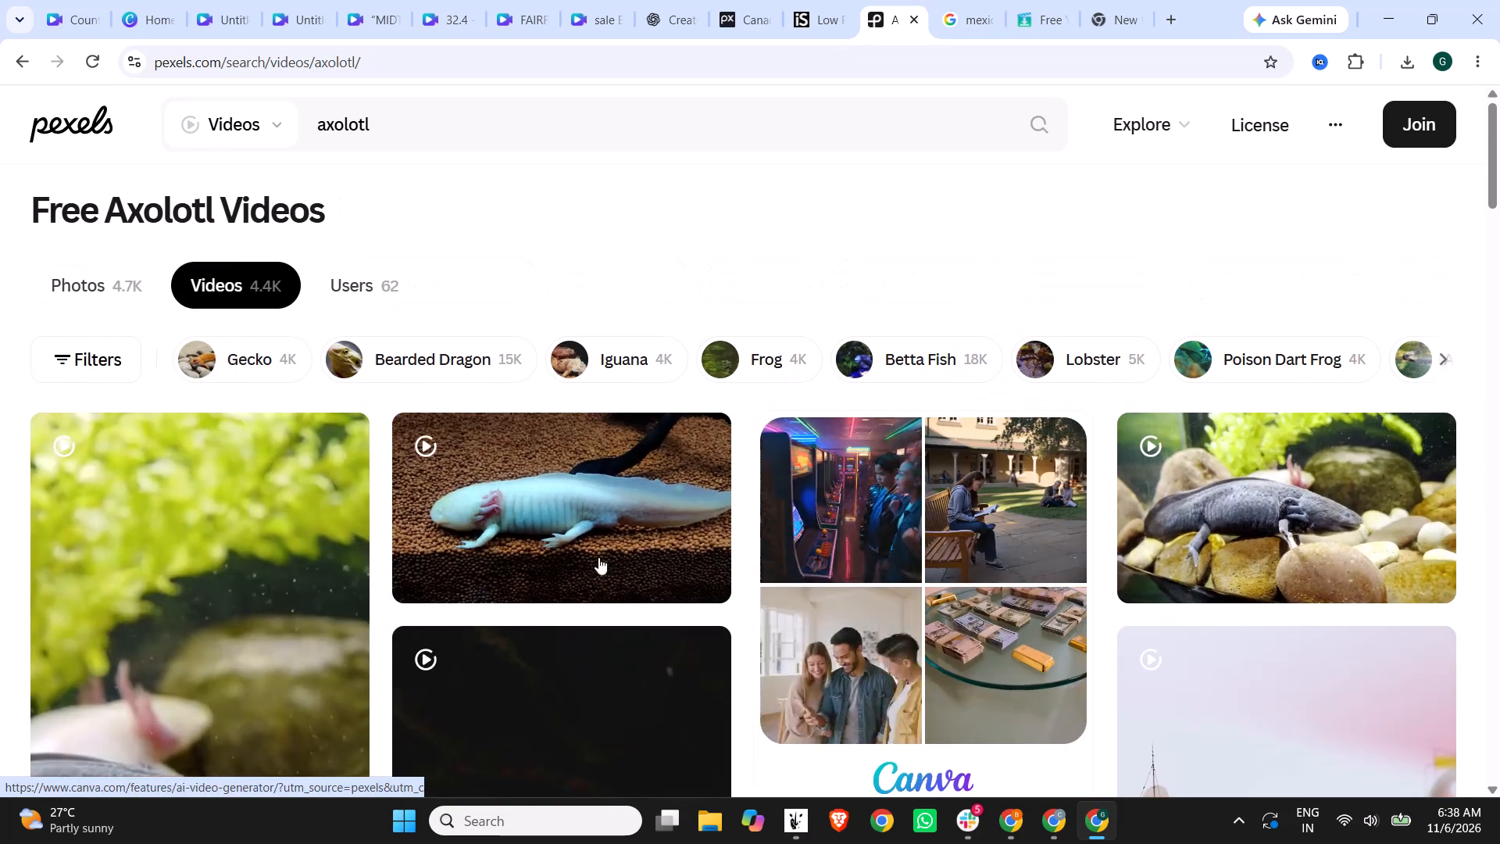
click(529, 497)
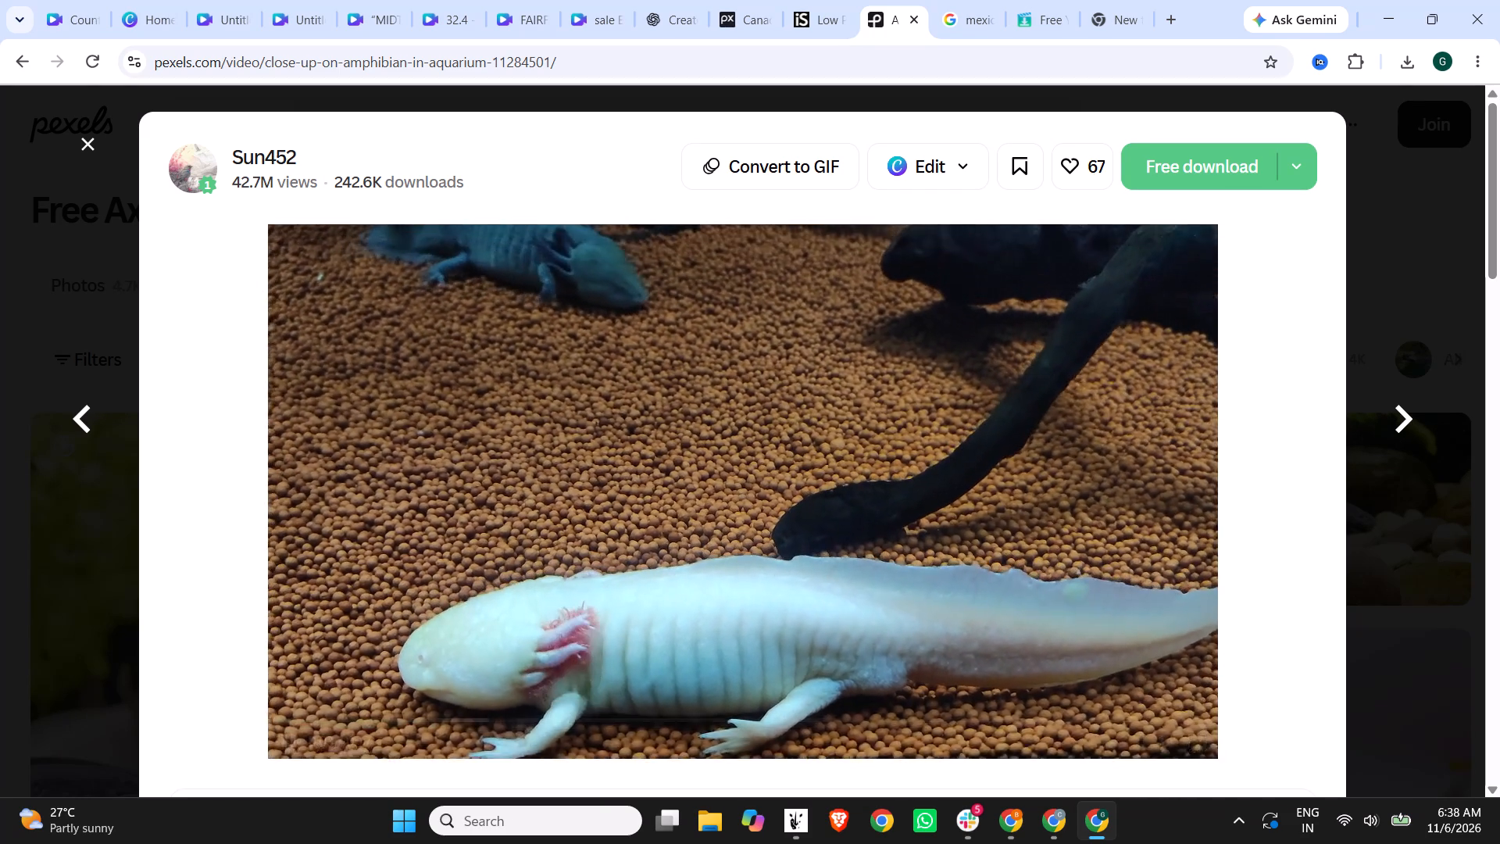
scroll(630, 521, down, 4)
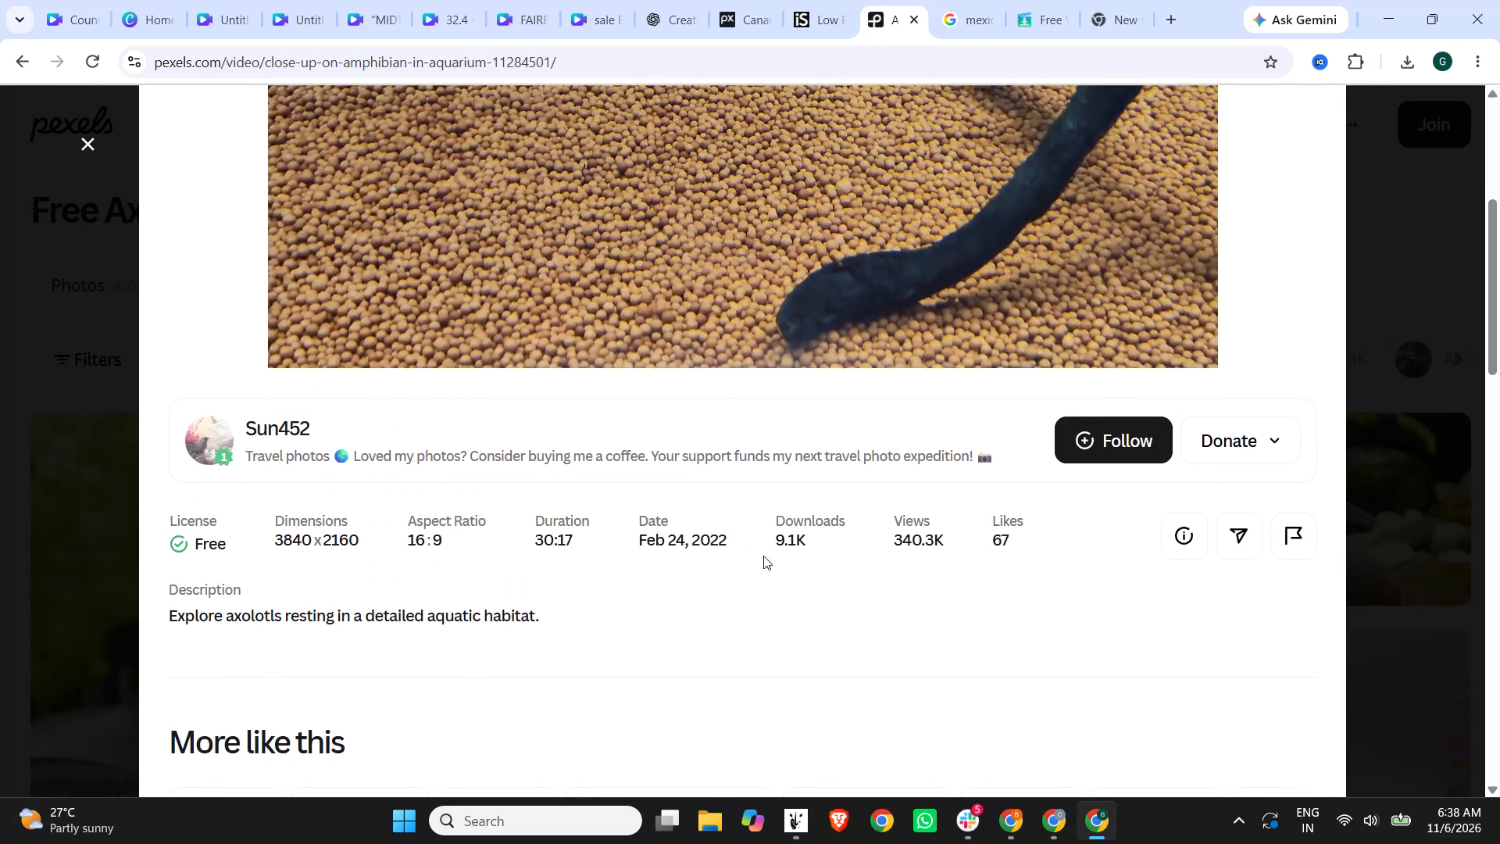
scroll(785, 567, up, 3)
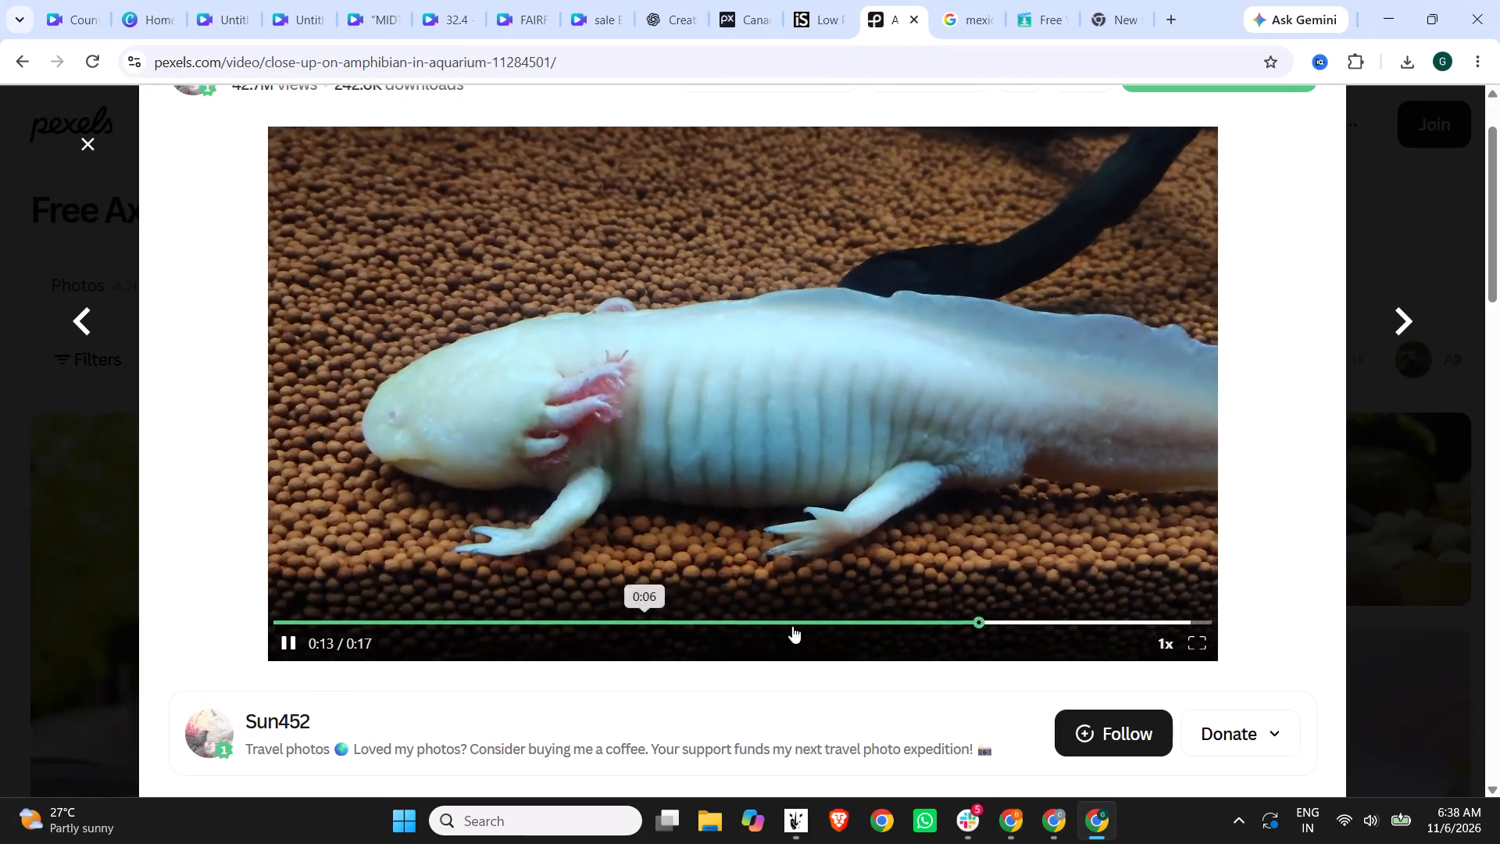
scroll(1218, 456, up, 5)
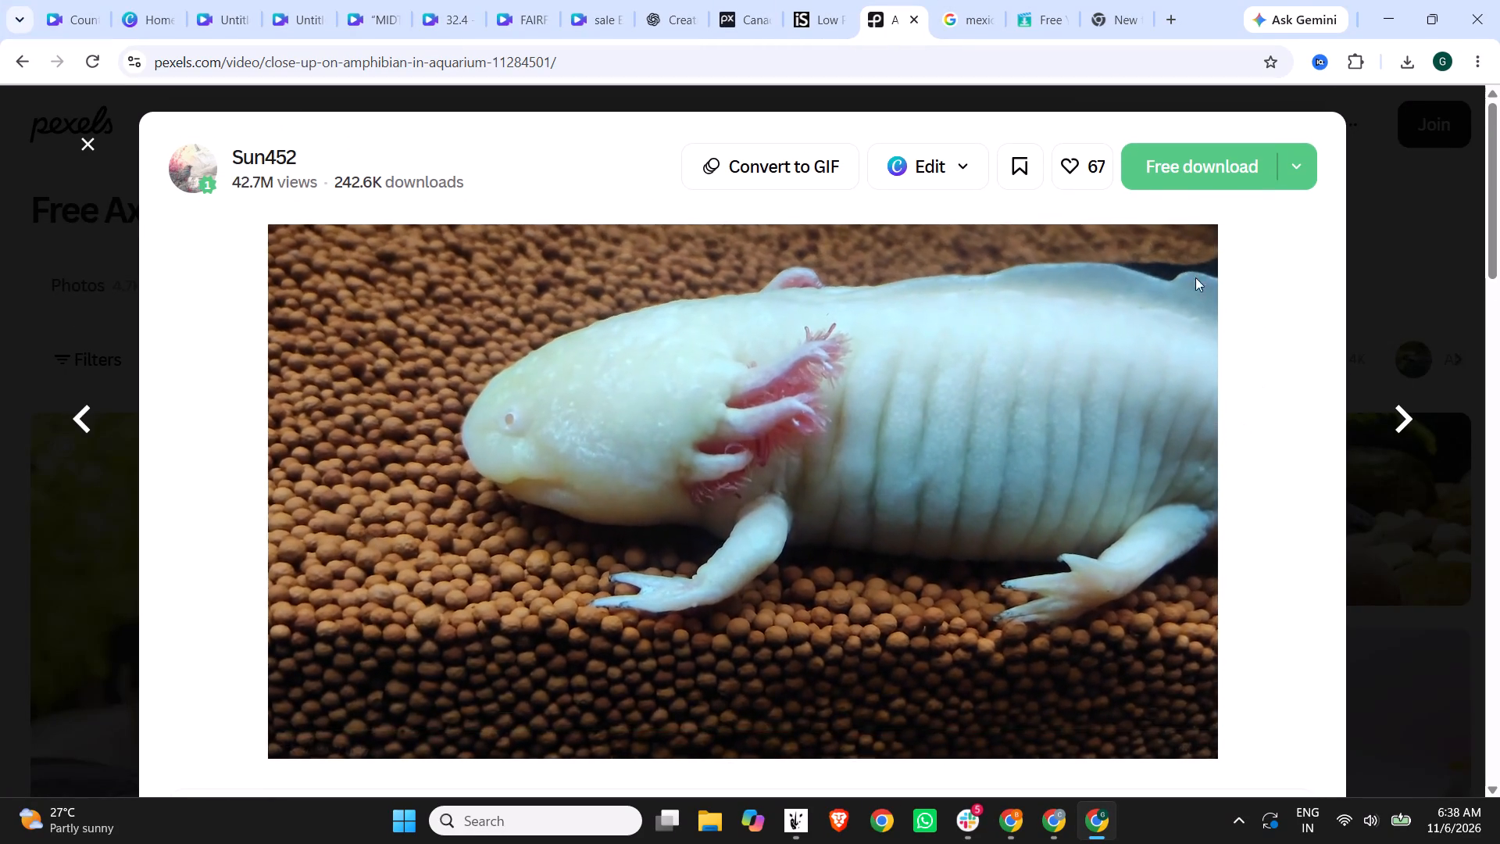
click(1177, 172)
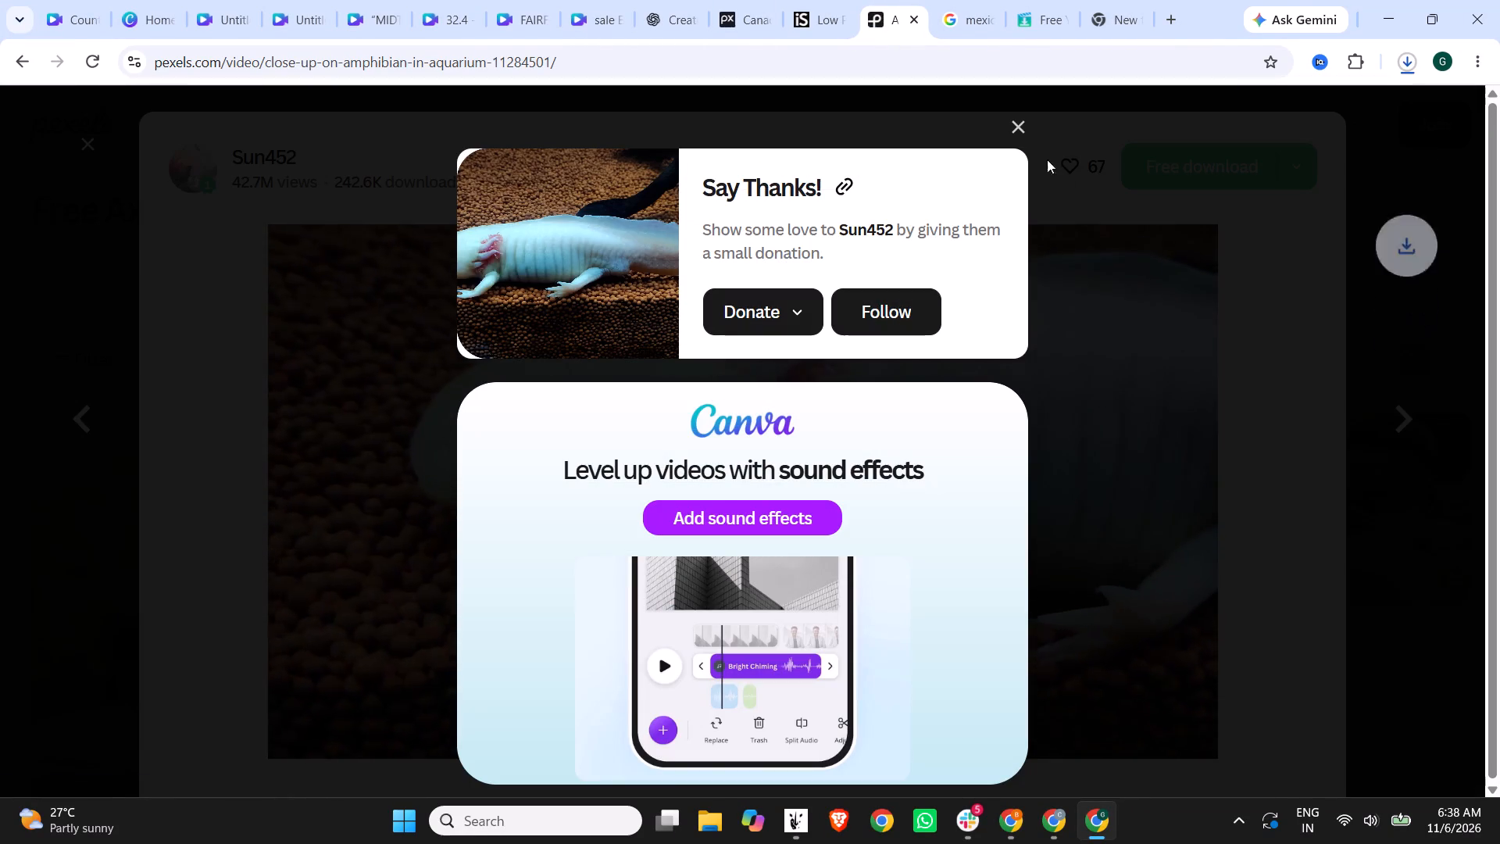
click(1015, 131)
Copy the creator name Sun452 over the old credits in the blank new tab's address bar, and return to the Pexels results.
drag(229, 152, 300, 154)
key(ctrl+c)
click(1148, 0)
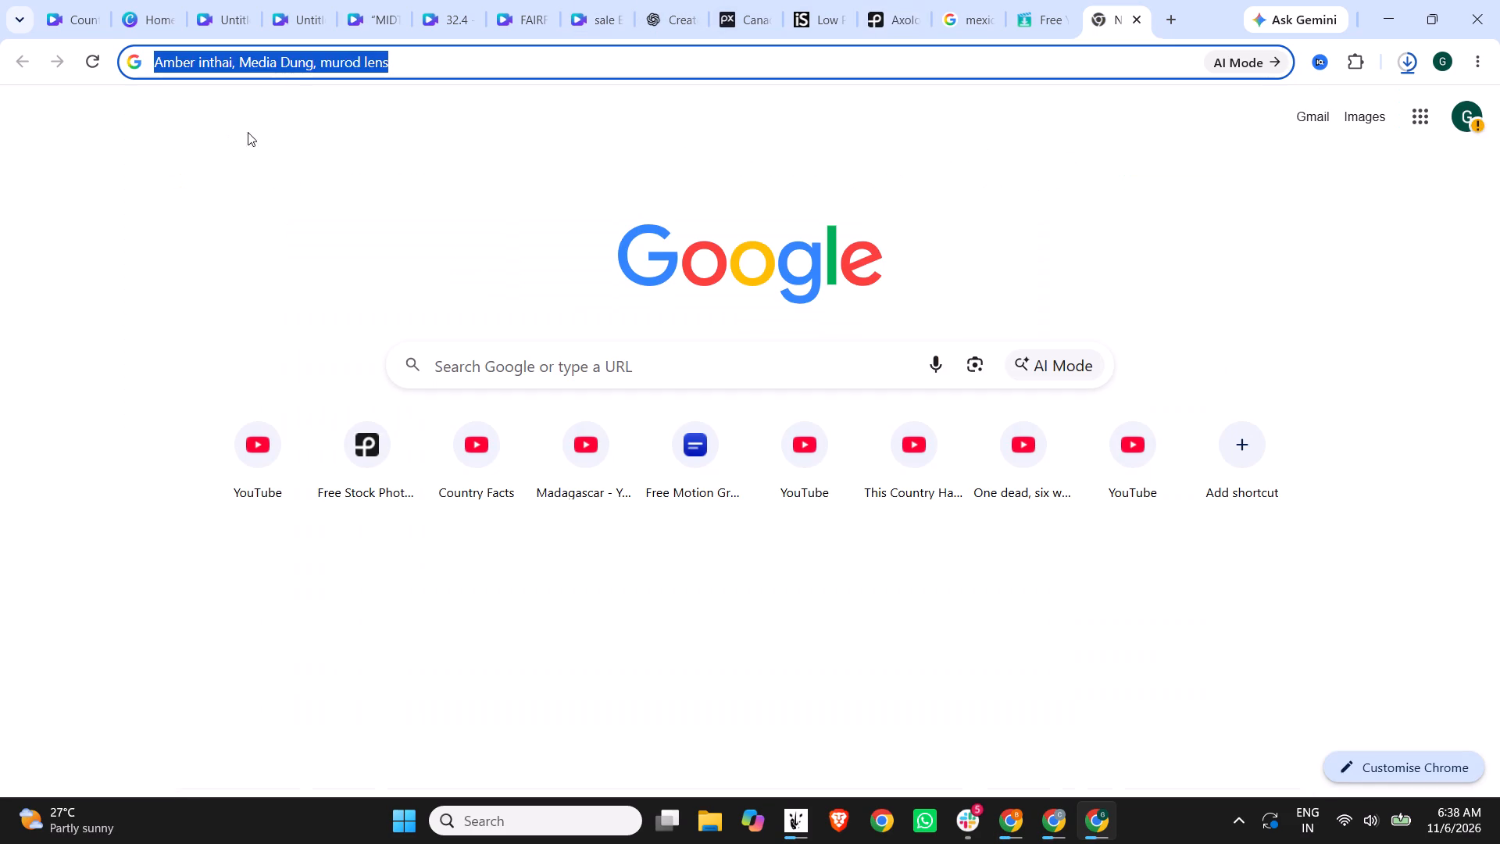
key(ctrl+v)
click(959, 0)
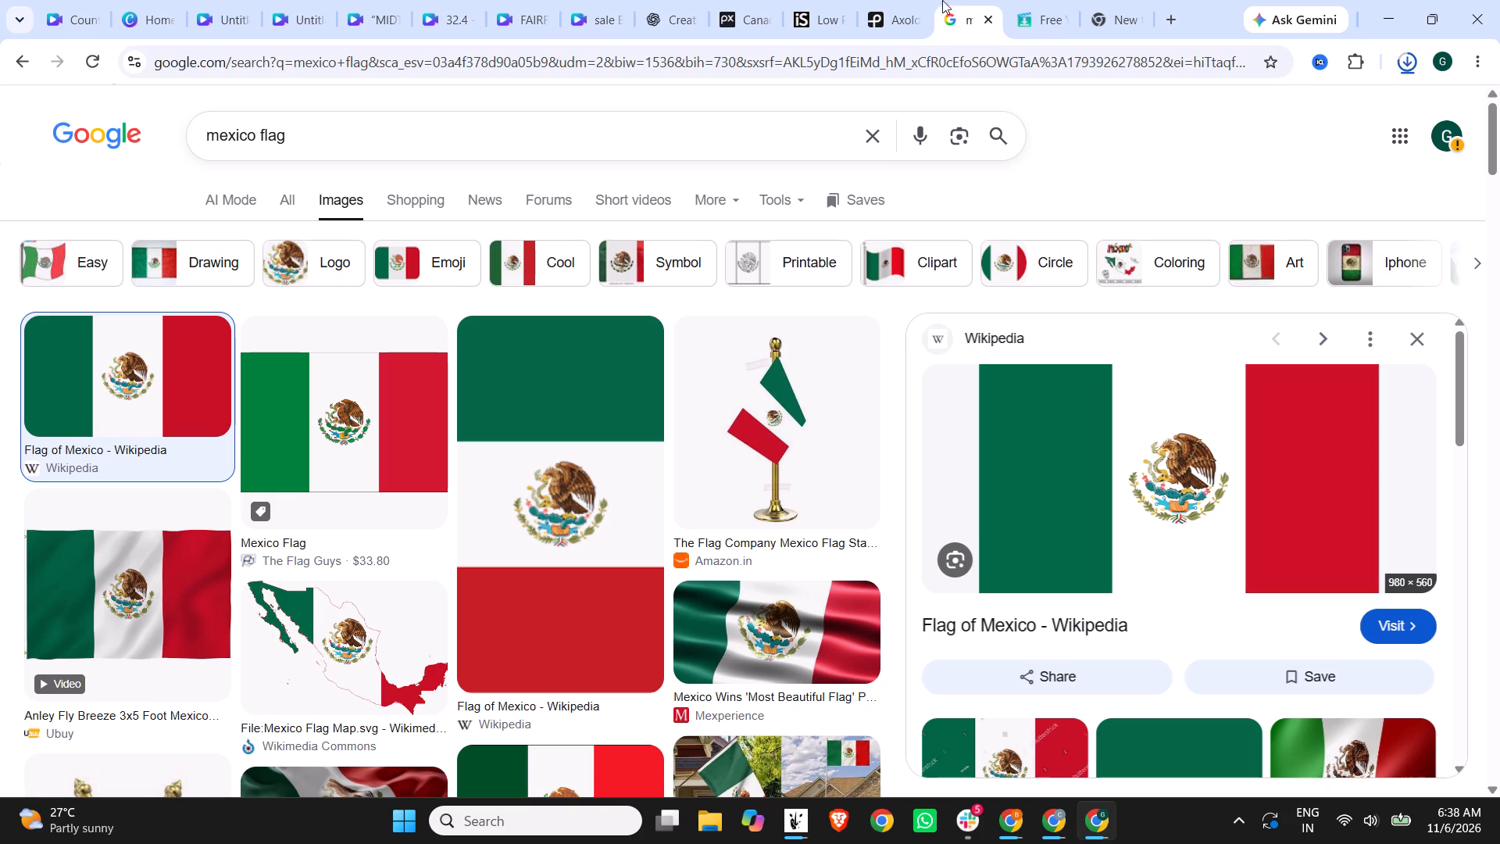
click(884, 0)
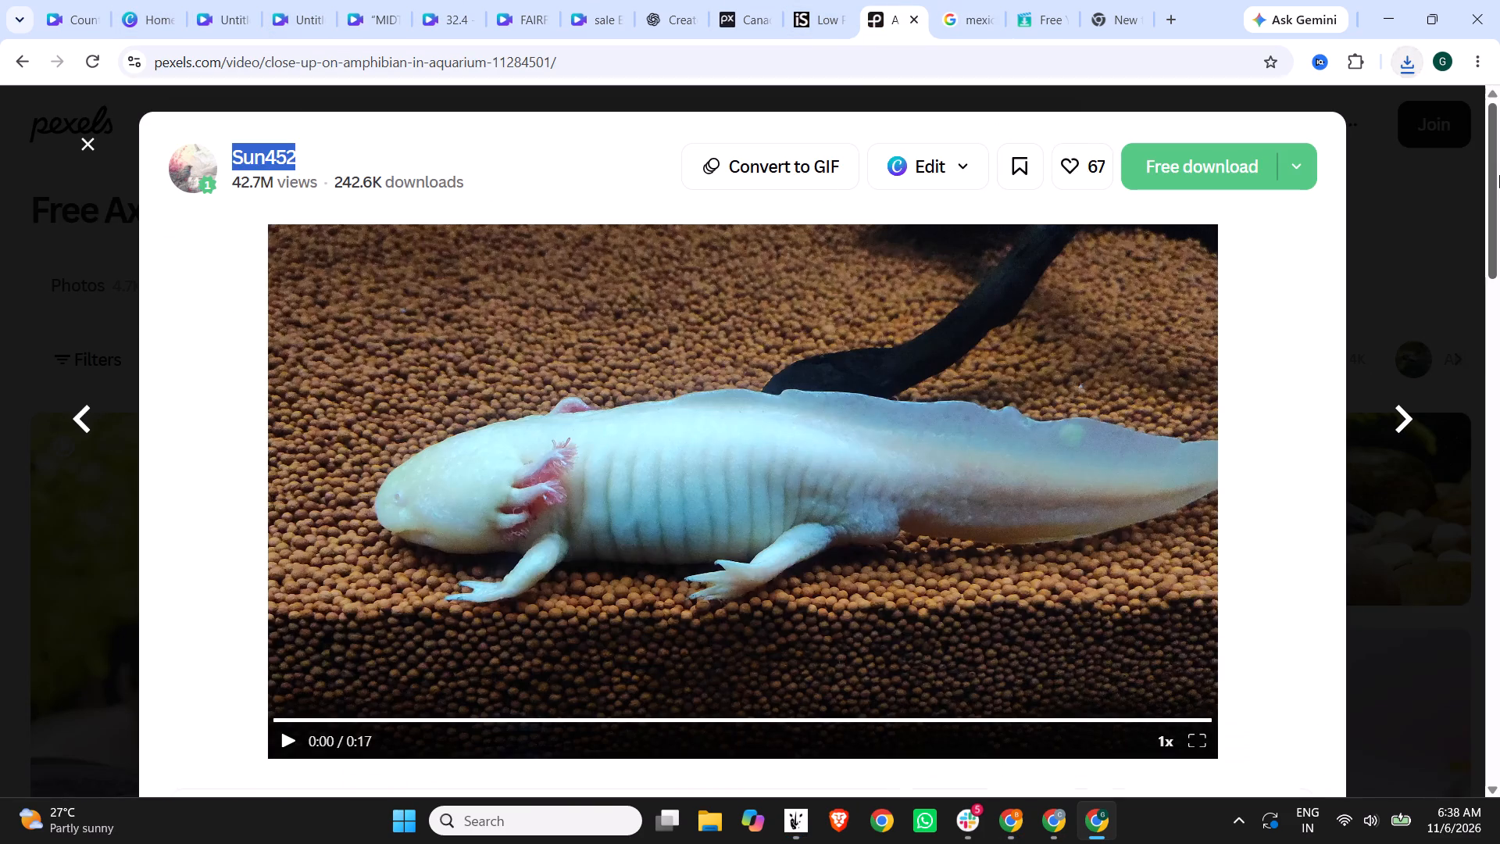
click(1451, 186)
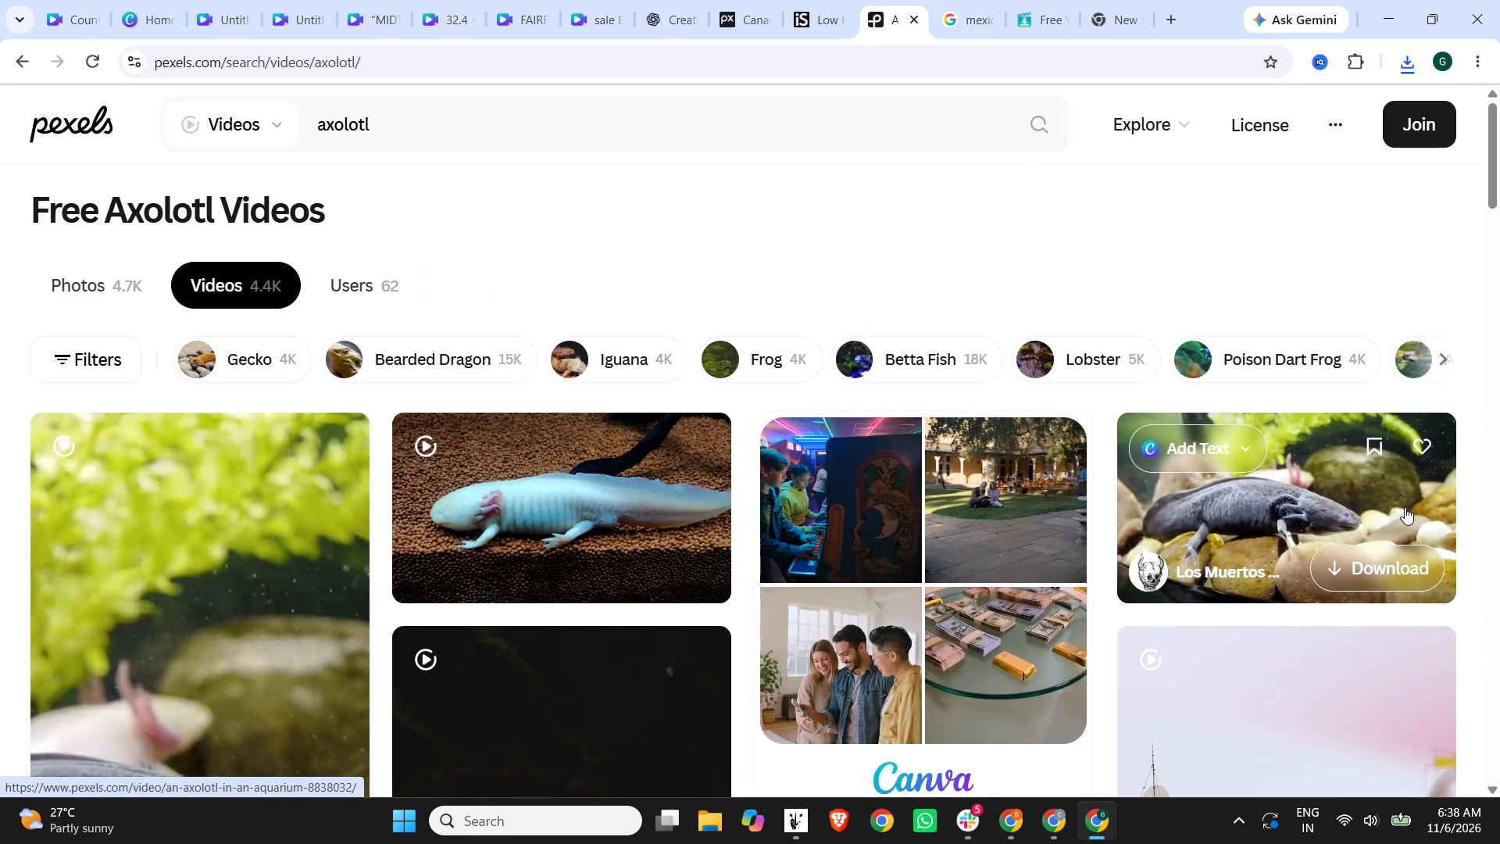
scroll(1405, 507, down, 2)
scroll(259, 614, down, 1)
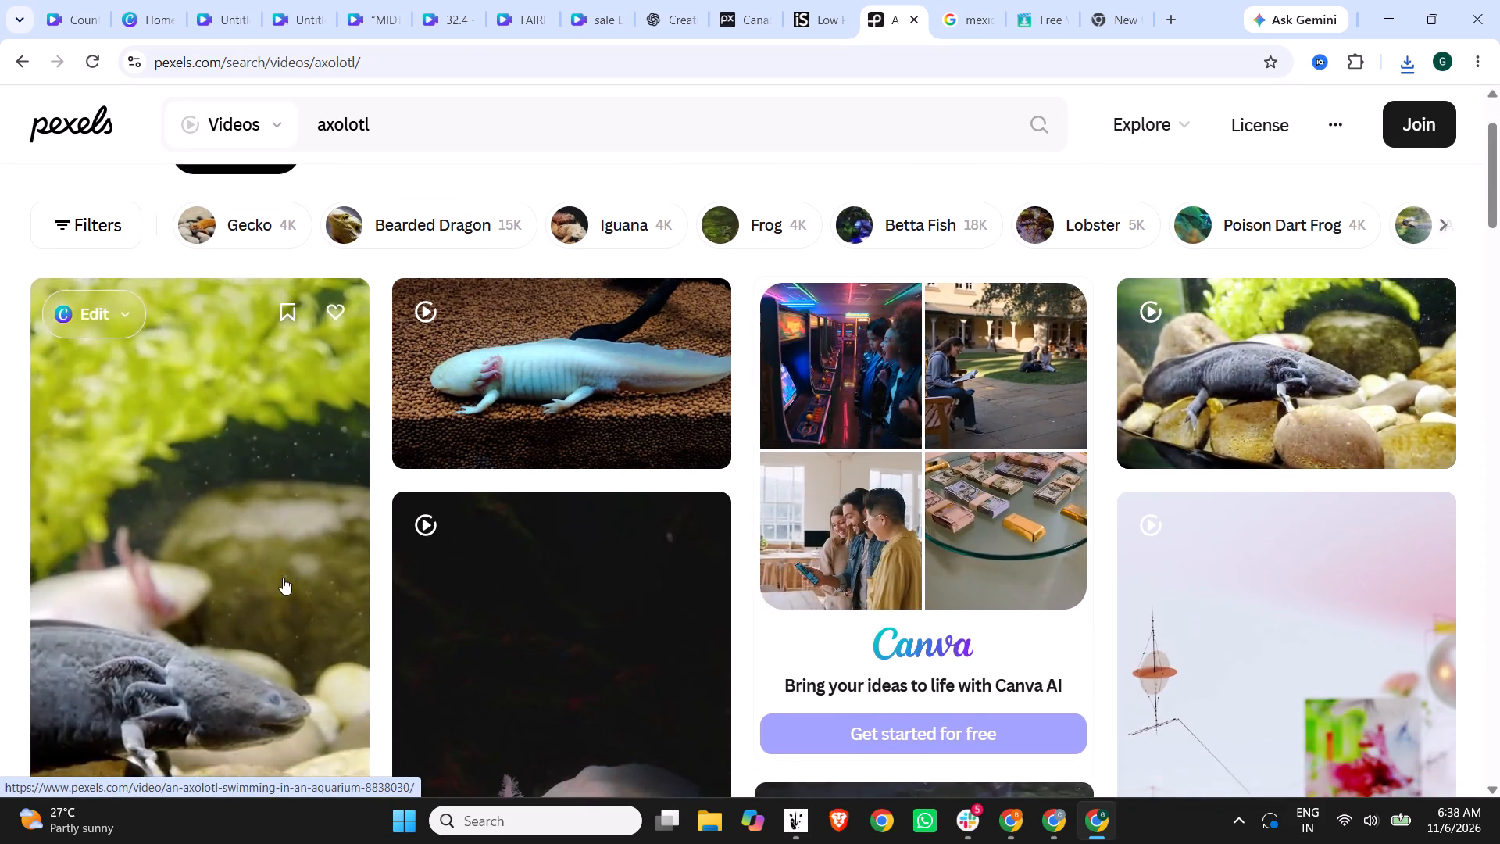
click(1335, 297)
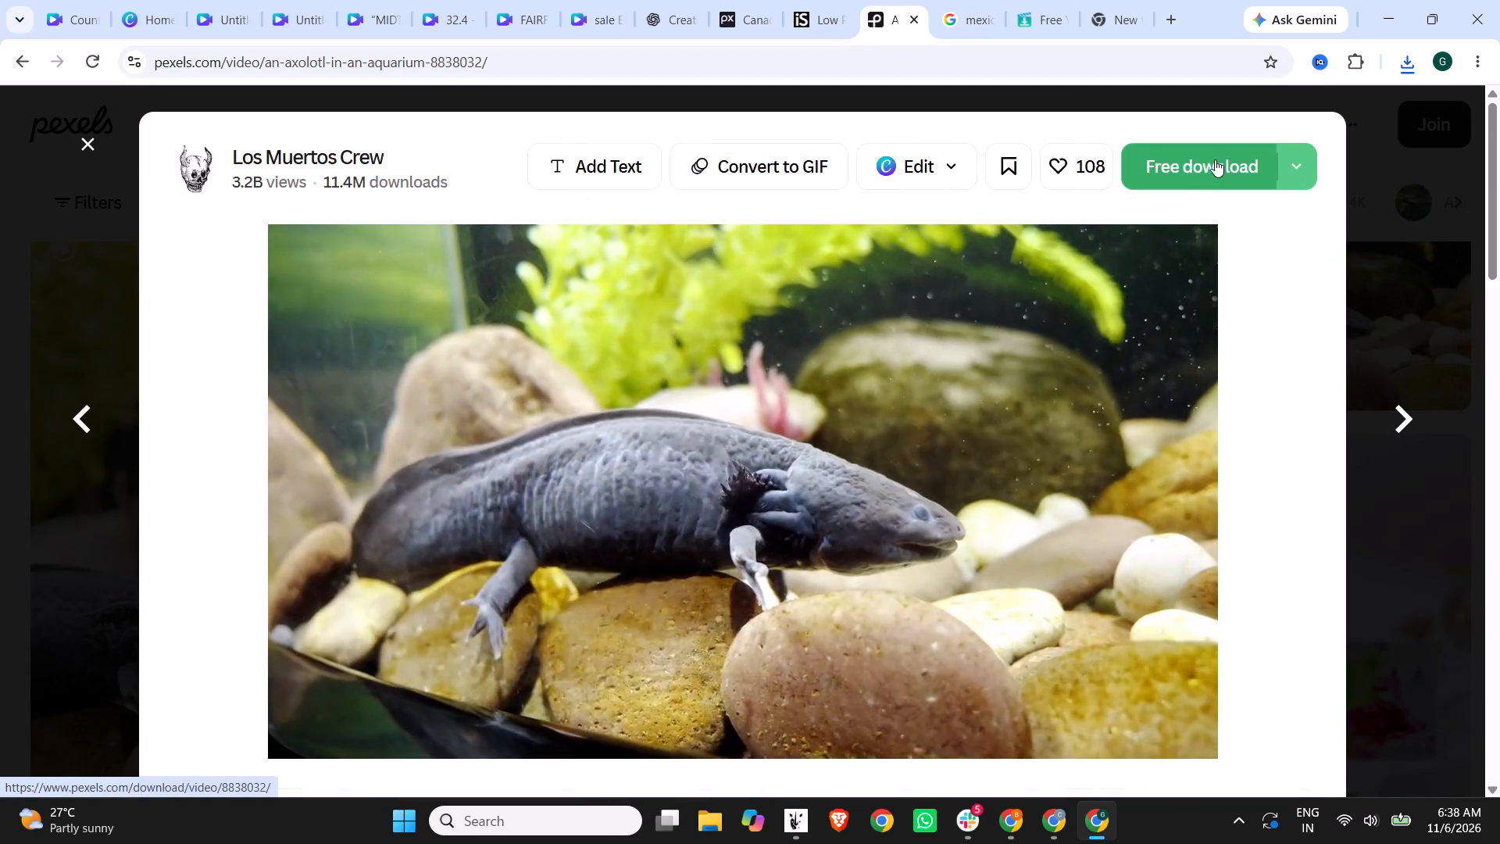
click(1203, 167)
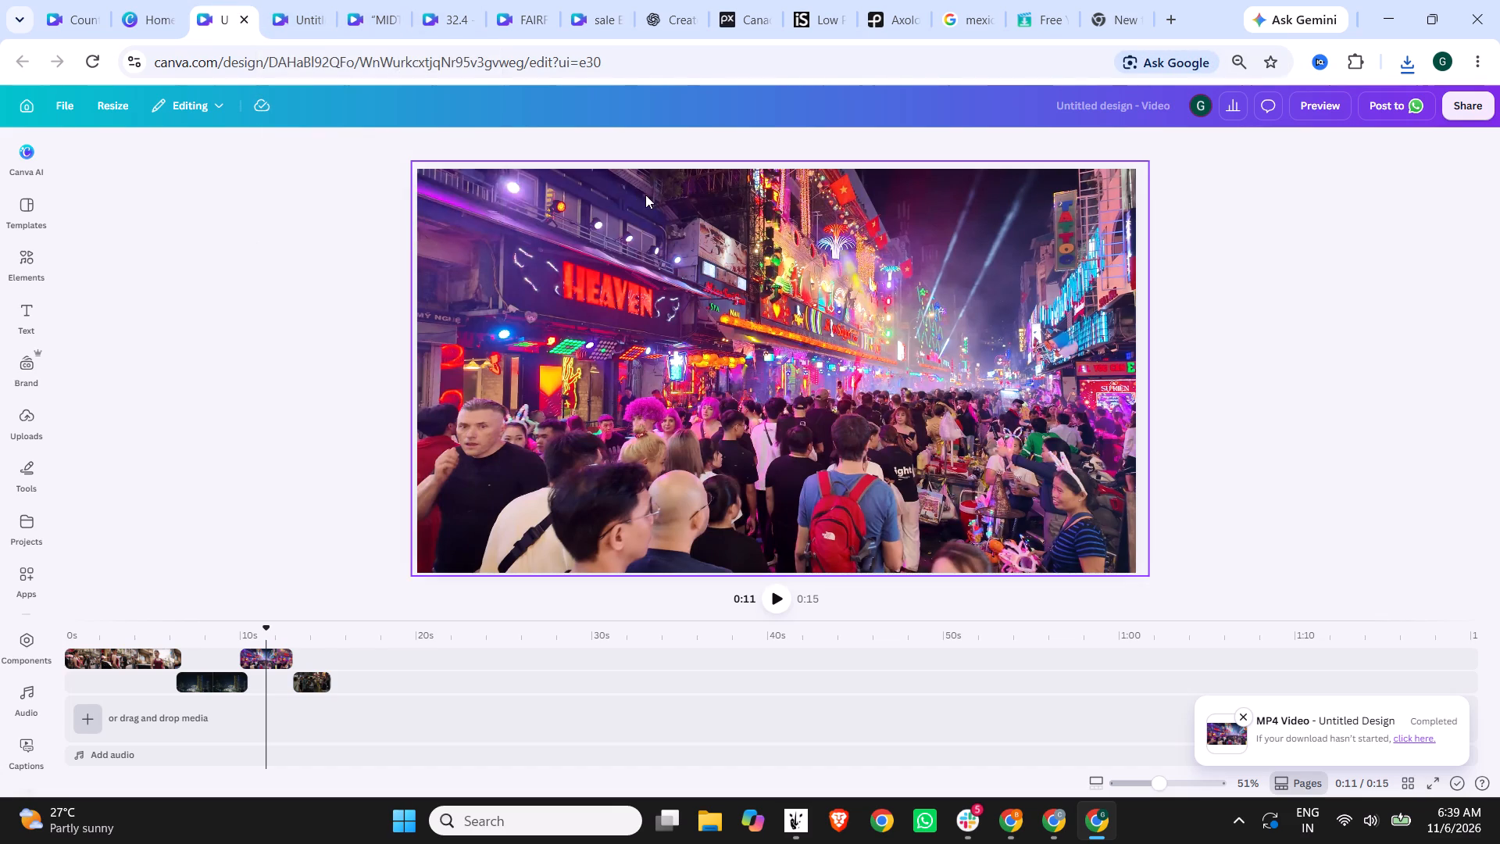
click(136, 663)
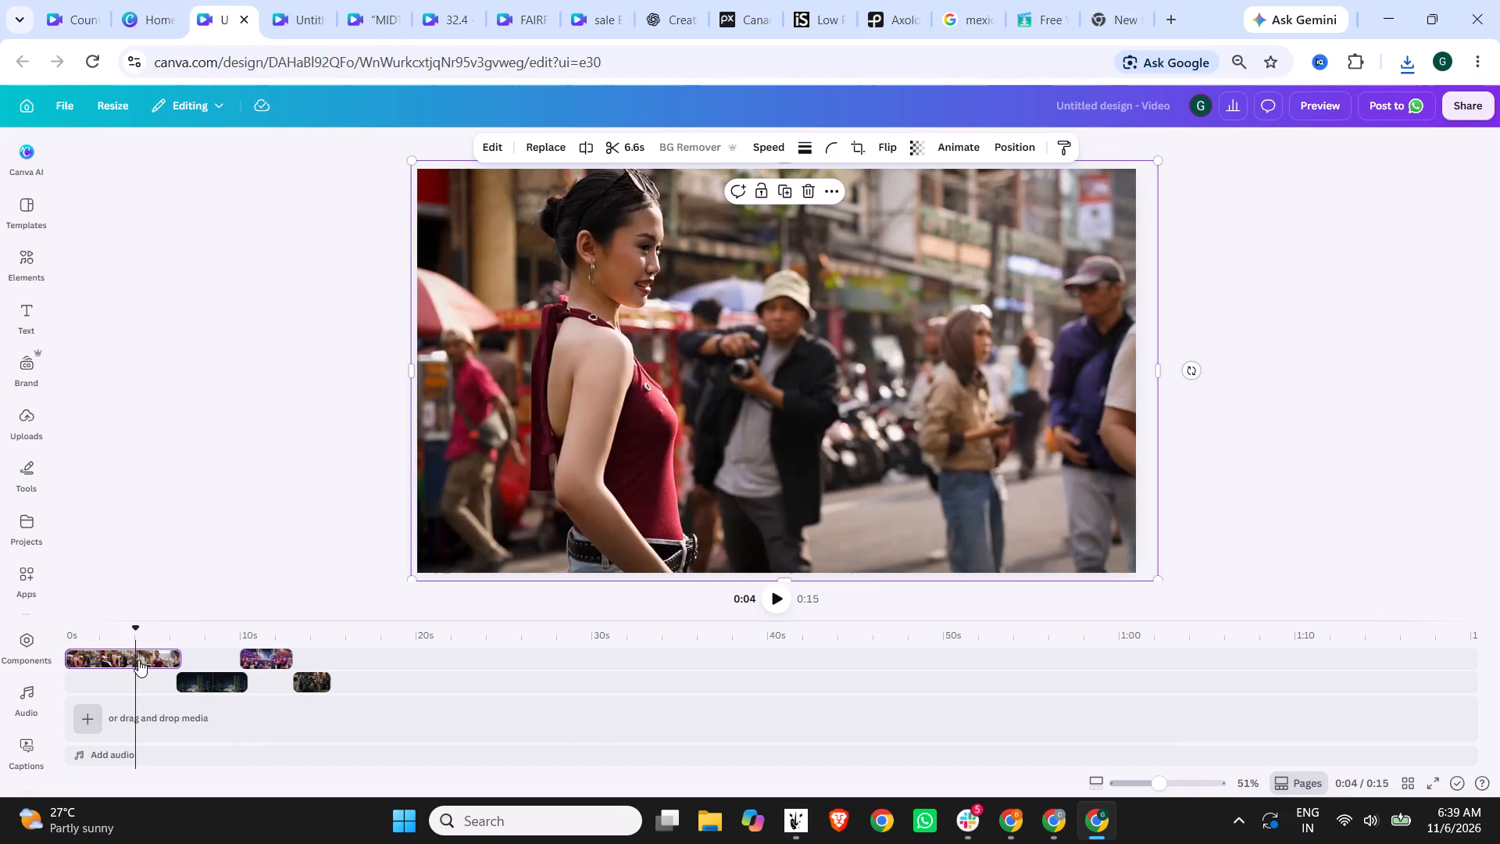
key(Delete)
click(185, 674)
key(Delete)
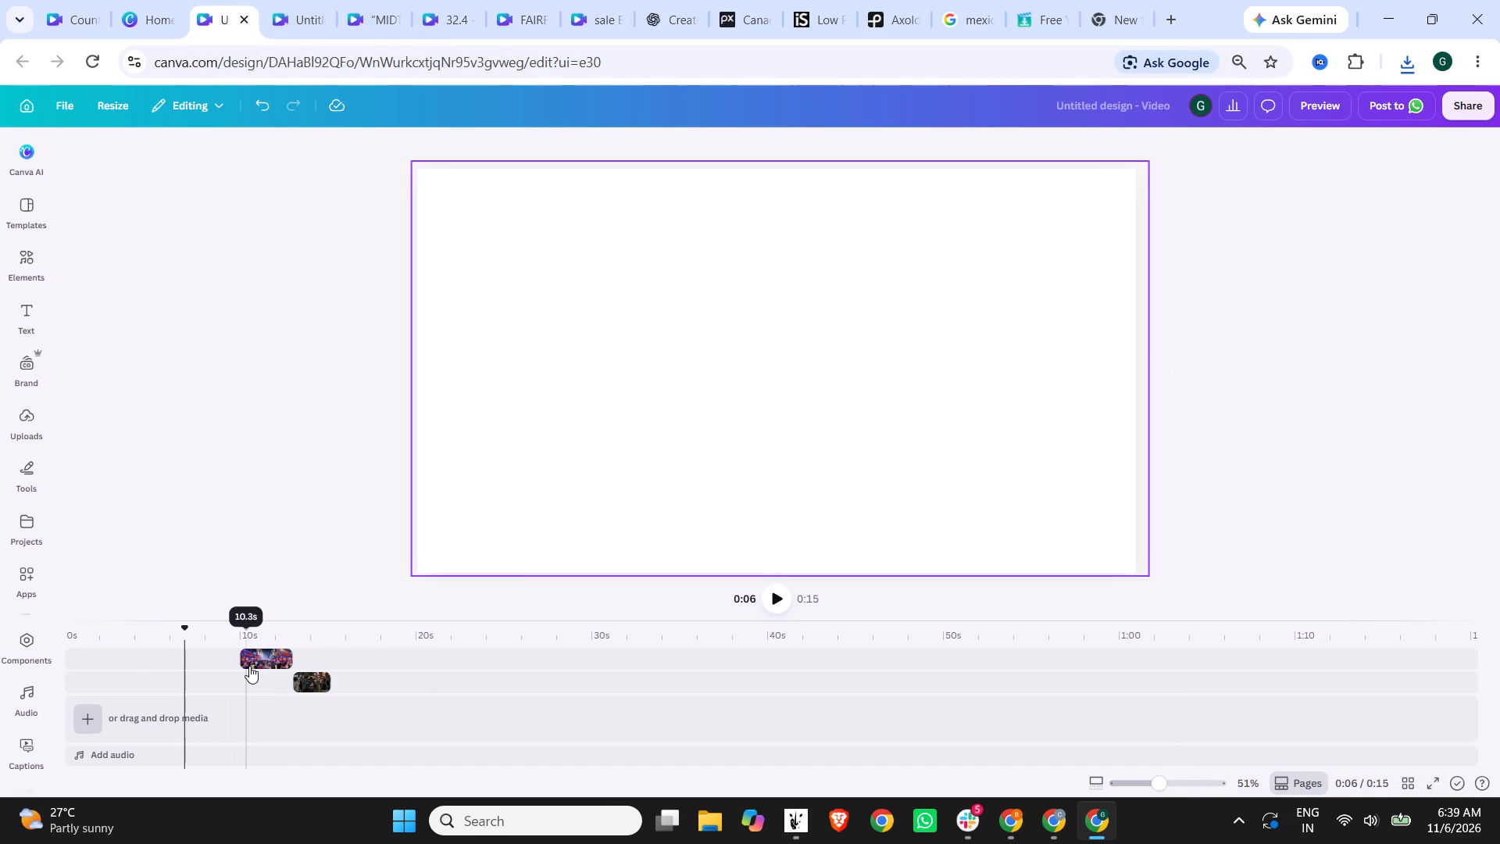
click(252, 655)
key(Delete)
click(312, 672)
key(Delete)
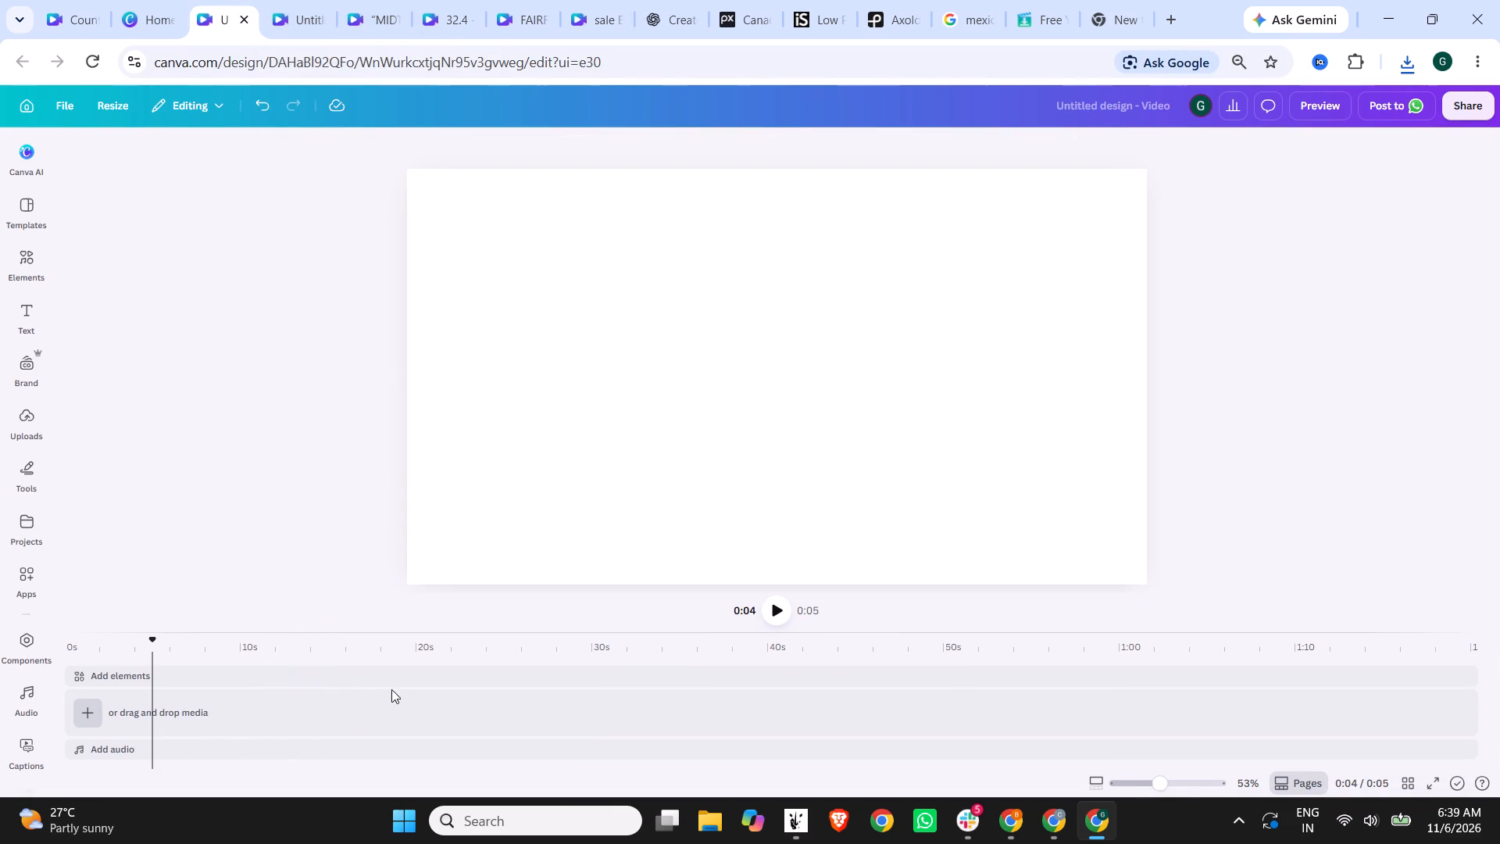
Upload the two downloaded axolotl videos, 8838032-hd_1920_1080_24fps and 11284501-uhd_3840_2160_30fps, from Downloads.
click(27, 424)
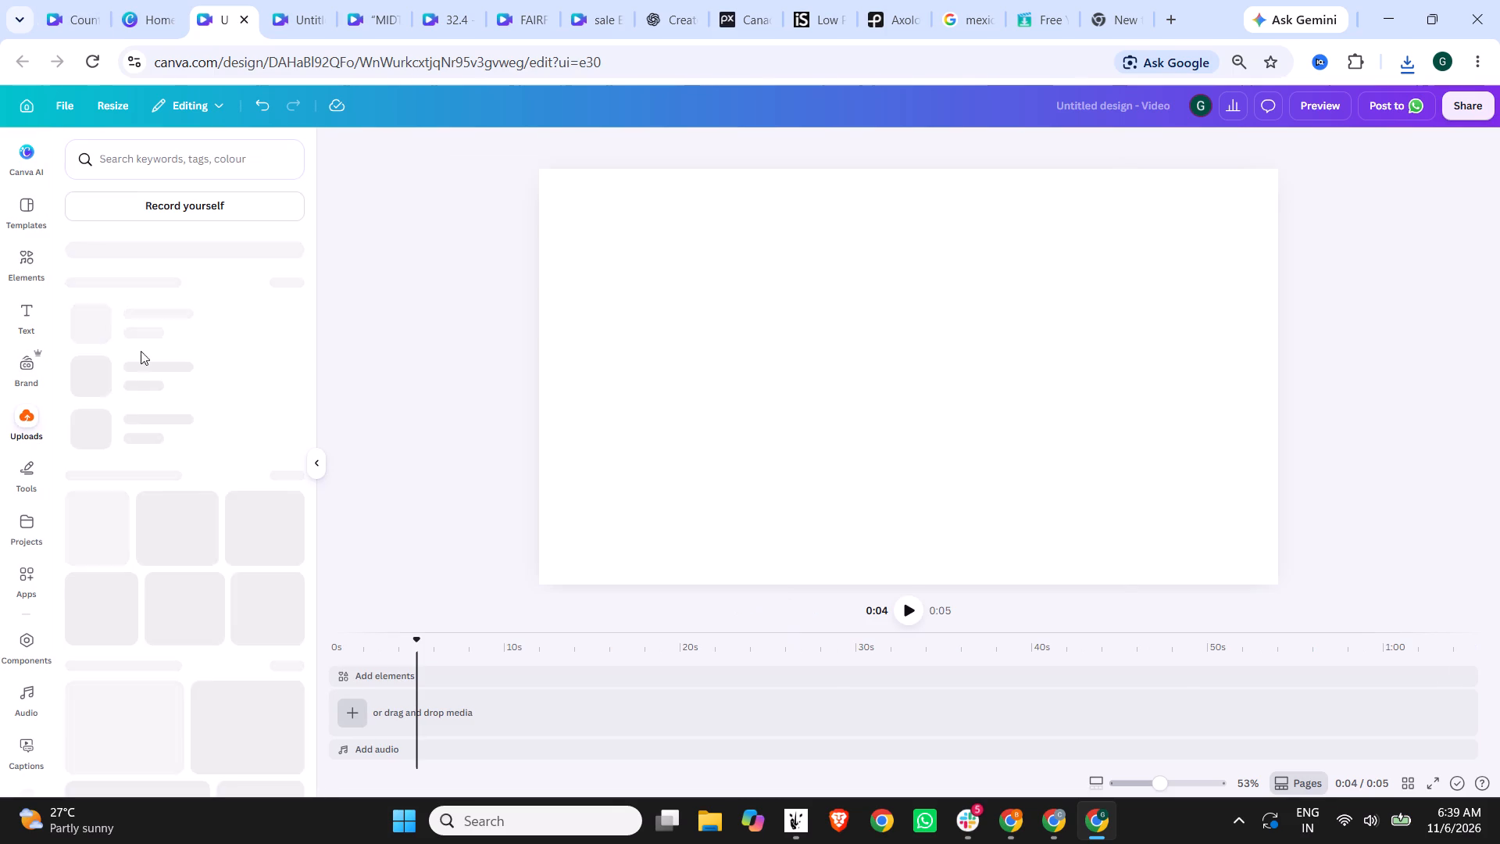
click(155, 185)
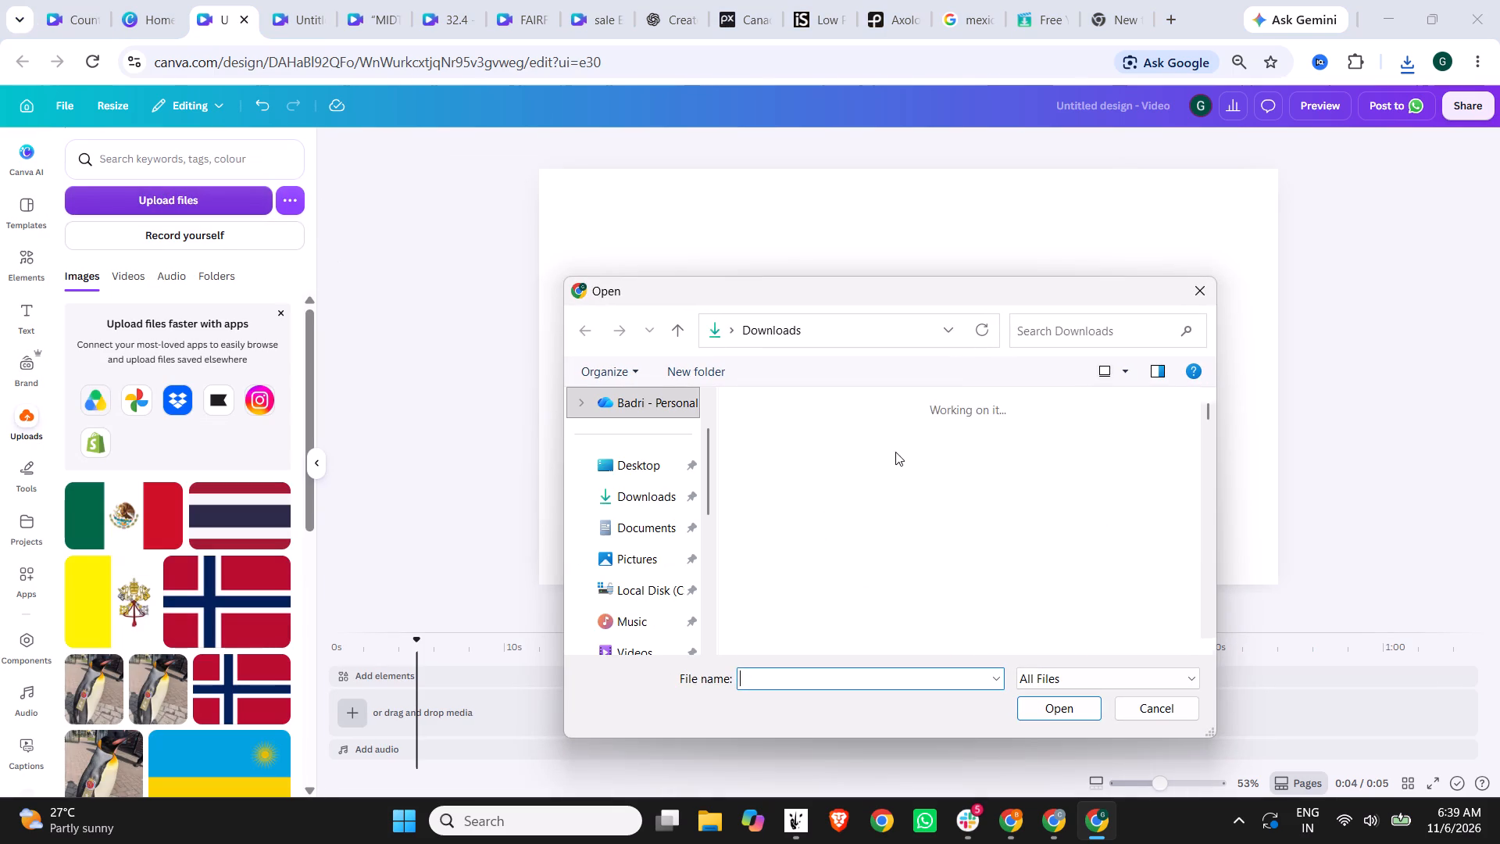
click(804, 472)
ctrl+click(862, 474)
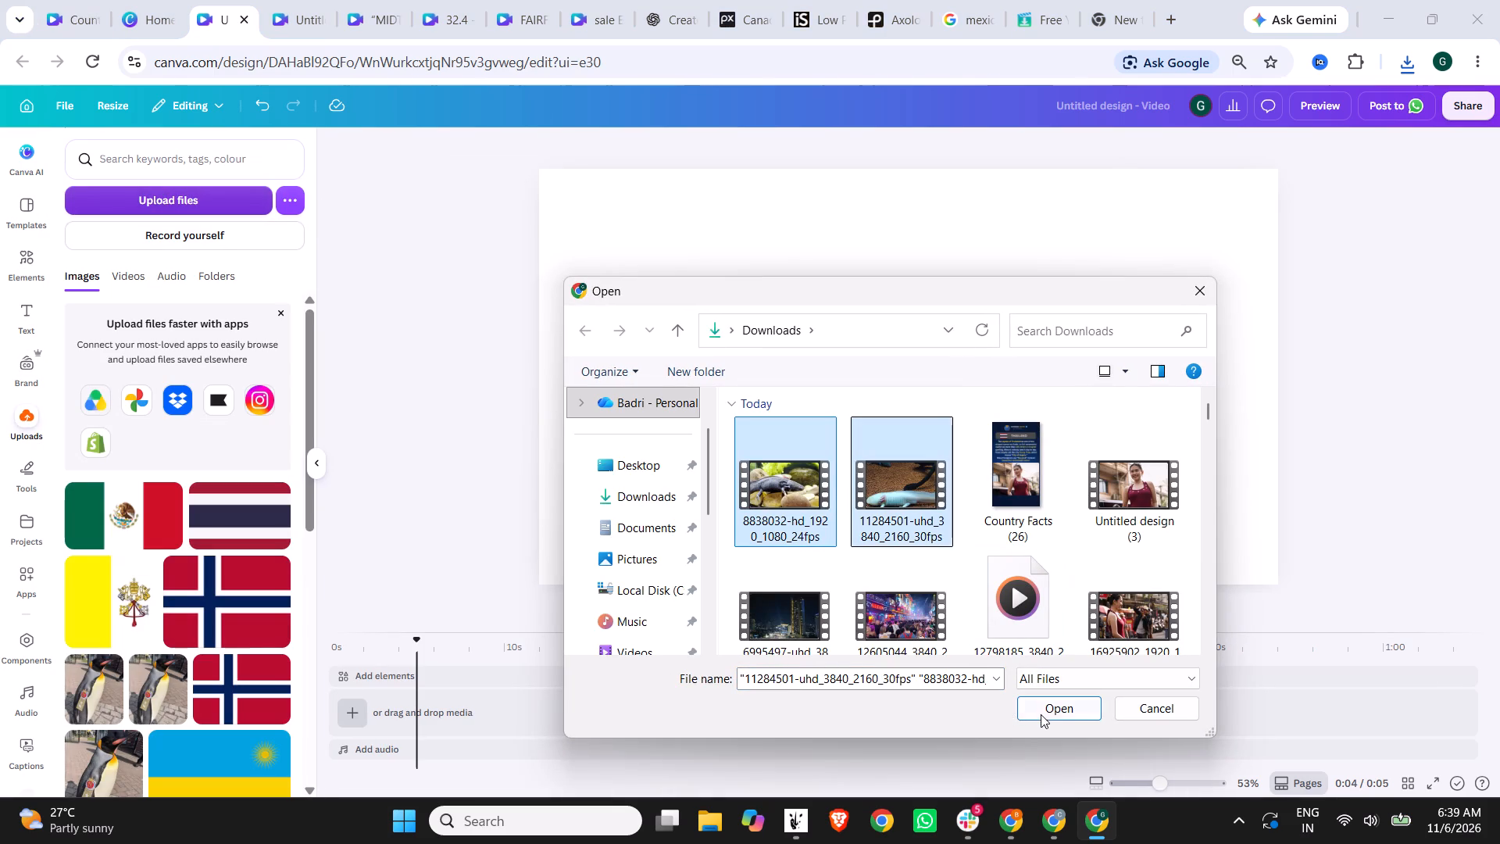
click(1041, 713)
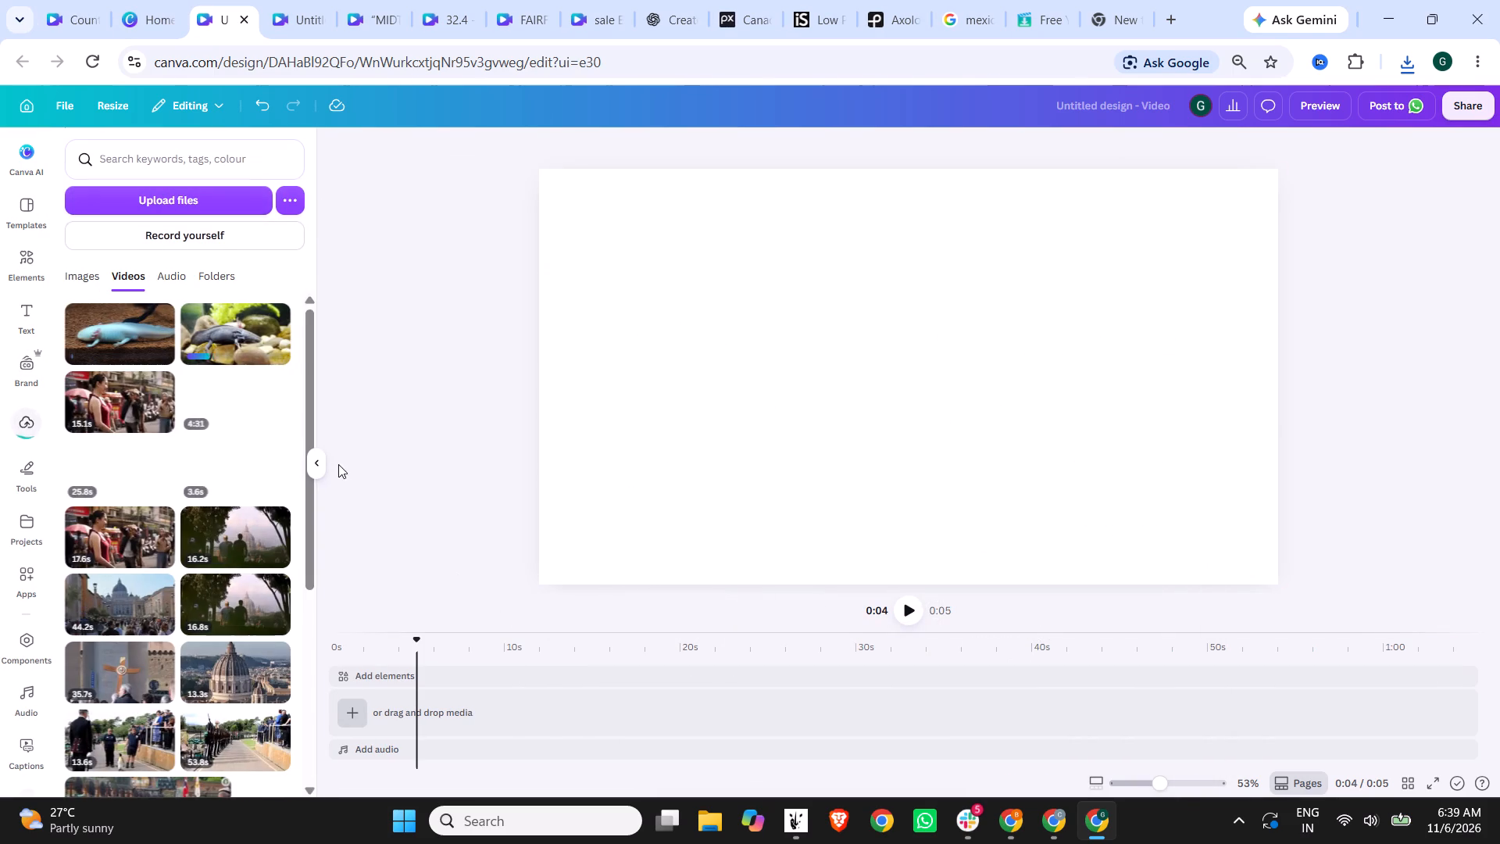
Place the dark axolotl clip at the start of the timeline and the white axolotl clip directly after it.
drag(218, 326, 401, 679)
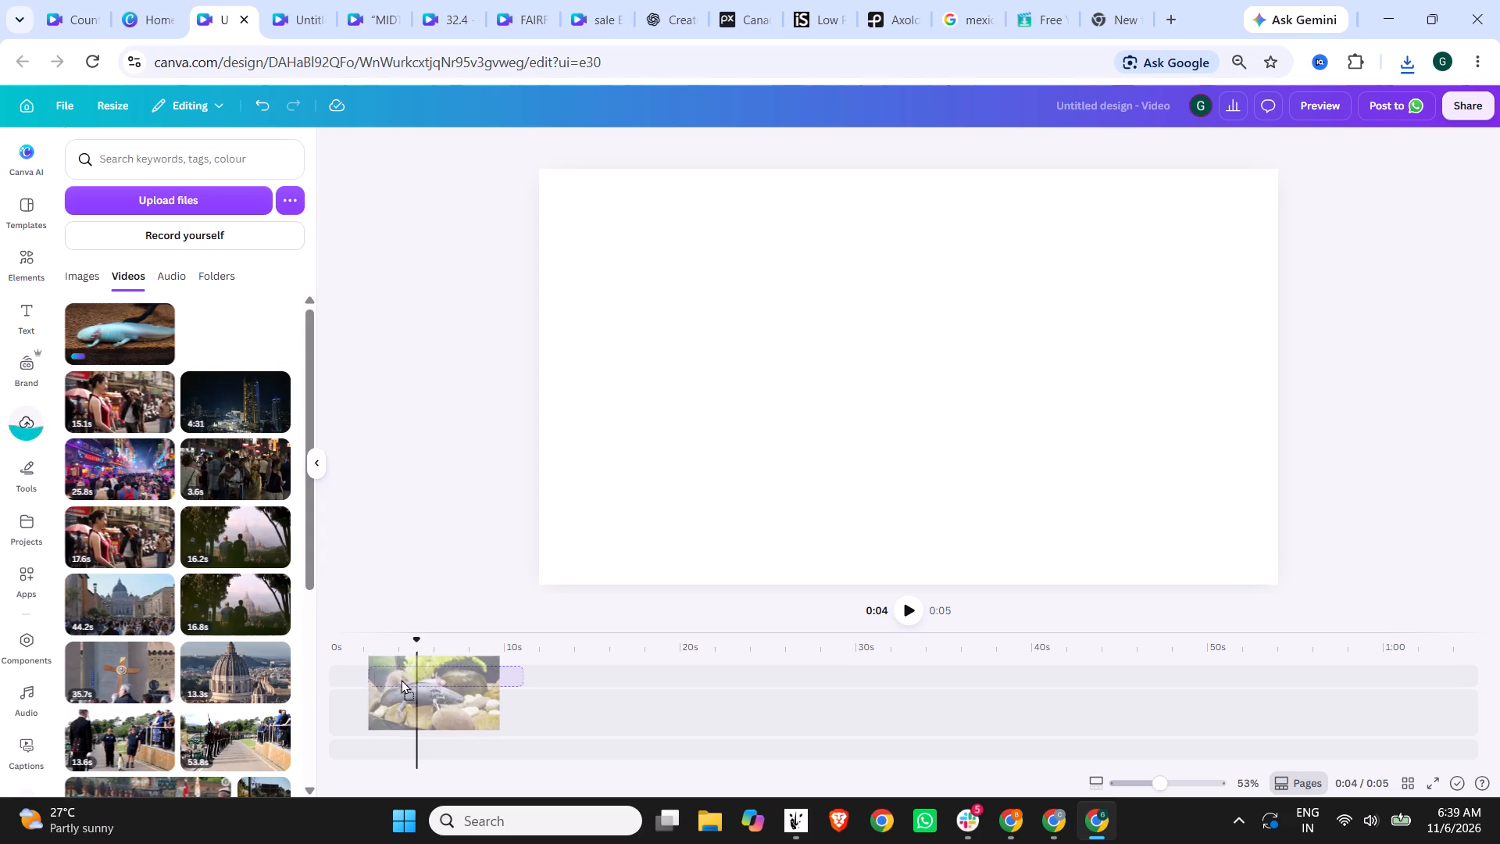
drag(401, 679, 371, 671)
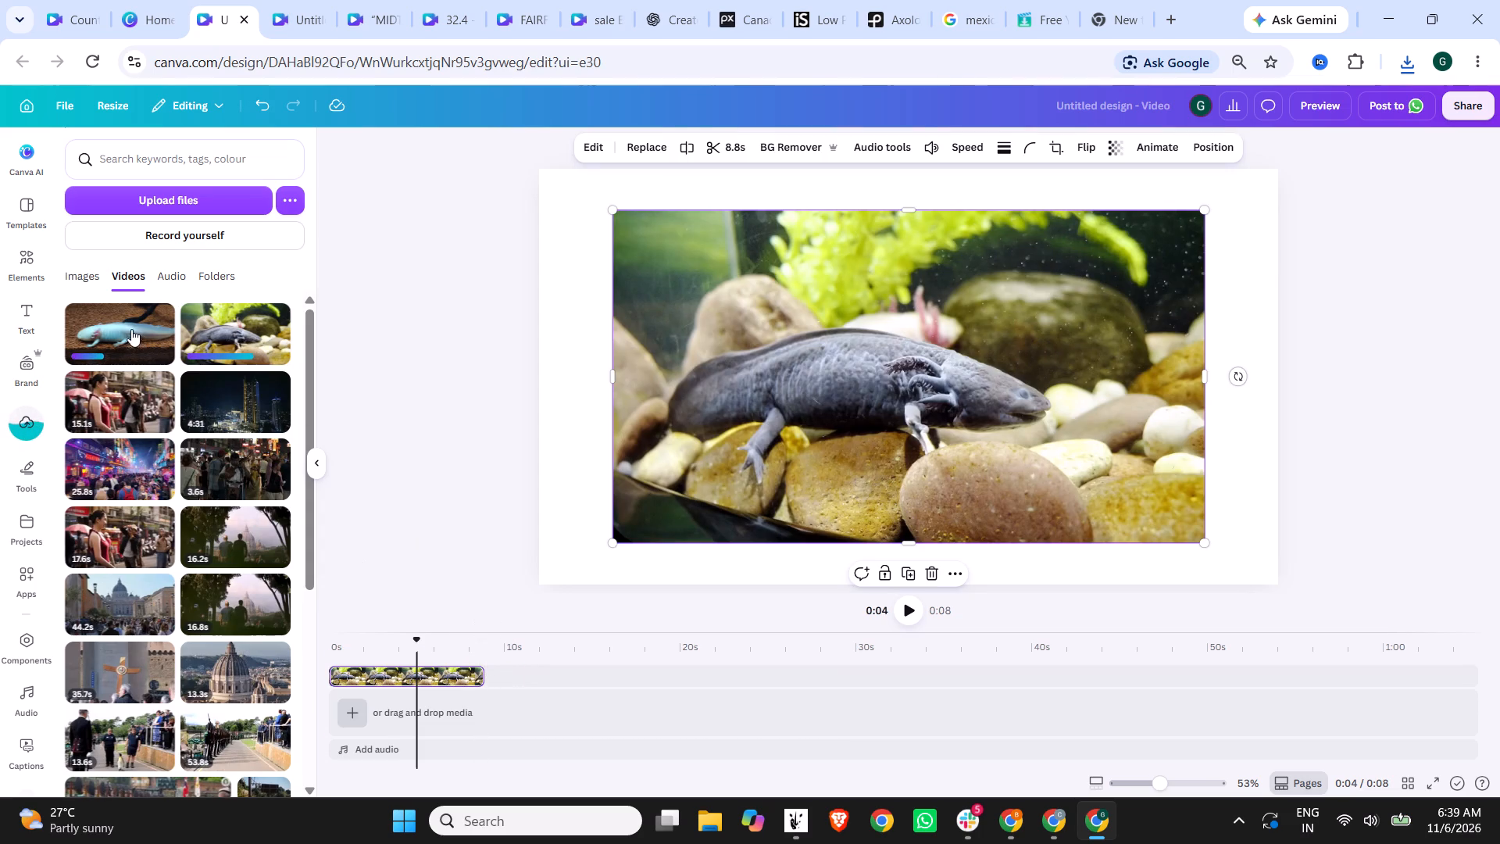
drag(130, 329, 547, 681)
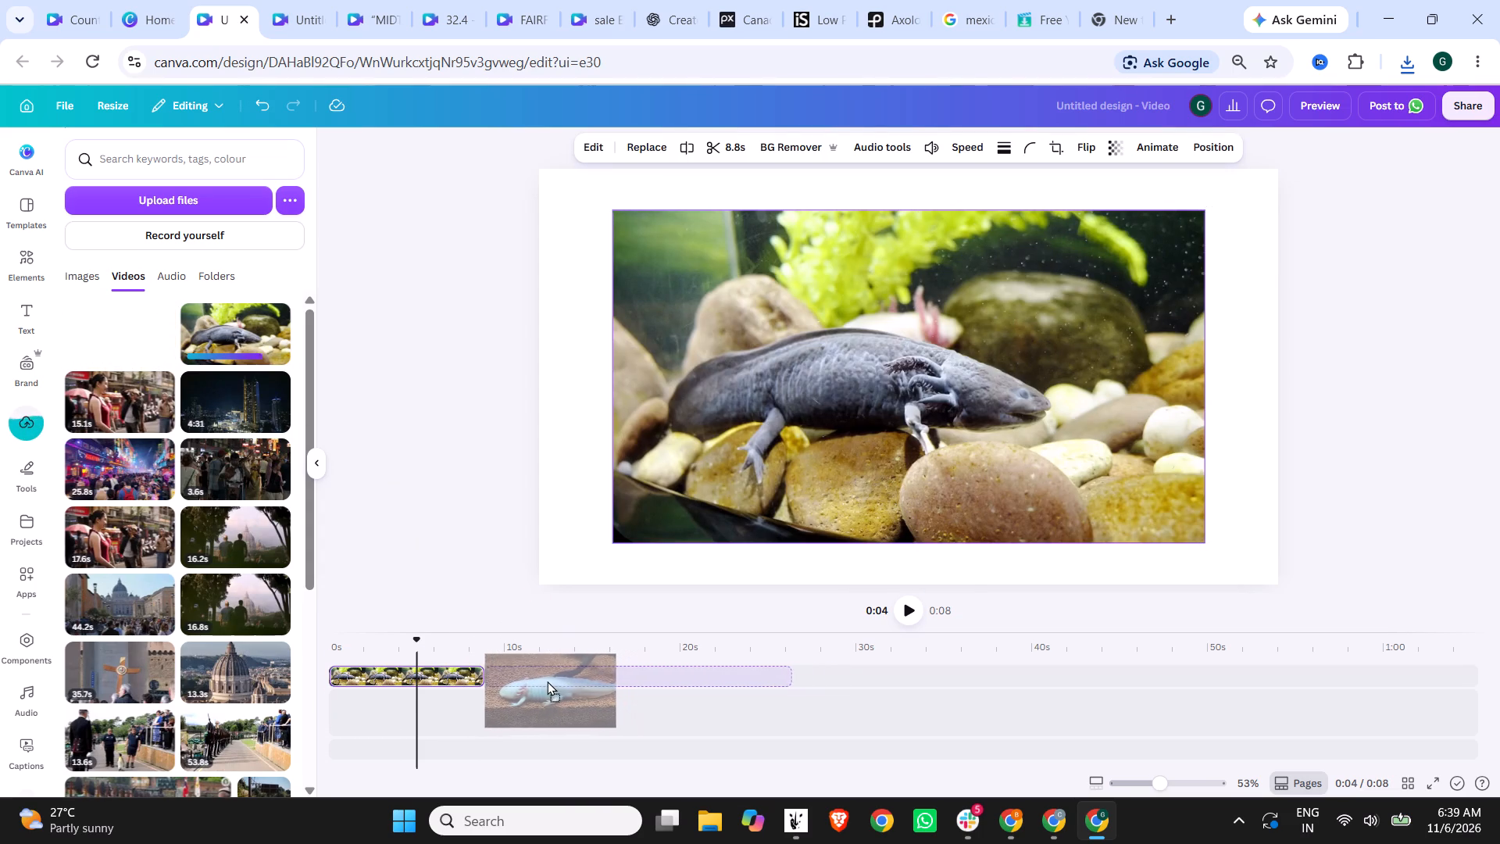
drag(547, 681, 555, 678)
Set the white axolotl clip's video speed to 1.5.
click(648, 674)
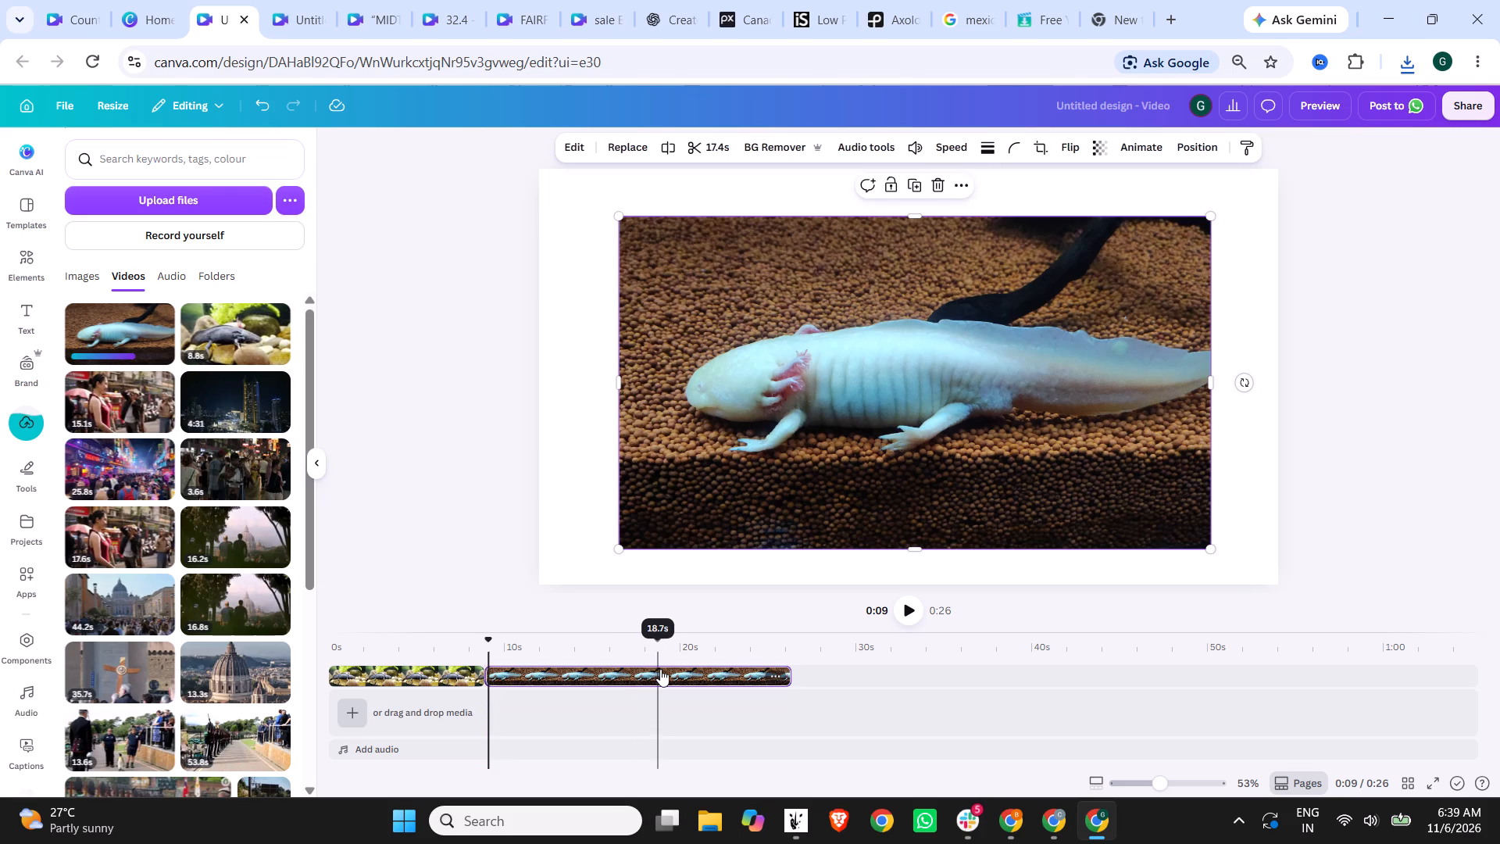
click(660, 669)
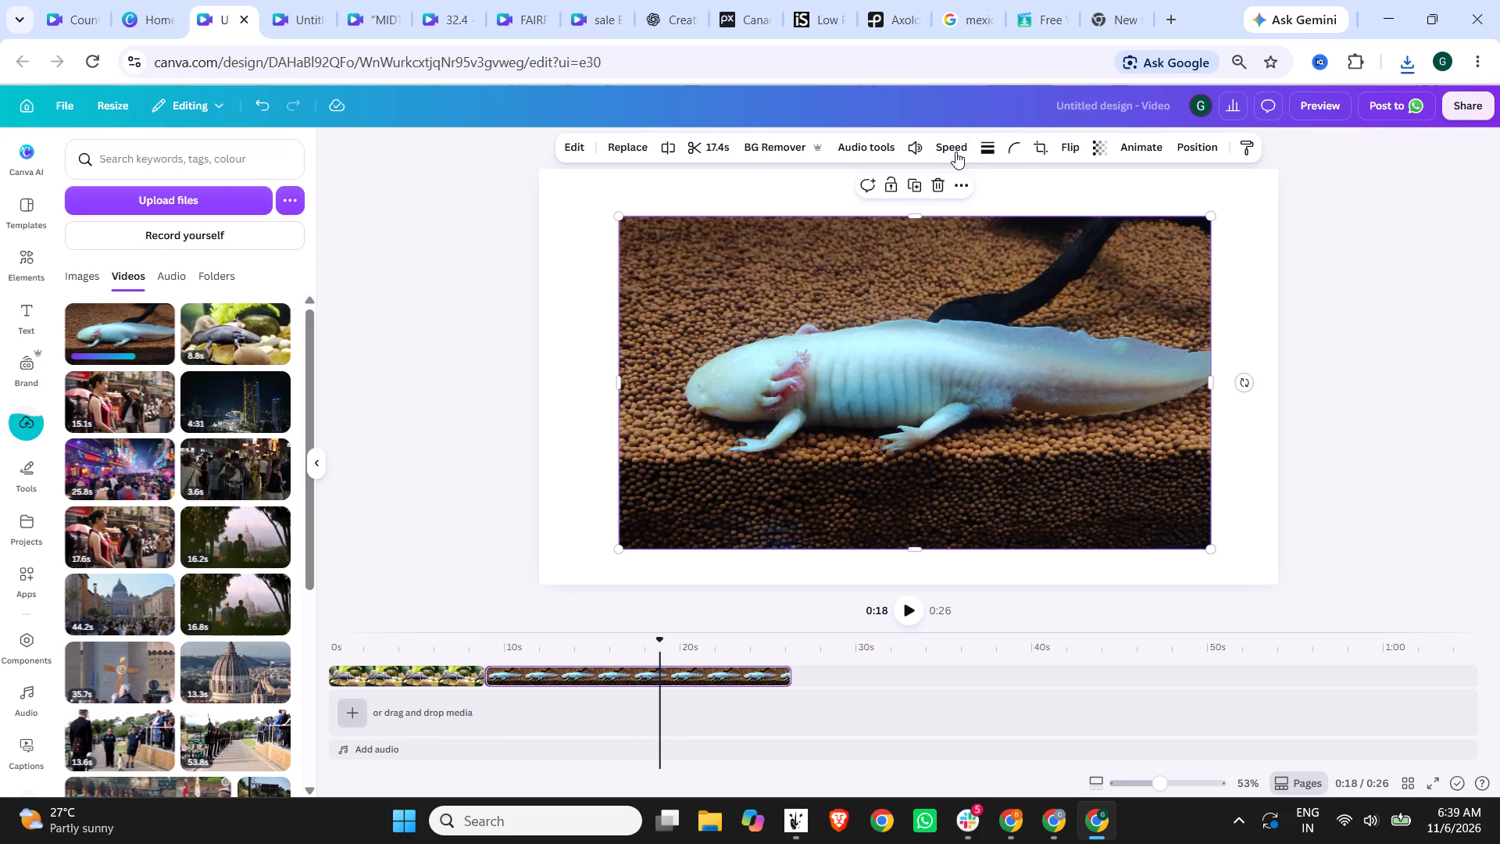
click(952, 152)
drag(930, 206, 941, 207)
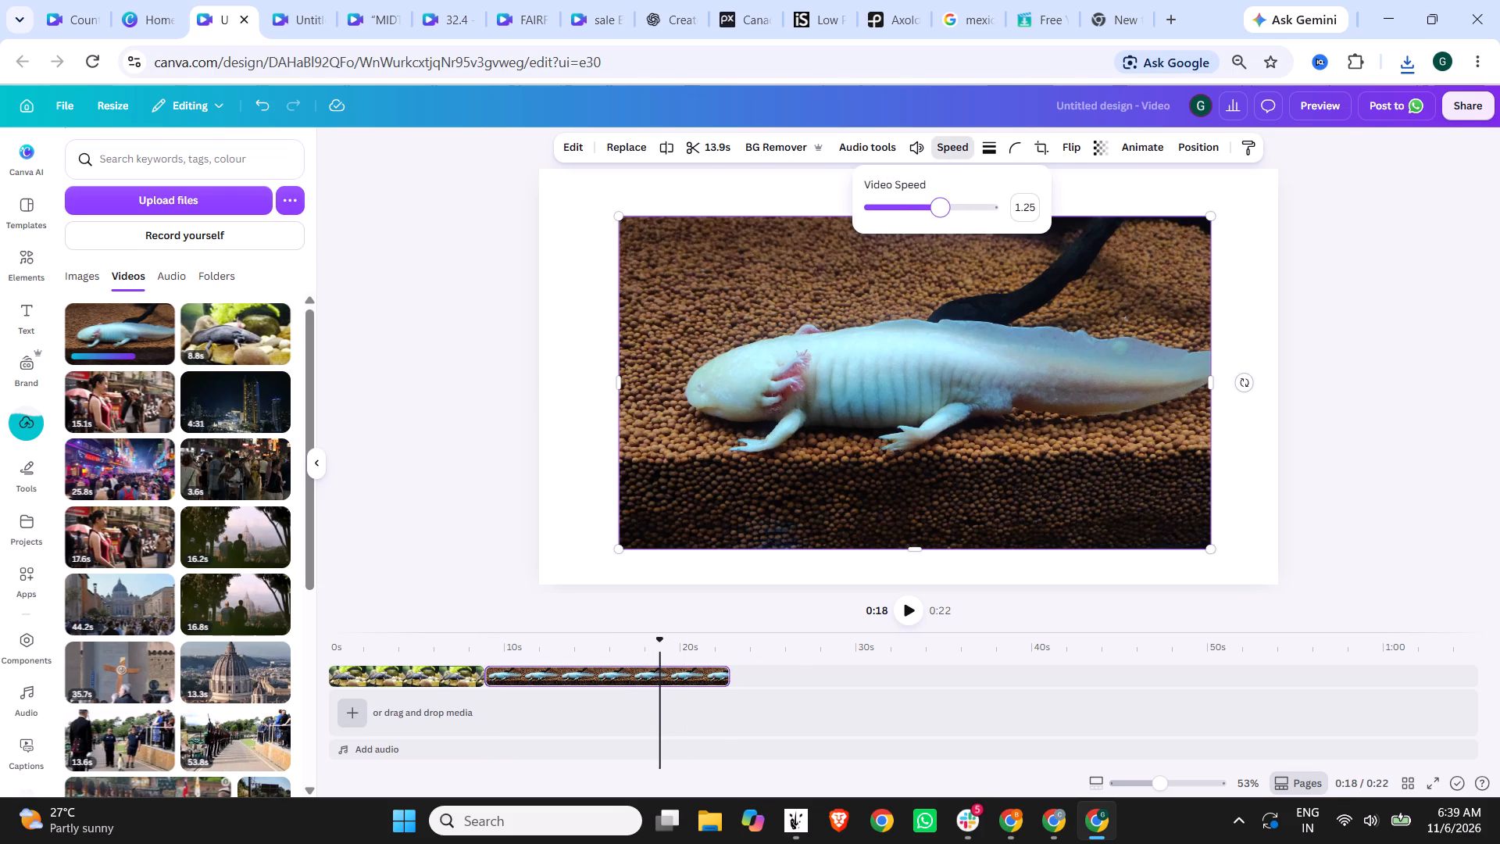
drag(941, 207, 951, 207)
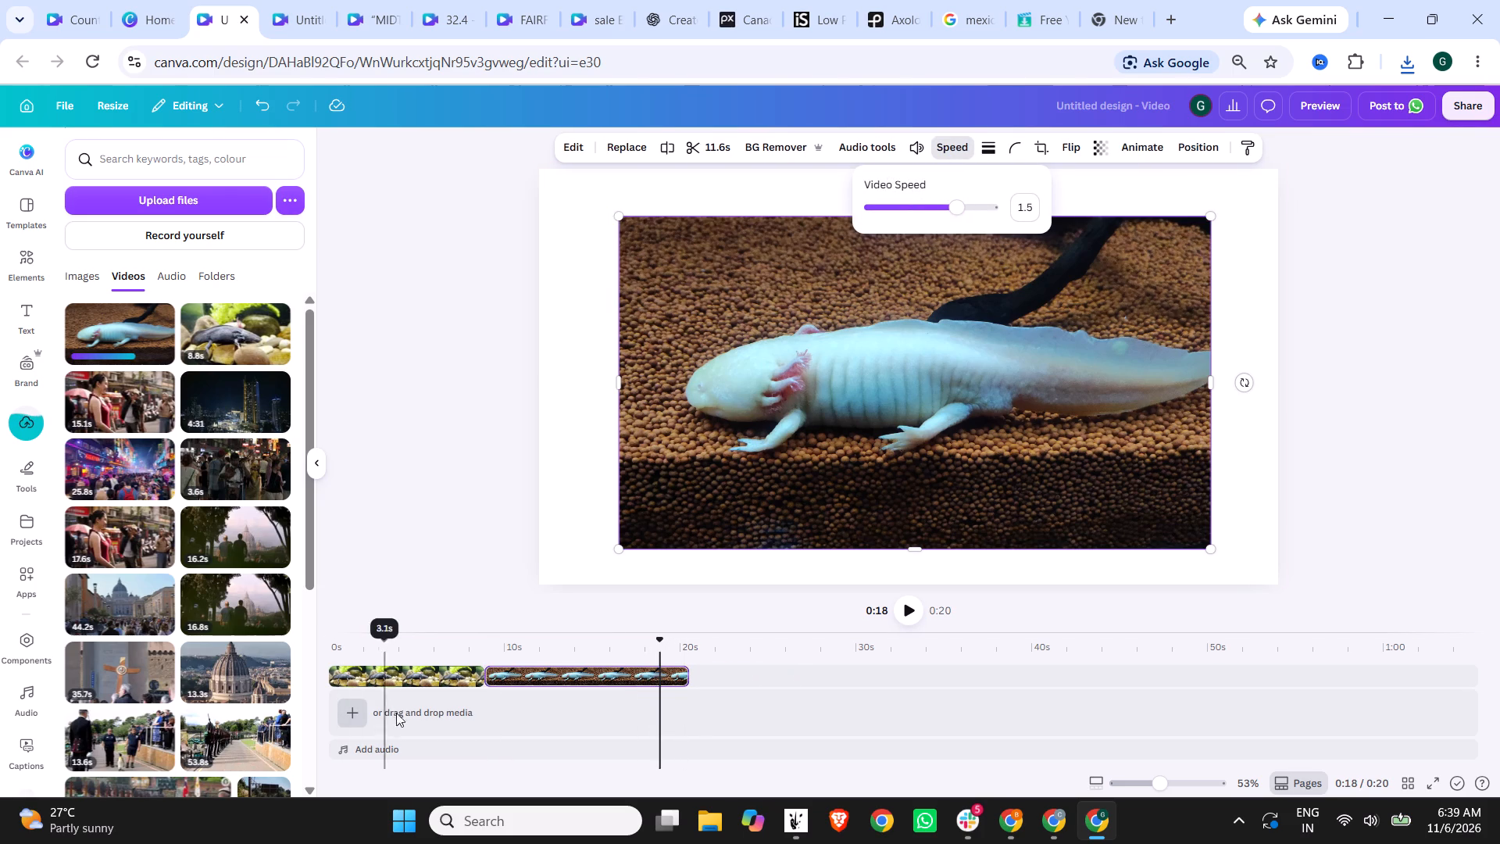
Set the dark axolotl clip's video speed to 1.25.
click(420, 686)
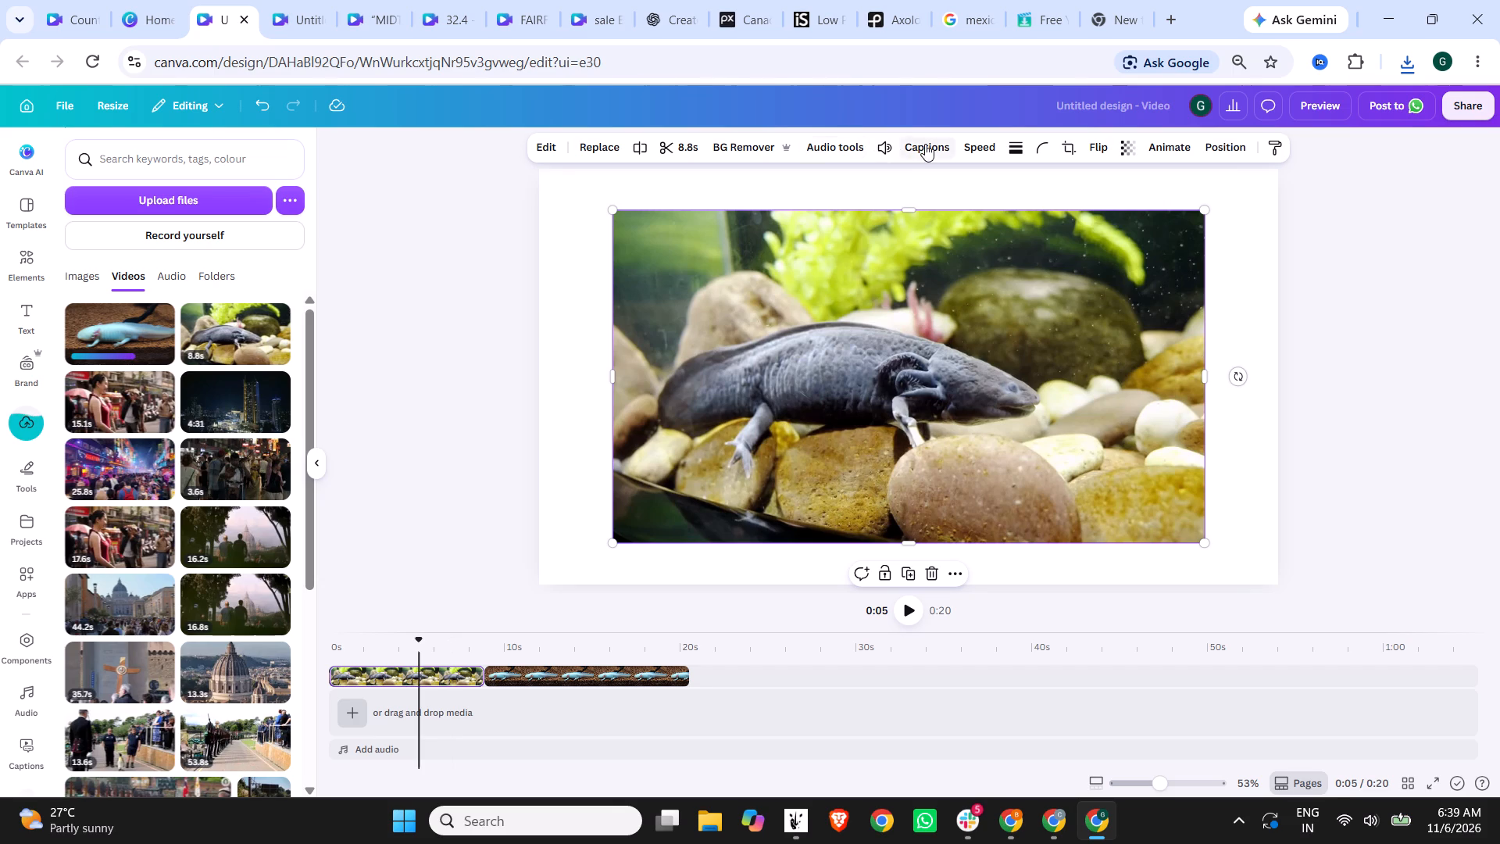
click(970, 145)
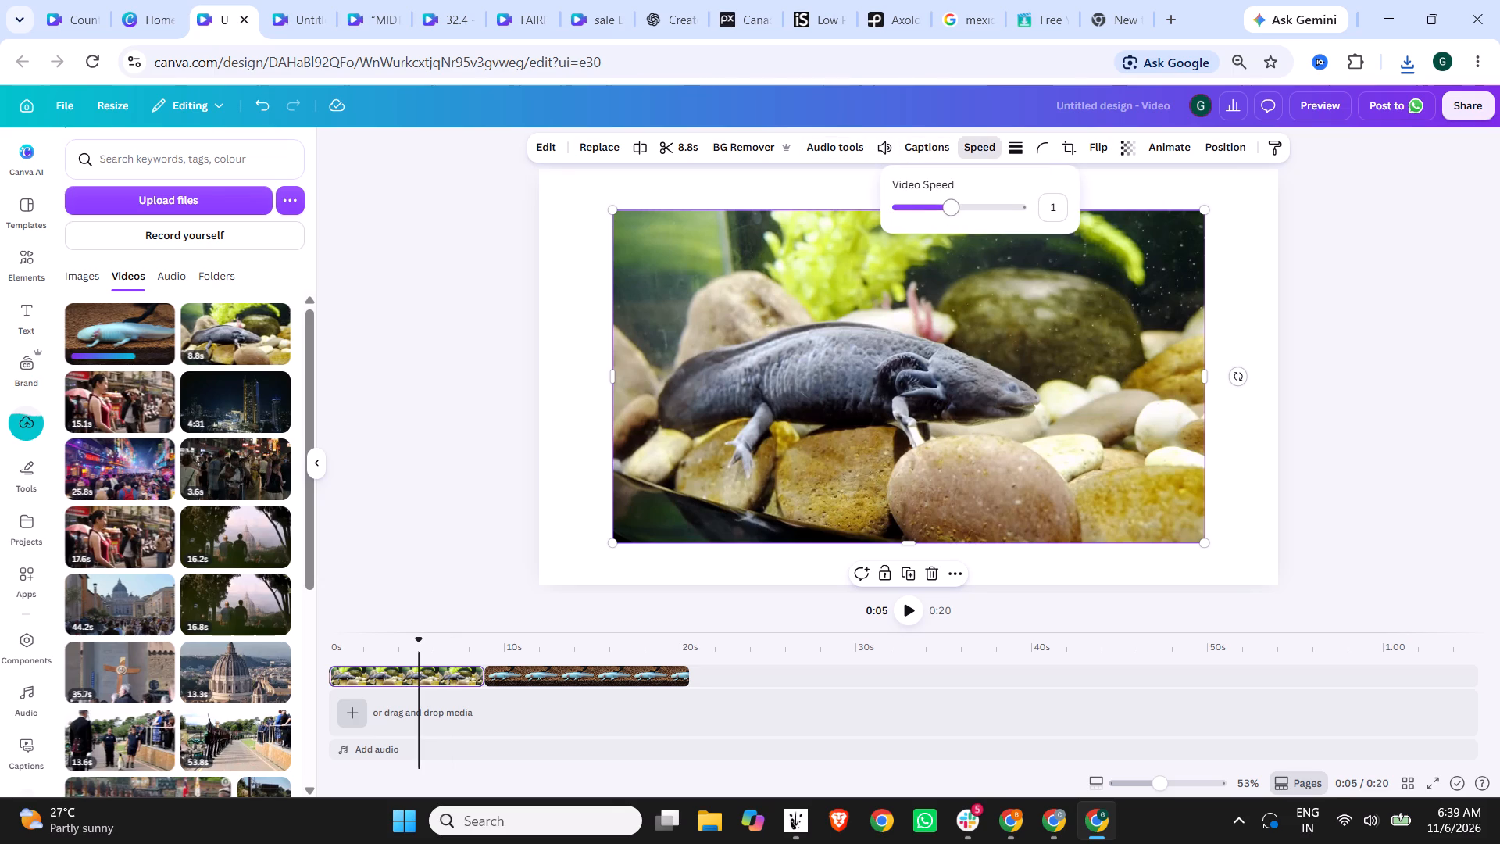
drag(953, 206, 965, 206)
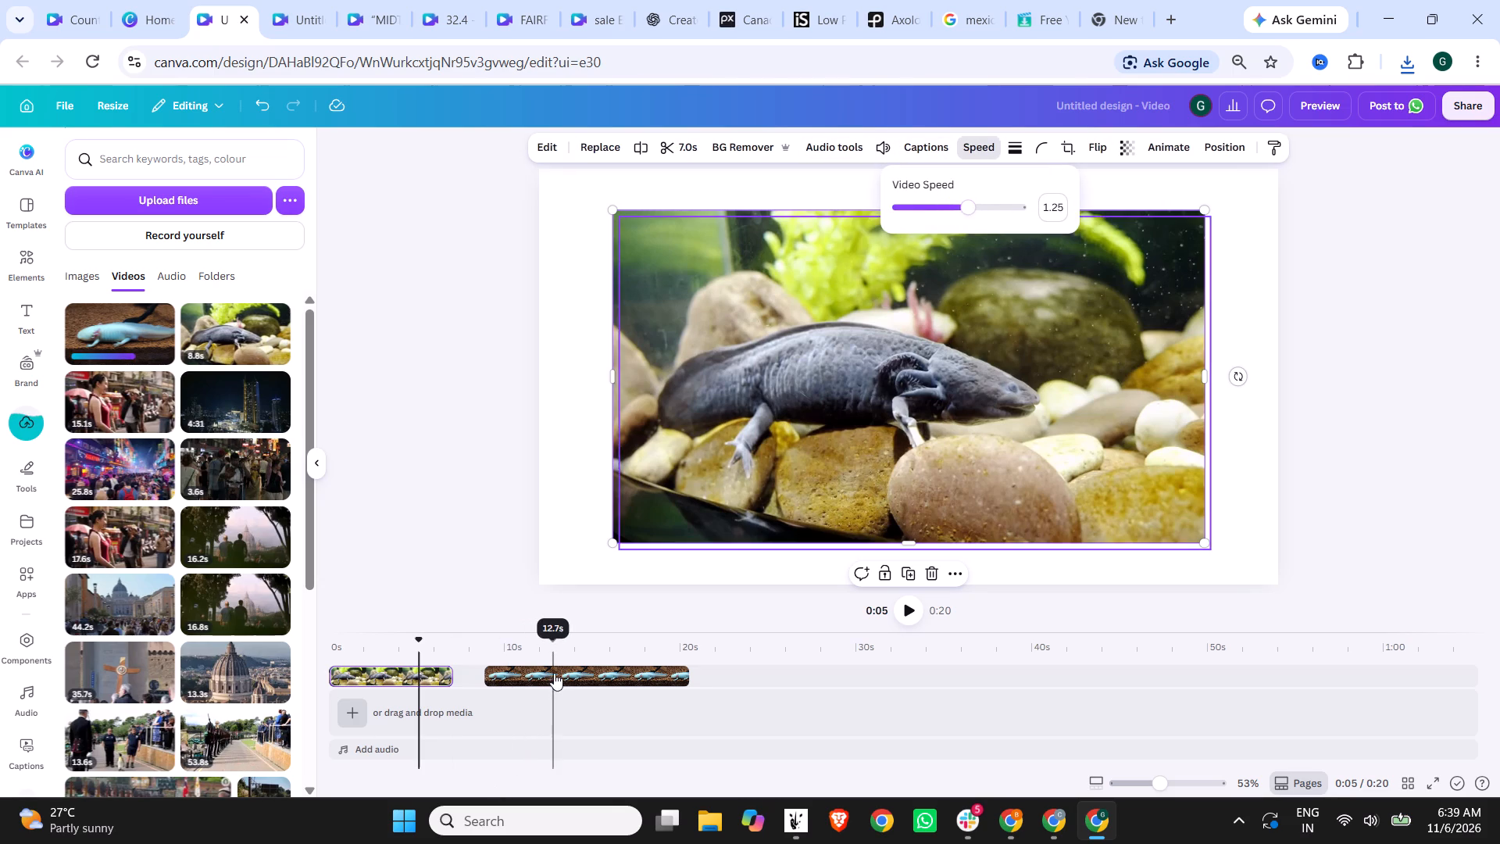
Close the timeline gap by moving the white axolotl clip directly against the end of the dark clip.
drag(554, 673, 531, 672)
drag(531, 672, 520, 672)
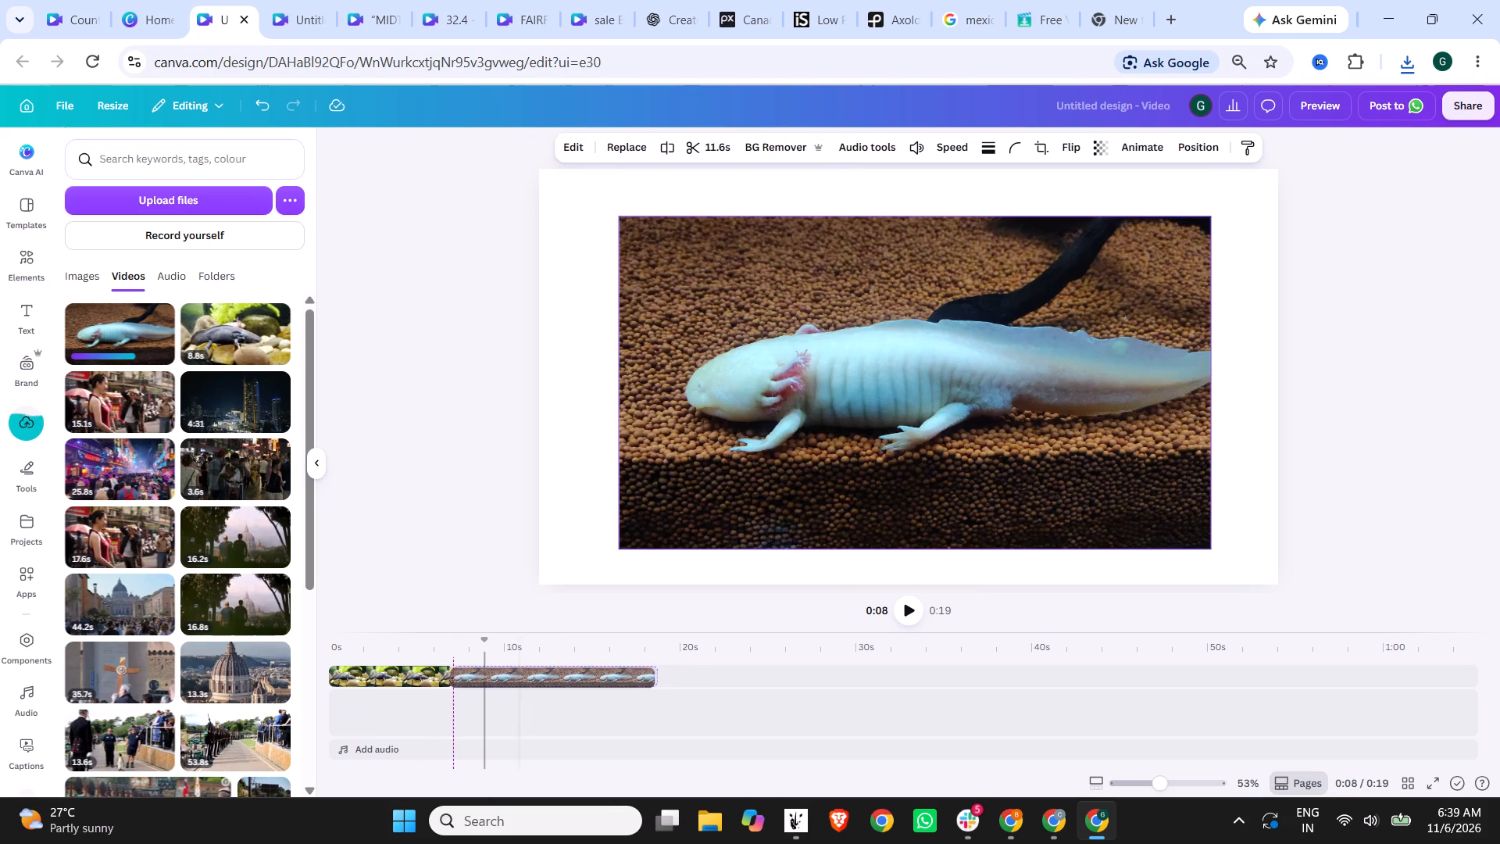
drag(520, 672, 524, 672)
click(529, 672)
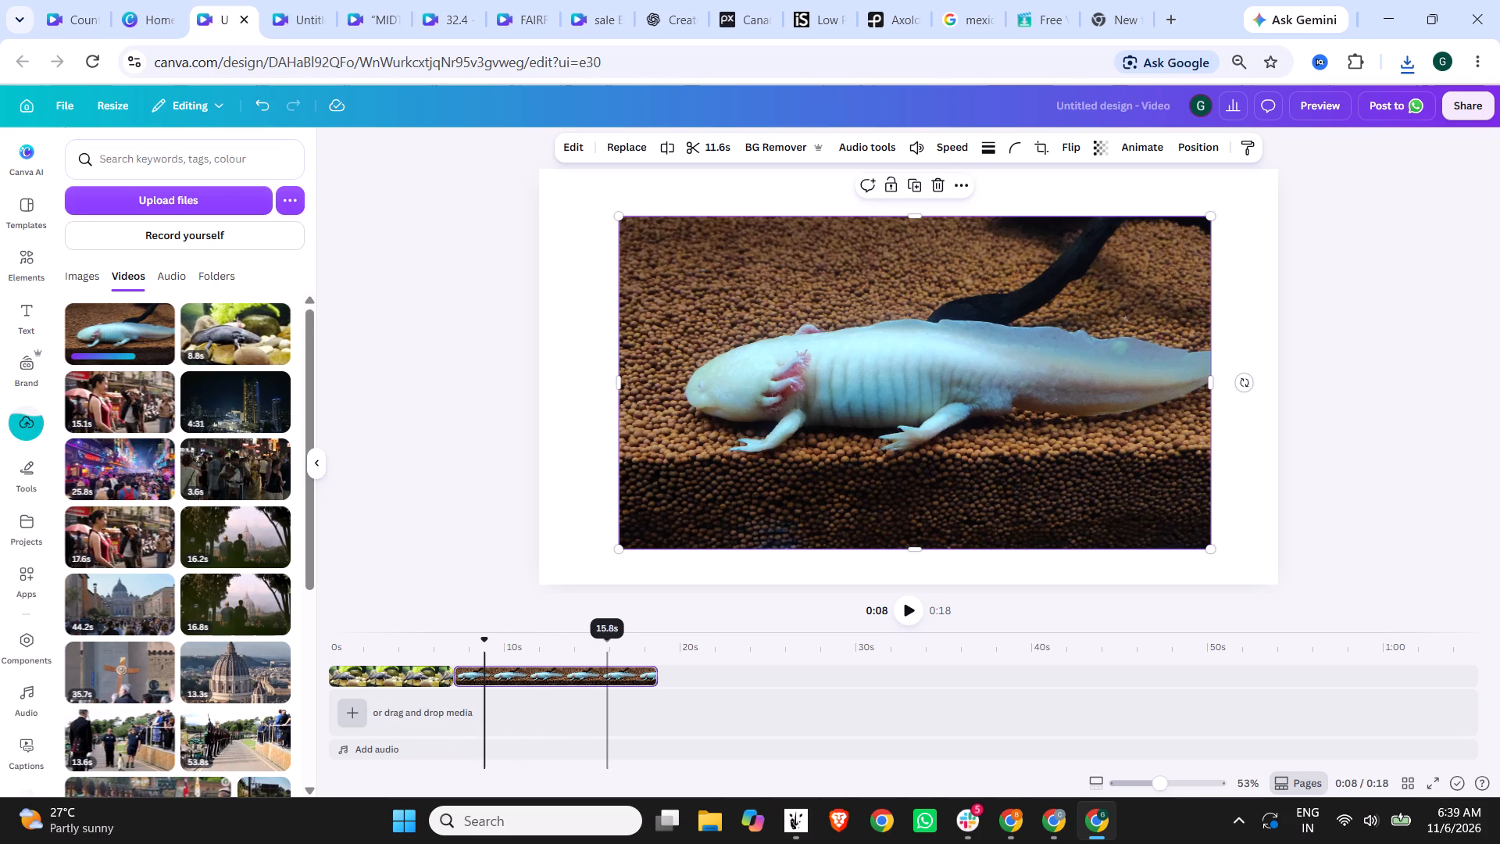
Increase the white axolotl clip's video speed to 1.75.
click(609, 676)
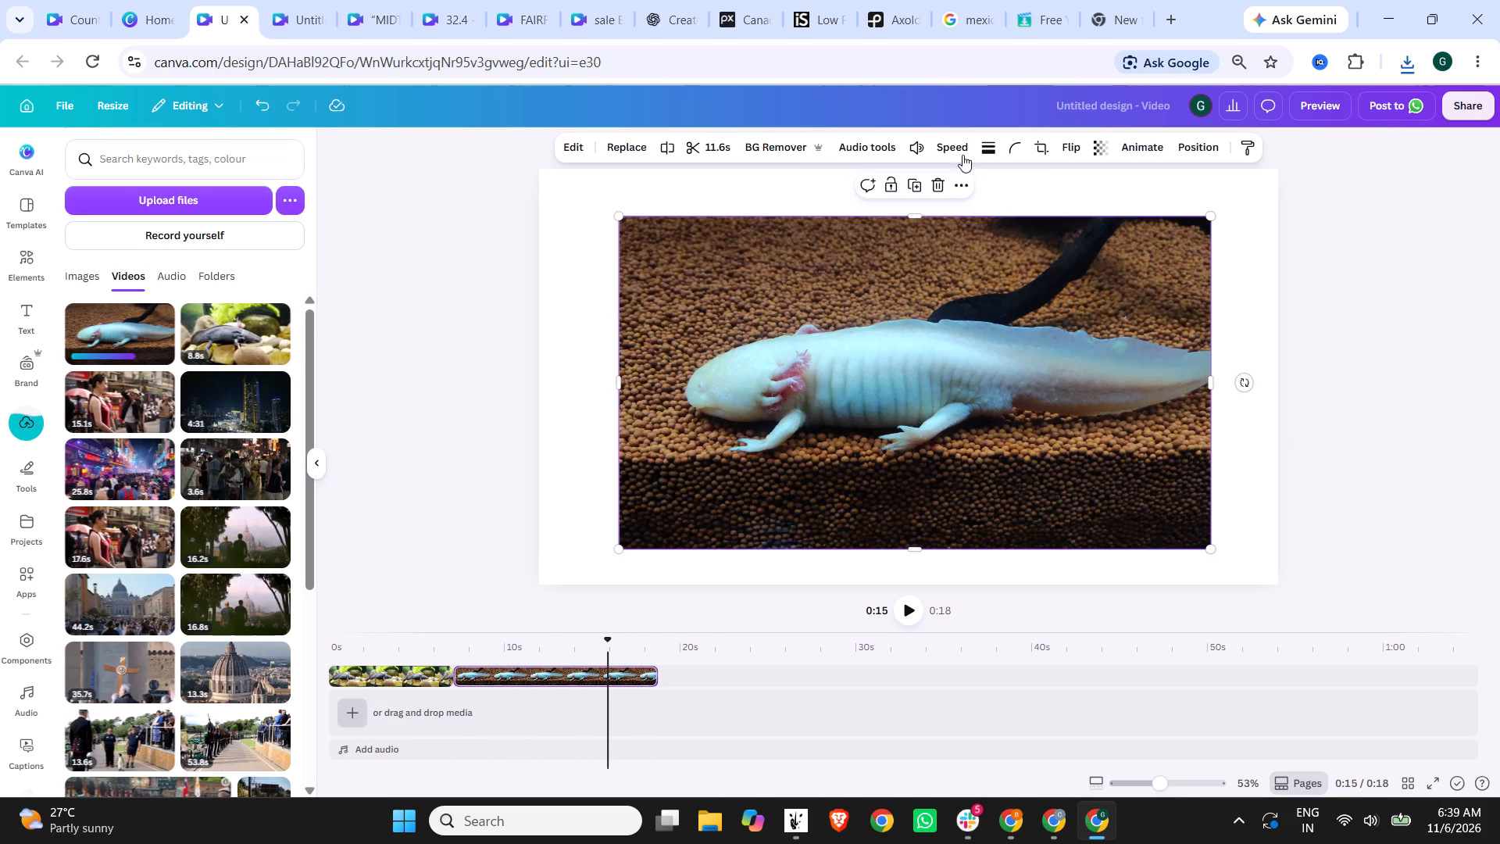
click(958, 149)
drag(957, 206, 972, 206)
Trim the end of the white axolotl clip to a length of about 9.1 s.
drag(627, 679, 623, 678)
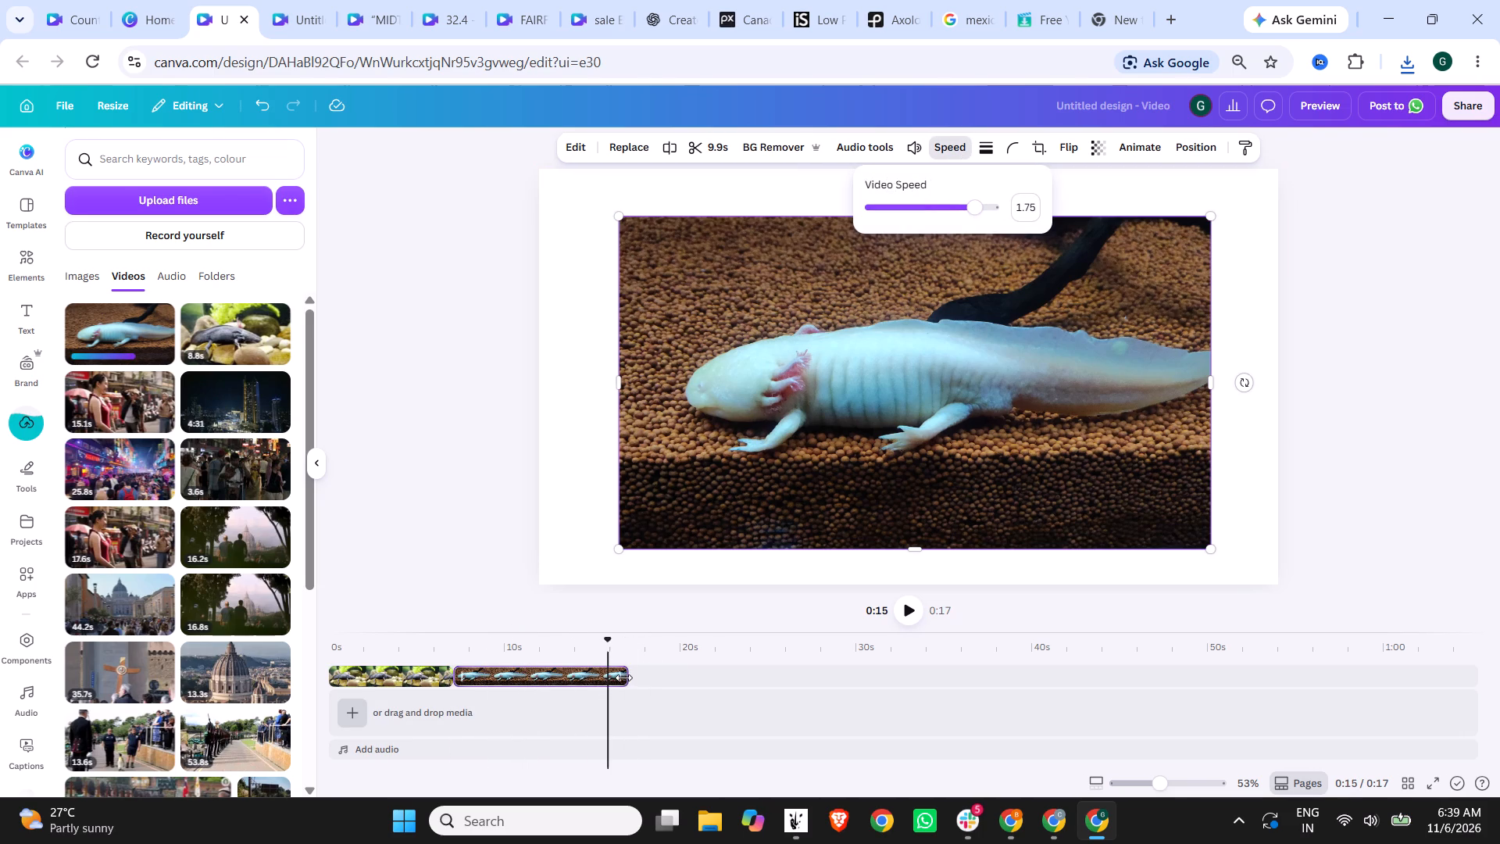
drag(623, 678, 609, 678)
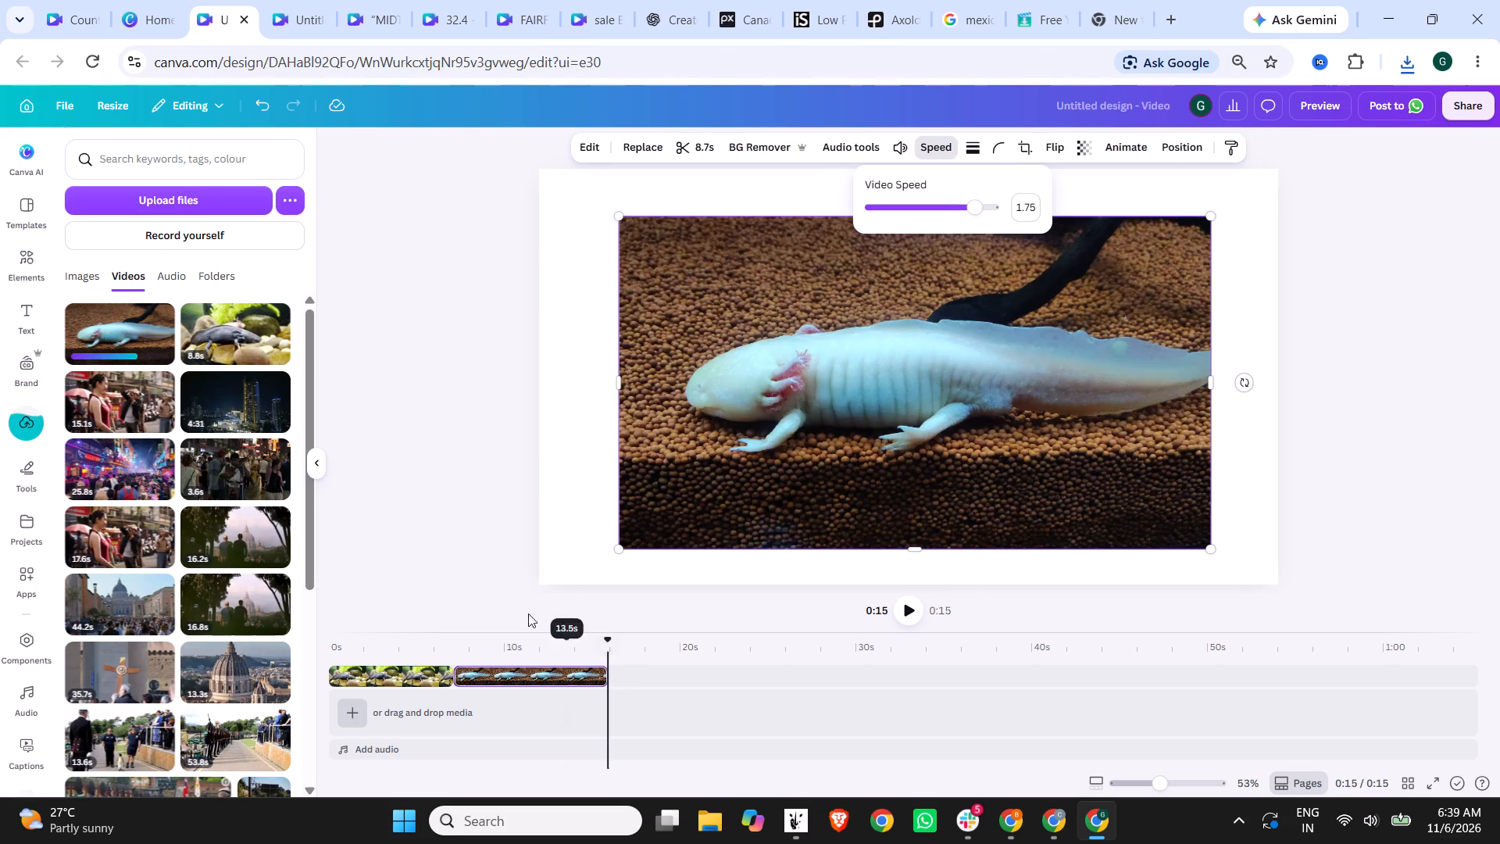
click(691, 658)
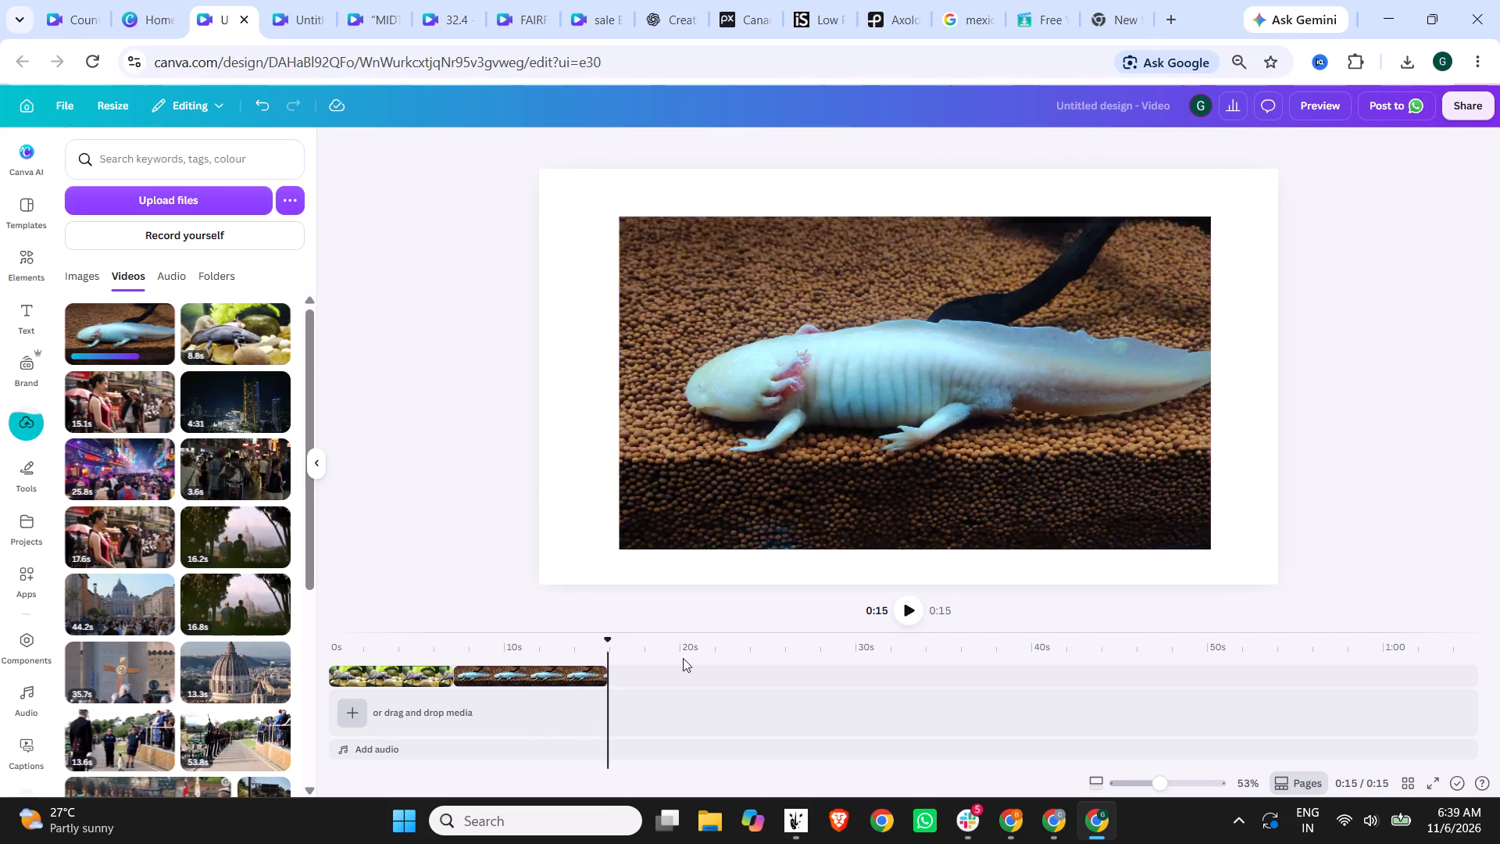
click(637, 653)
click(613, 650)
click(605, 681)
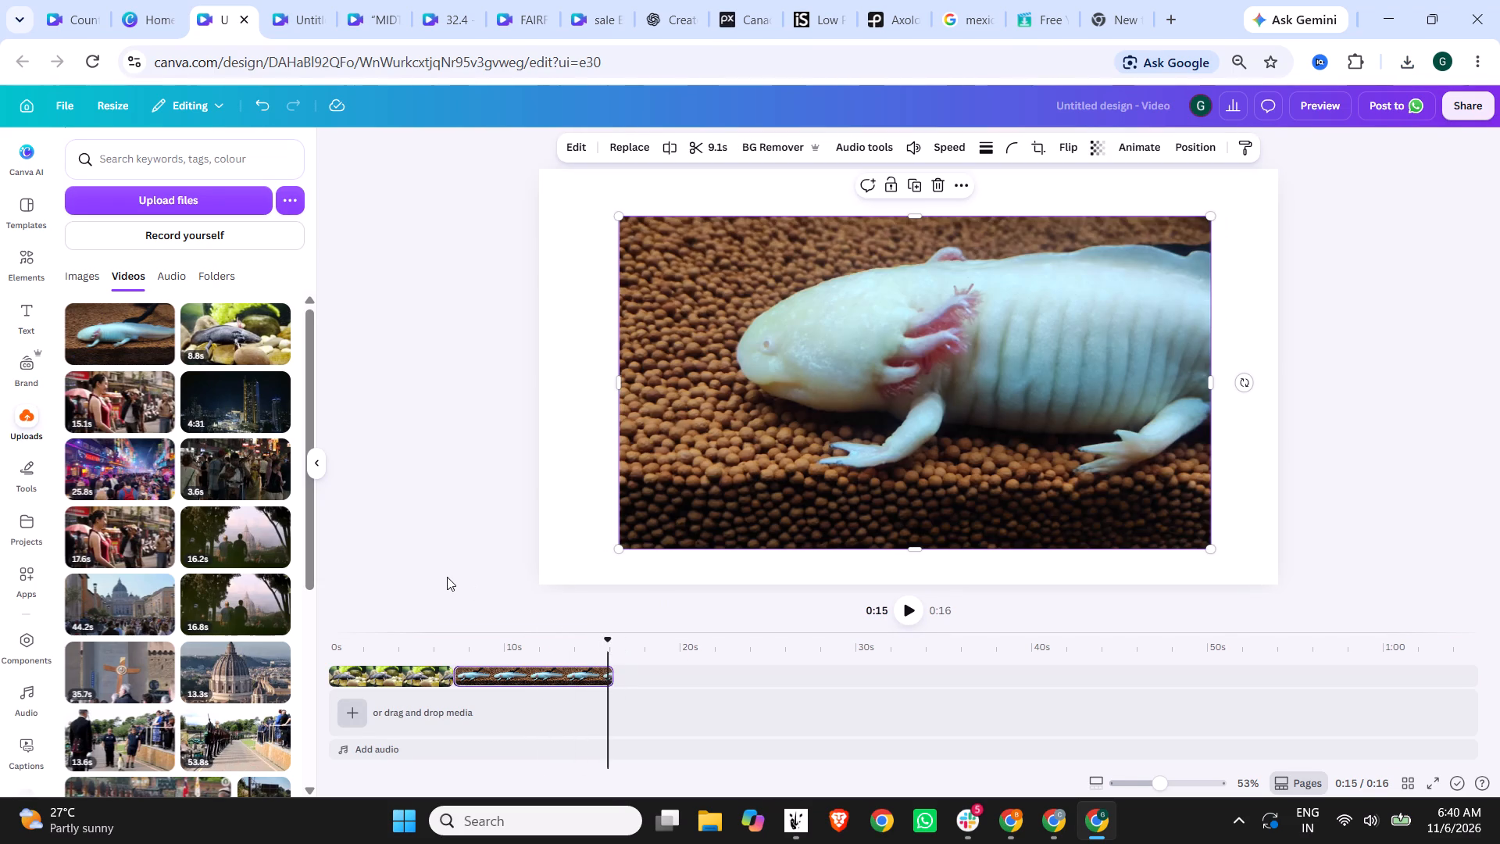
Apply the Whip Slide animation to the white axolotl clip.
click(486, 677)
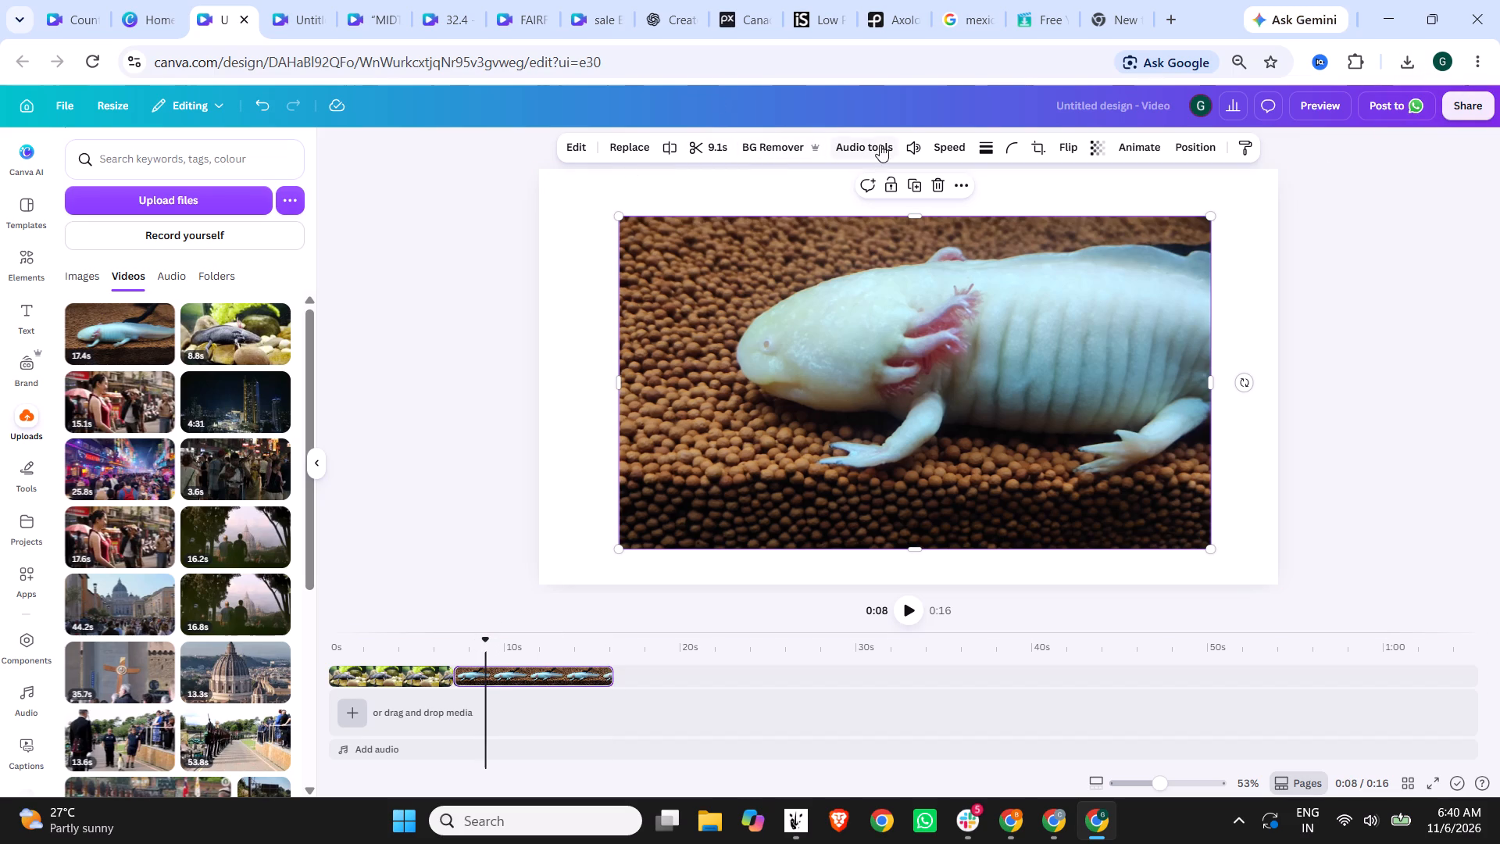
click(1129, 145)
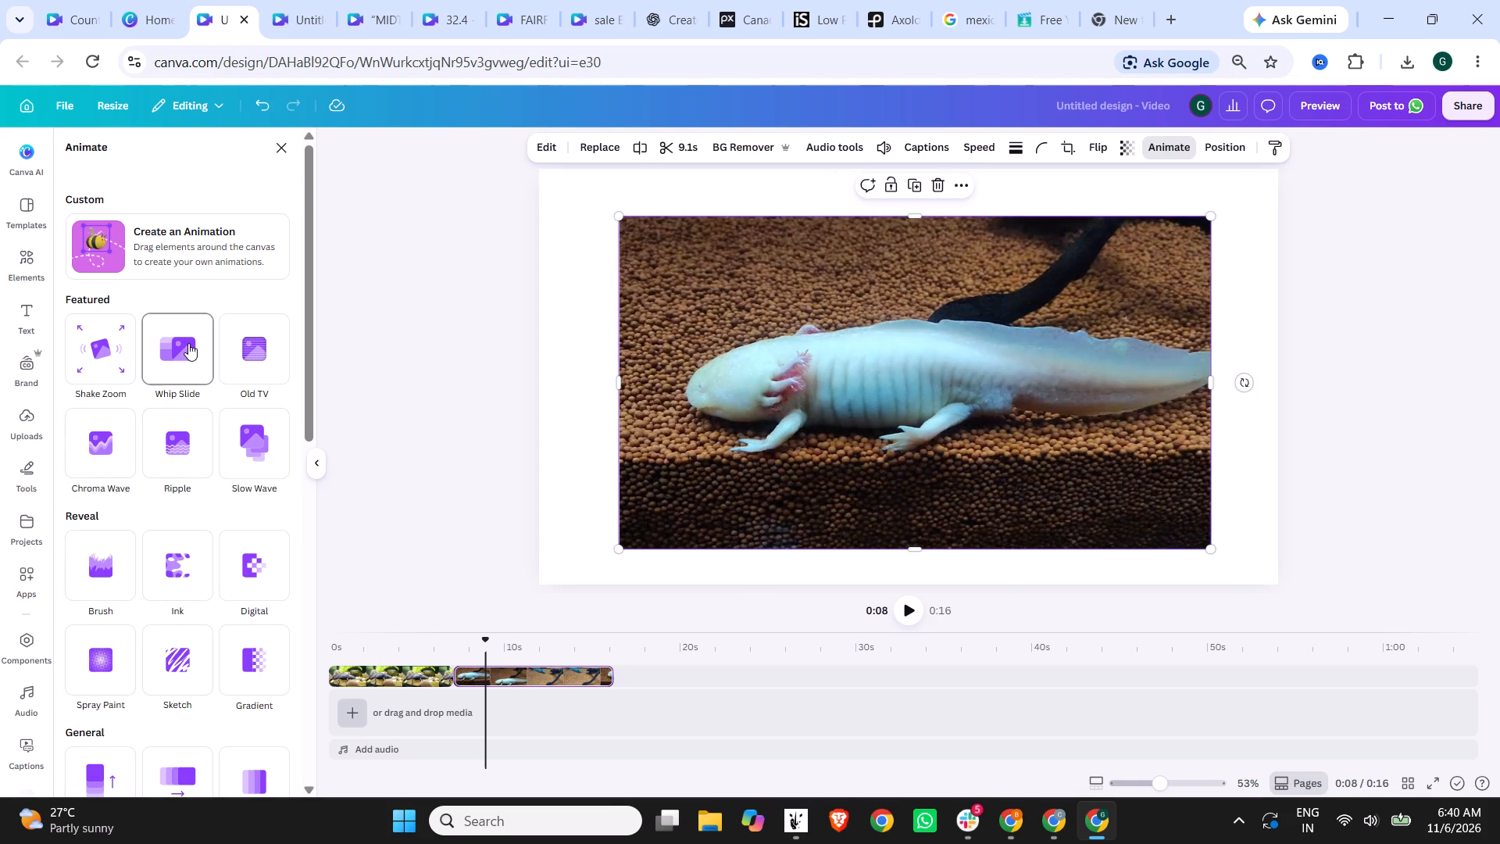
click(188, 343)
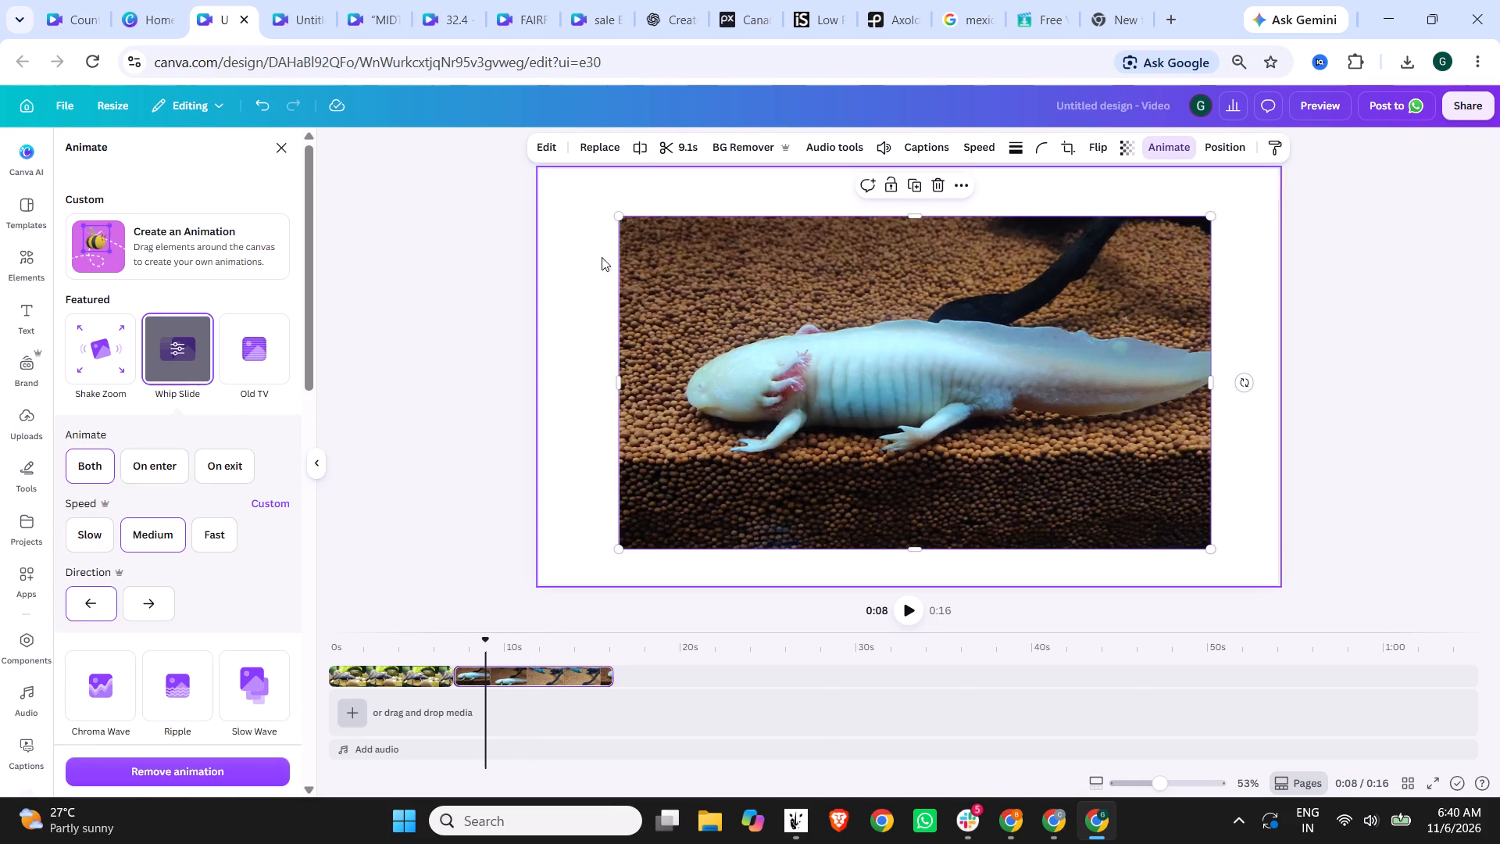
Enlarge the white axolotl clip on the canvas so it covers the whole frame.
drag(622, 219, 528, 184)
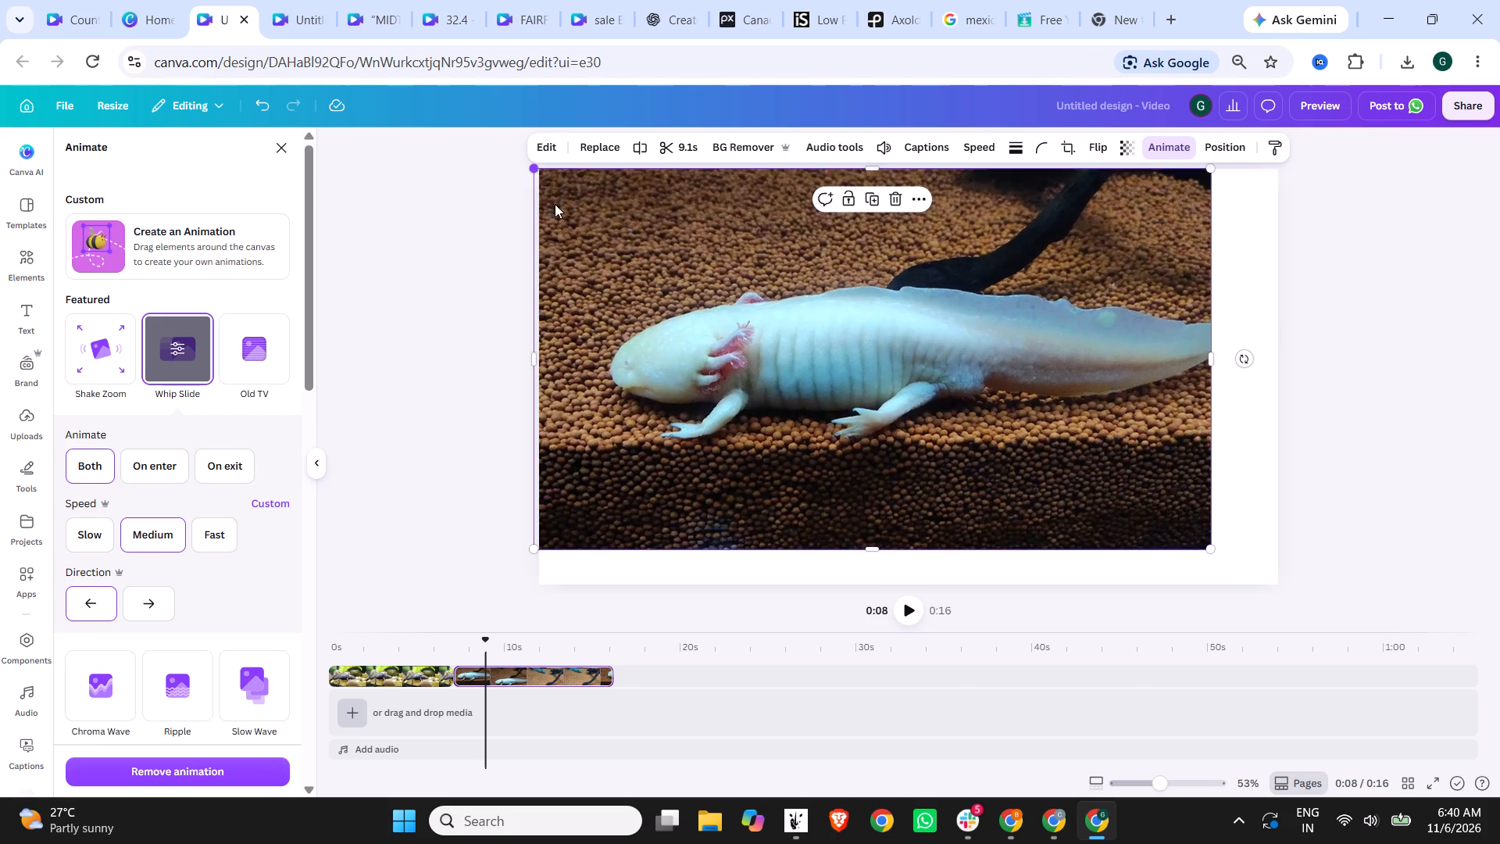
drag(1210, 546, 1288, 590)
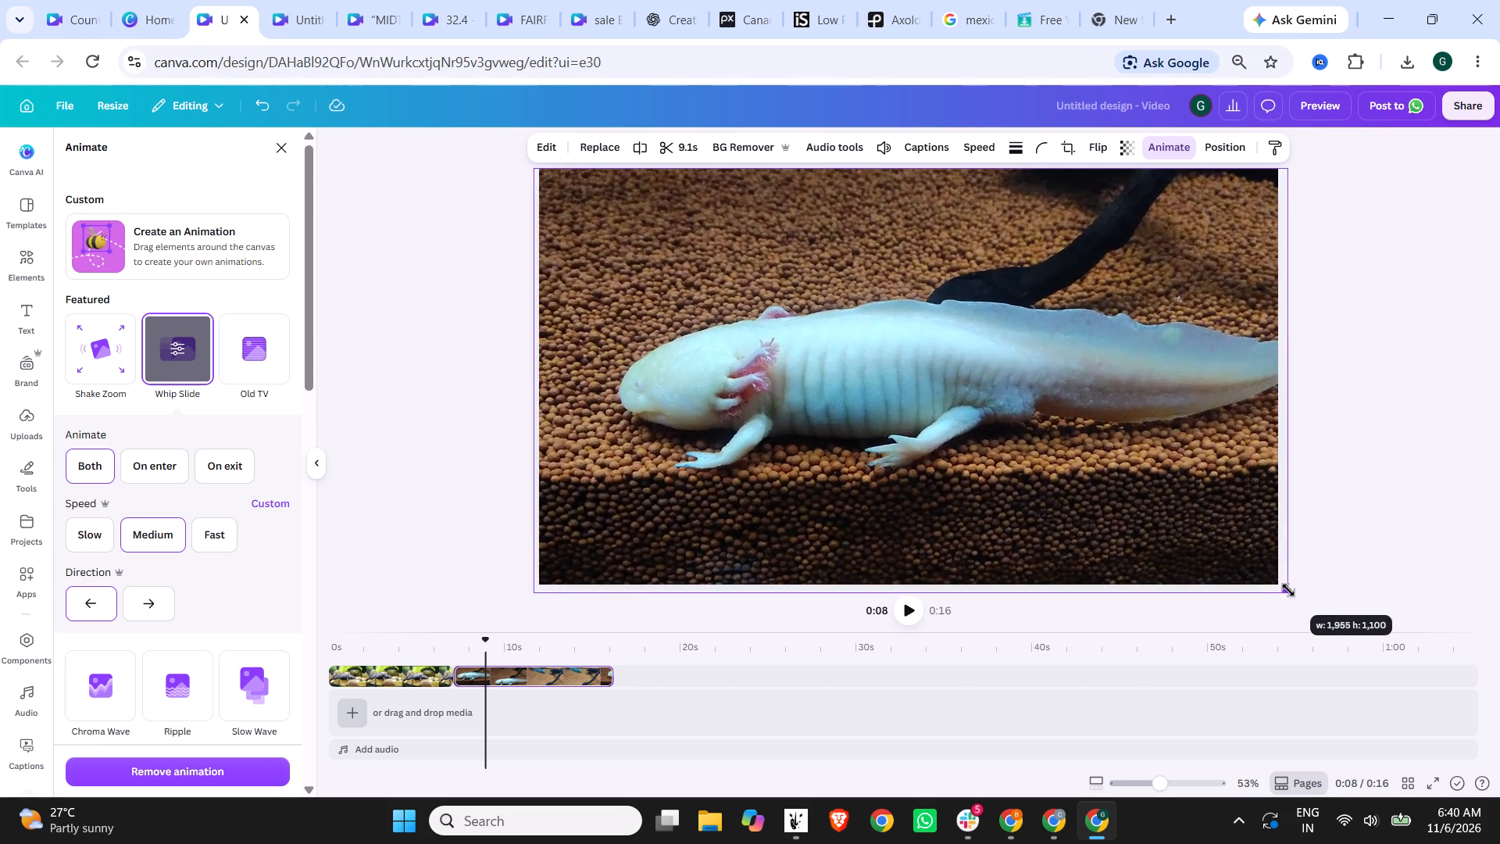
drag(1288, 590, 1284, 589)
Move and enlarge the dark axolotl clip on the canvas so it covers the whole frame.
click(390, 650)
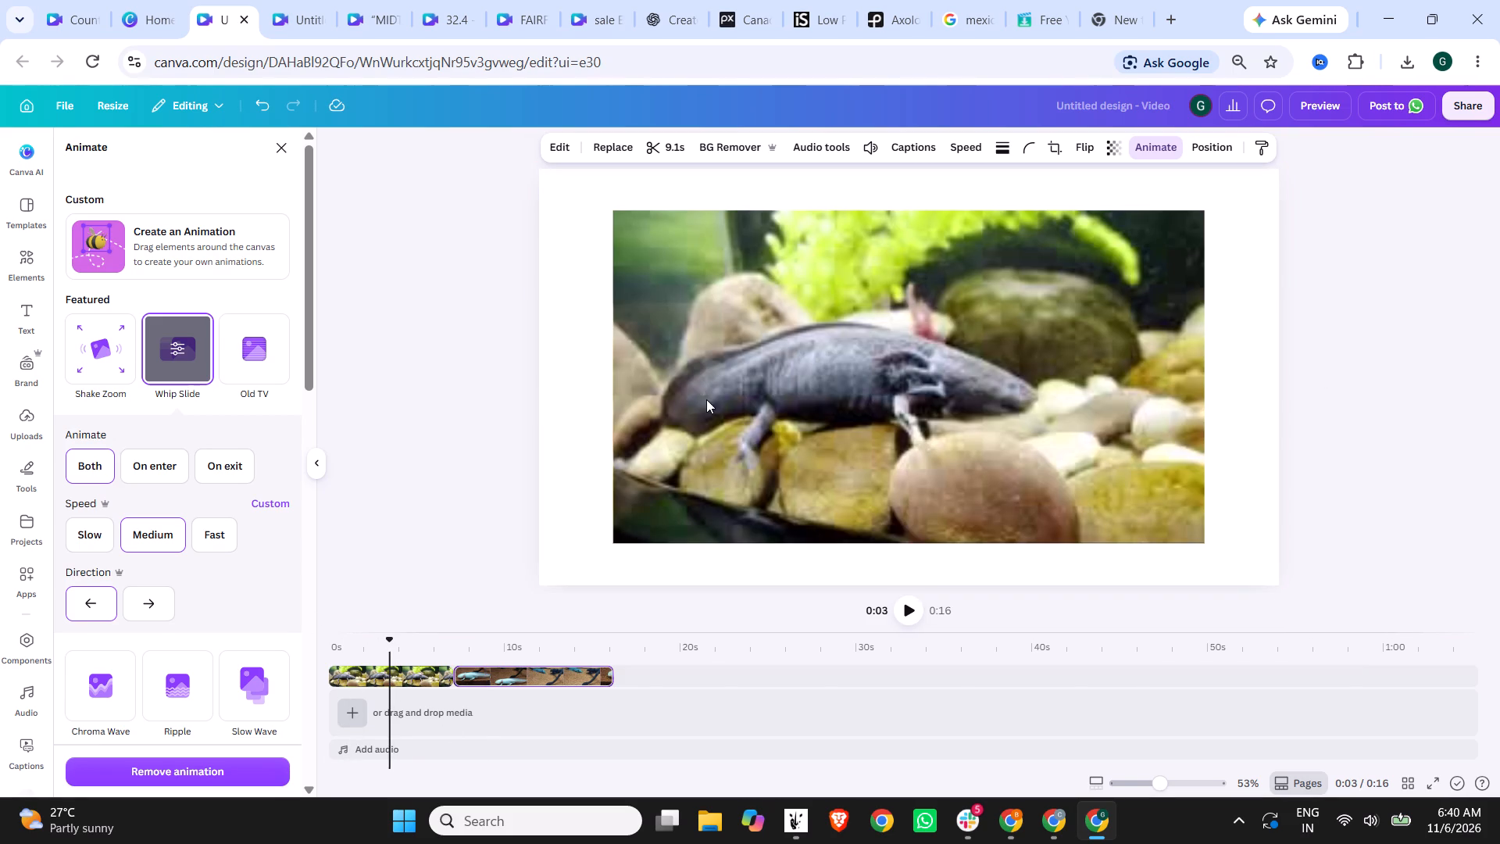
drag(717, 390, 696, 372)
click(661, 375)
drag(798, 384, 738, 334)
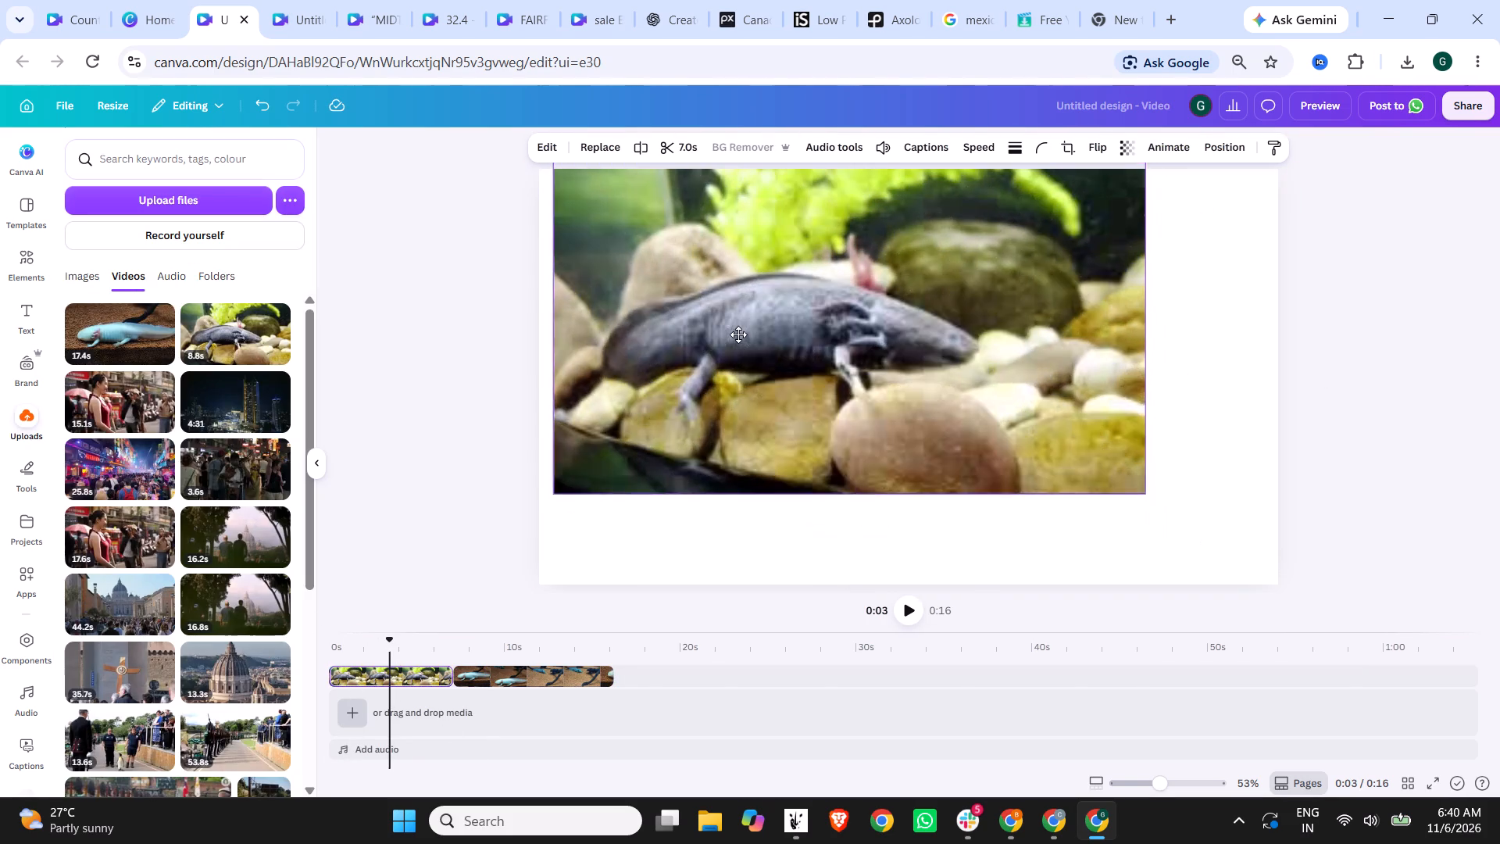
drag(738, 334, 722, 338)
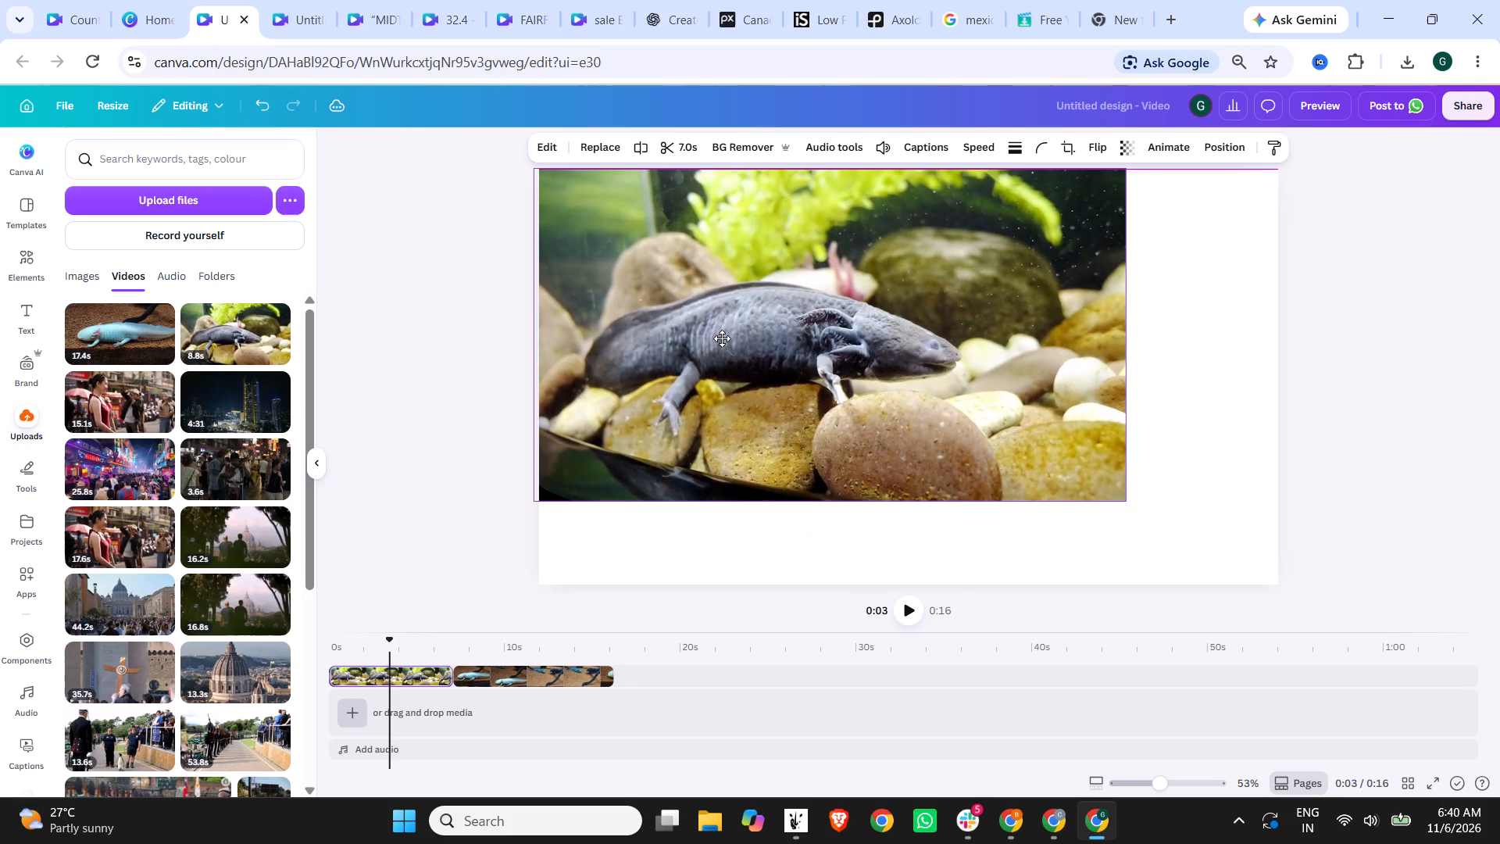
drag(722, 338, 722, 335)
drag(1124, 493, 1155, 513)
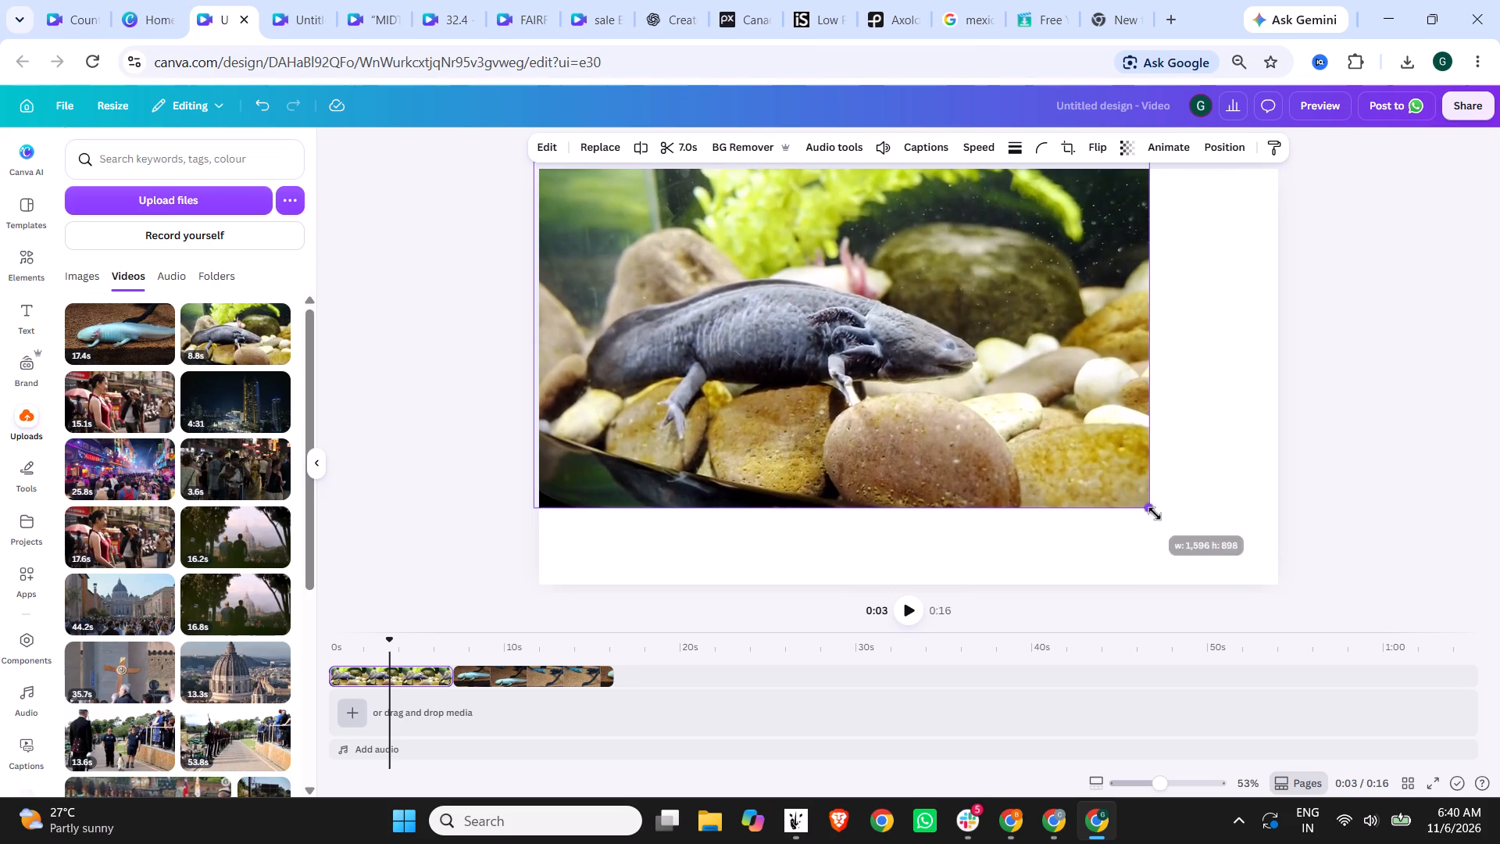
drag(1155, 513, 1287, 595)
click(1379, 481)
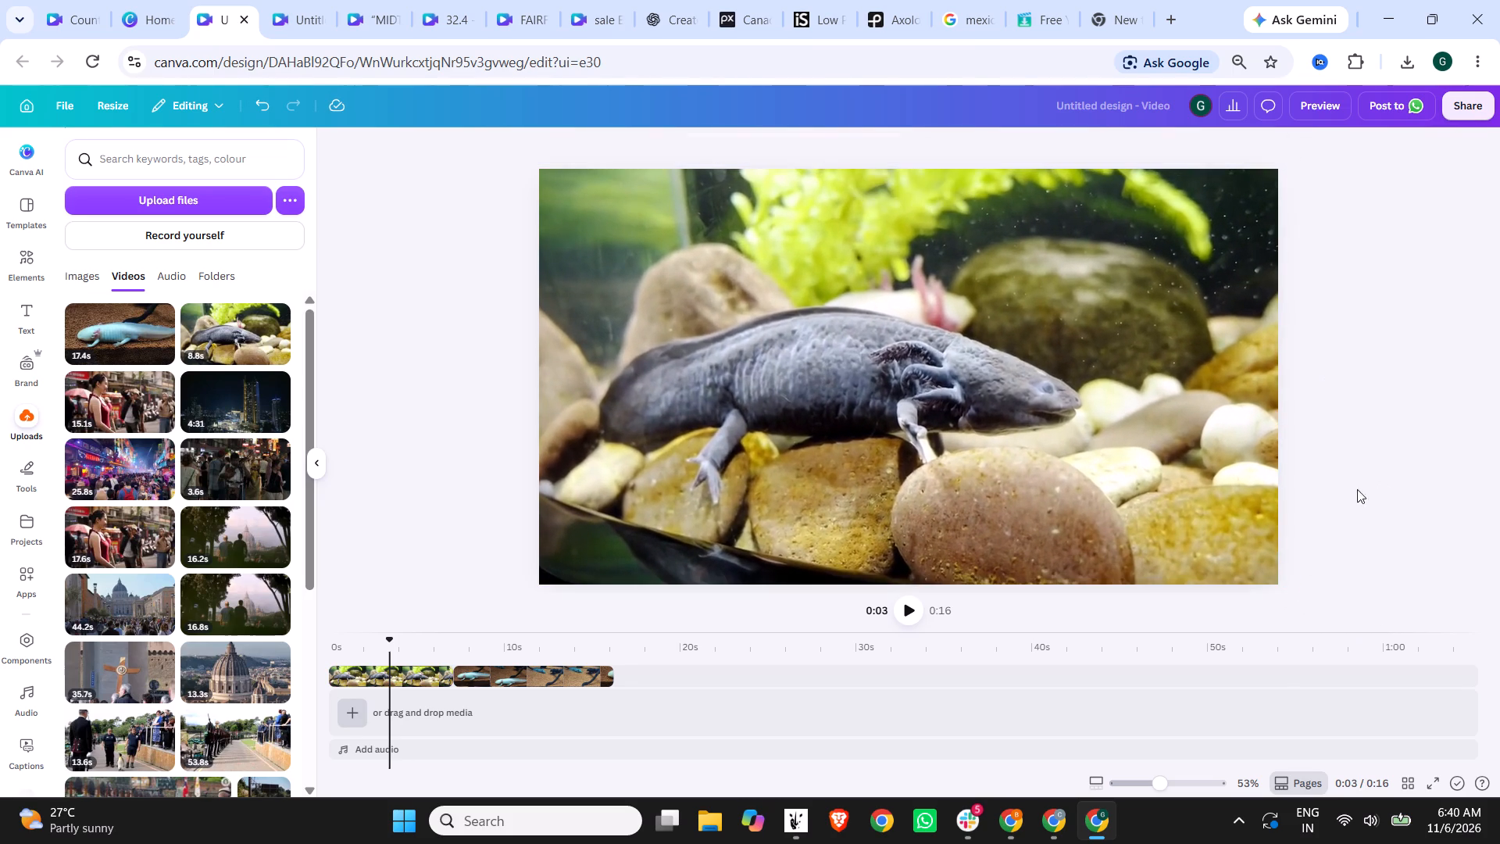
Download the assembled axolotl video as an MP4 at 1080p.
click(1471, 103)
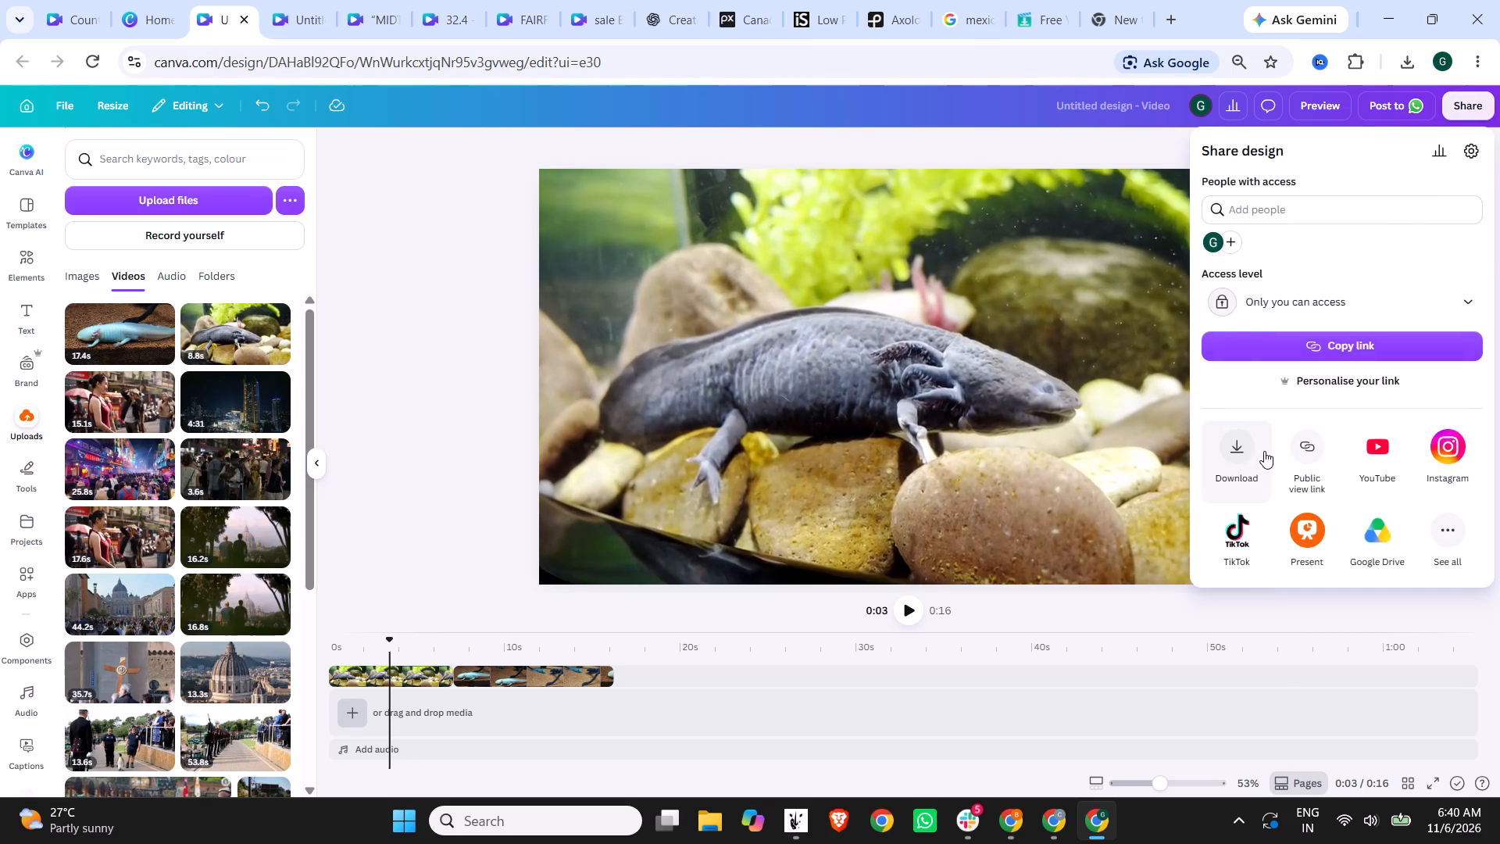
click(1248, 452)
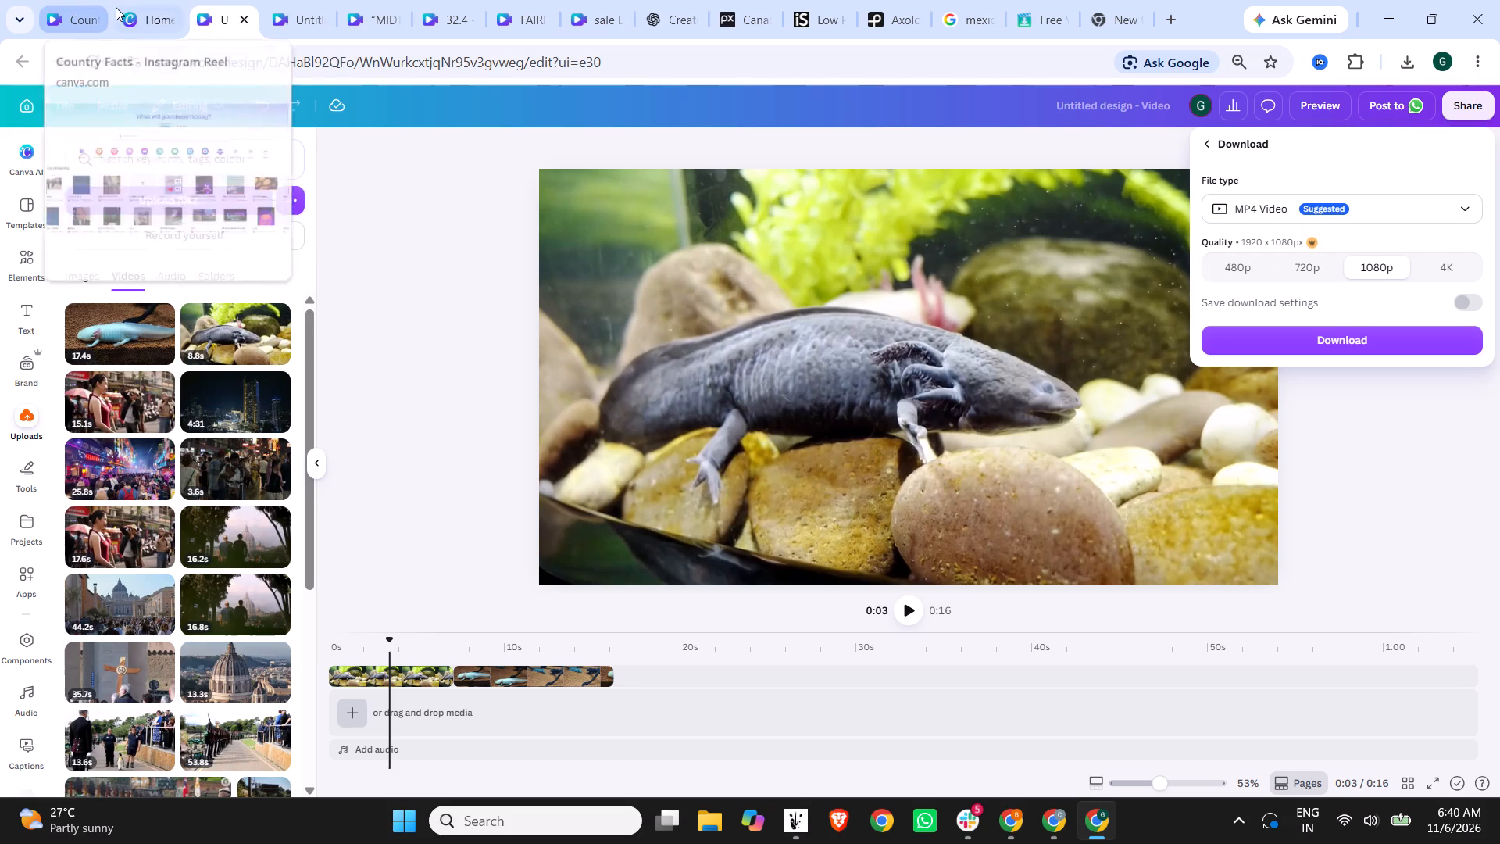
click(1258, 333)
Switch to the Country Facts design, clear the subscribe element search and show the uploaded files.
click(96, 0)
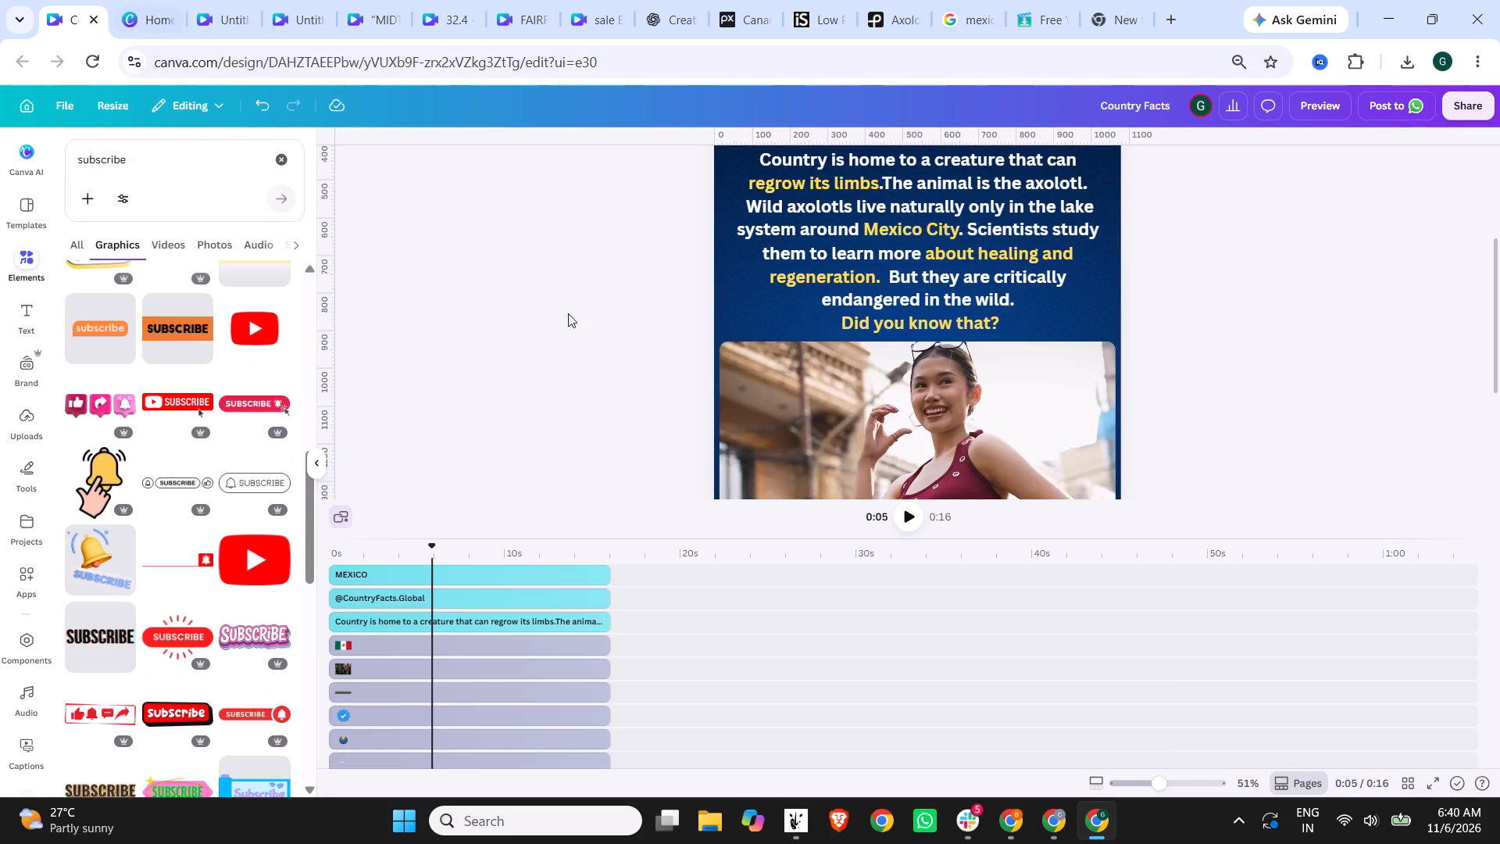
scroll(655, 387, up, 2)
ctrl+scroll(899, 375, down, 3)
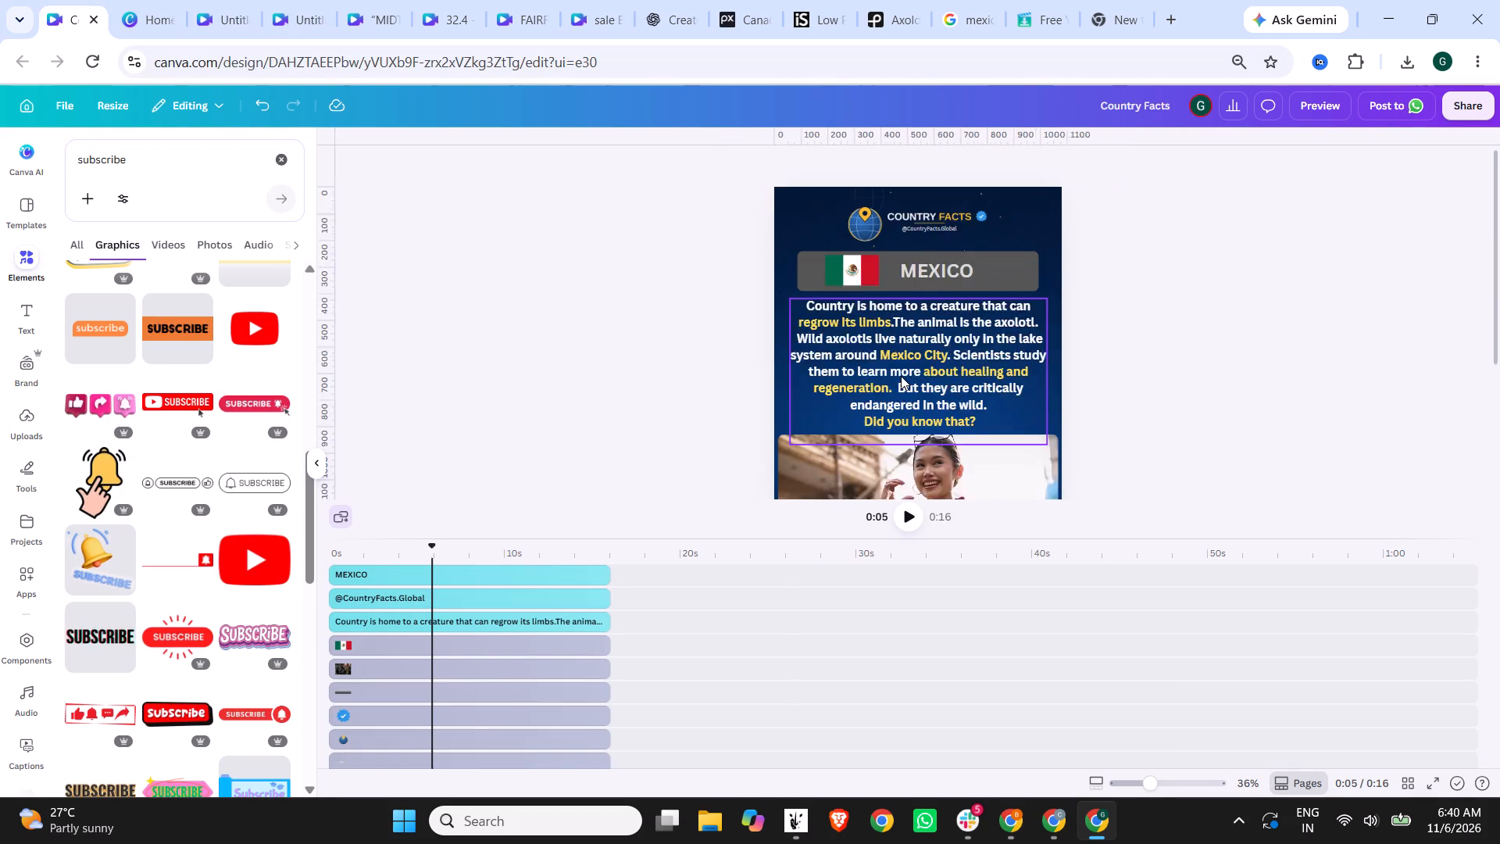
click(1123, 431)
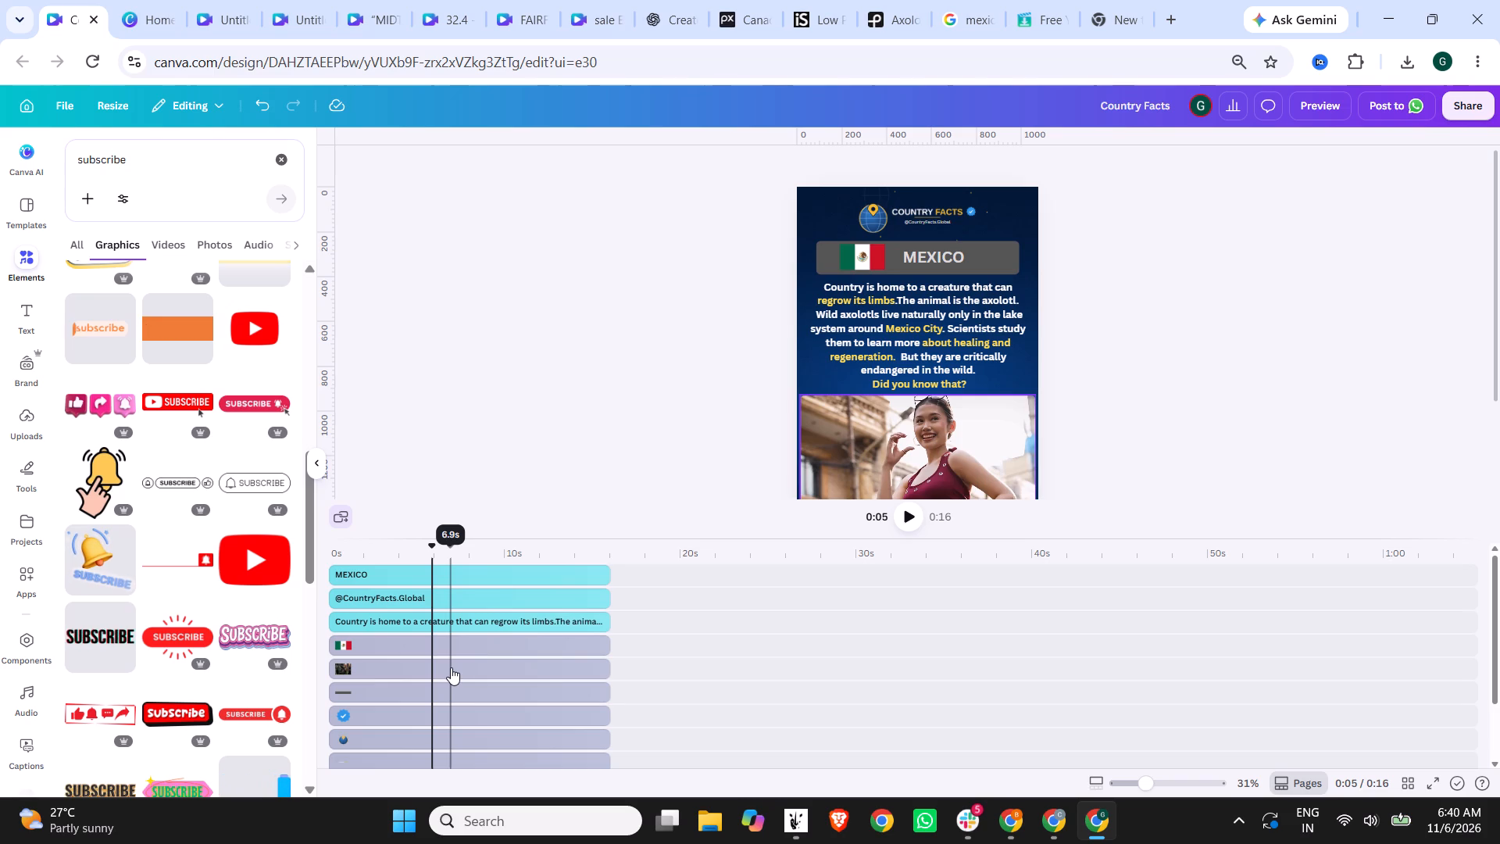
click(284, 161)
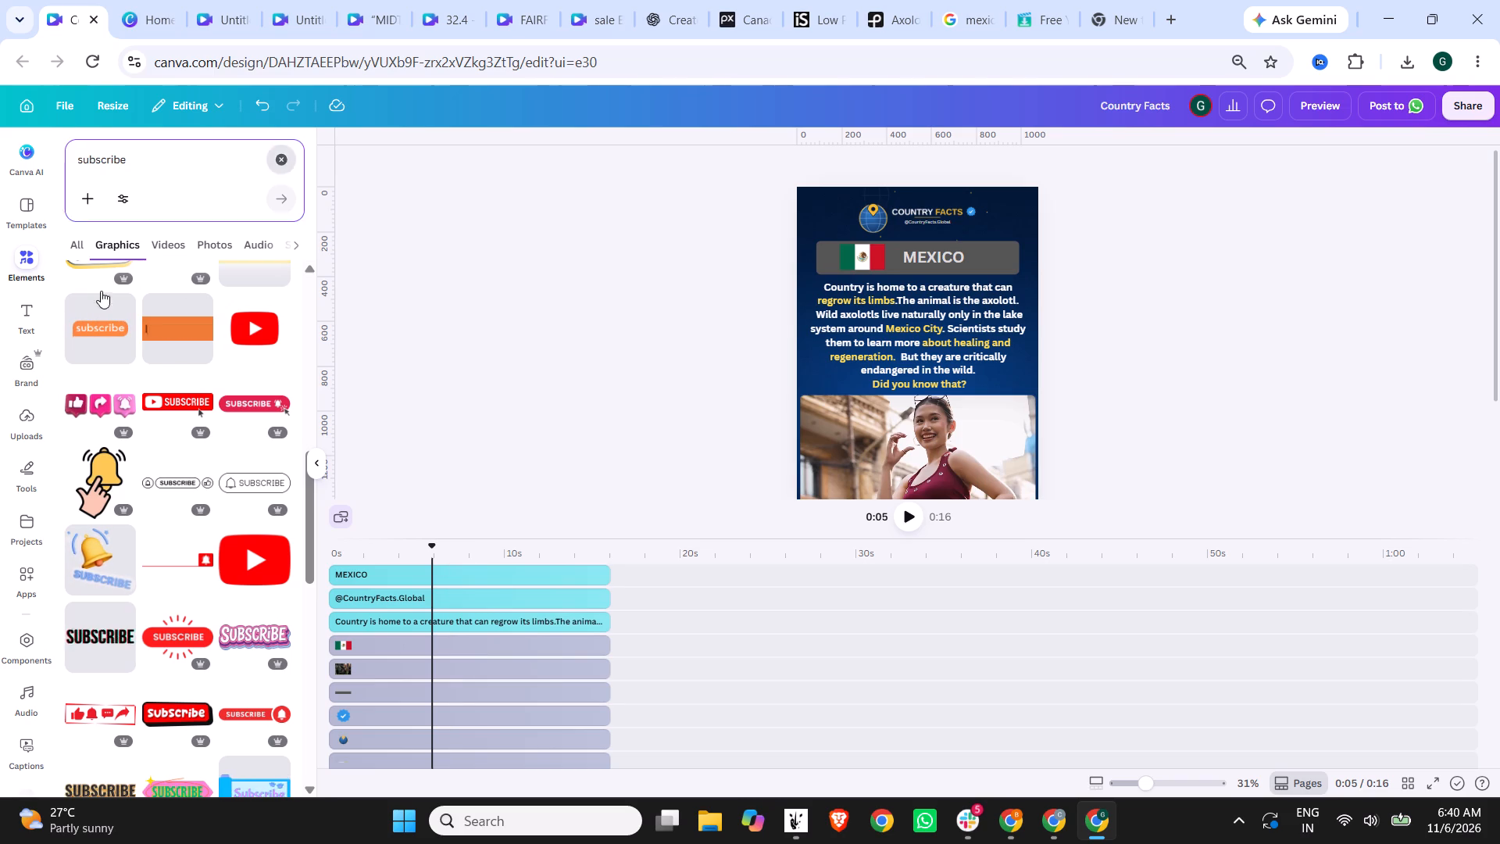
click(405, 213)
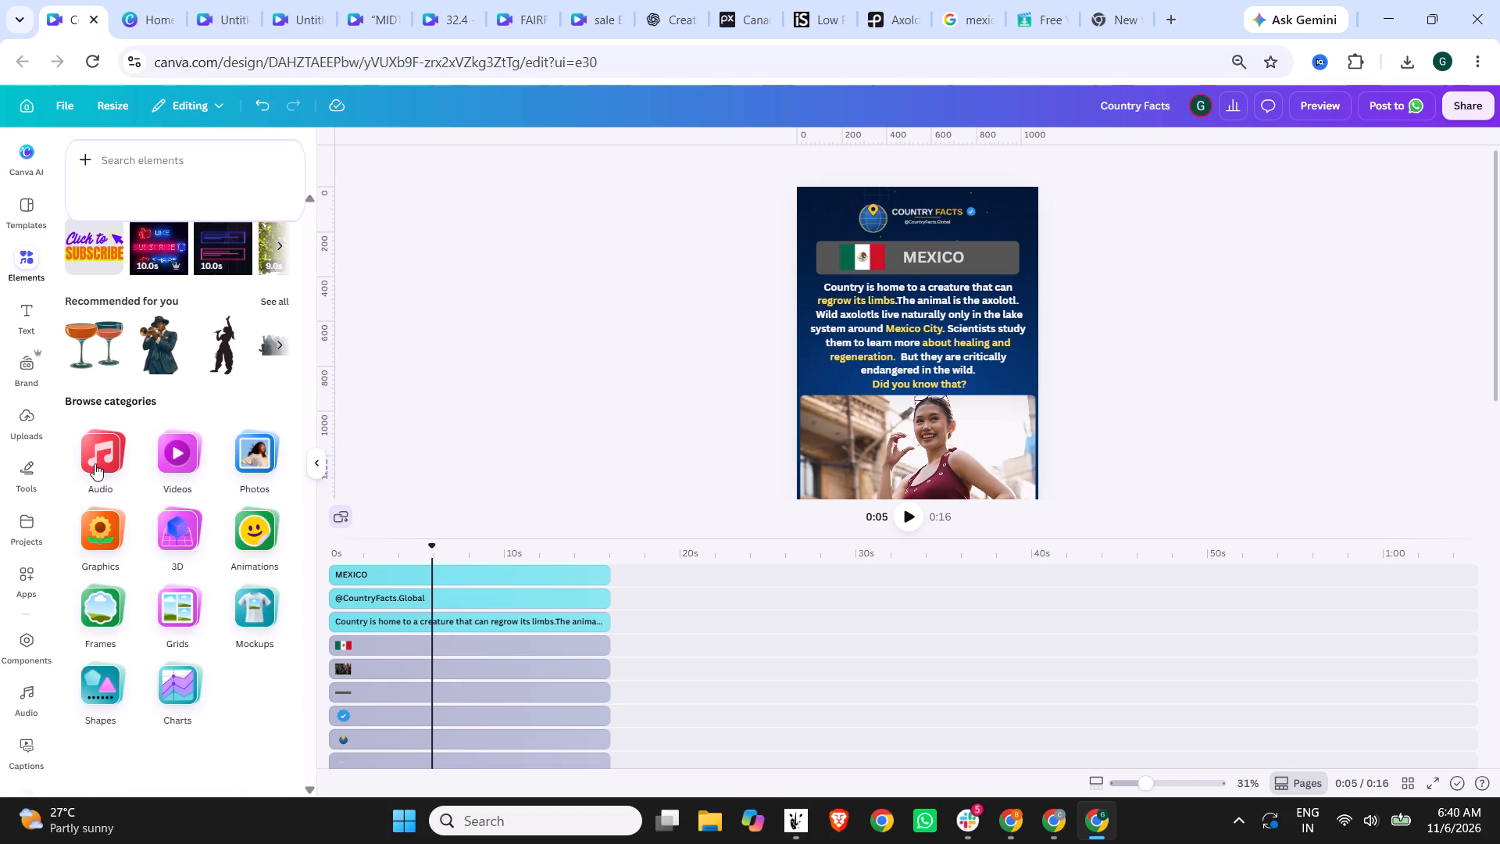
click(25, 406)
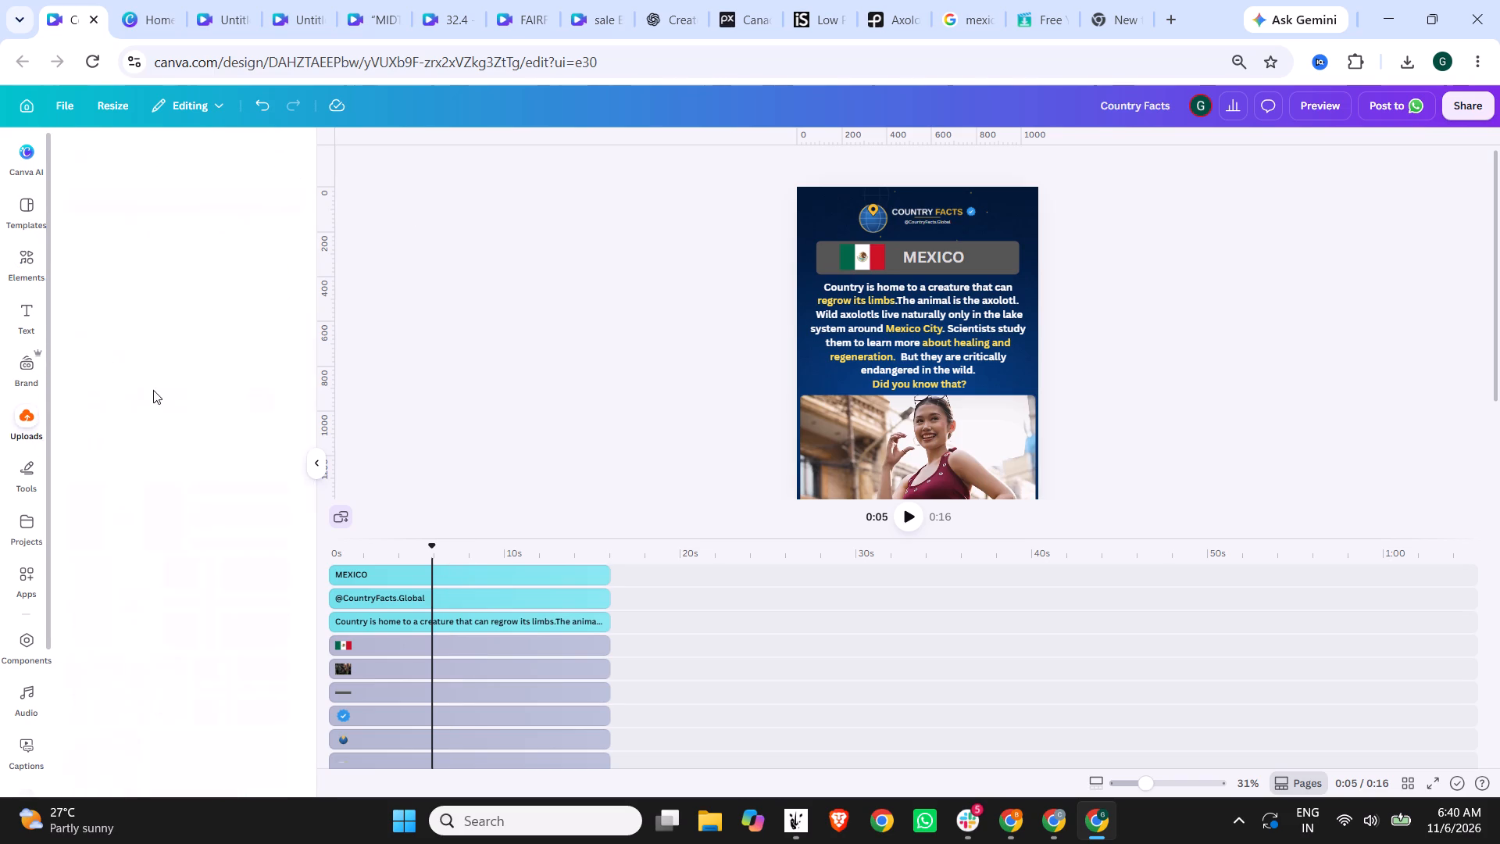
Check the Downloads folder, recent download history and untitled video design for the exported axolotl video.
click(144, 202)
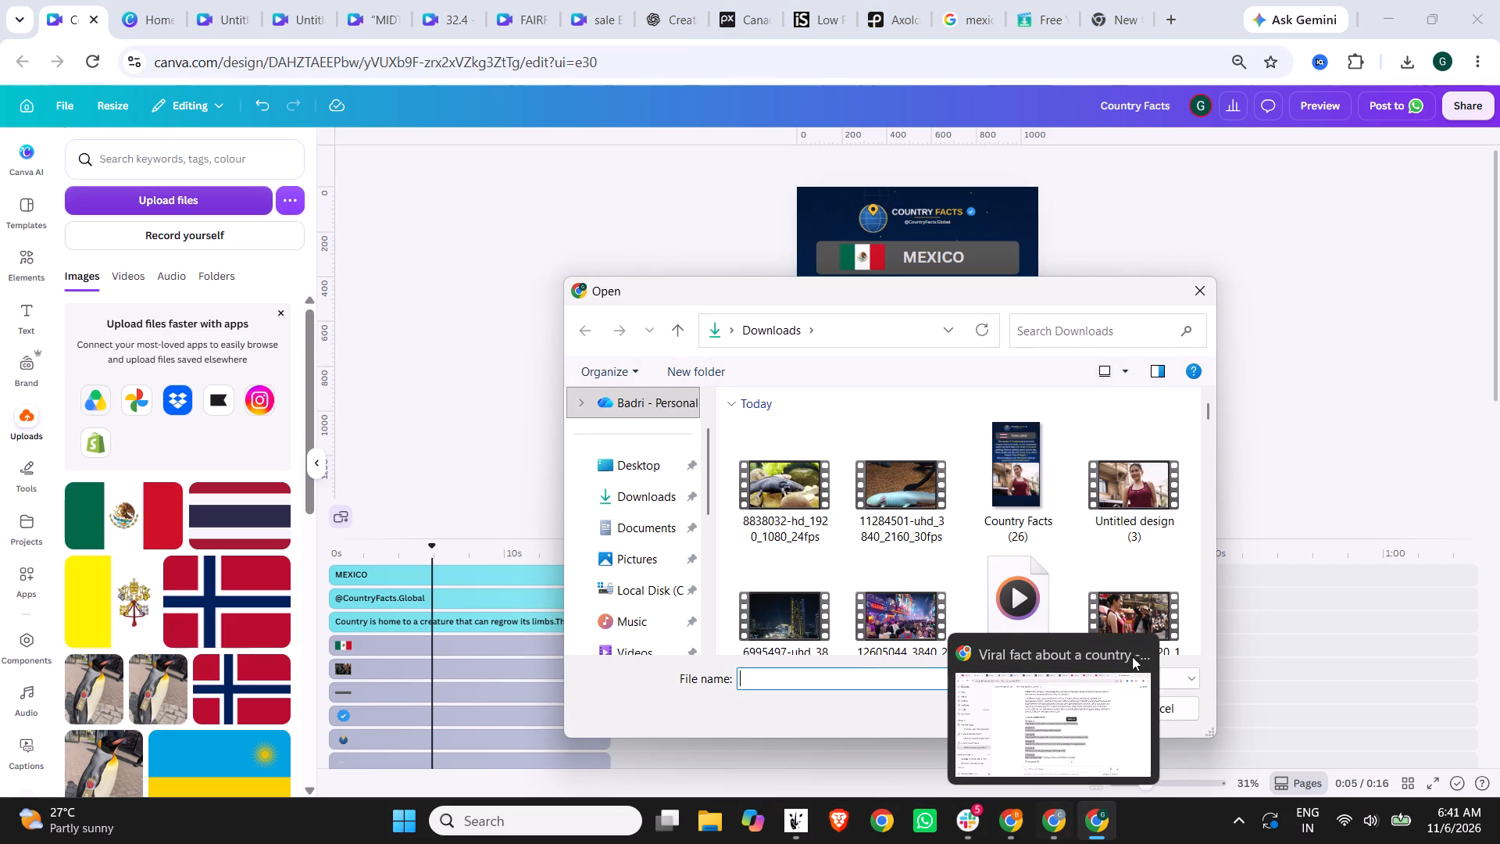
click(1402, 61)
click(1192, 297)
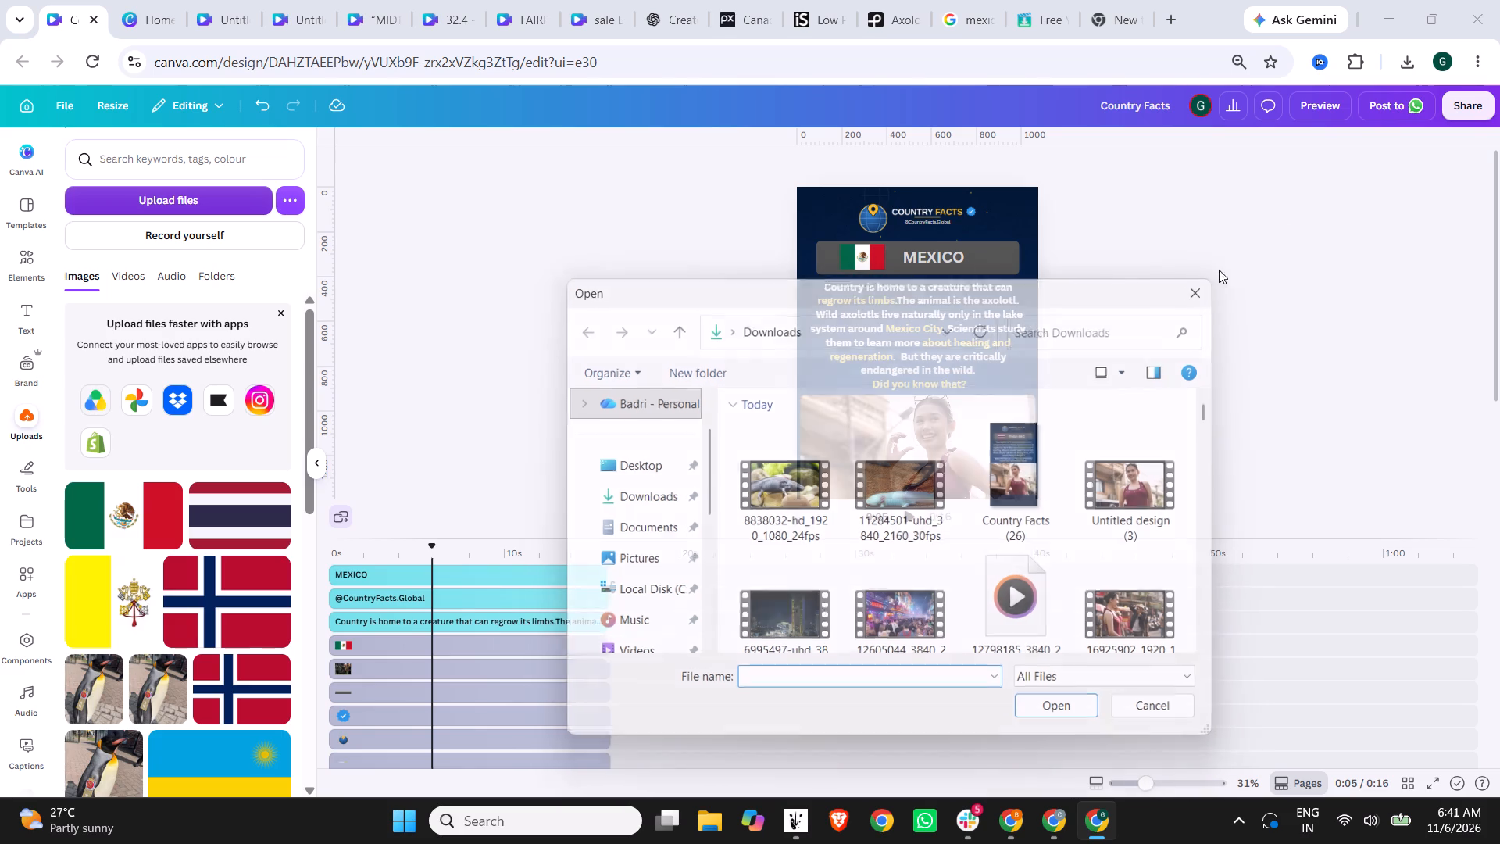
click(1396, 66)
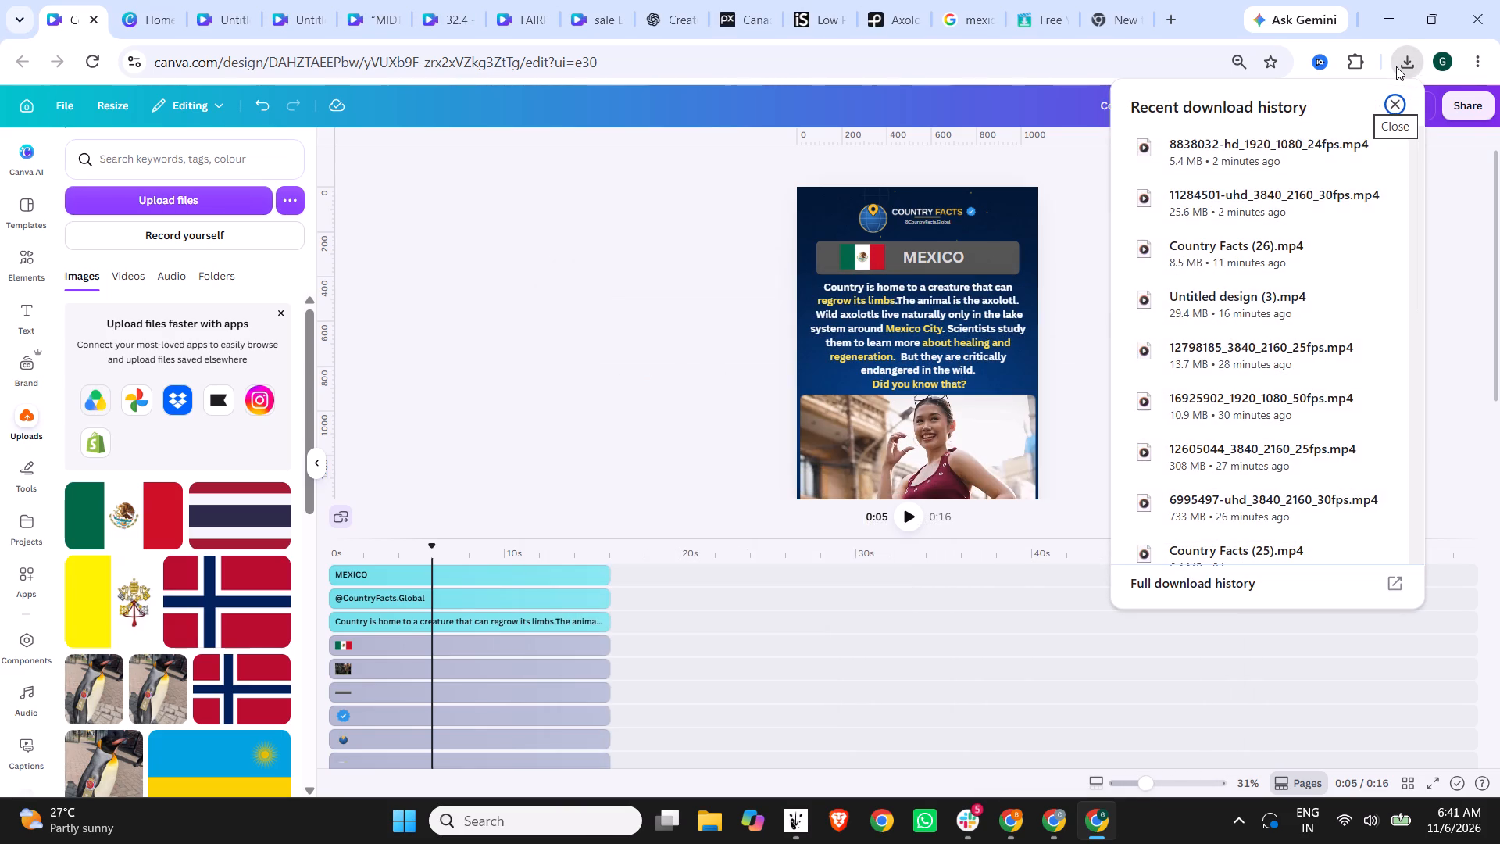
click(1396, 66)
click(222, 0)
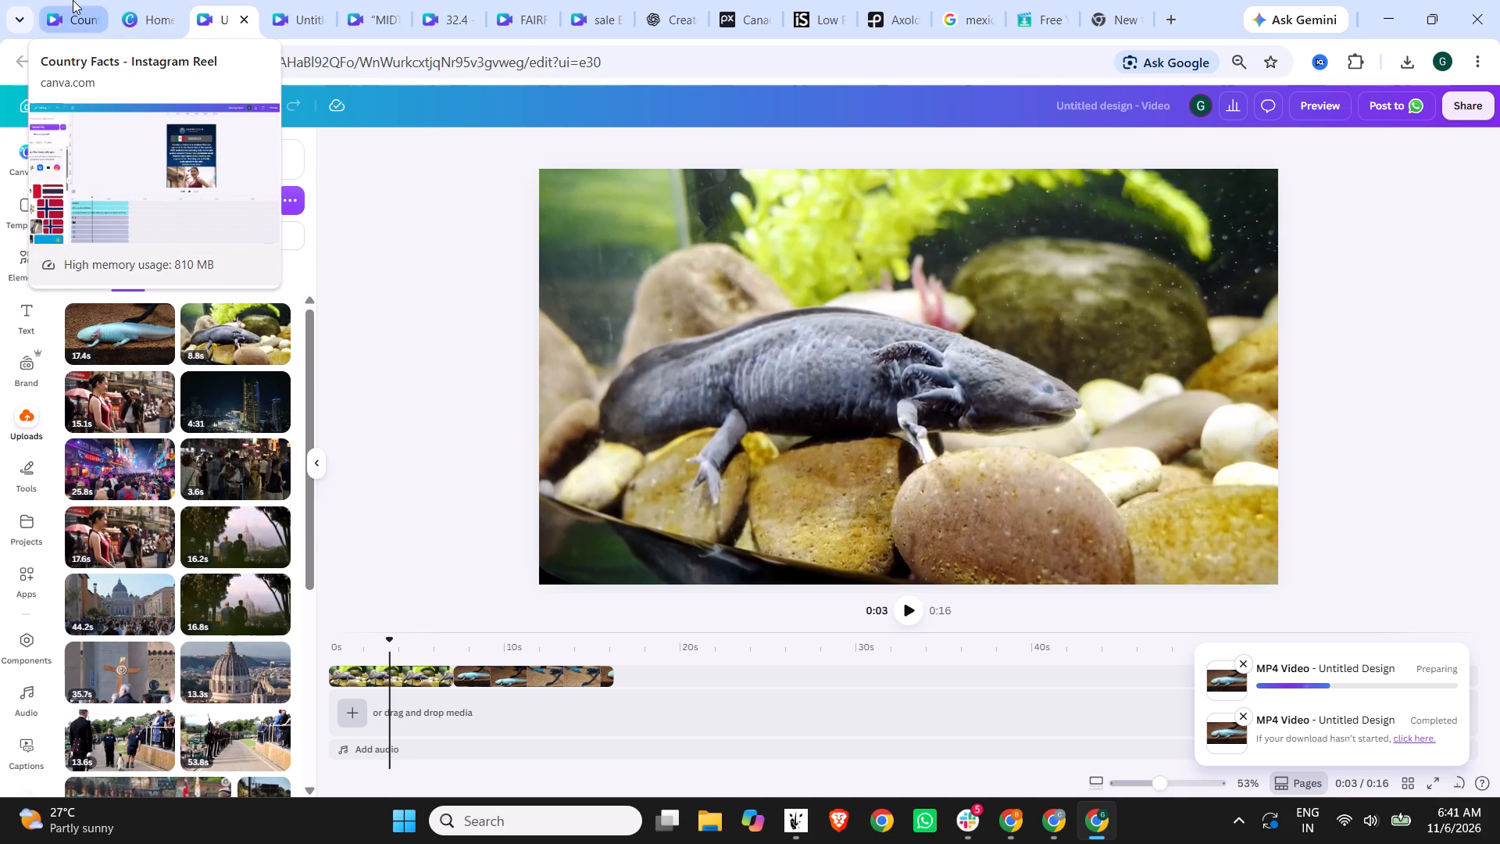
Return to the Country Facts design and upload the exported video Untitled design (4) from Downloads.
click(73, 0)
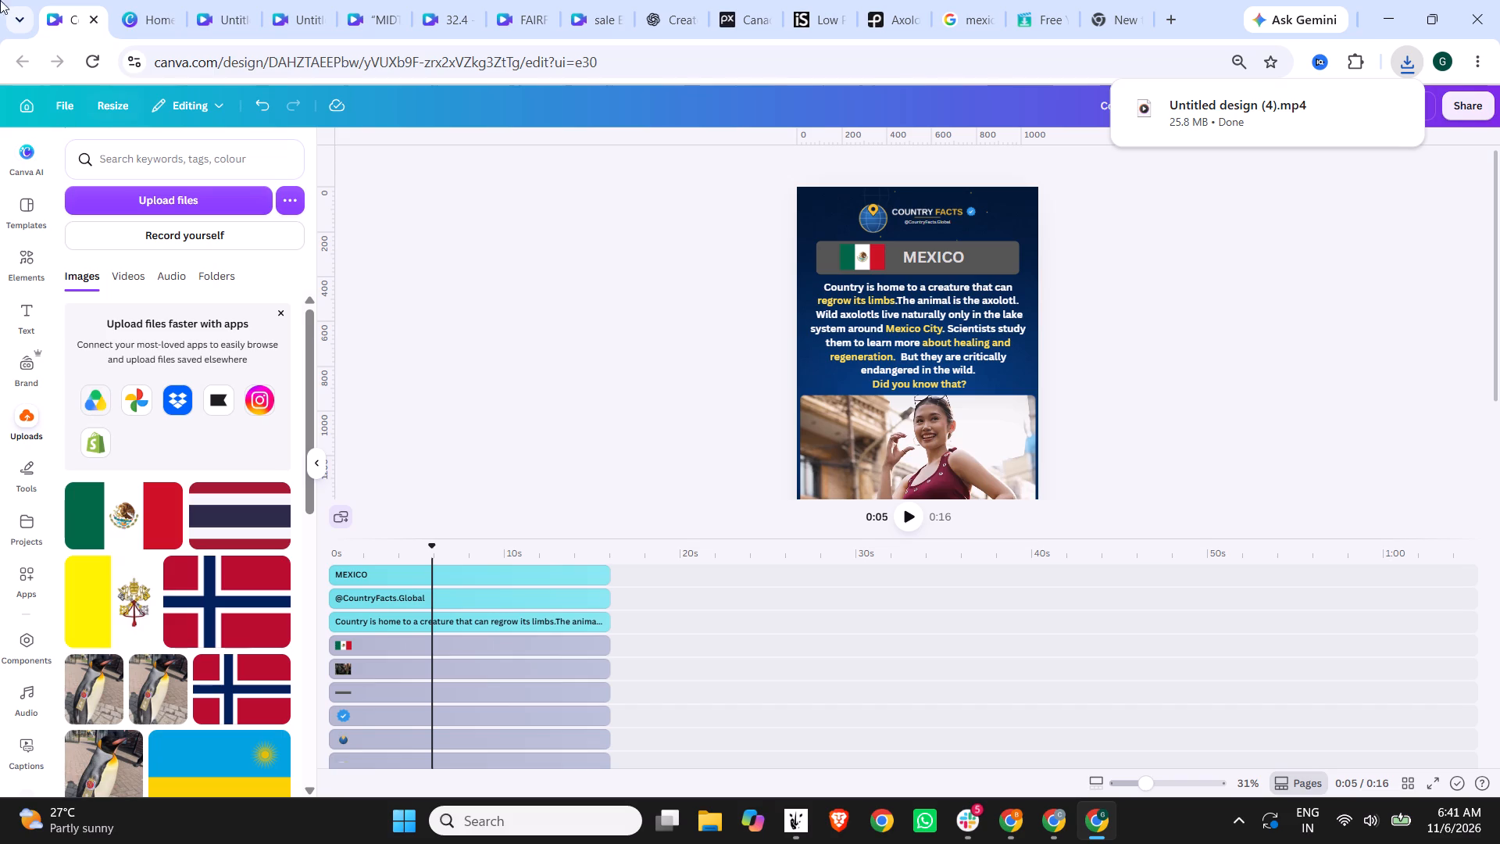
click(145, 195)
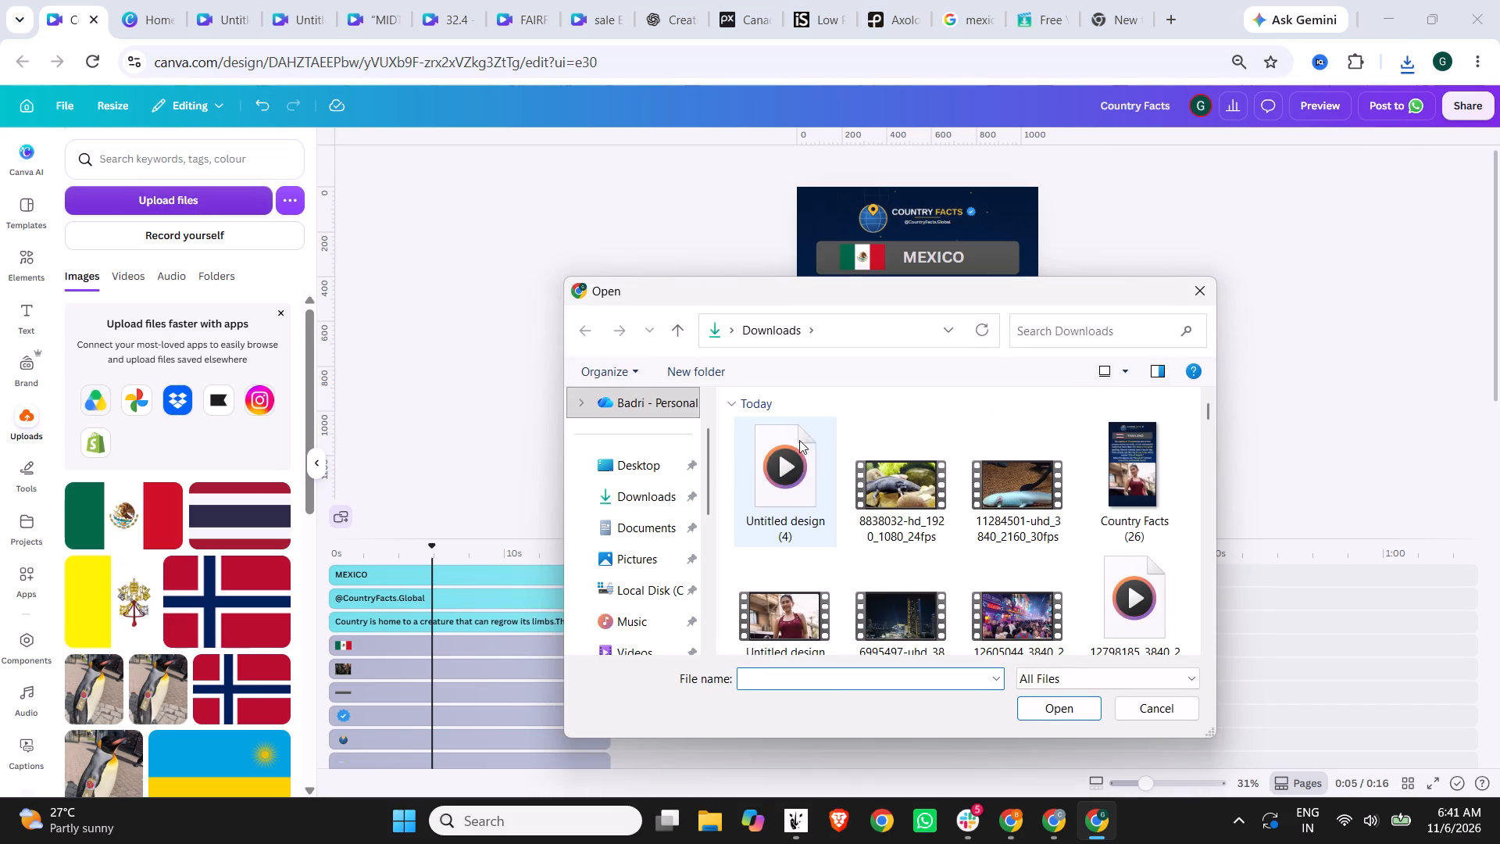
double_click(778, 471)
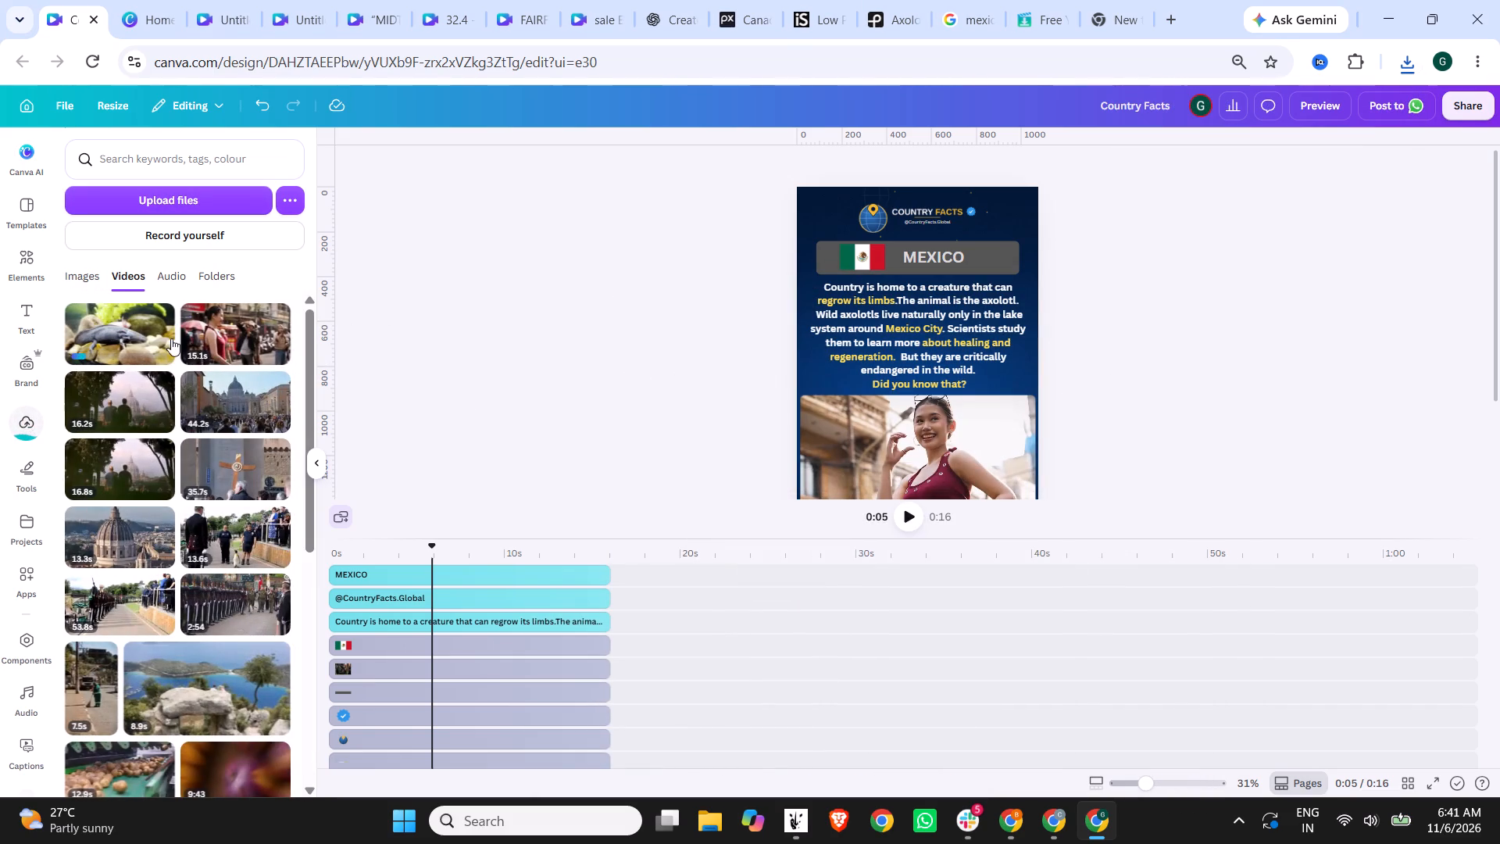
Replace the woman's footage in the Country Facts design's video frame with the newly uploaded axolotl video.
drag(126, 333, 909, 419)
scroll(928, 347, down, 4)
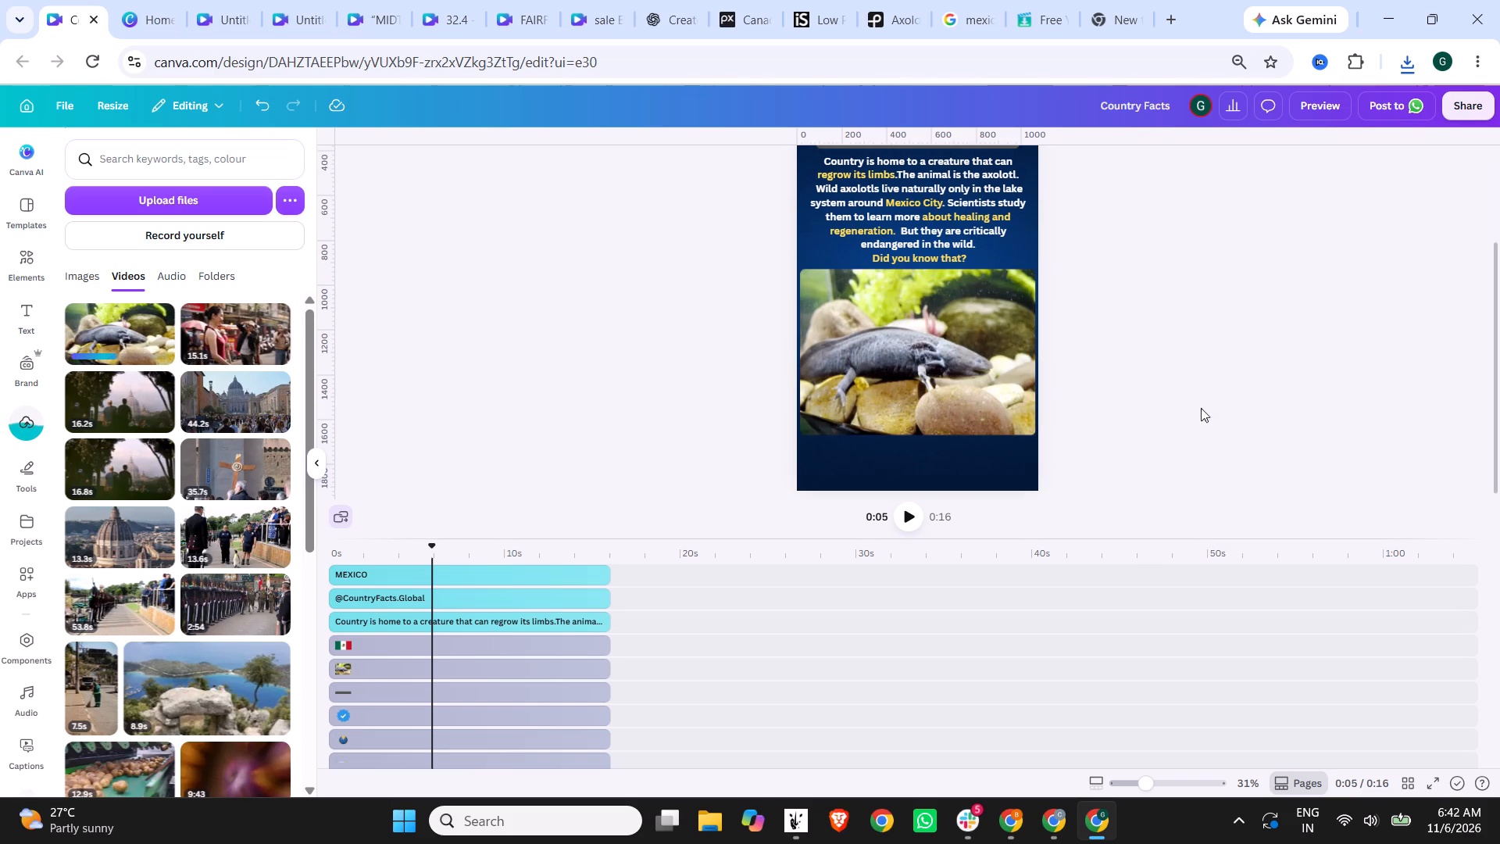
click(1205, 406)
Change the opening of the fact text under the MEXICO heading to read "Home to a creature that can".
scroll(630, 372, up, 2)
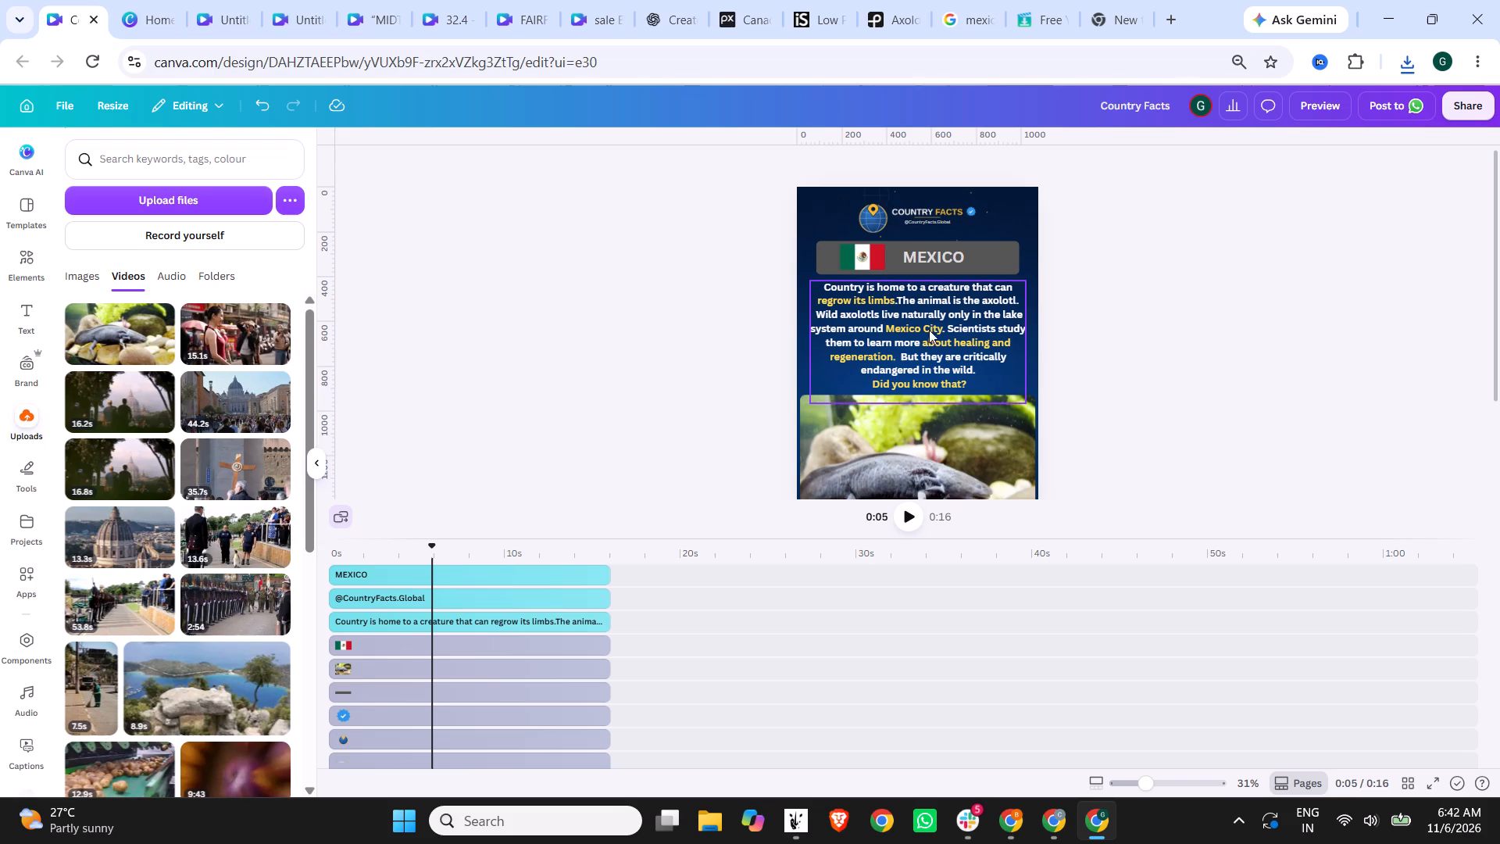
double_click(913, 303)
drag(872, 290, 822, 291)
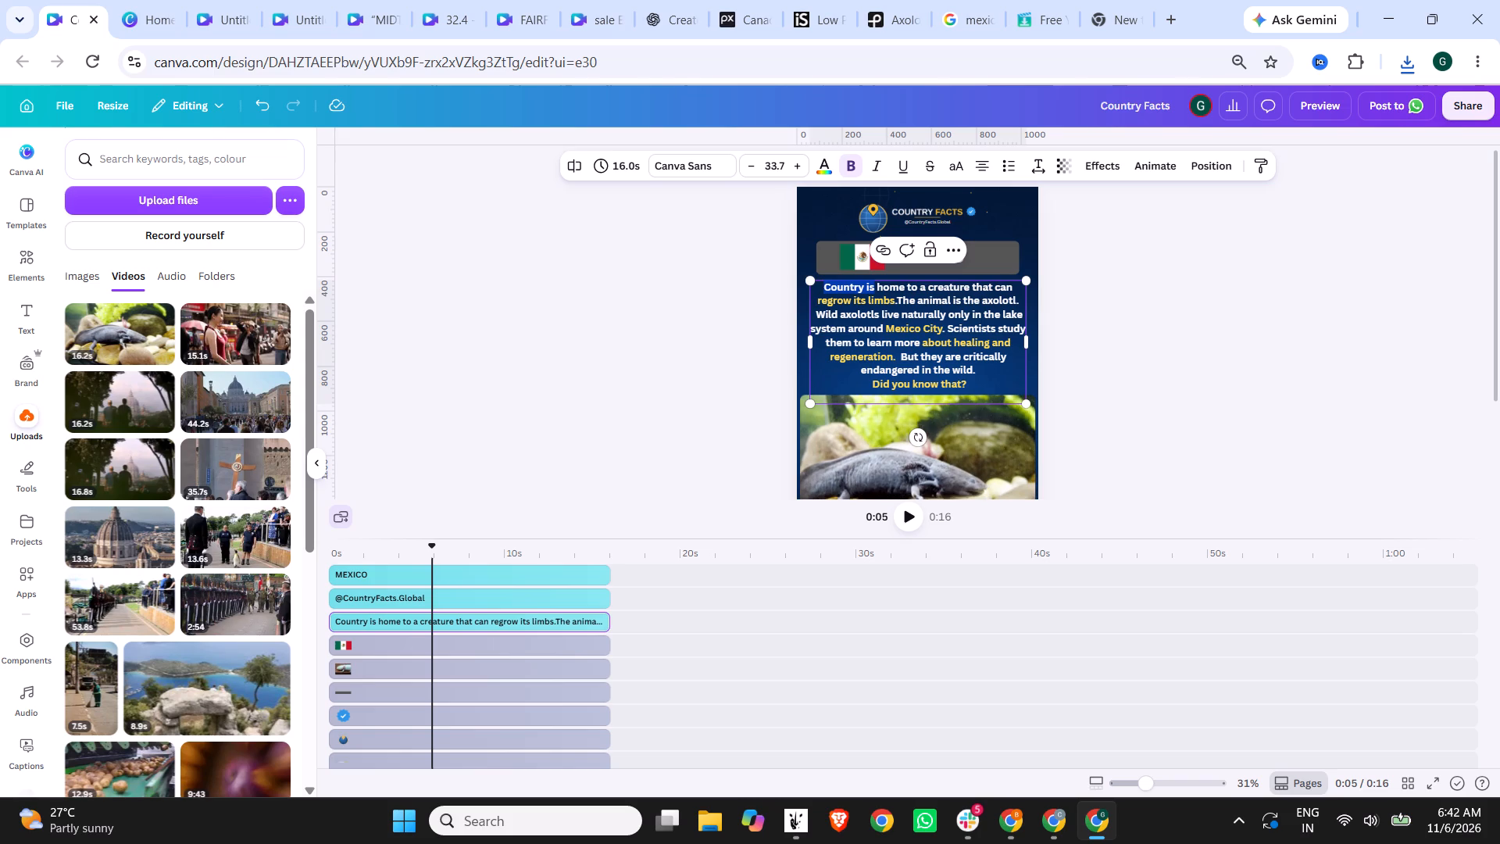
key(Delete)
key(Delete)
key(Delete)
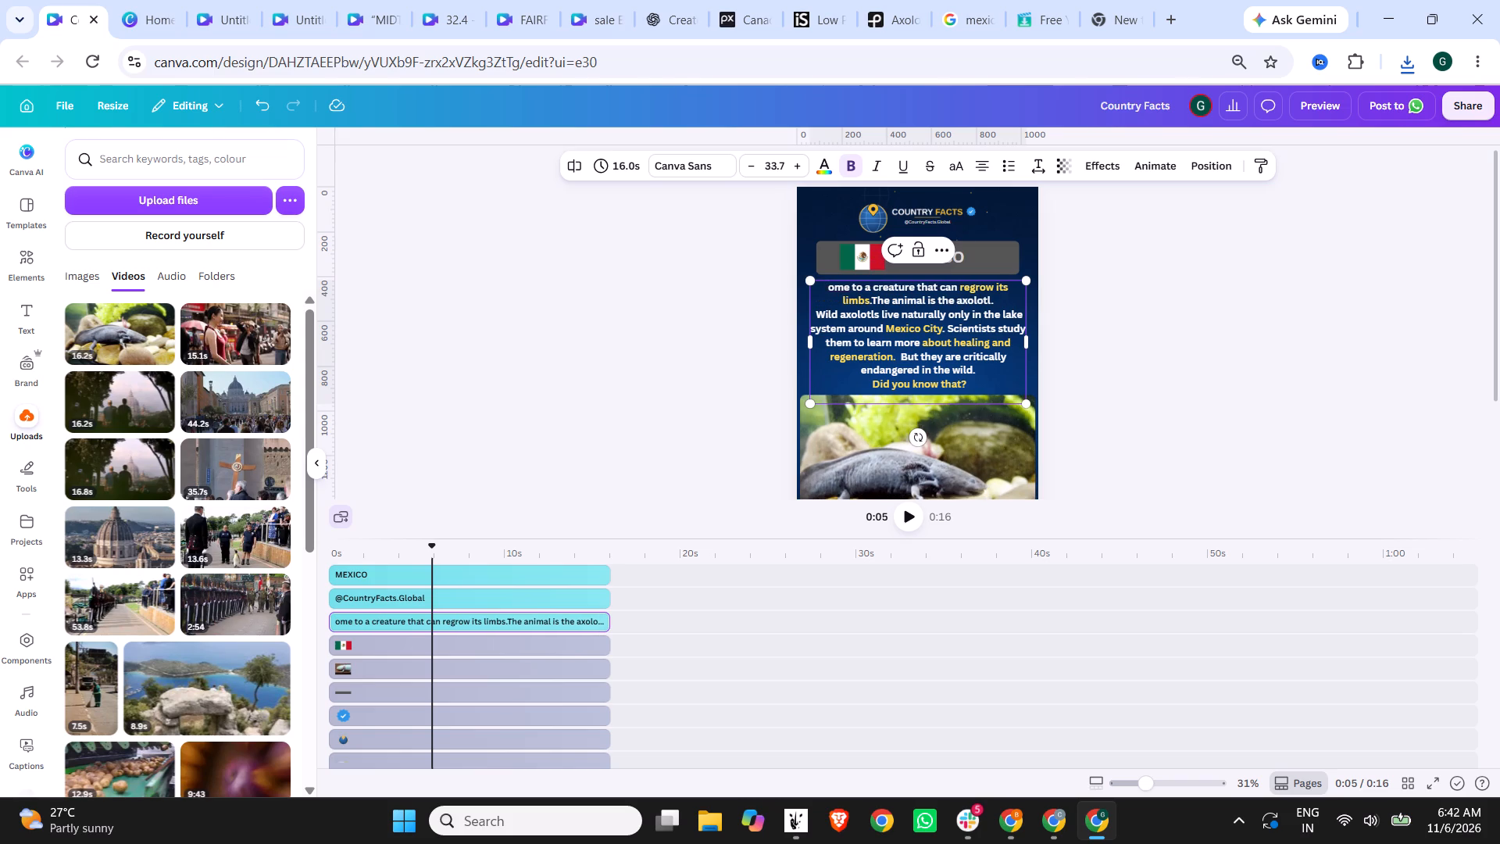
key(shift+h)
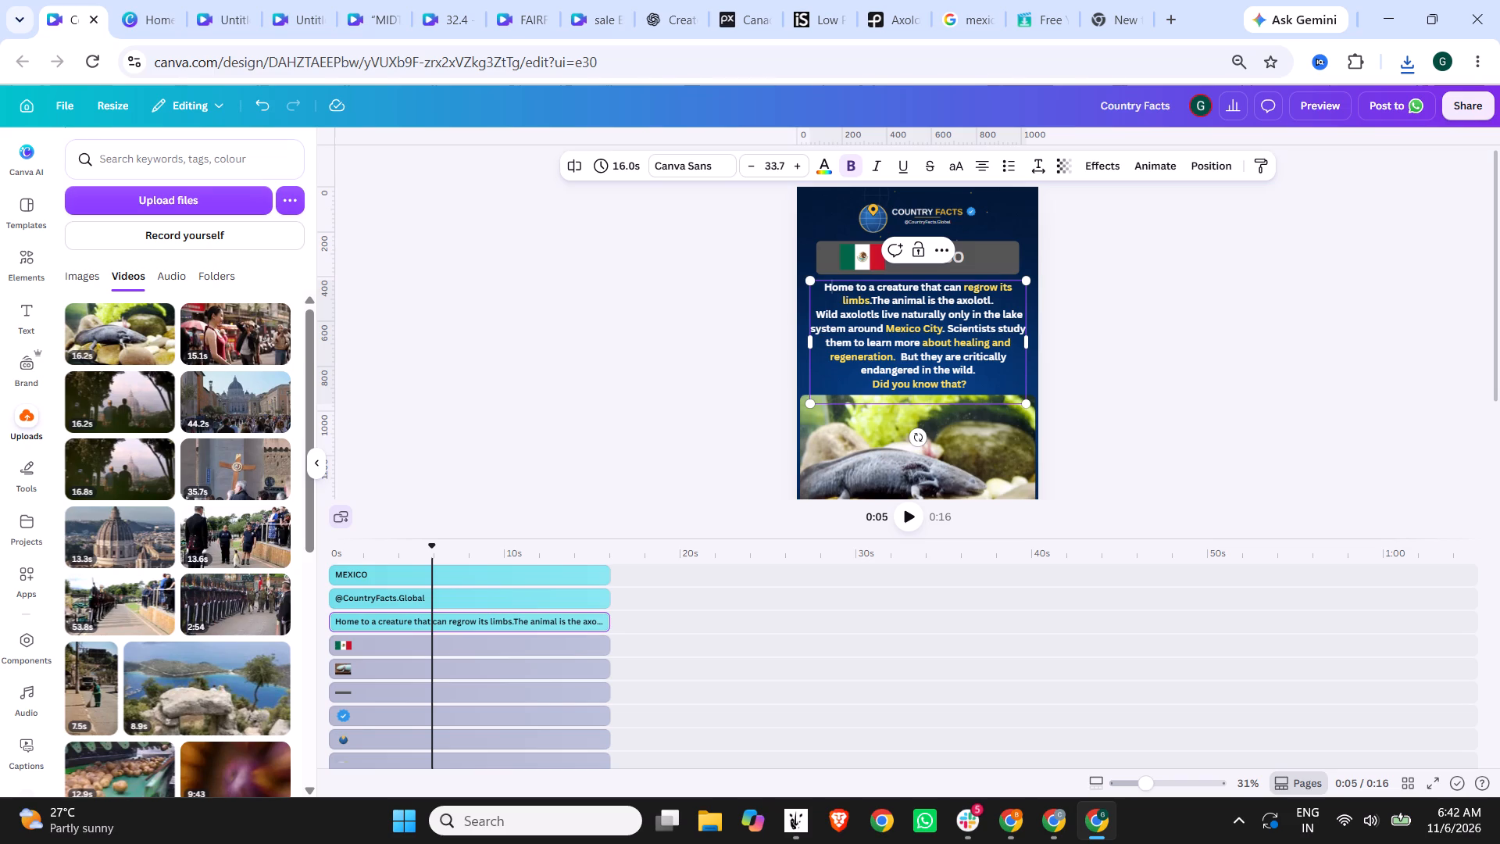
click(1173, 343)
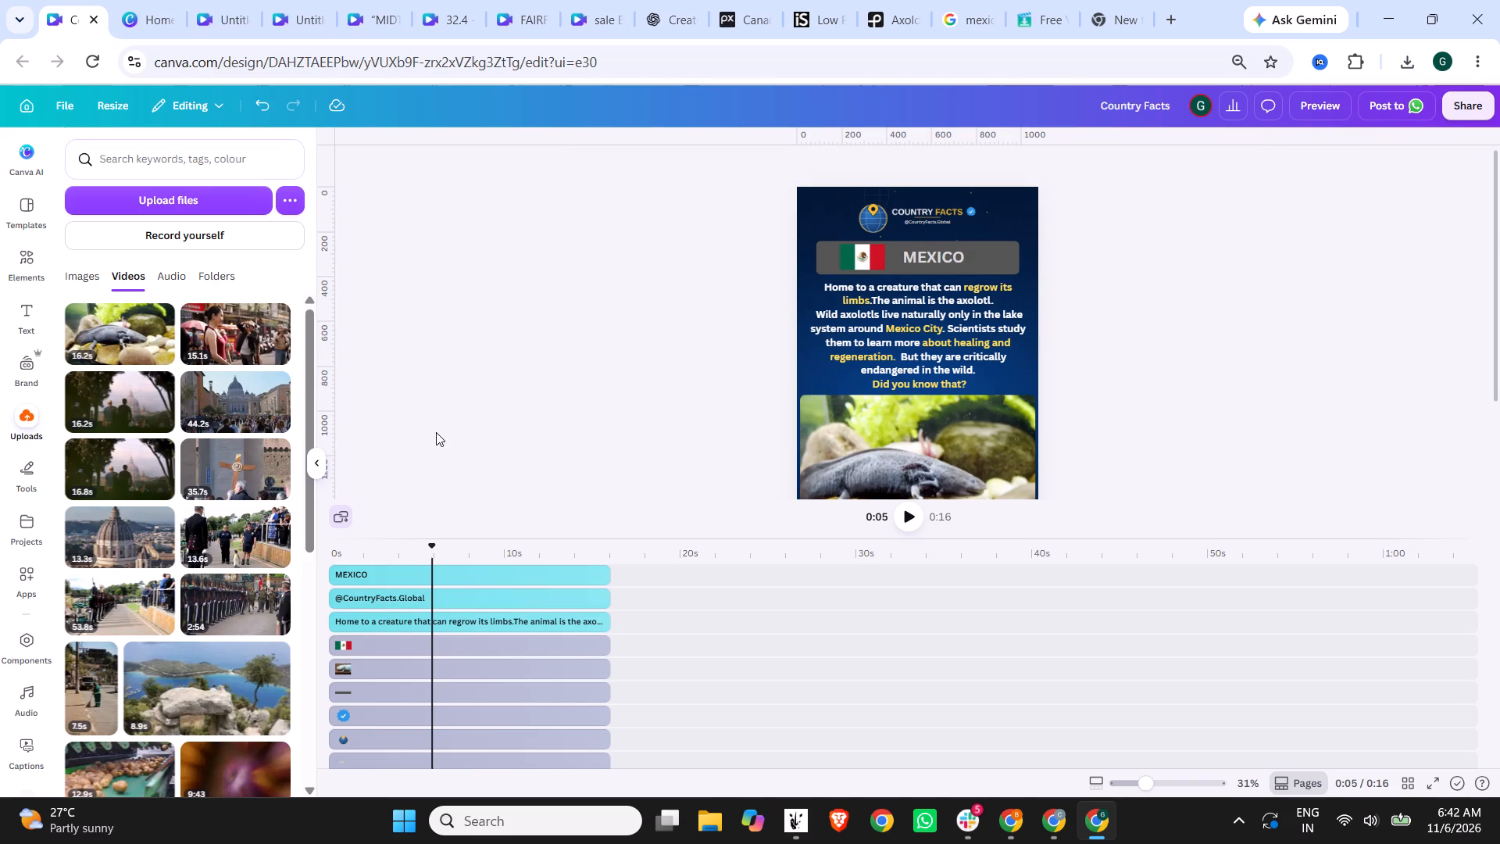
Download the Country Facts design as an MP4 video at 1080p.
scroll(436, 432, down, 2)
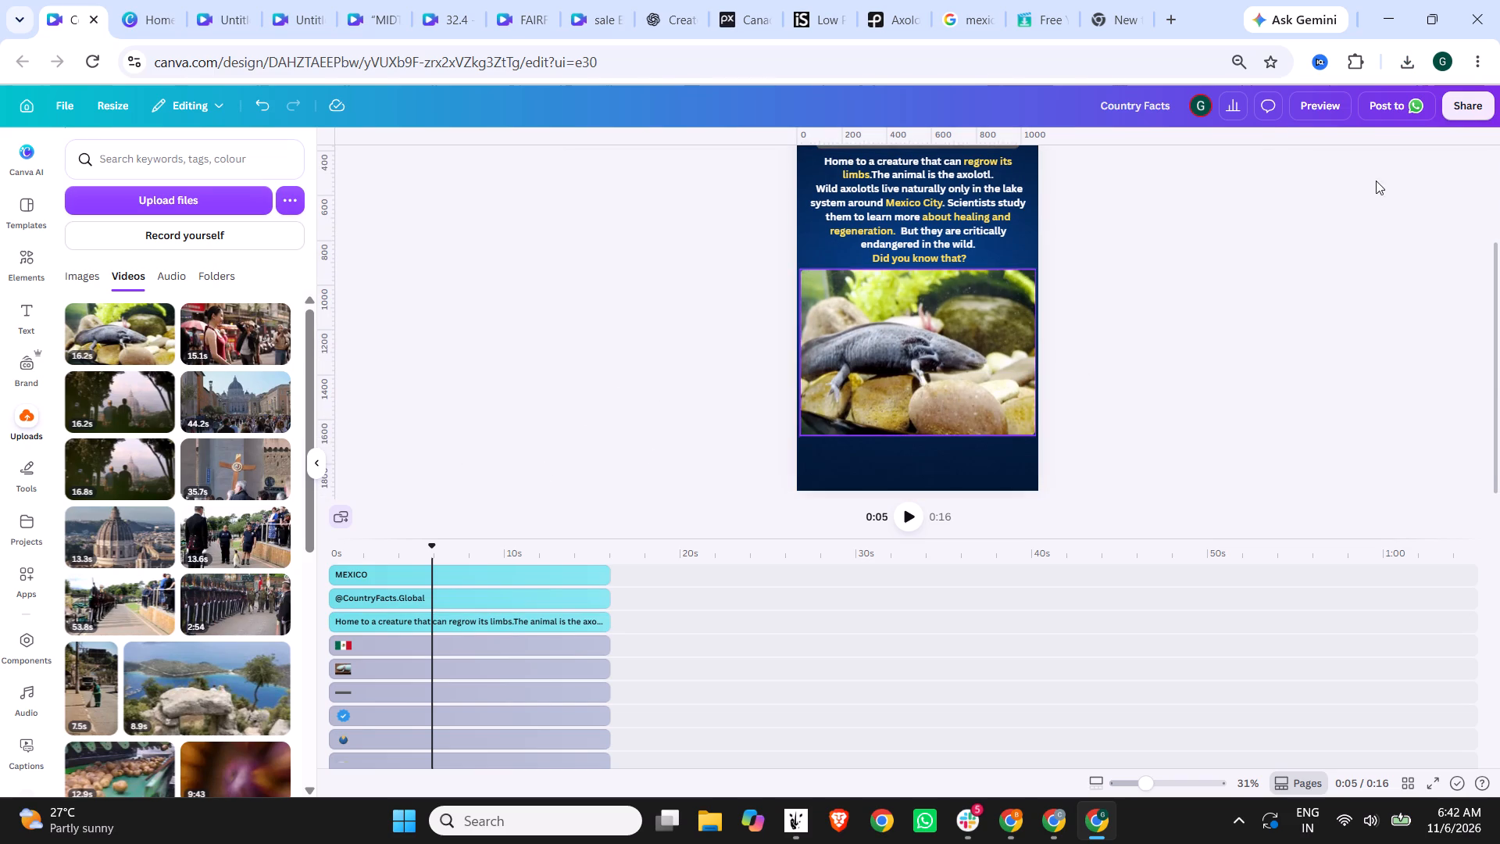
click(1478, 105)
click(1227, 452)
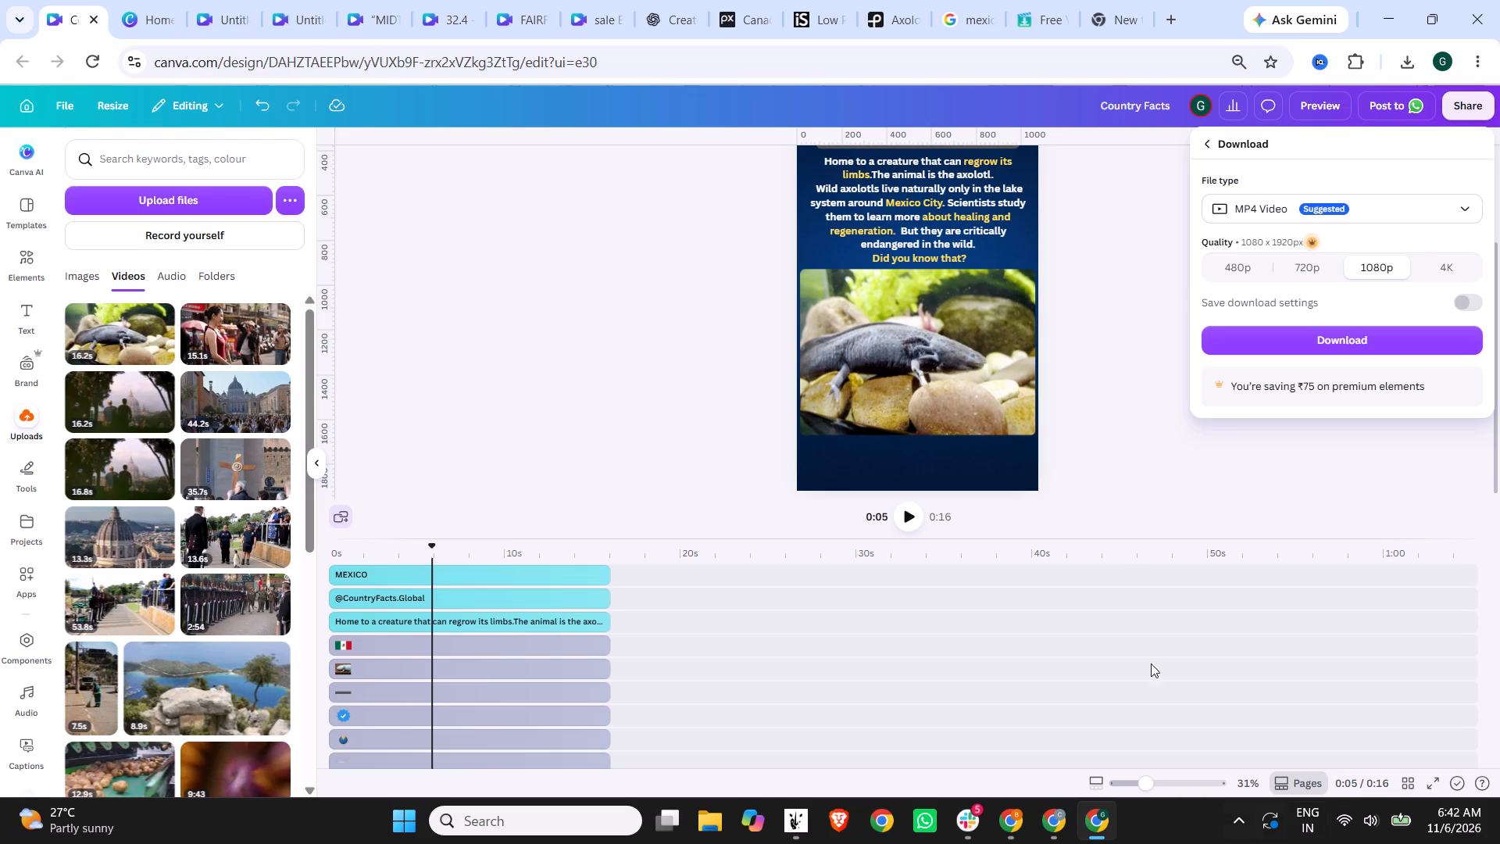
click(1309, 337)
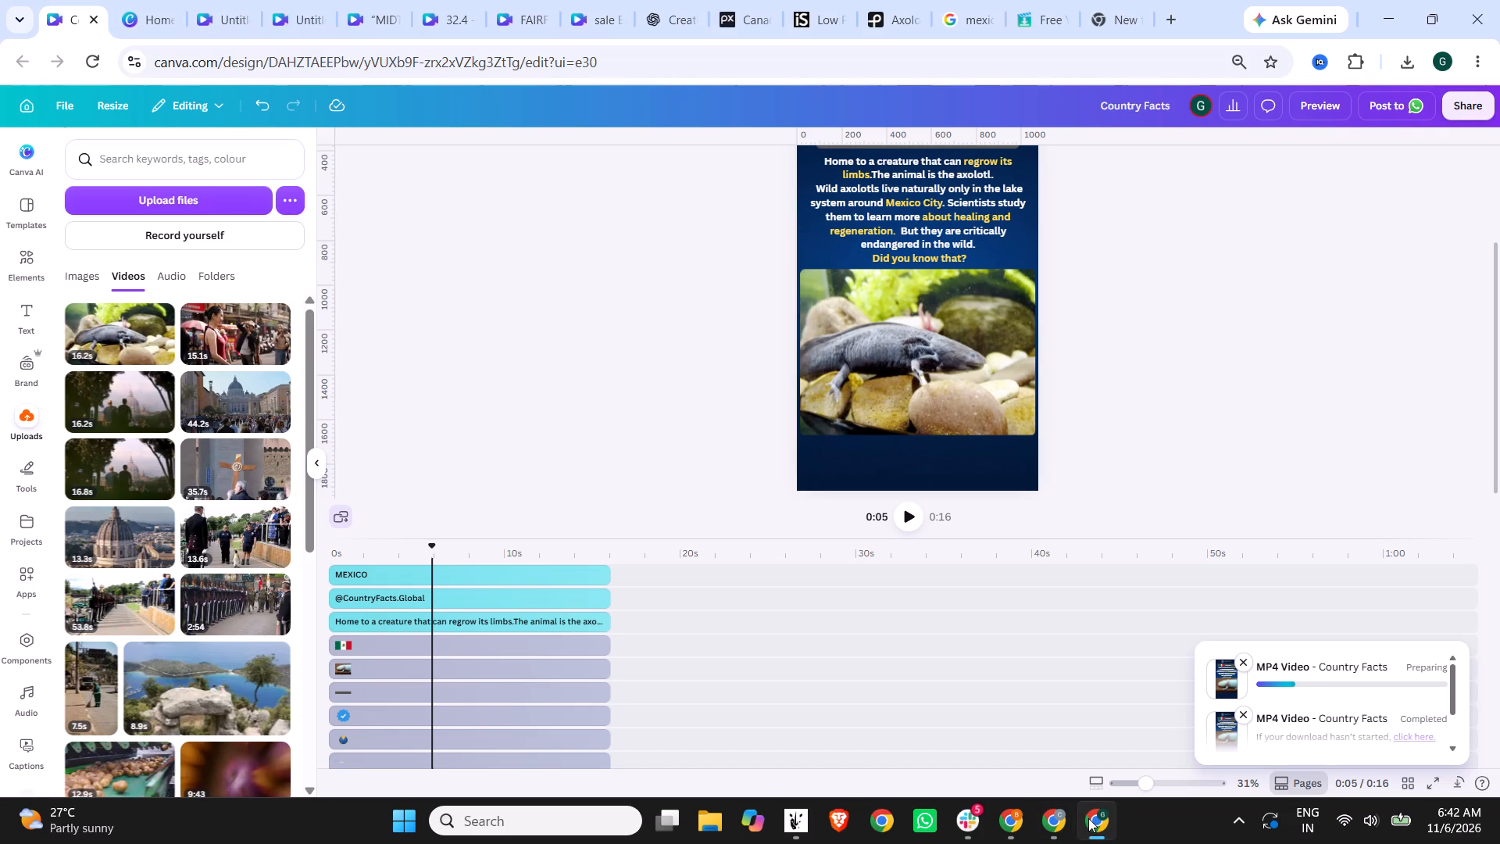
scroll(1149, 462, up, 2)
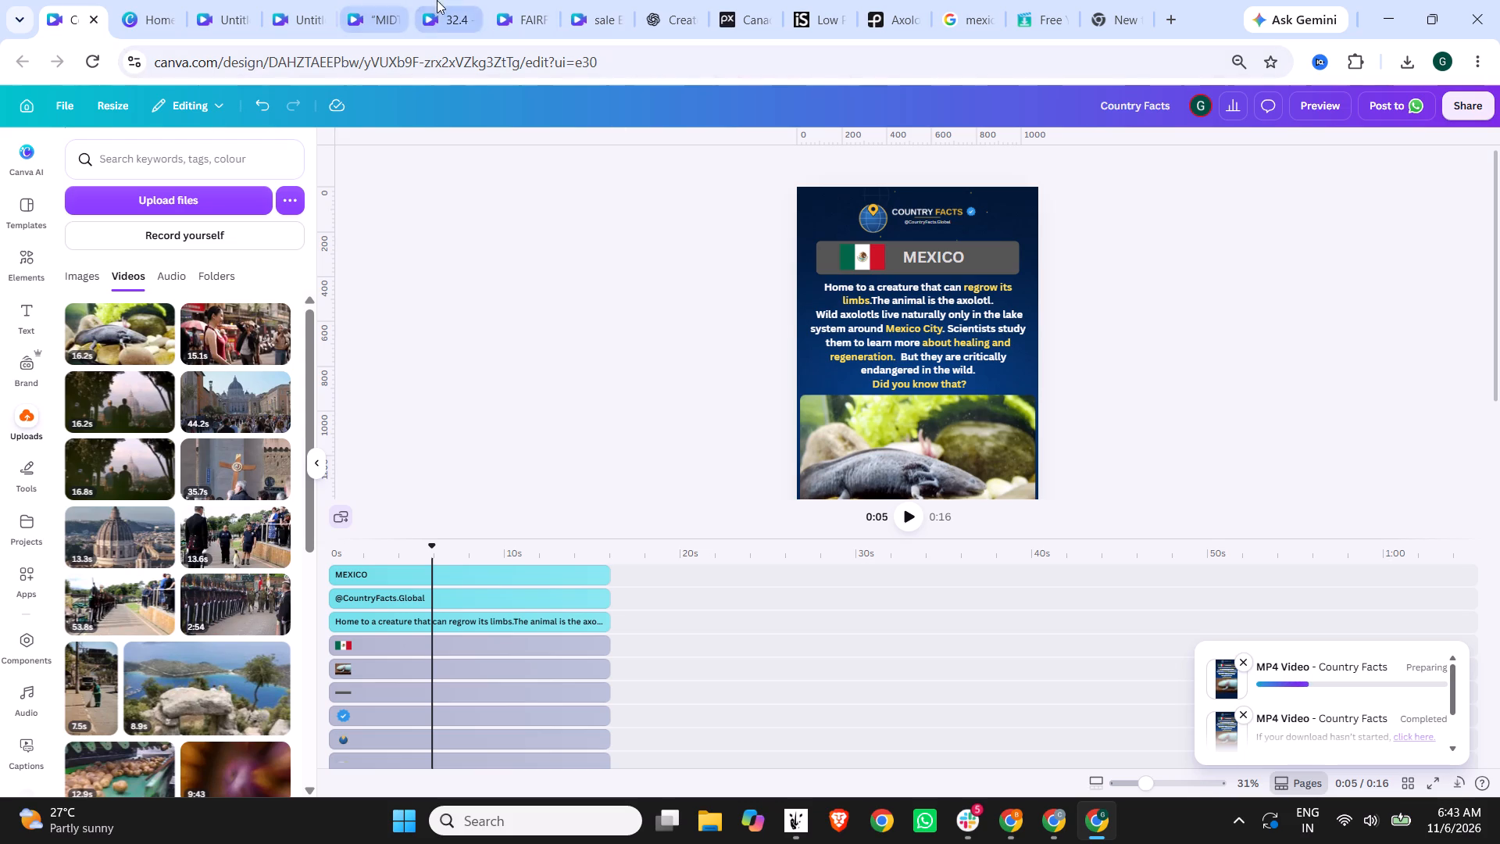
Switch to the vidIQ Race to 4K page in the other browser window and look through it.
click(1055, 829)
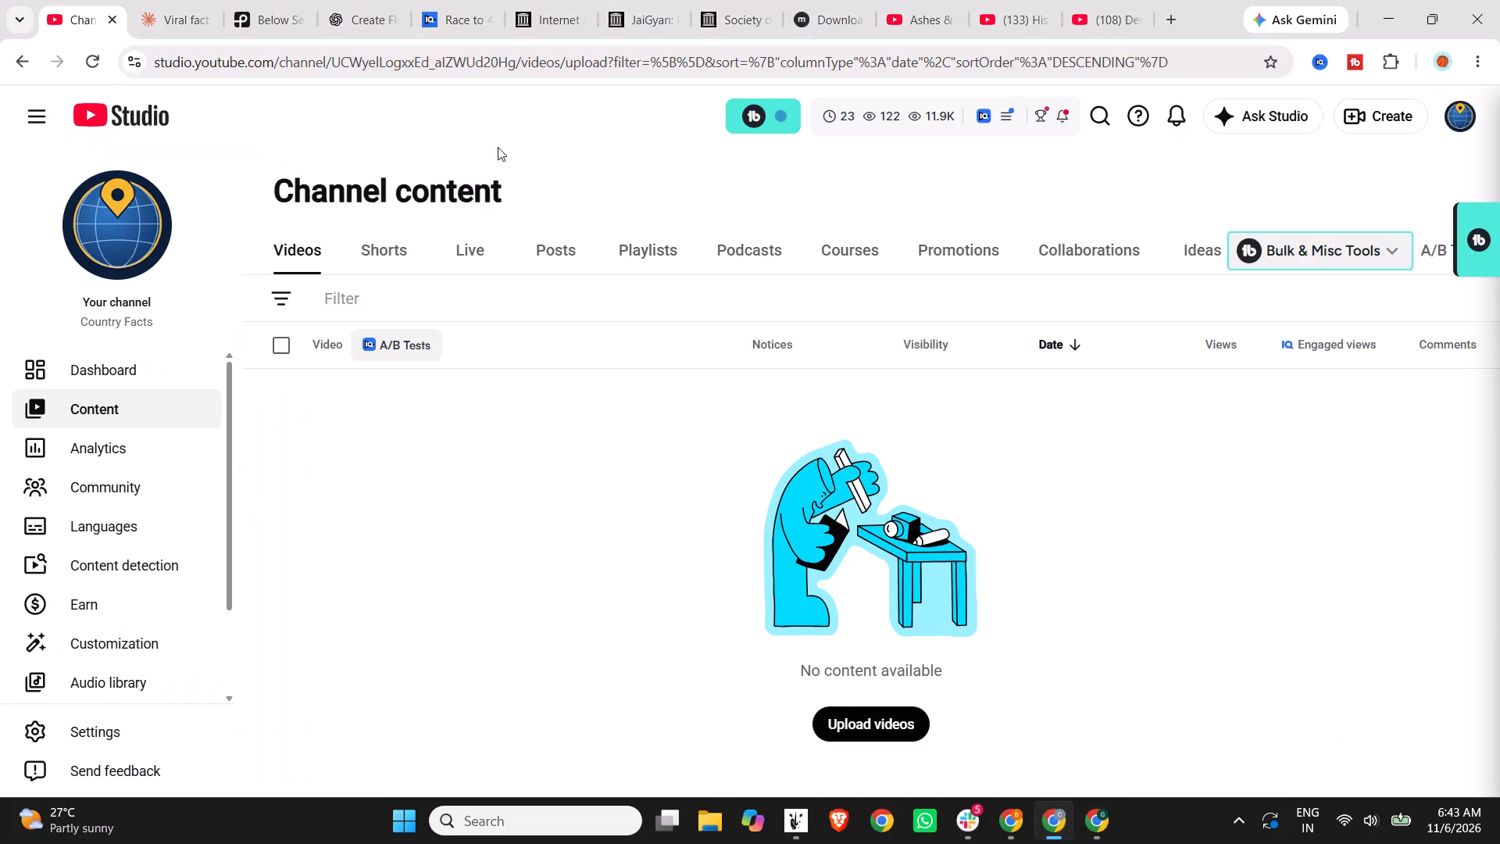
click(462, 0)
scroll(786, 448, up, 7)
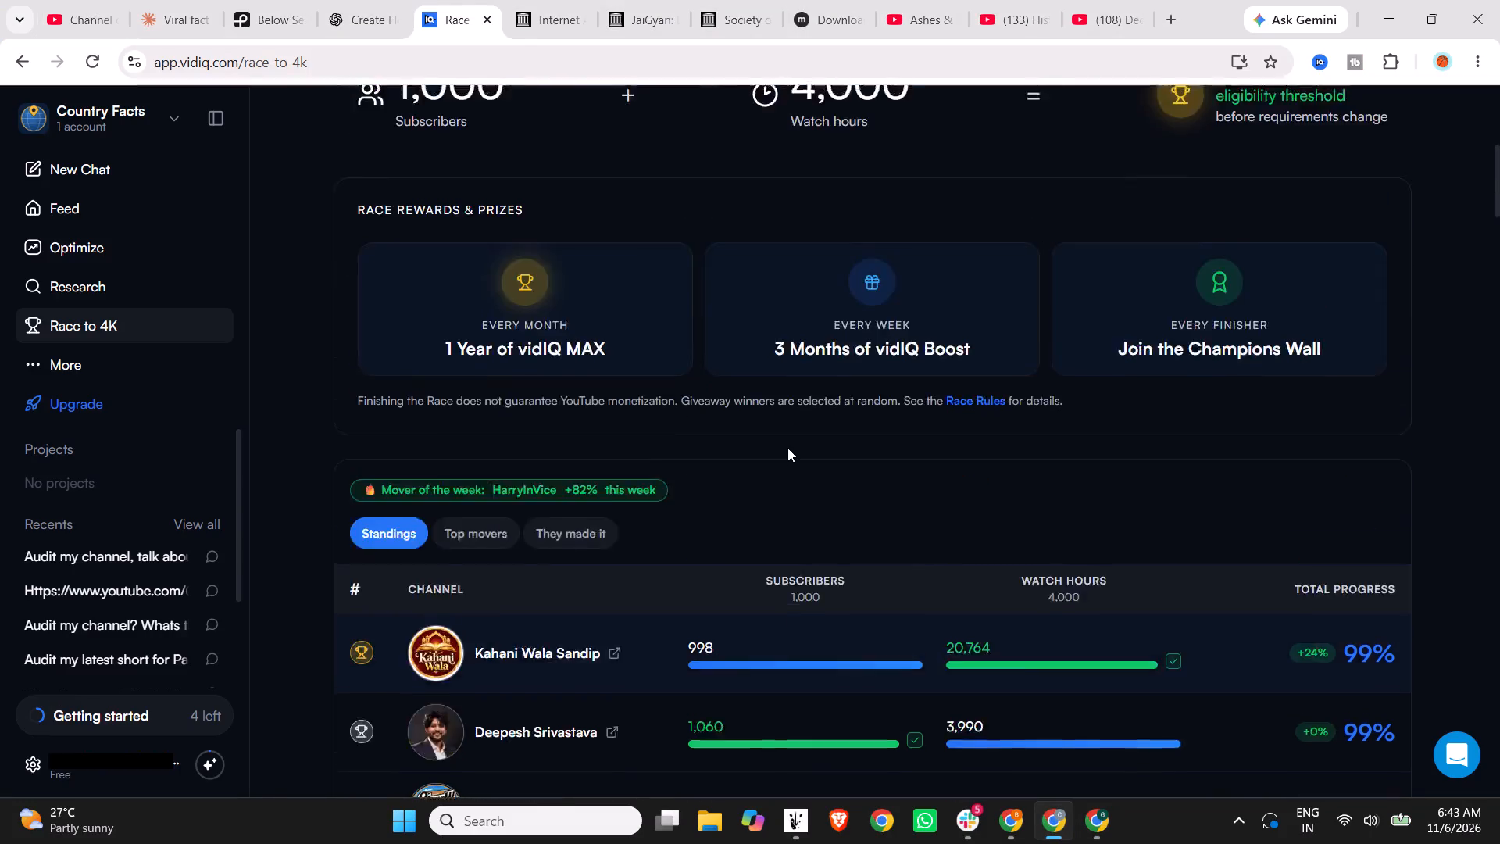
scroll(787, 448, up, 2)
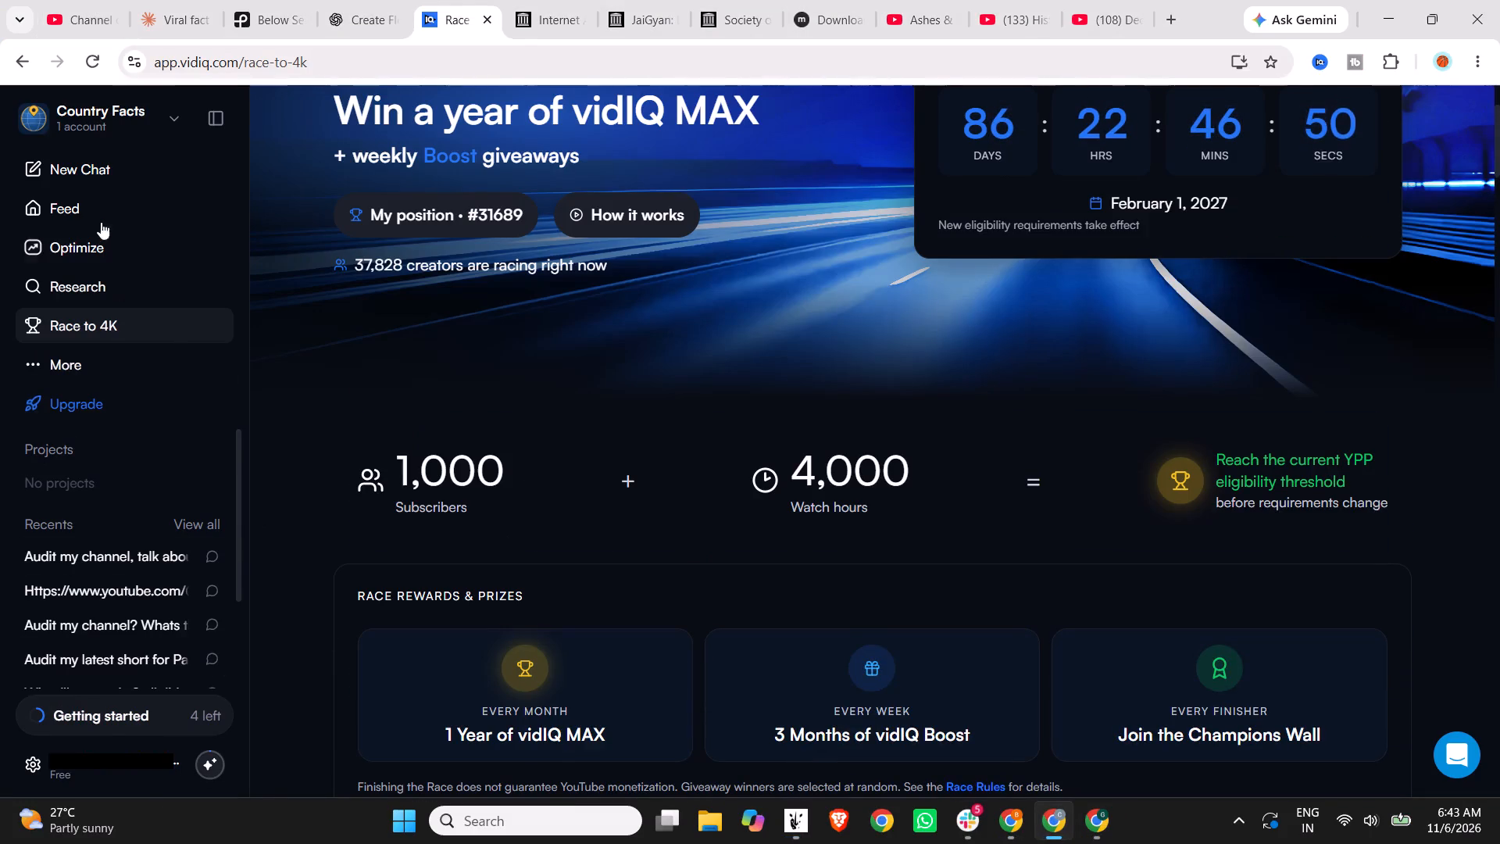
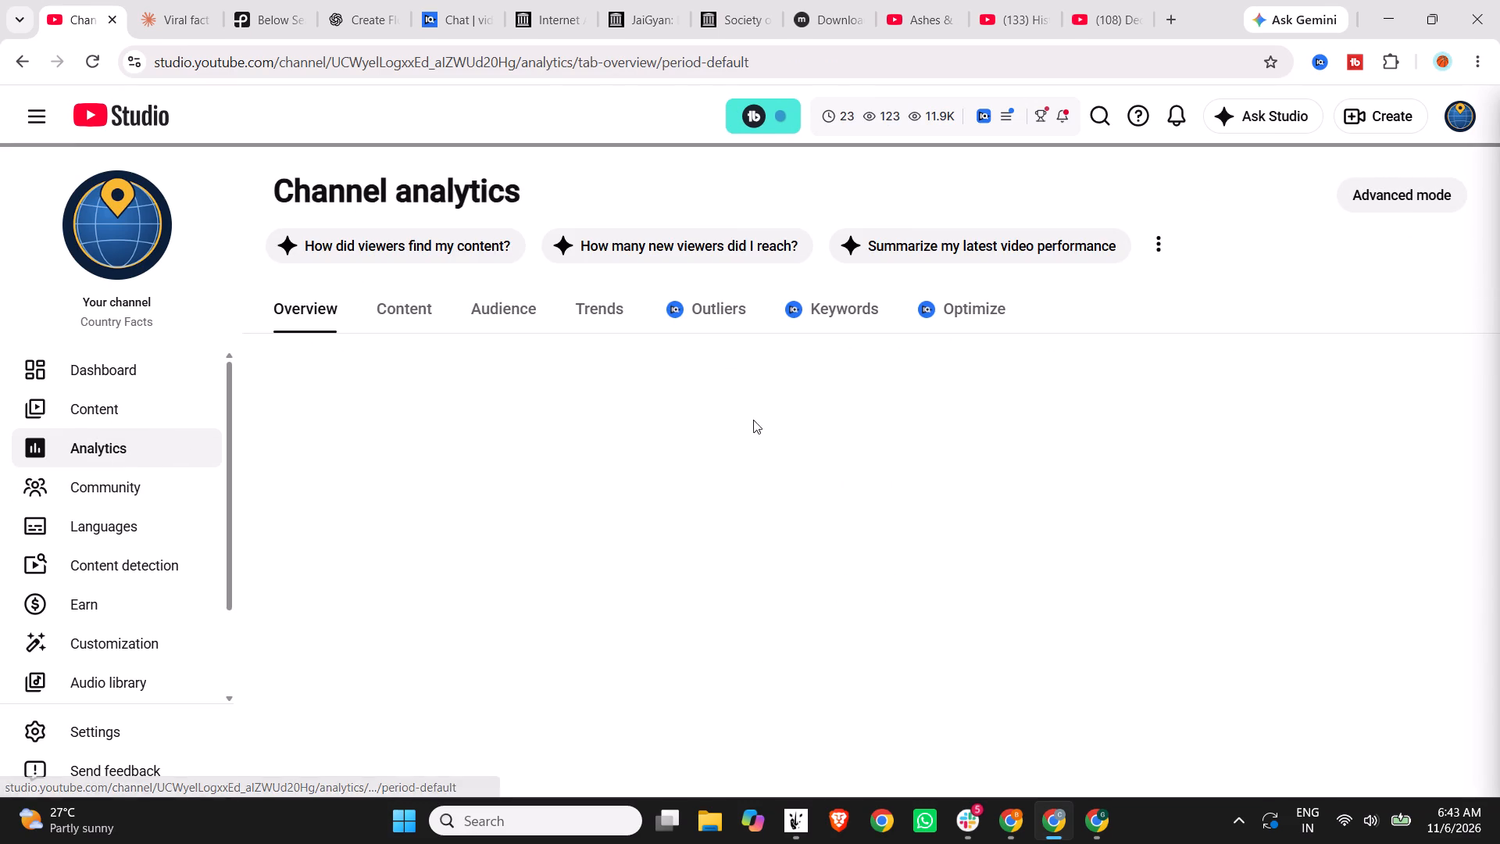
Have YouTube Studio summarize the latest video's performance and read through the summary and its recommendations.
click(1033, 252)
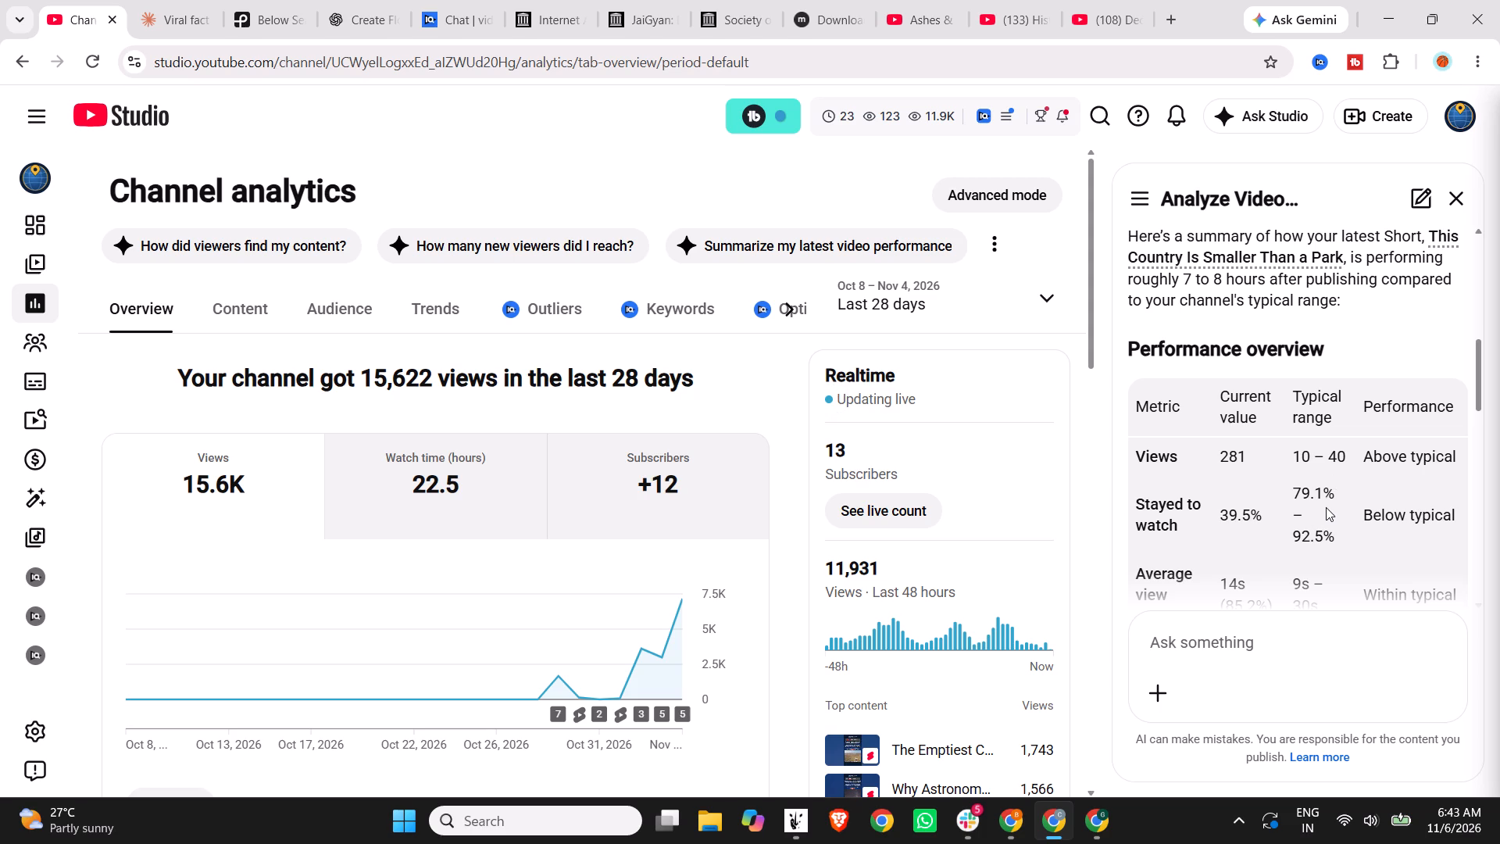
scroll(1326, 507, down, 1)
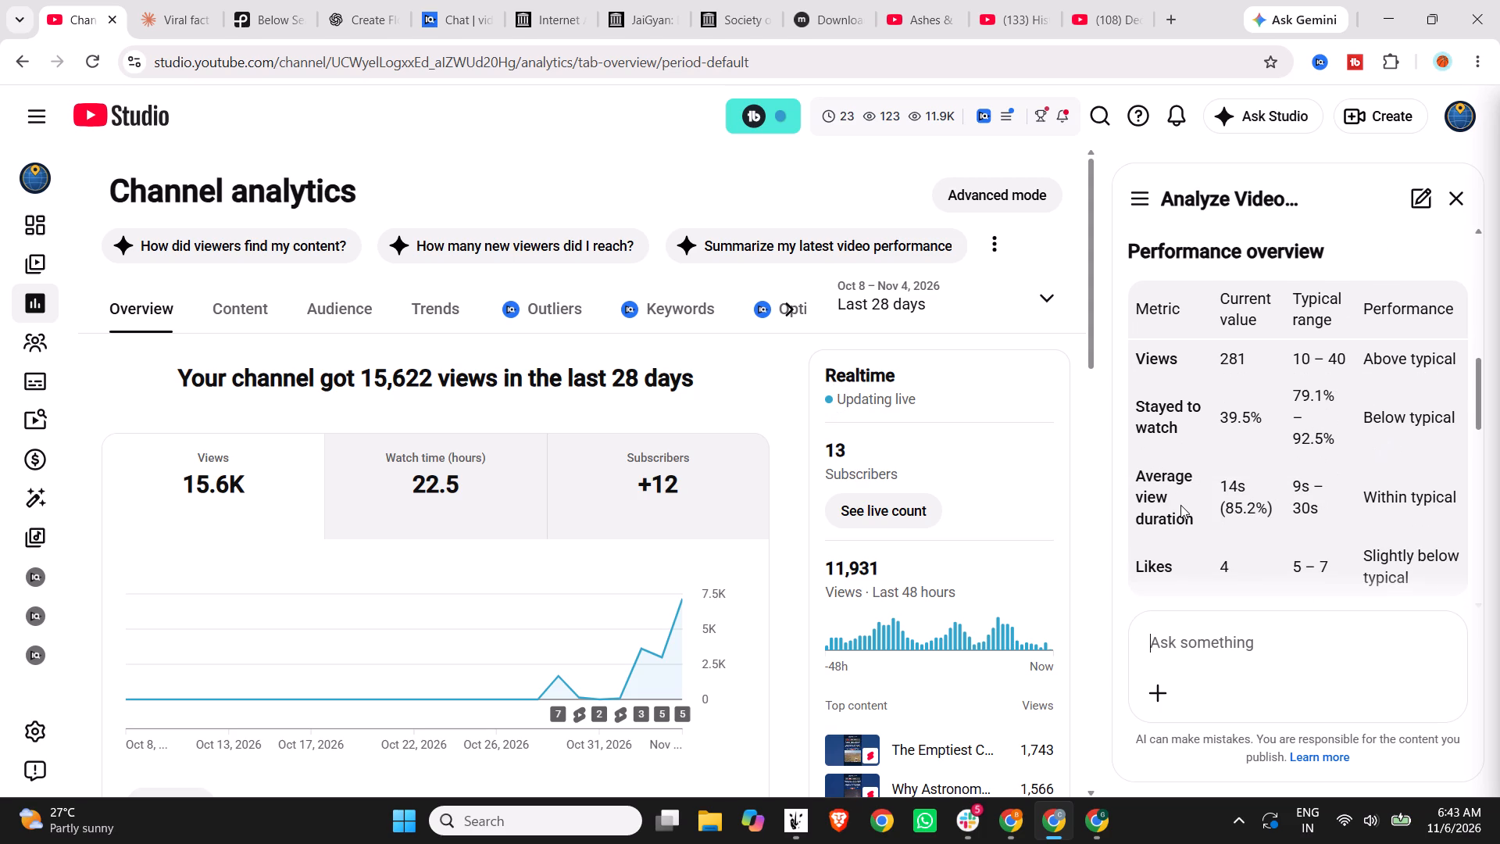
scroll(1256, 513, down, 1)
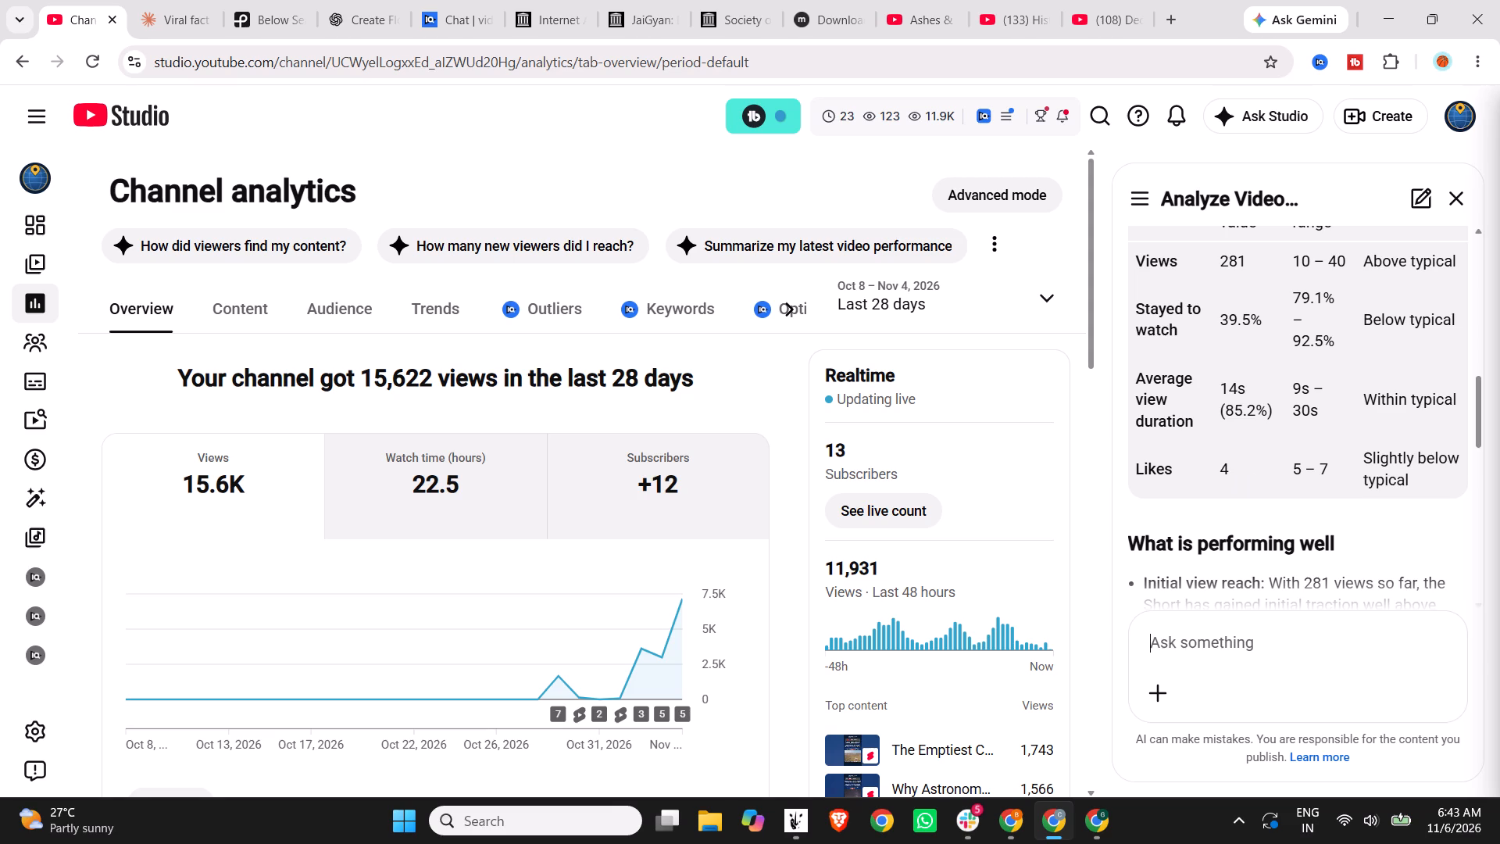
scroll(1274, 473, down, 1)
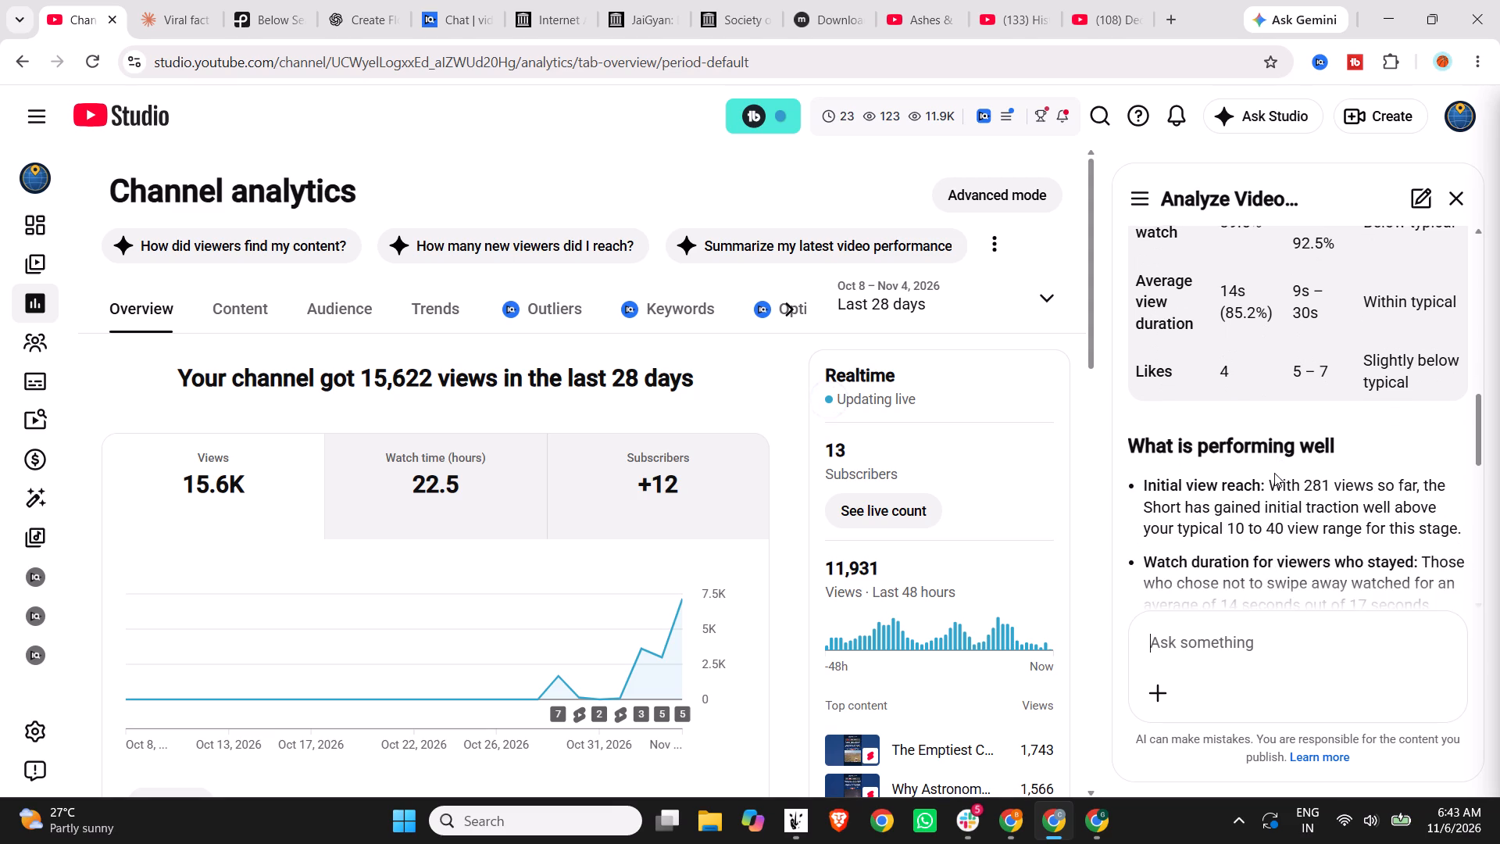
scroll(1274, 473, down, 1)
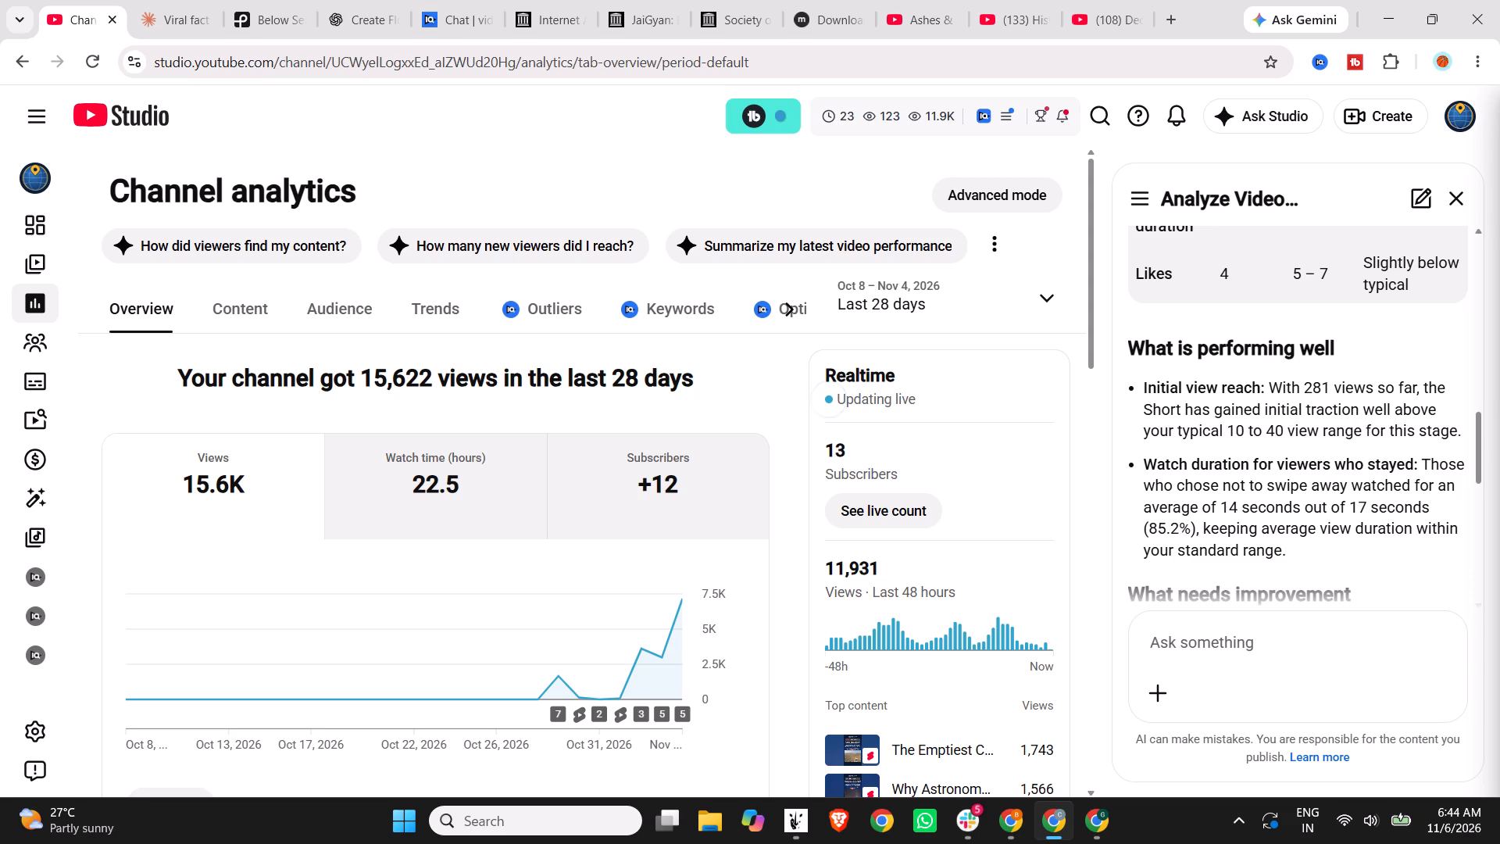
scroll(1261, 524, down, 2)
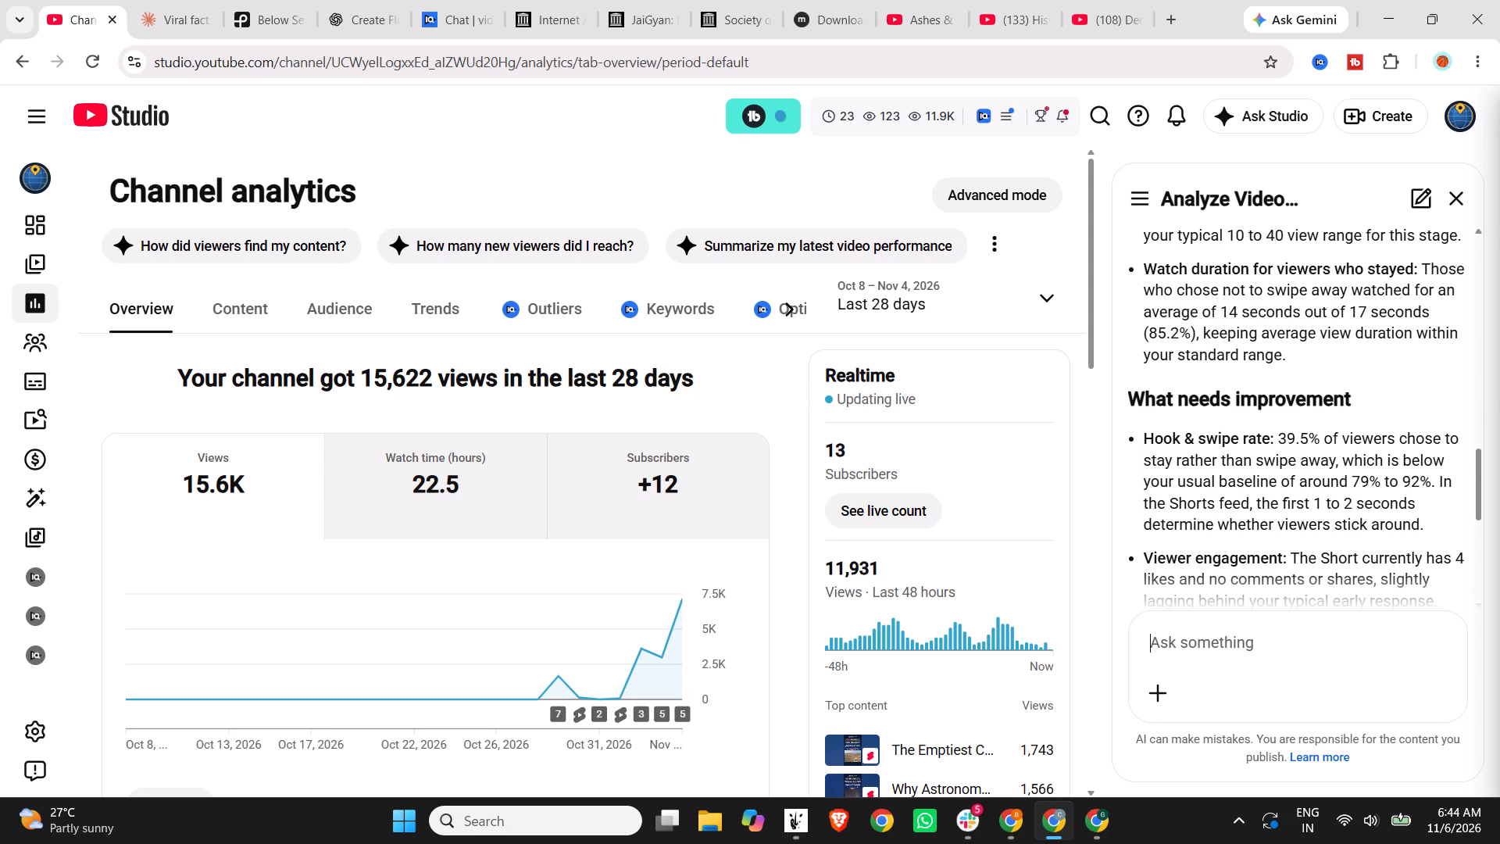
scroll(1278, 499, down, 1)
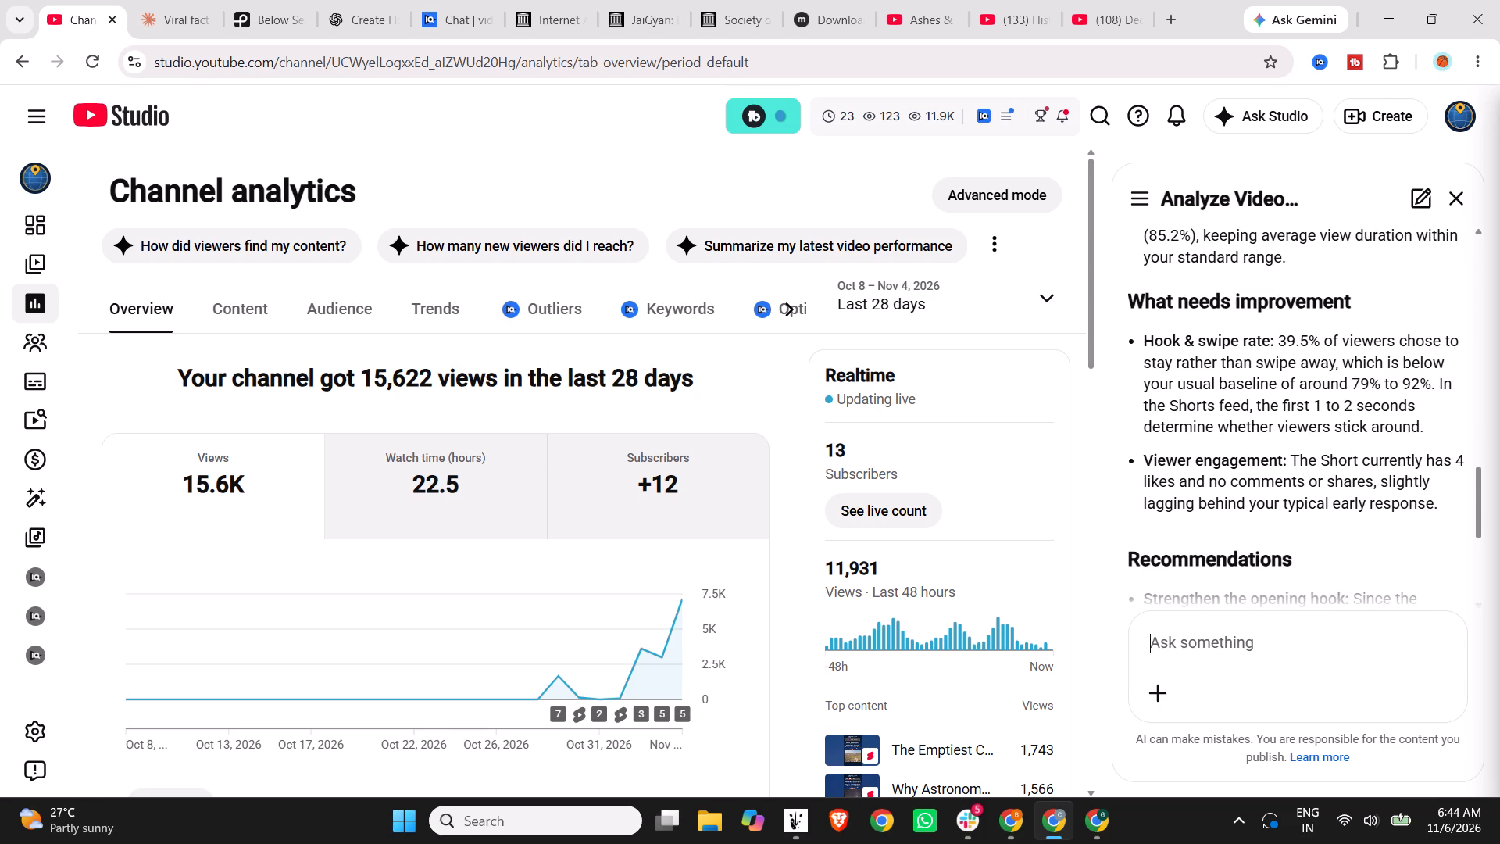
scroll(1278, 499, down, 2)
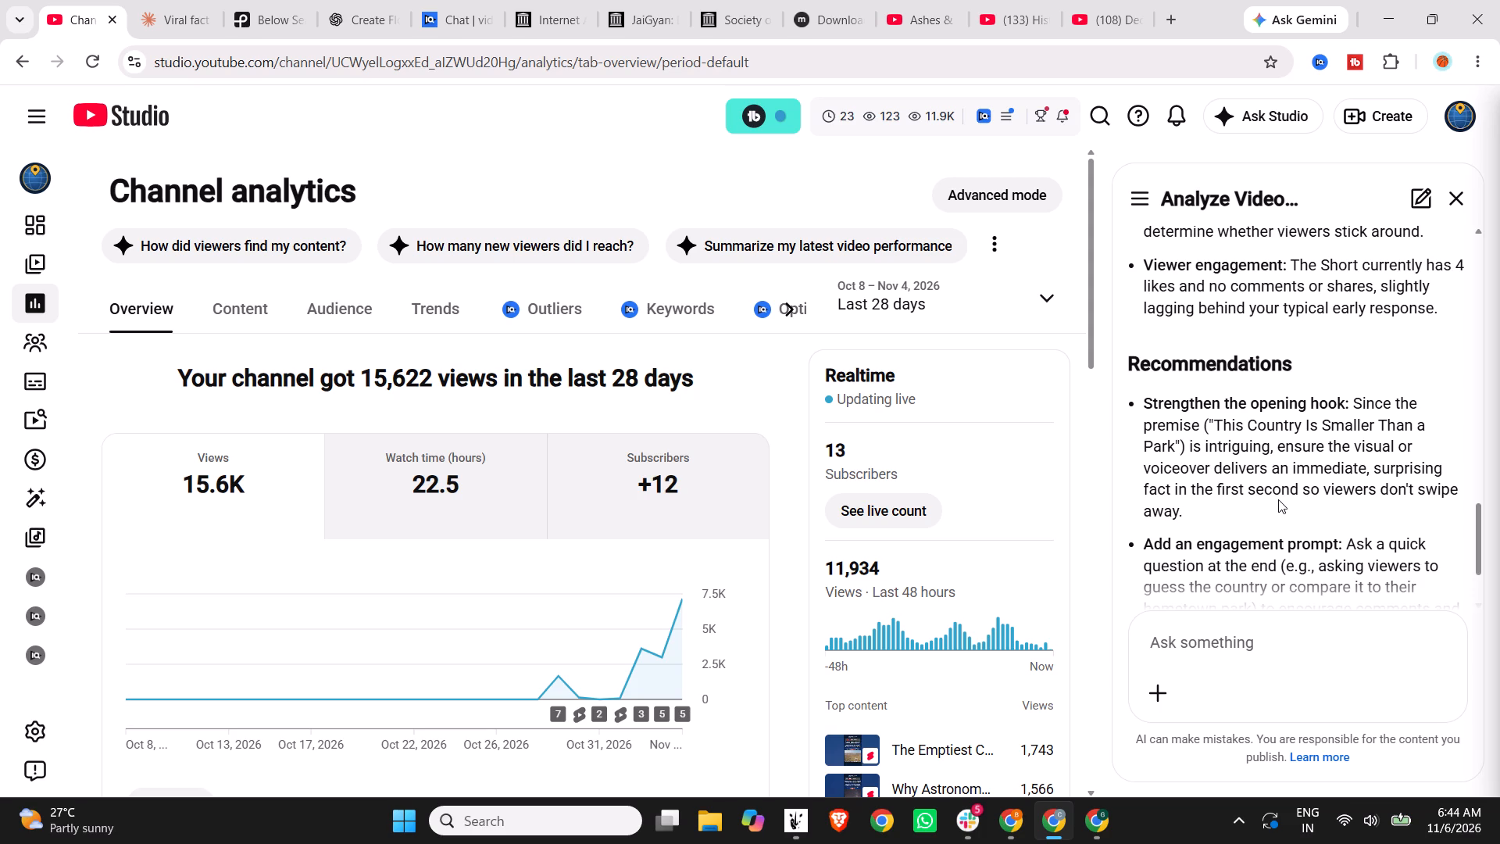
scroll(1278, 499, down, 1)
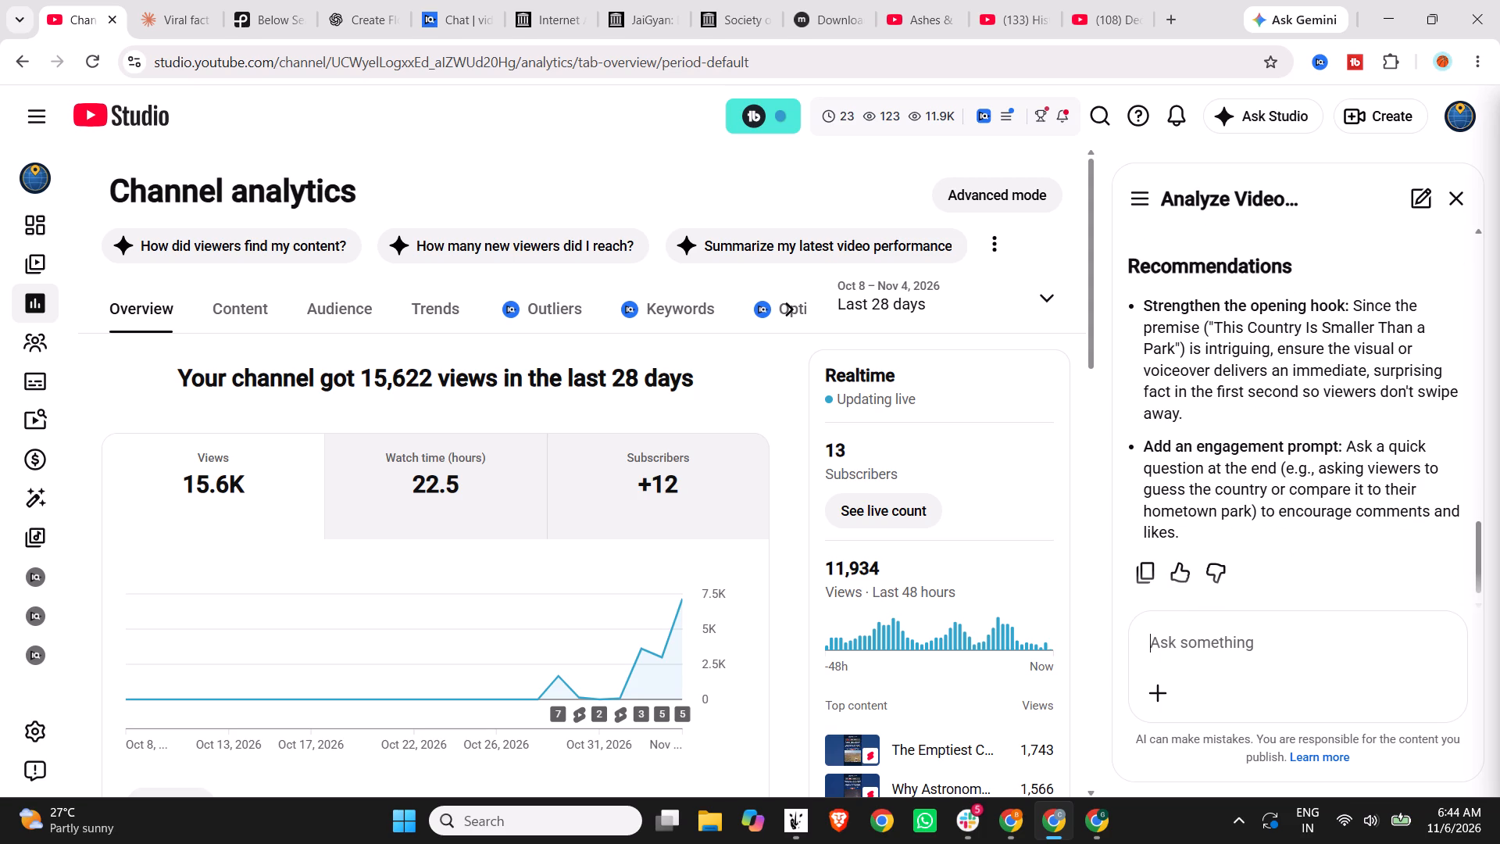
scroll(1278, 498, down, 4)
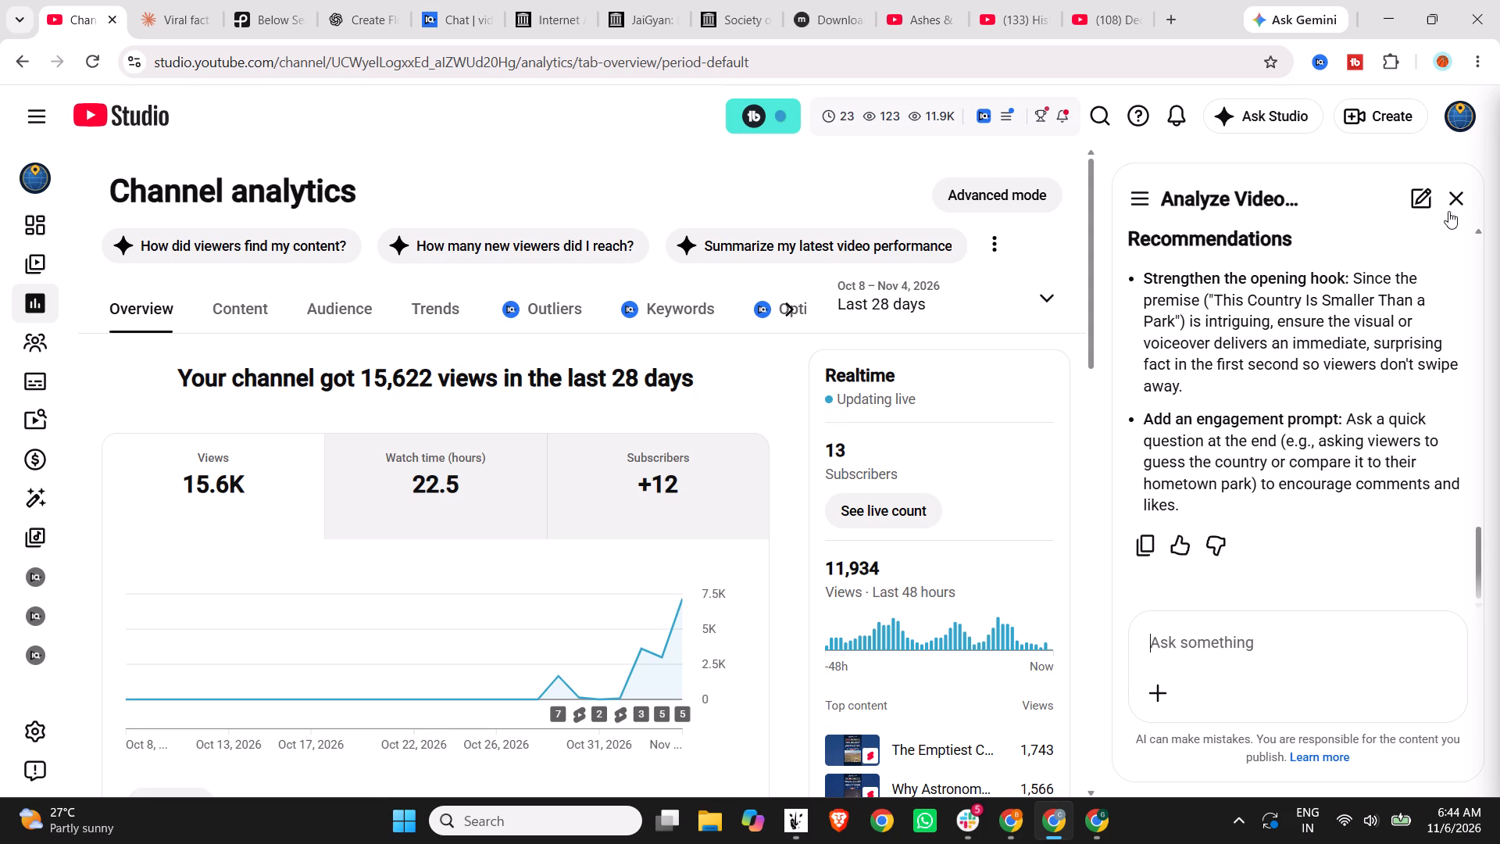
click(1453, 195)
Open the channel's Realtime performance report and examine the videos sorted by views in the last 60 minutes.
scroll(891, 549, down, 2)
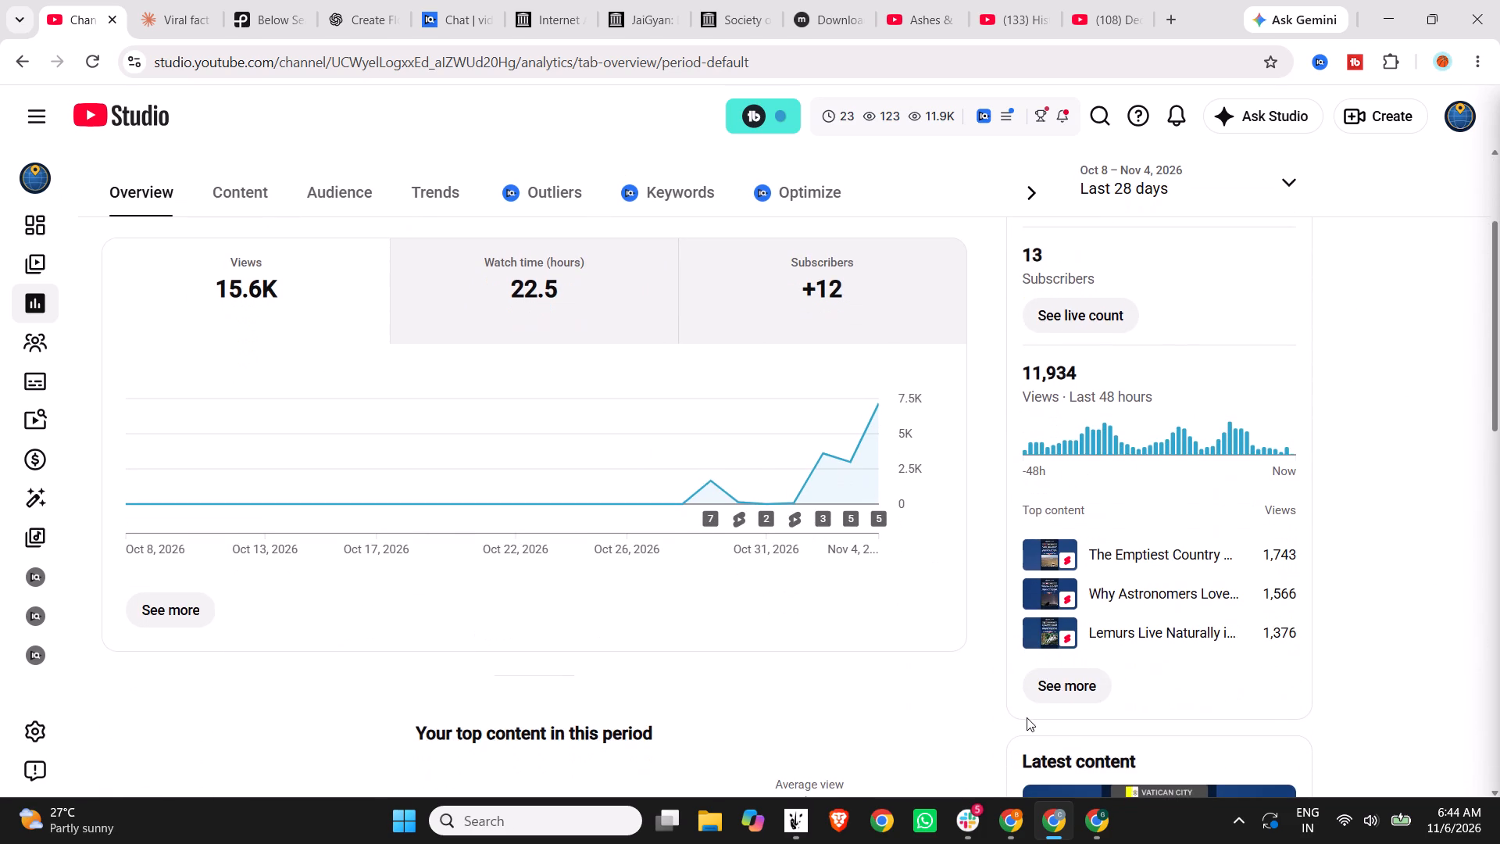
click(1068, 691)
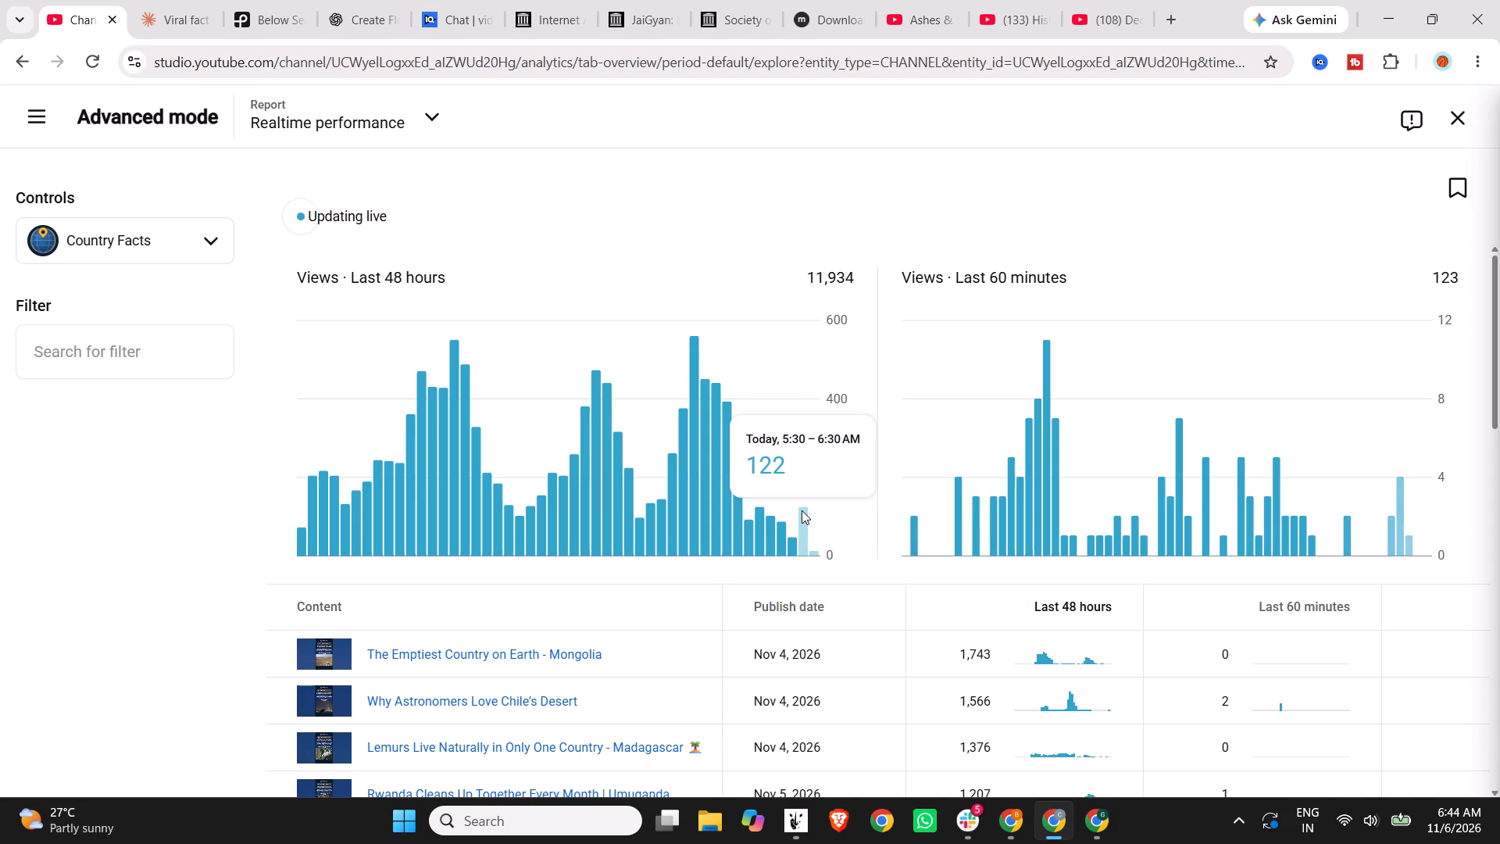
scroll(939, 574, down, 2)
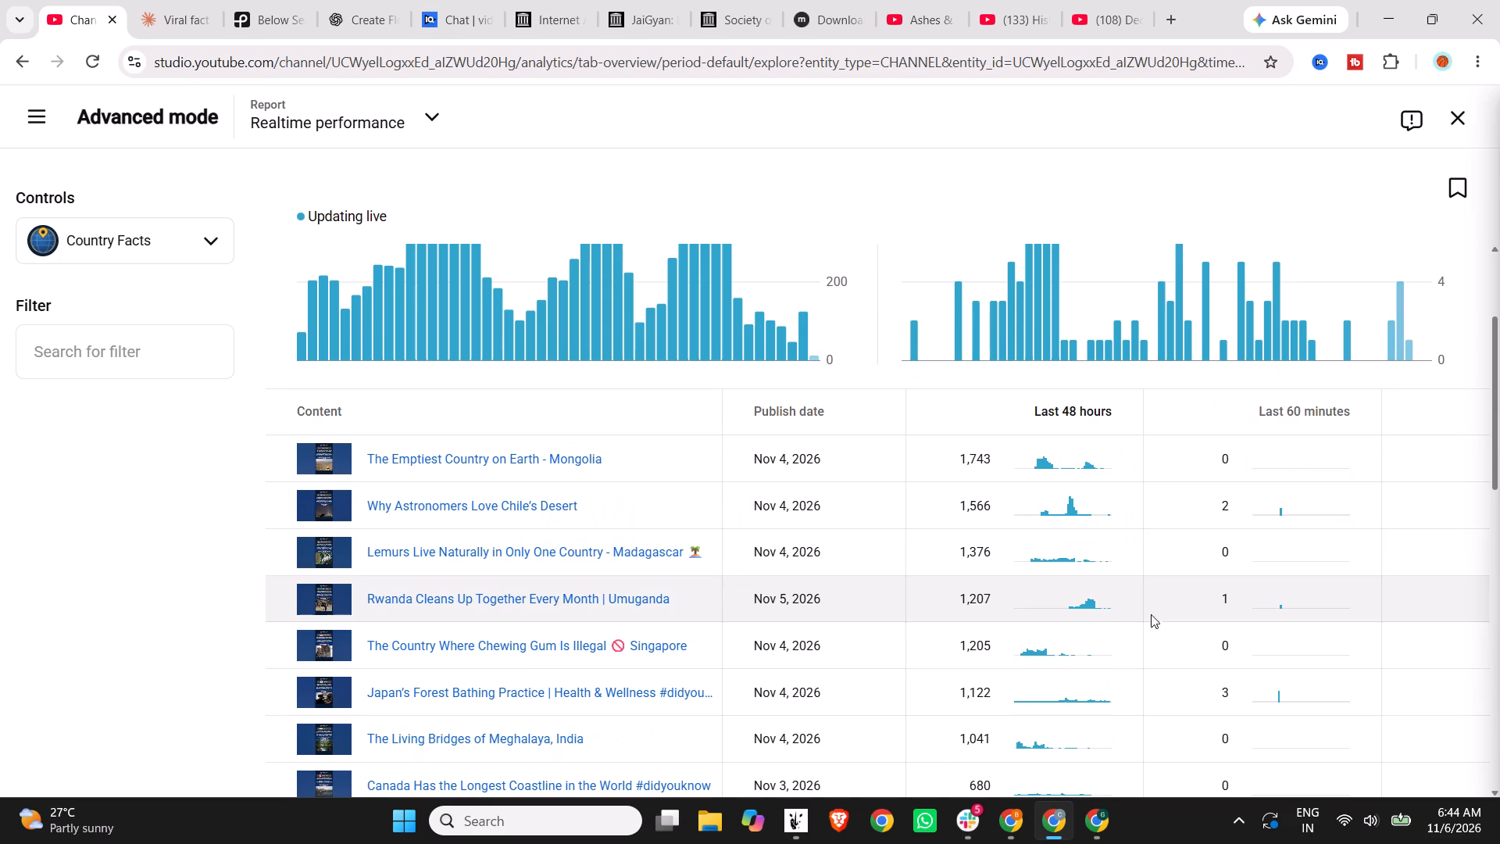
scroll(1309, 530, down, 3)
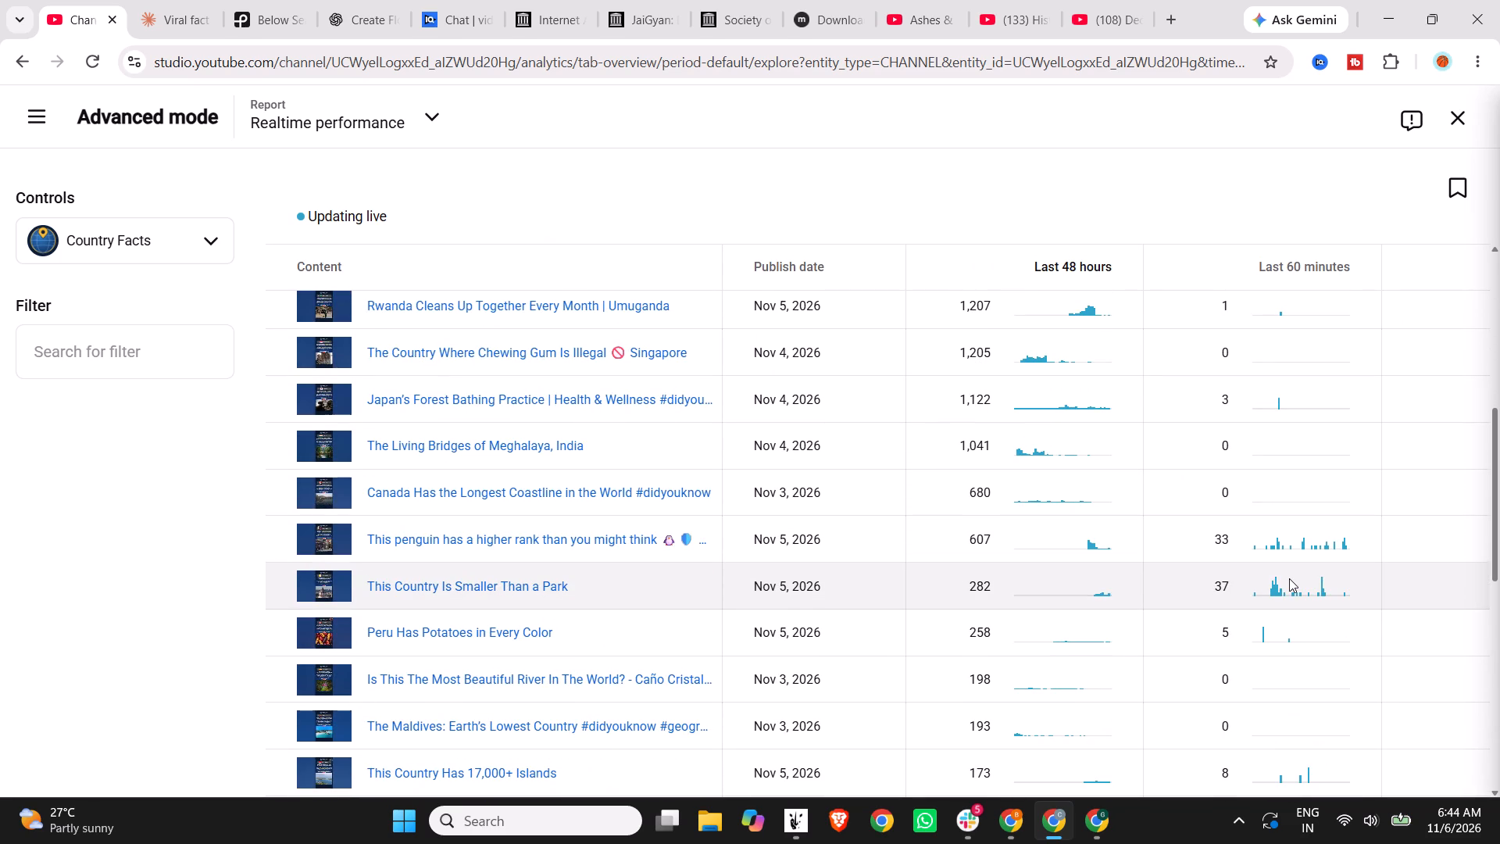
scroll(1288, 568, up, 3)
click(1317, 410)
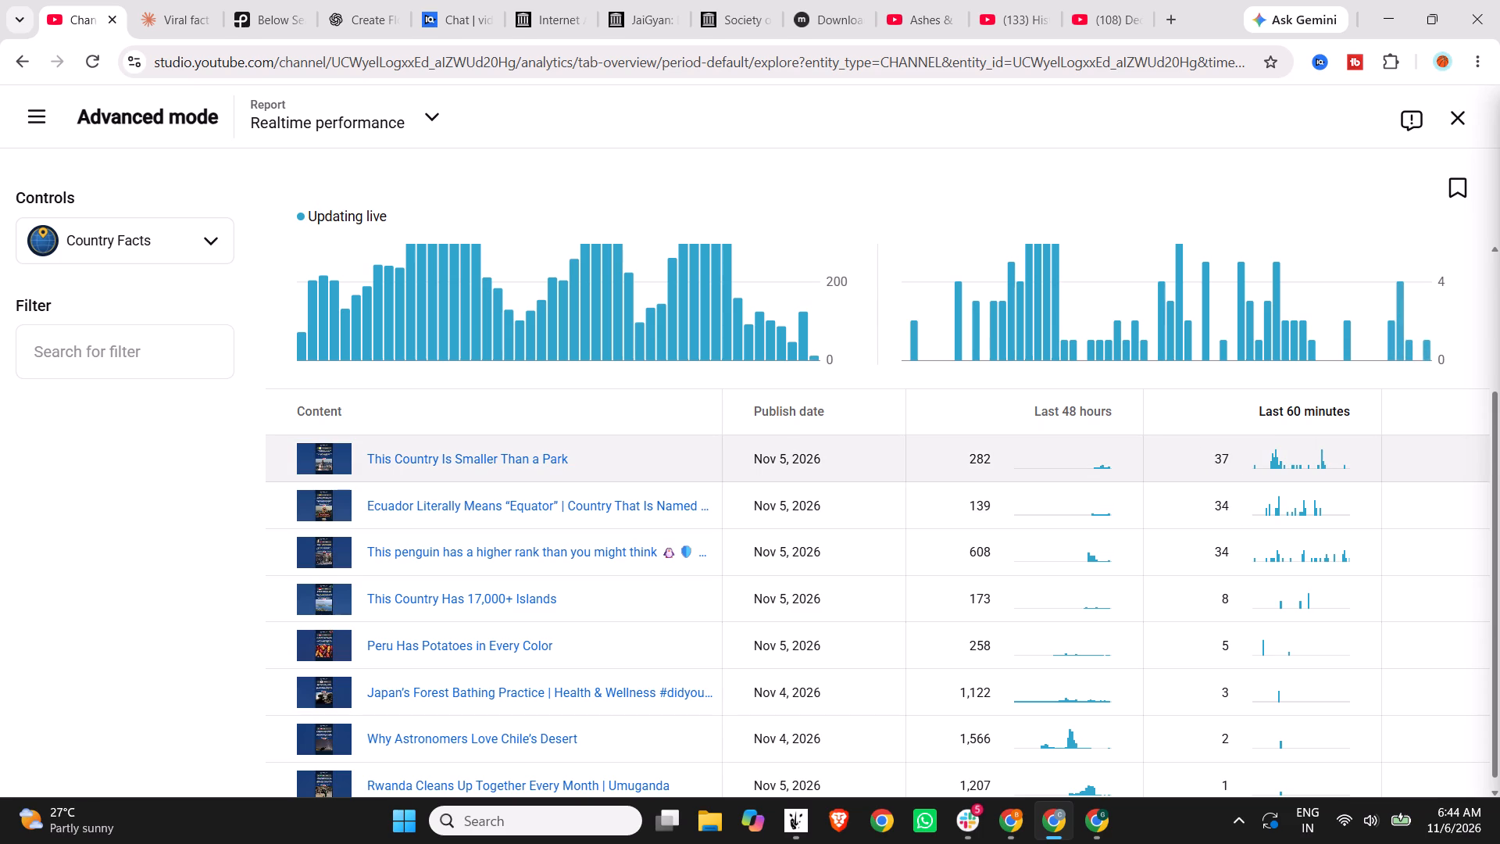
scroll(1217, 493, down, 1)
scroll(1194, 574, down, 2)
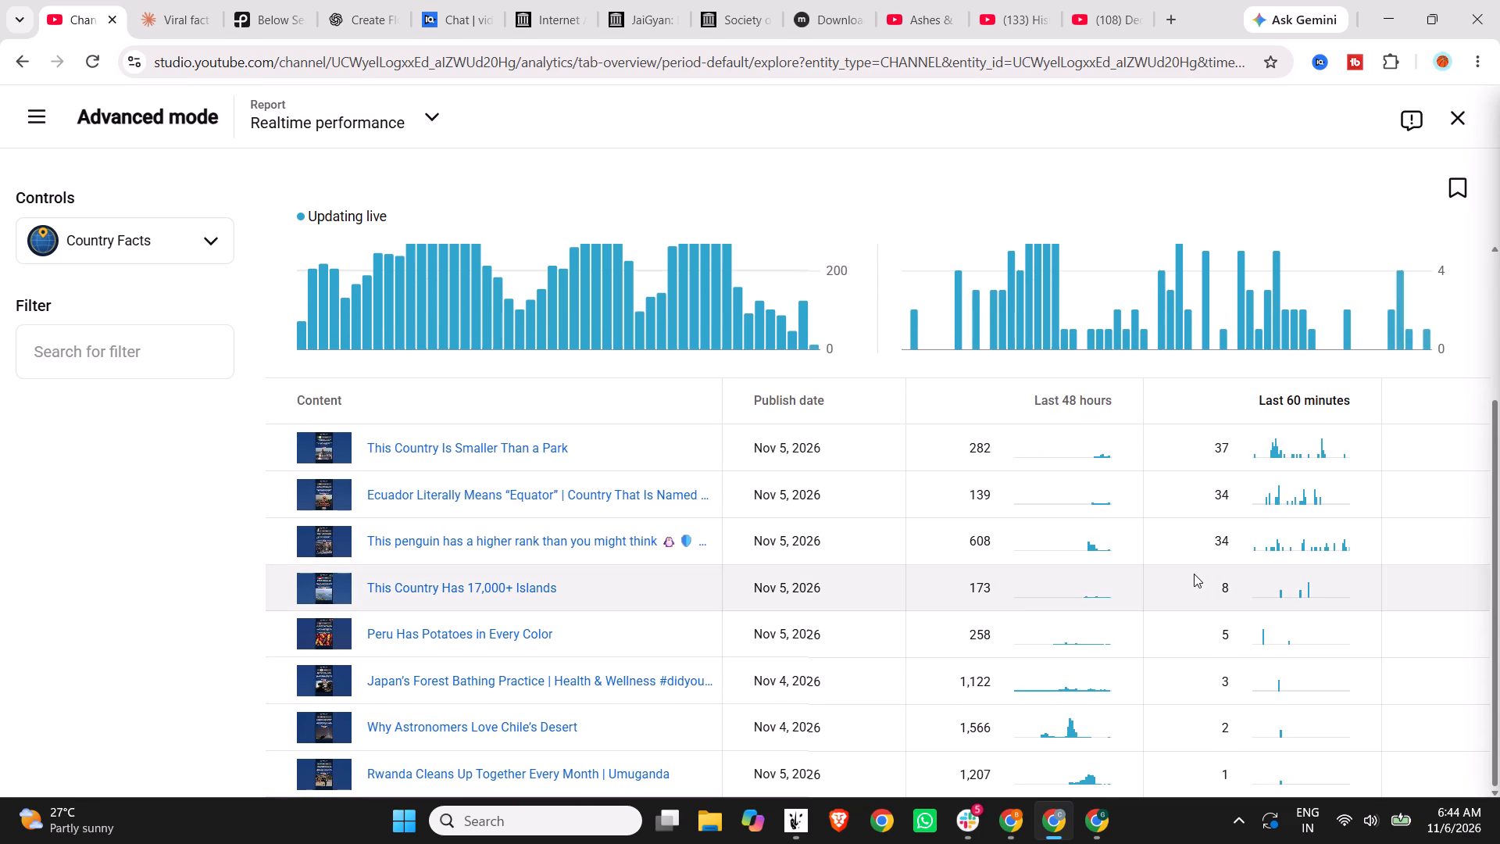
scroll(1148, 617, up, 4)
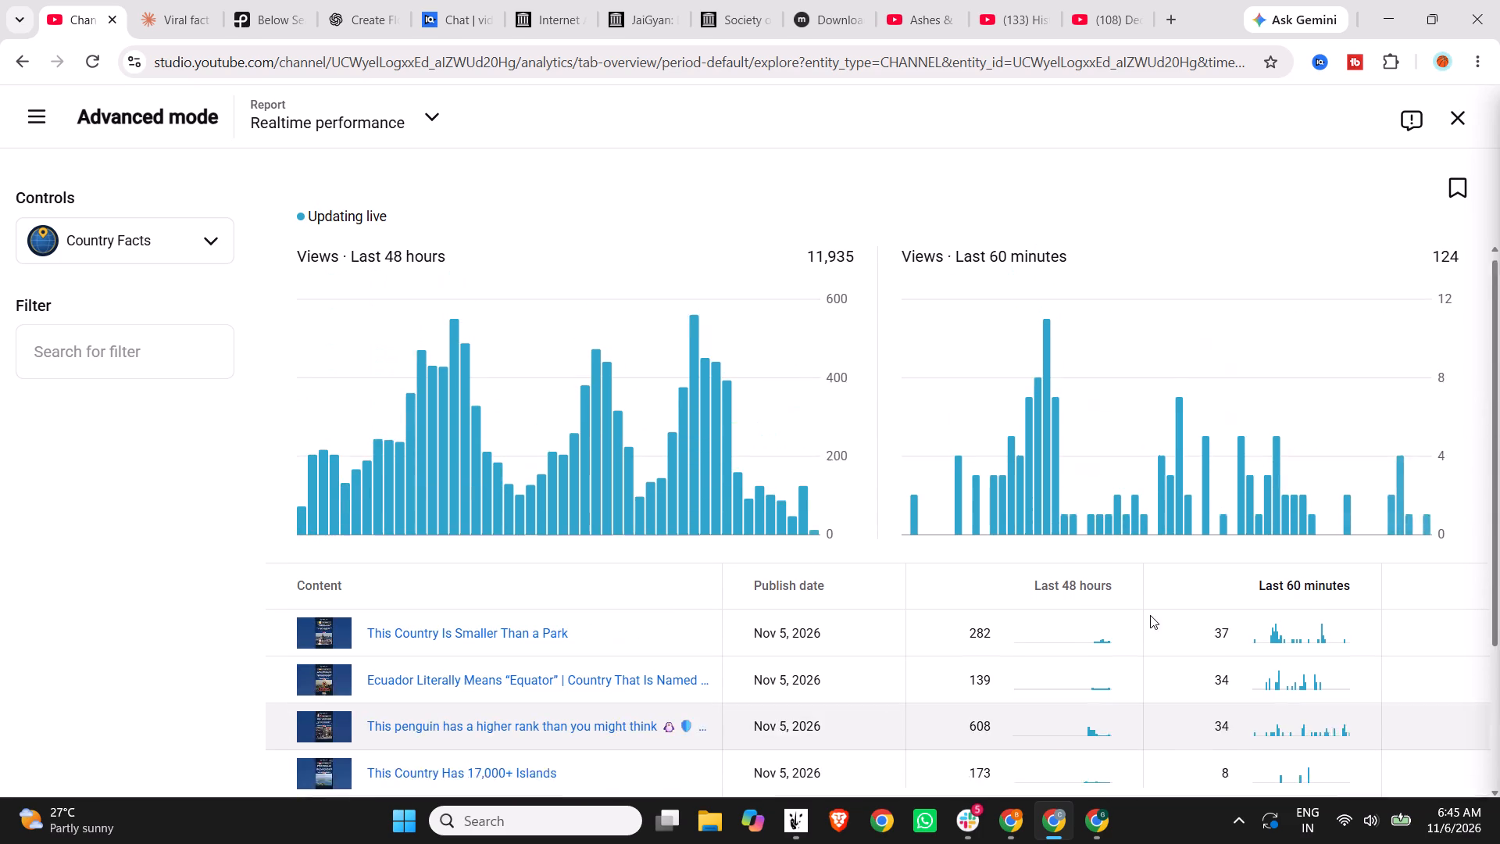
scroll(1150, 615, up, 5)
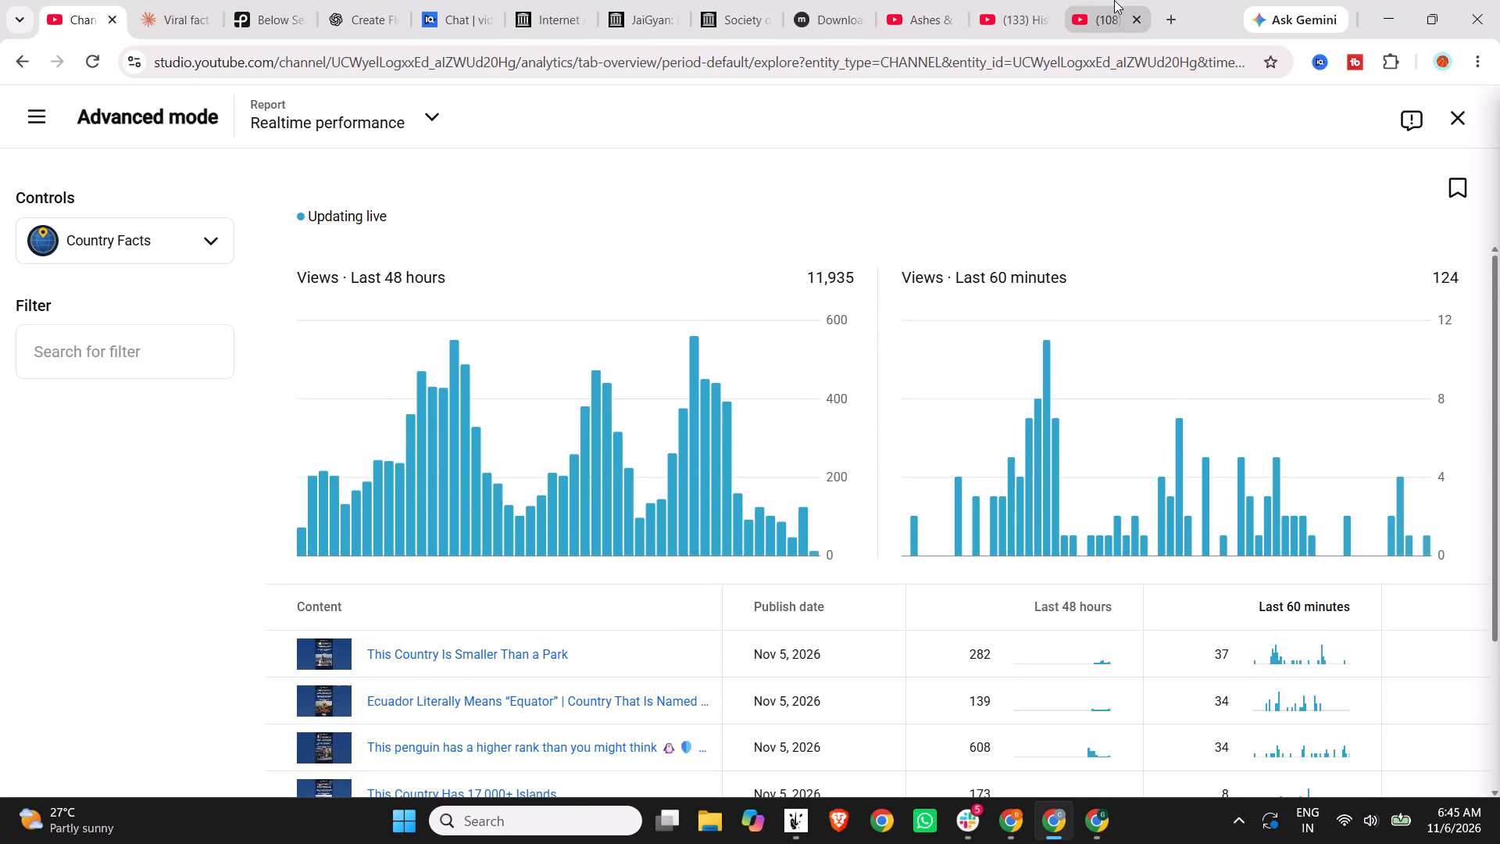
Check the finished export in the Canva window, then return to YouTube Studio and close the realtime report.
click(1091, 823)
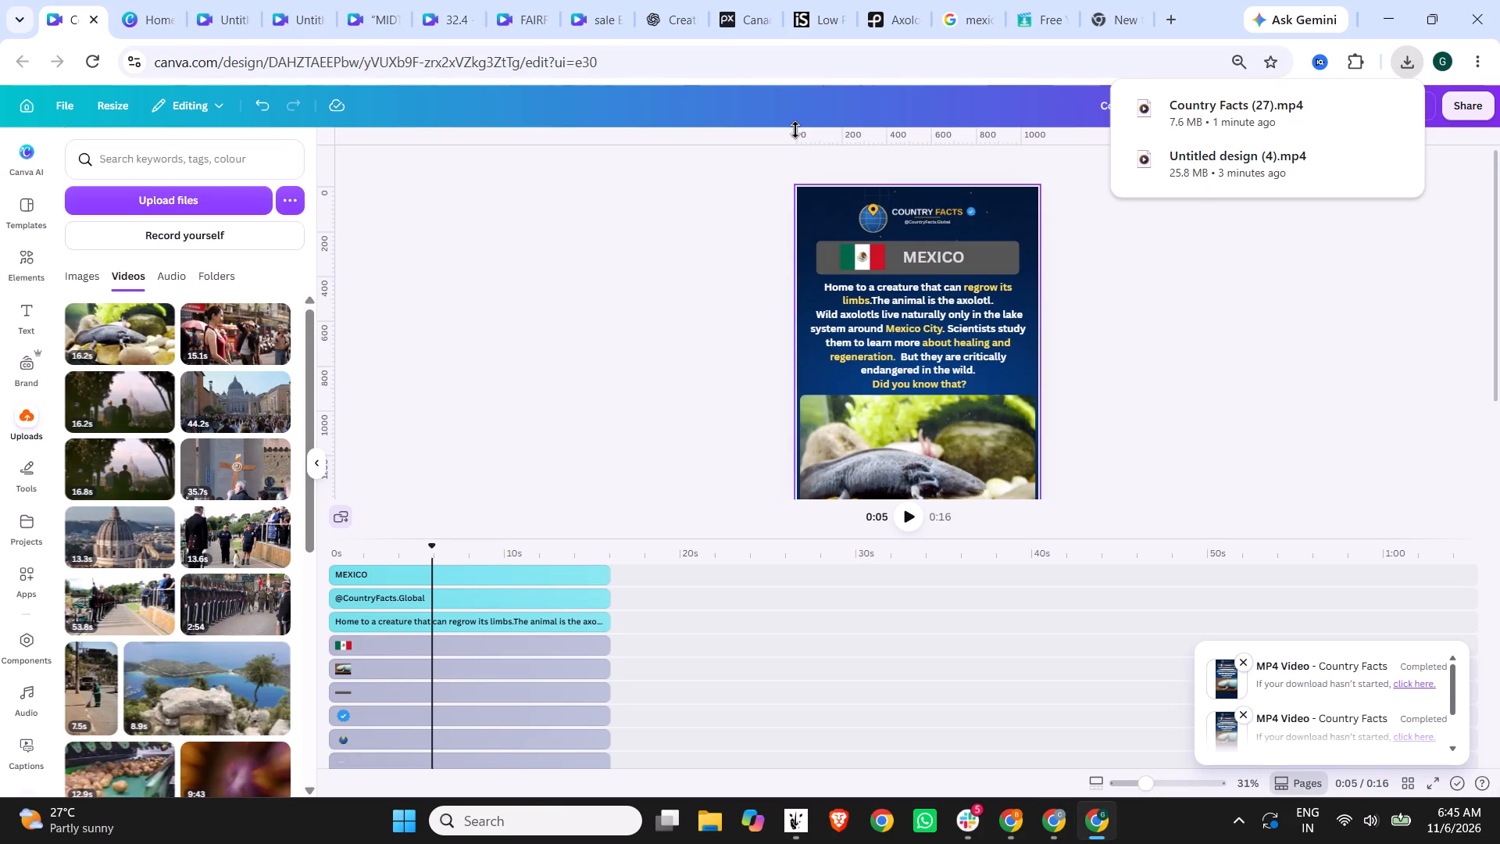
click(1022, 816)
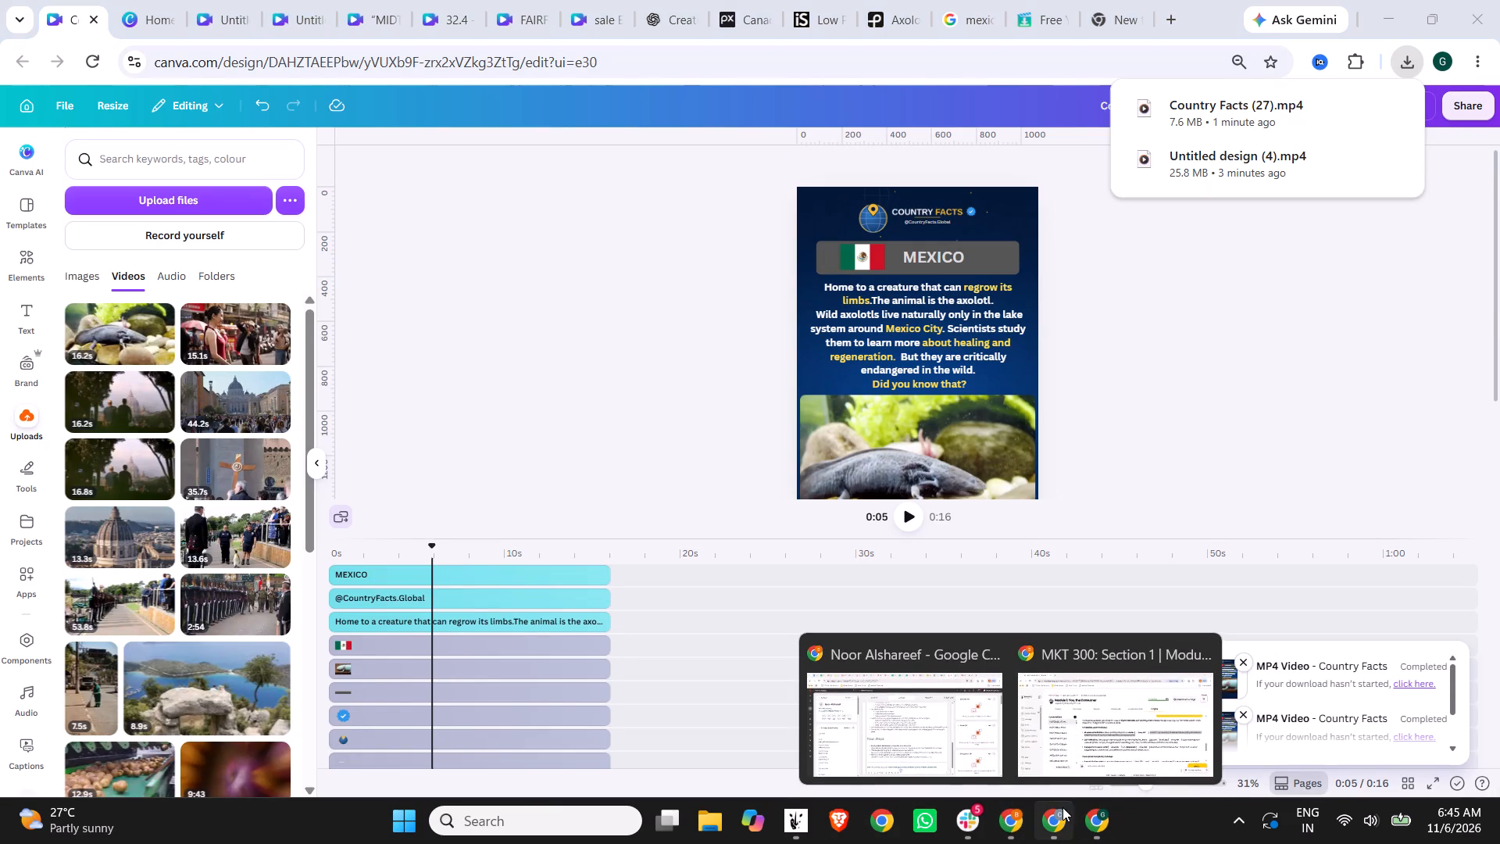
click(1064, 820)
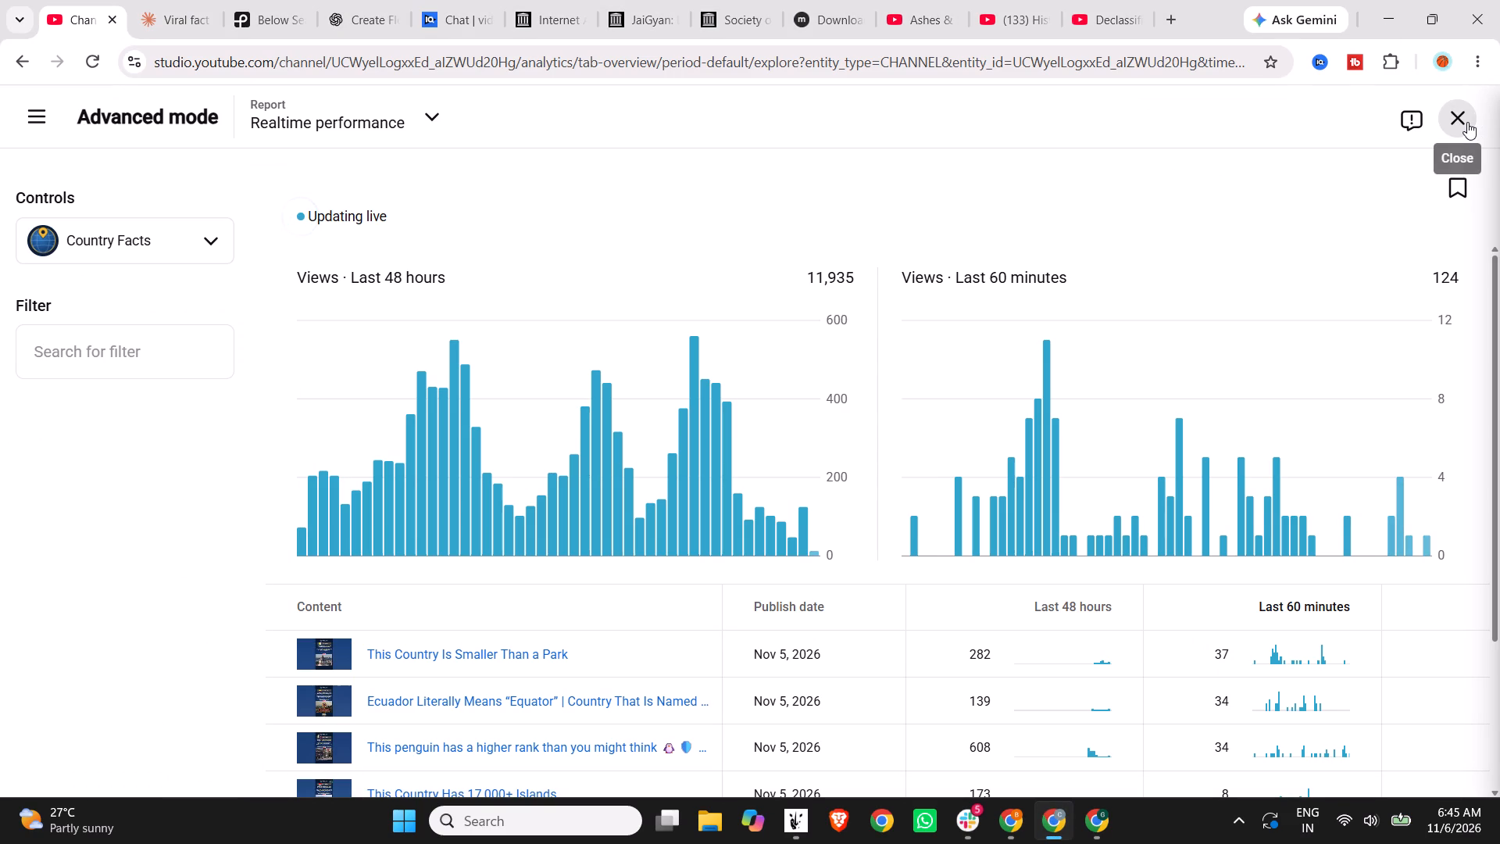
click(1467, 122)
Upload the Country Facts (27) video from the Downloads folder to the YouTube channel.
click(1359, 116)
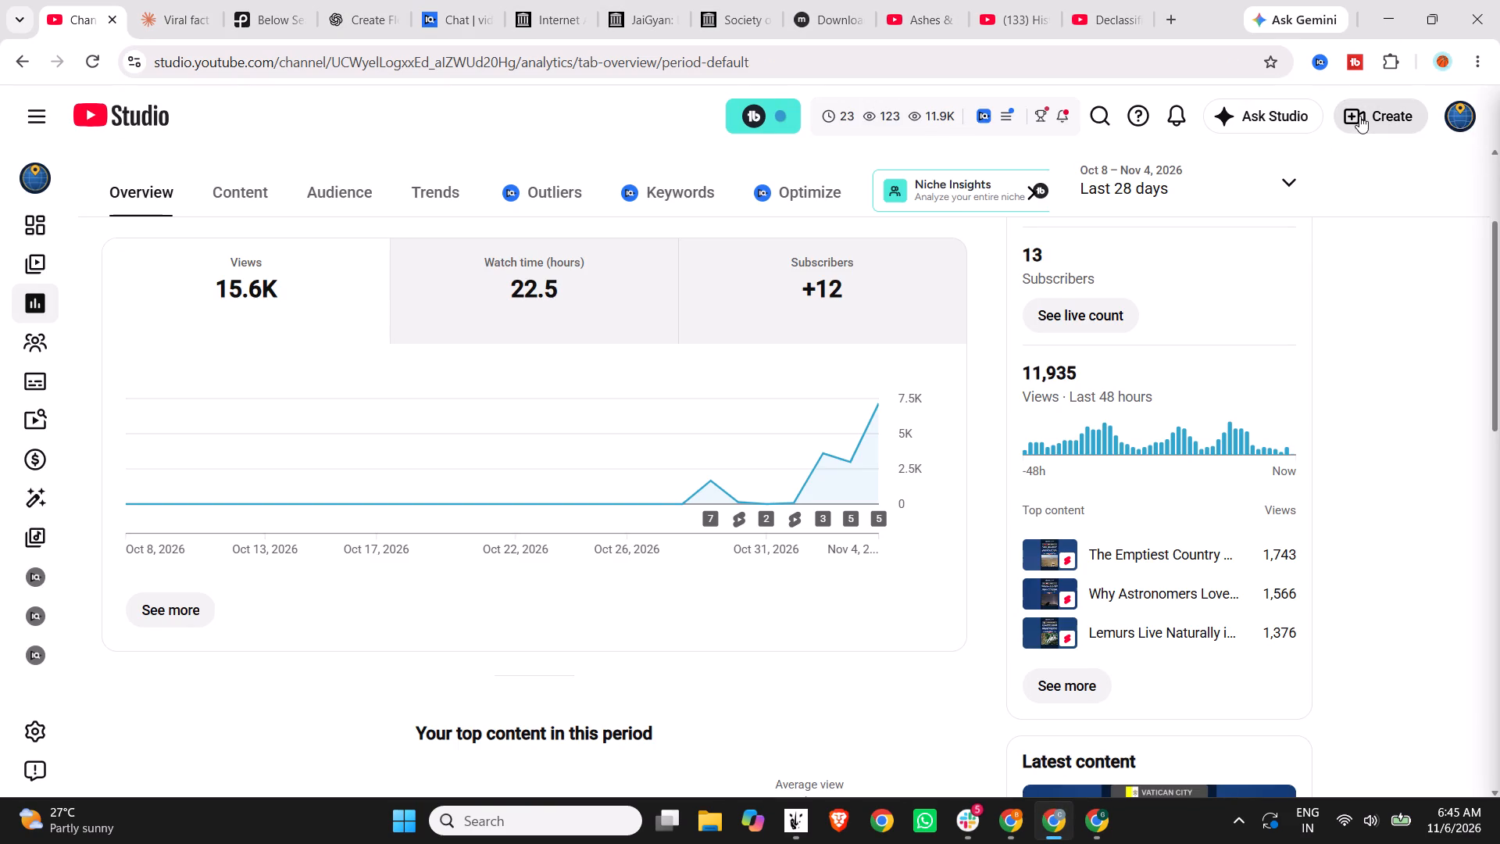
click(1320, 163)
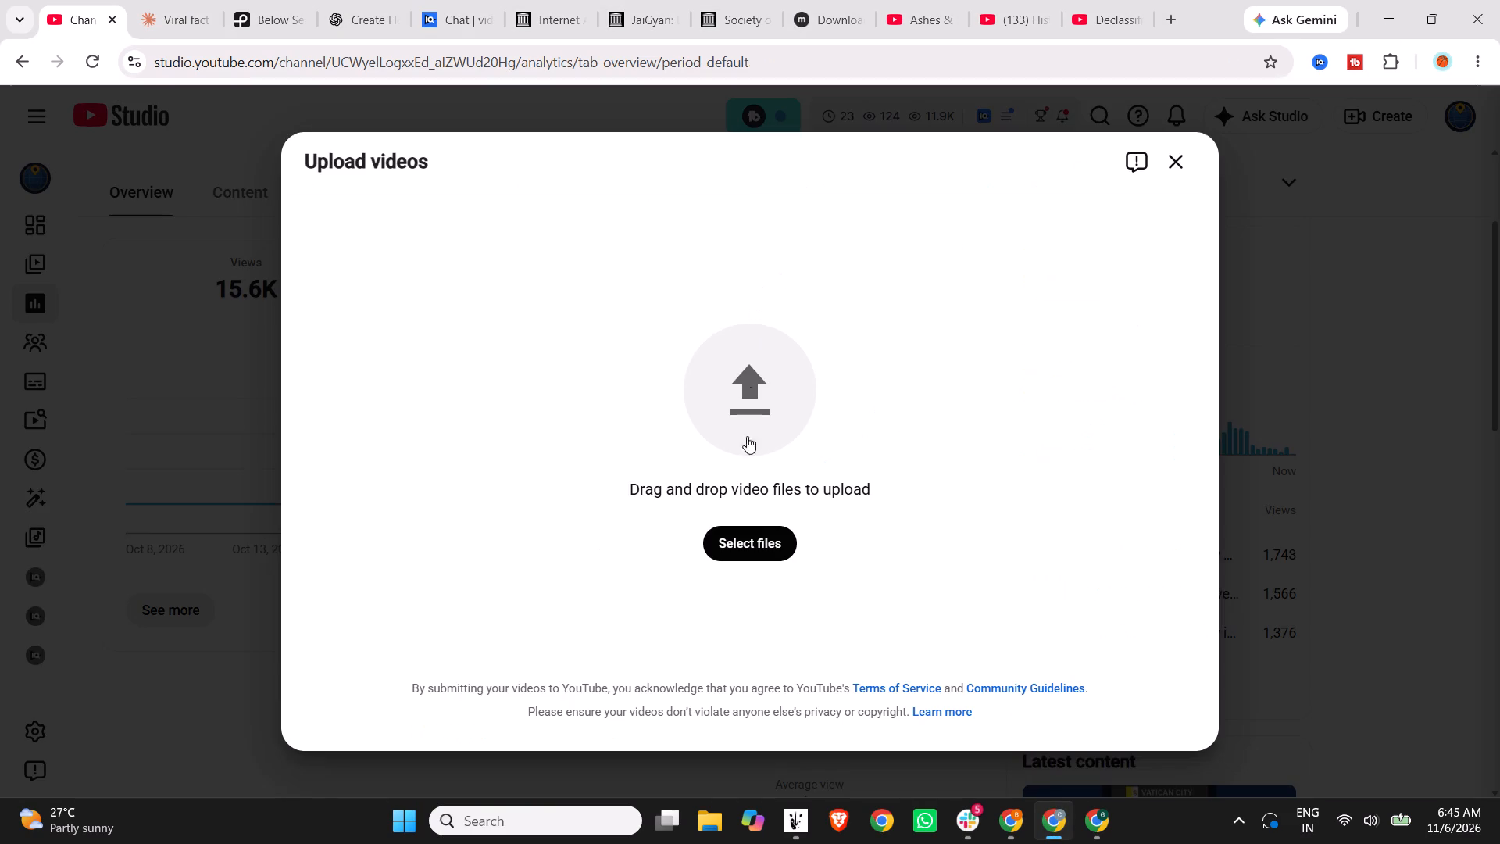
click(757, 526)
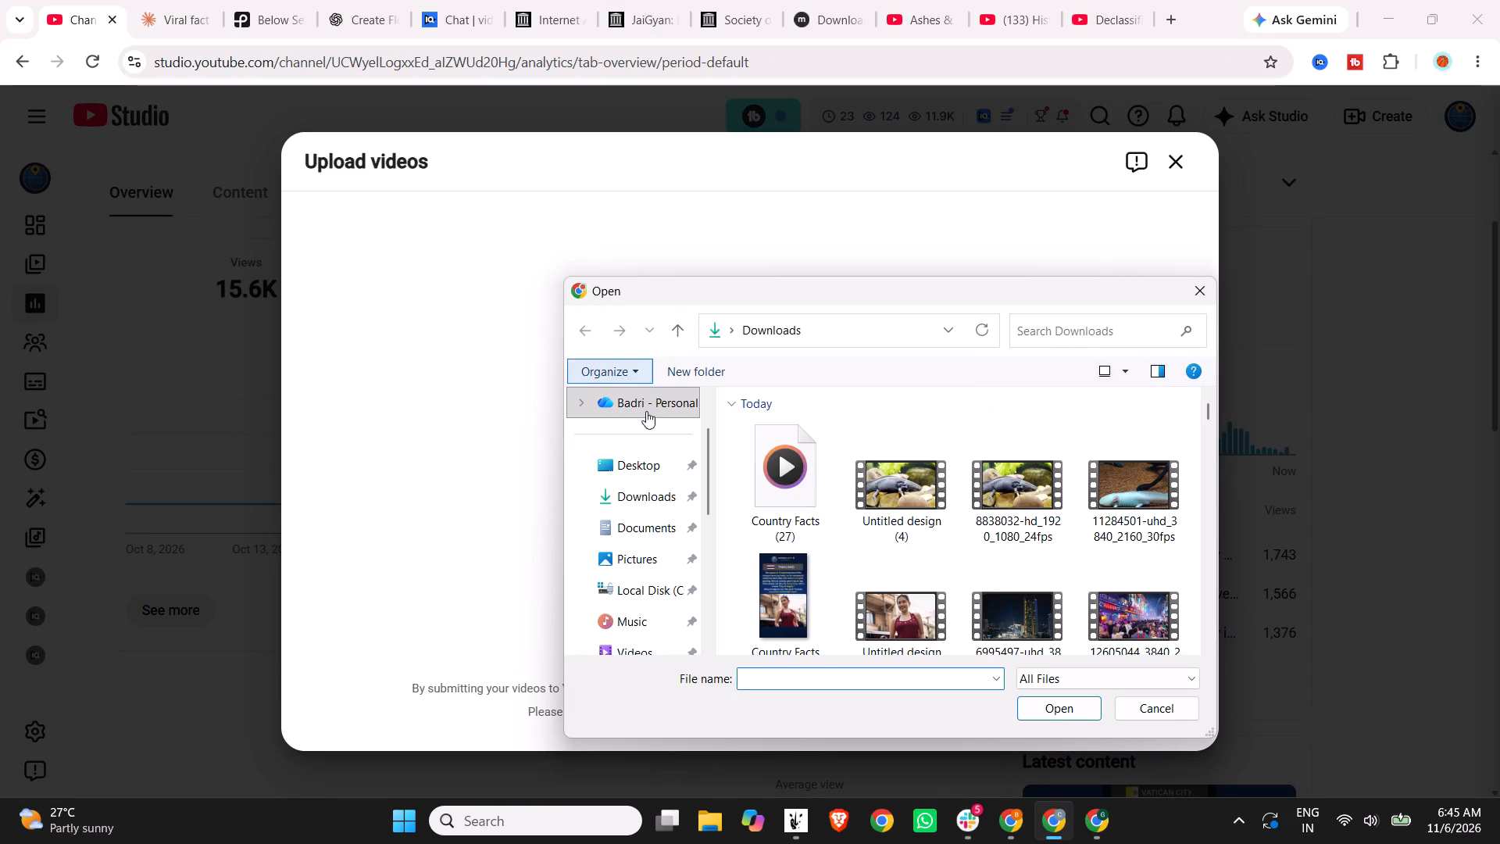
double_click(802, 472)
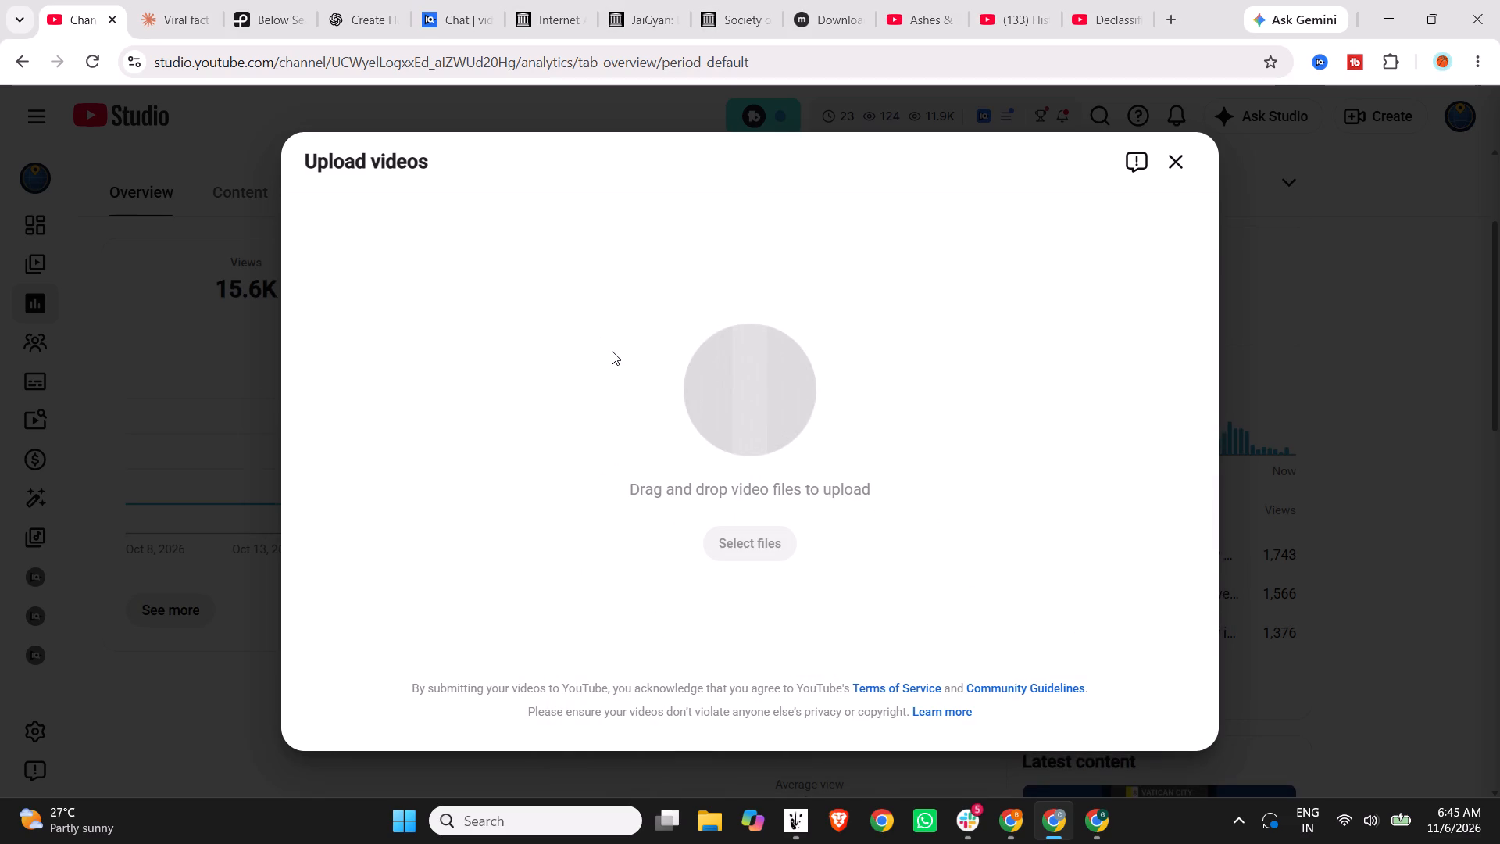
drag(617, 359, 383, 379)
double_click(470, 369)
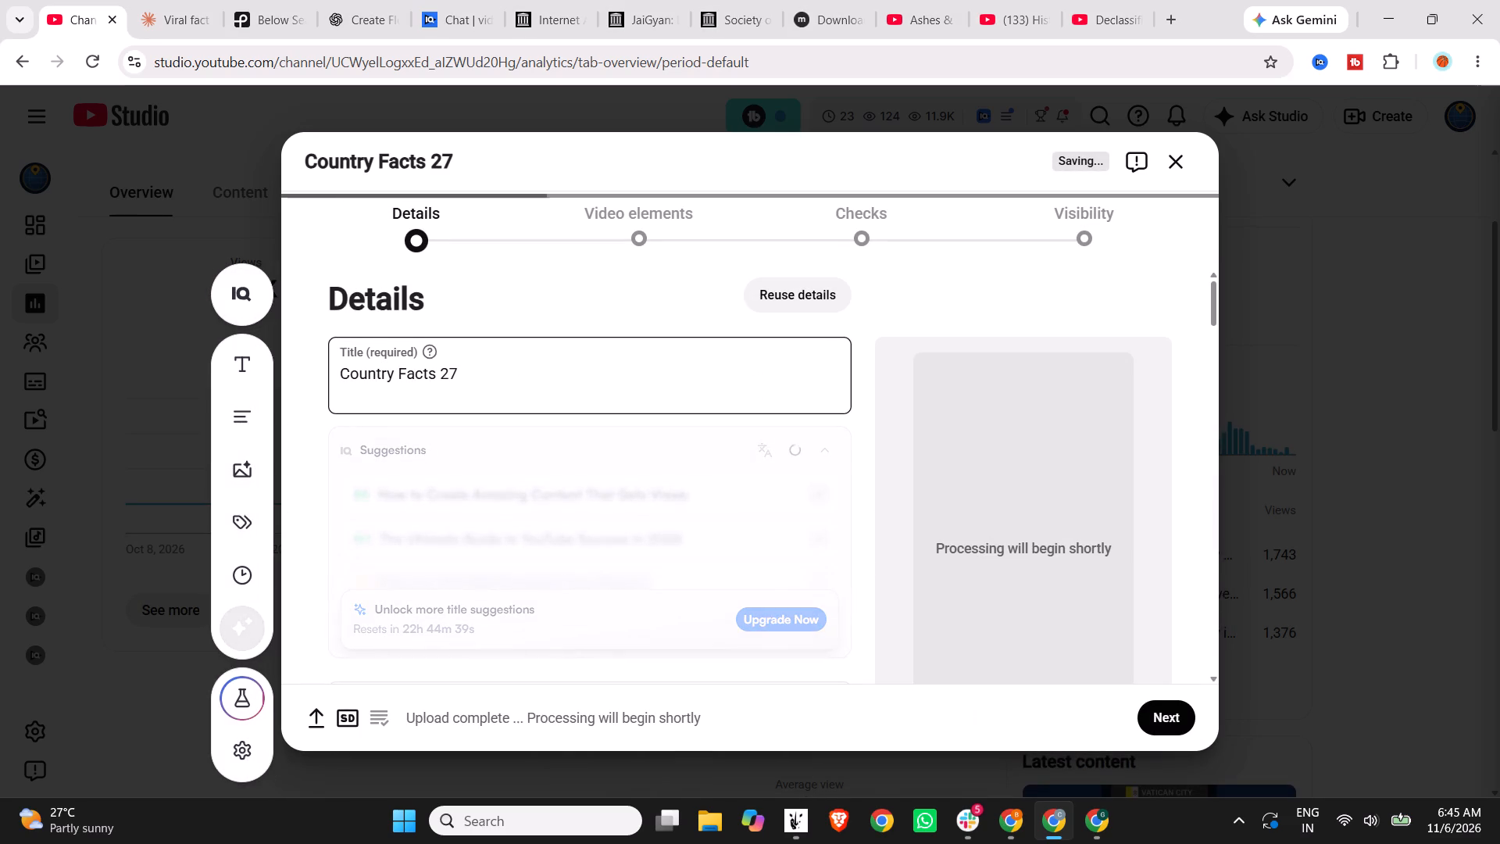
click(157, 0)
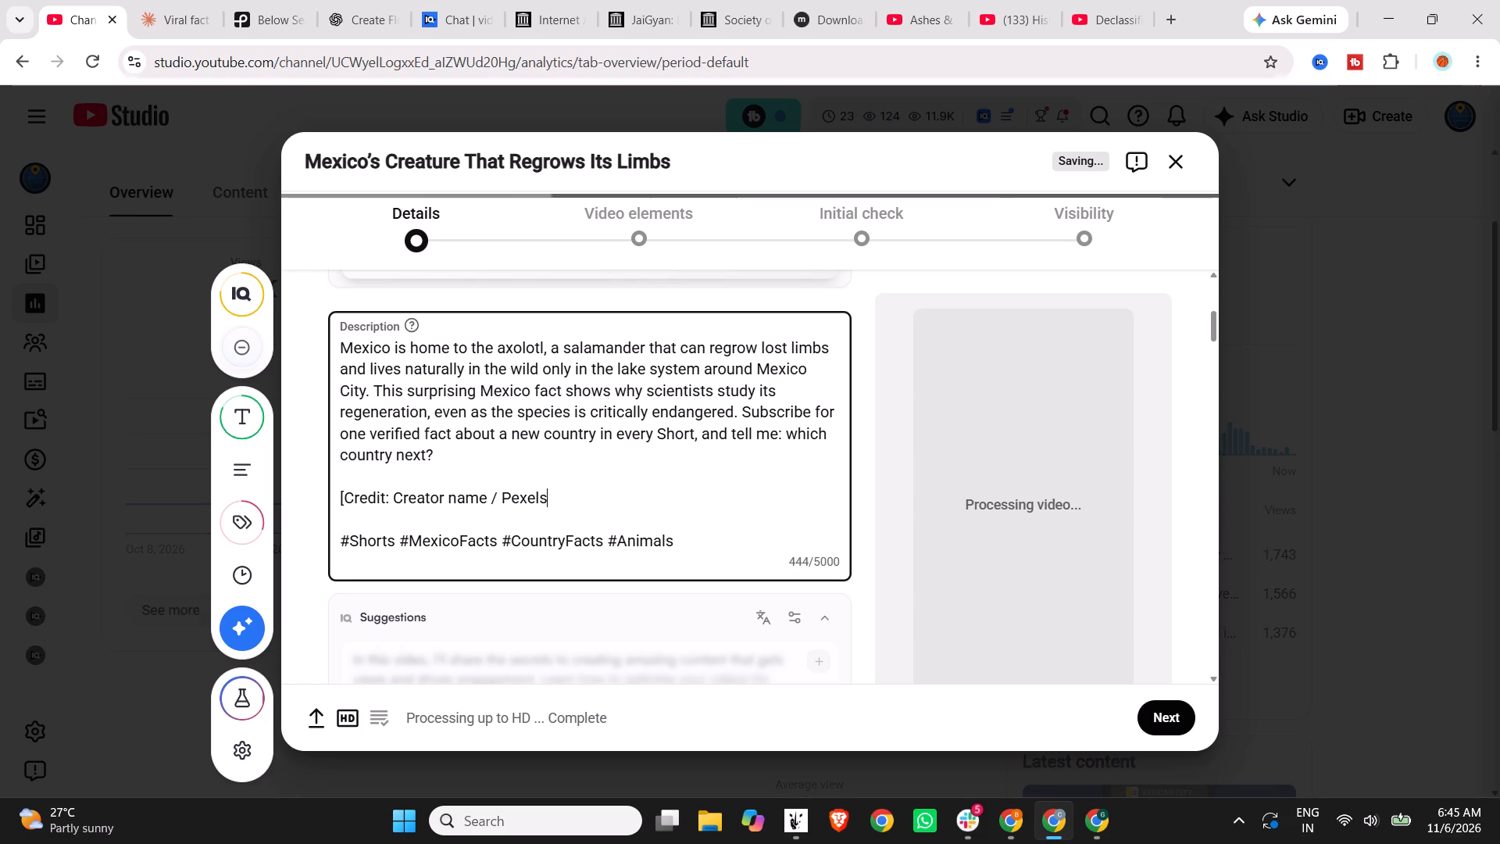
click(343, 494)
key(BackSpace)
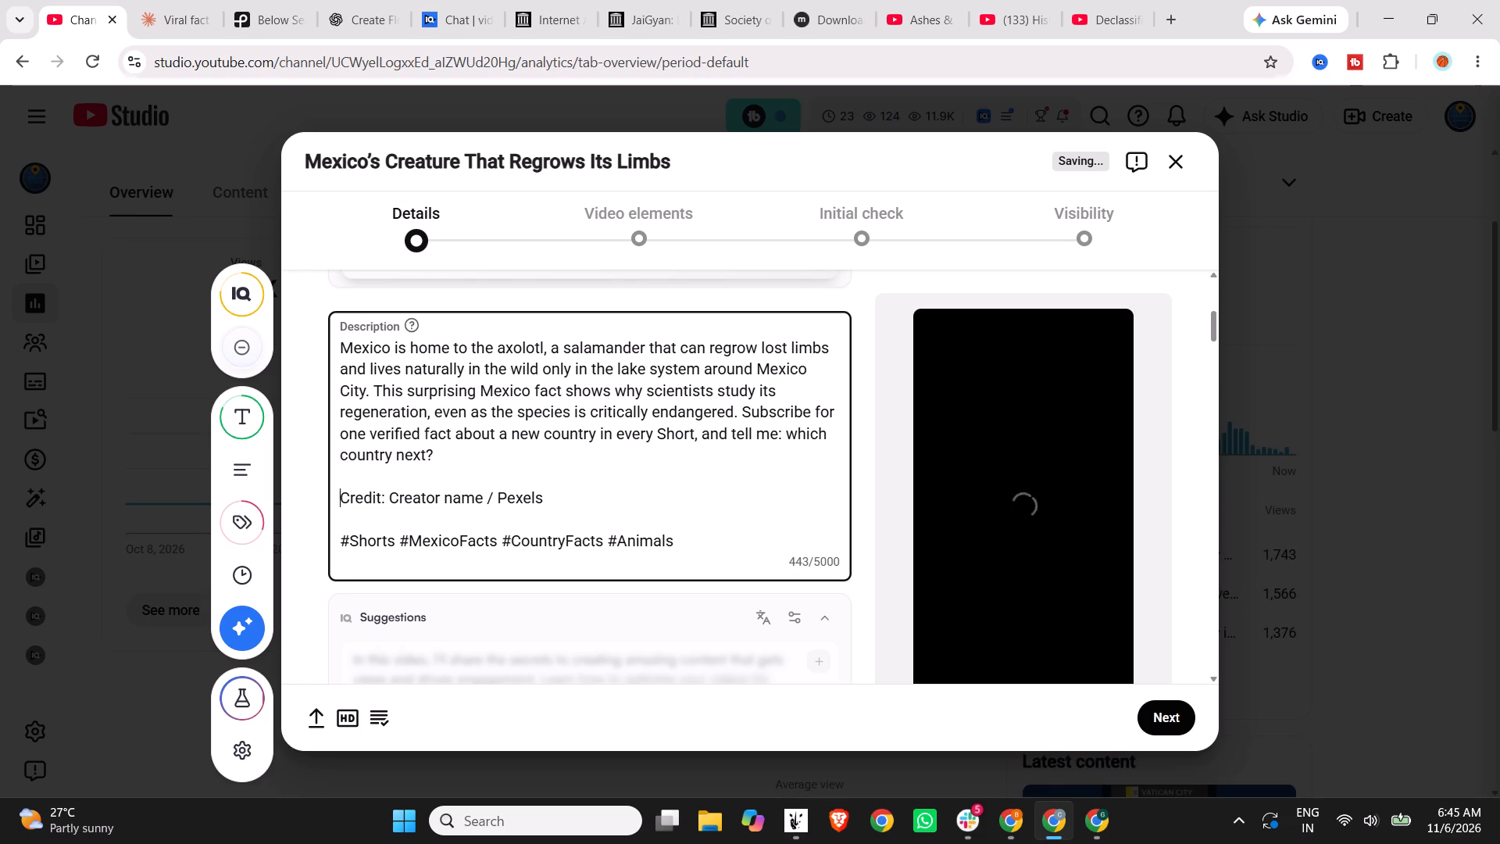
Replace "Creator name" in the credit line with "Sun452, Los Muertos Crew", copied from the address bar text in the other Chrome window.
click(1094, 825)
click(1105, 0)
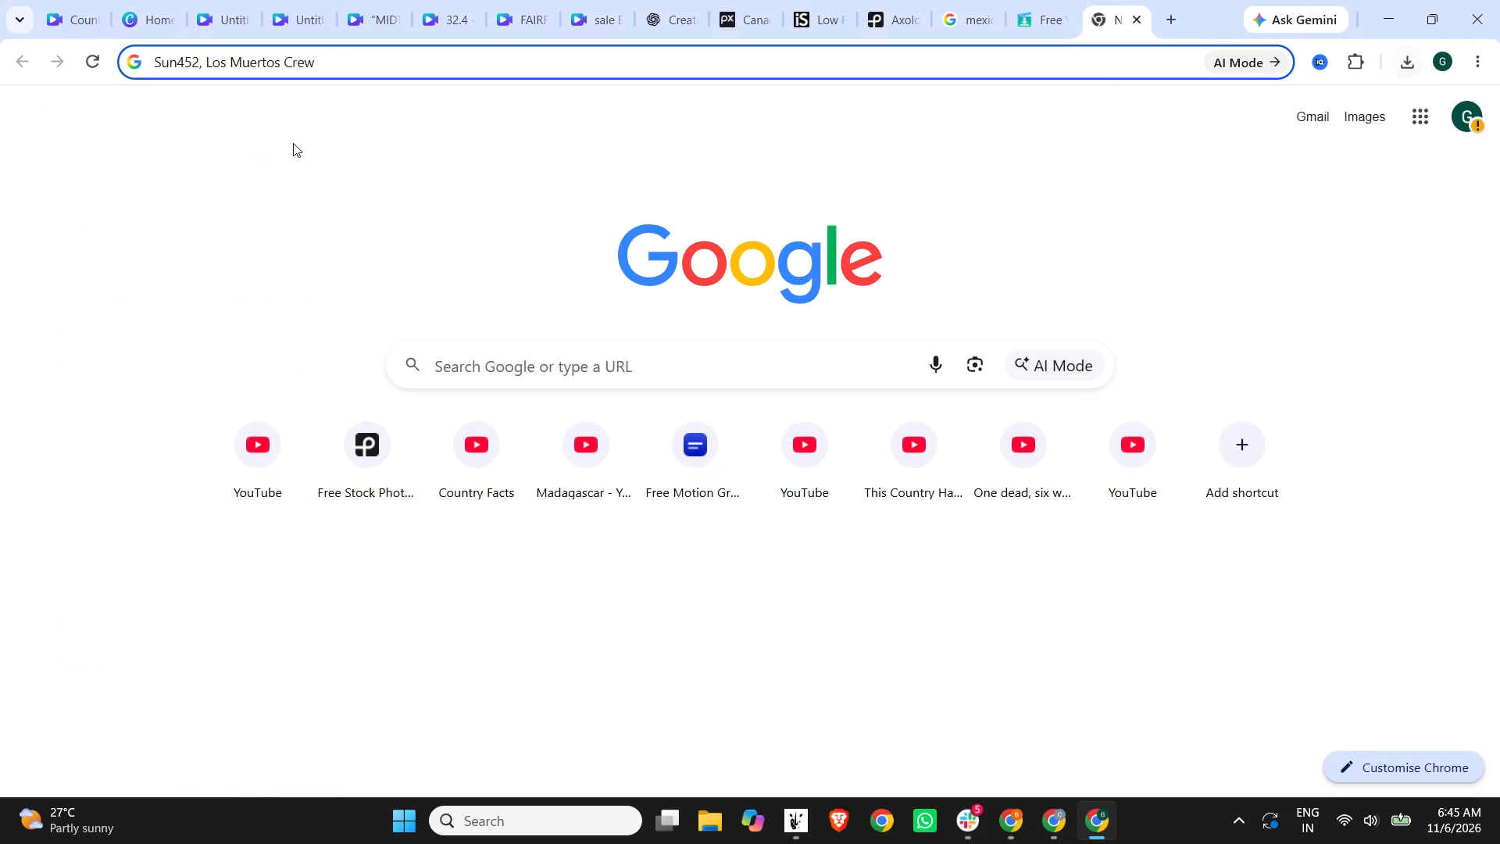
drag(332, 64, 79, 67)
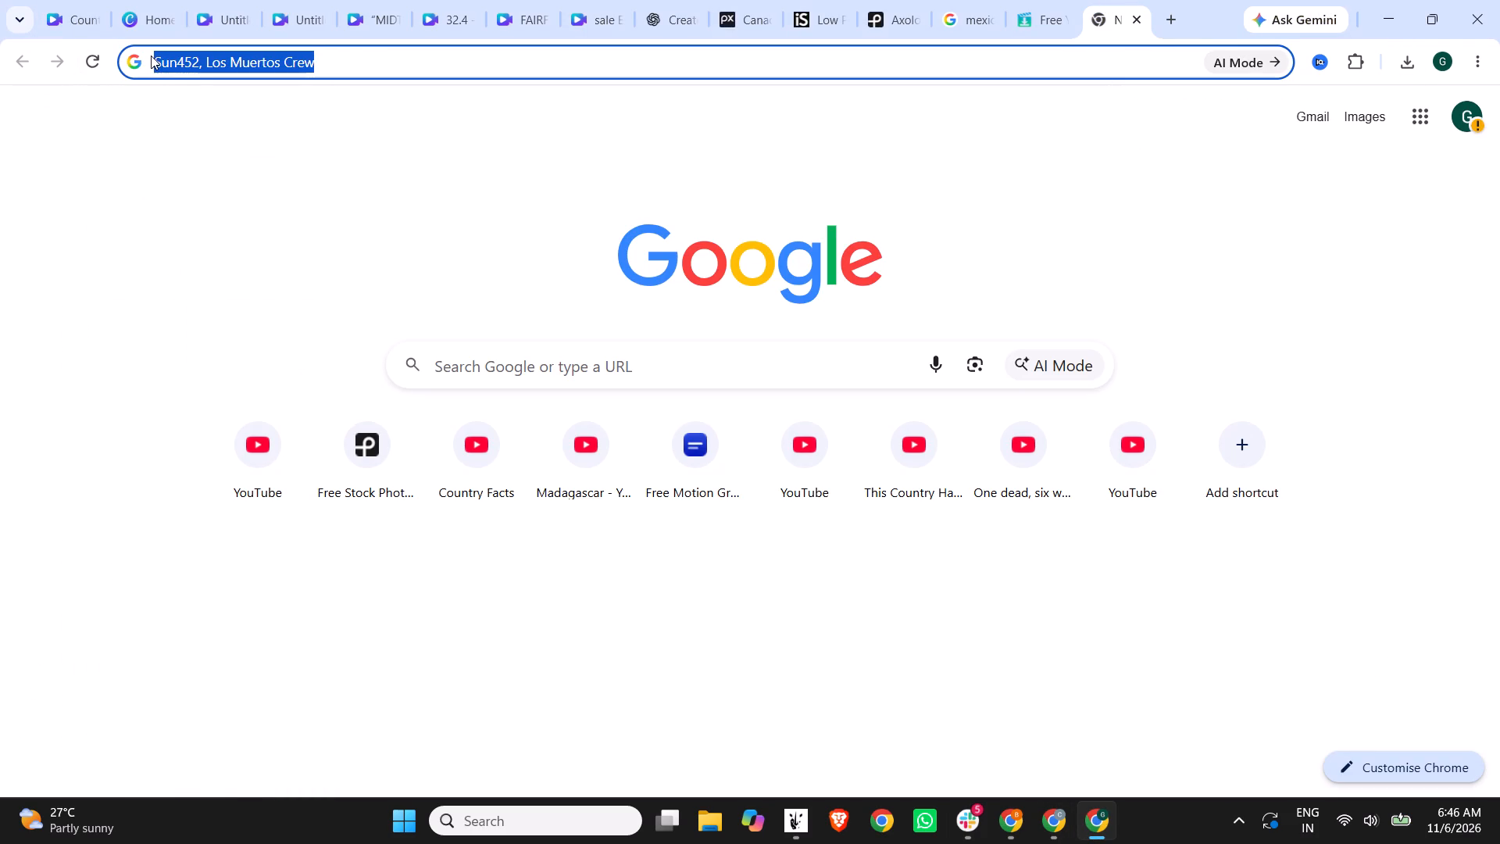
key(ctrl+c)
click(1065, 827)
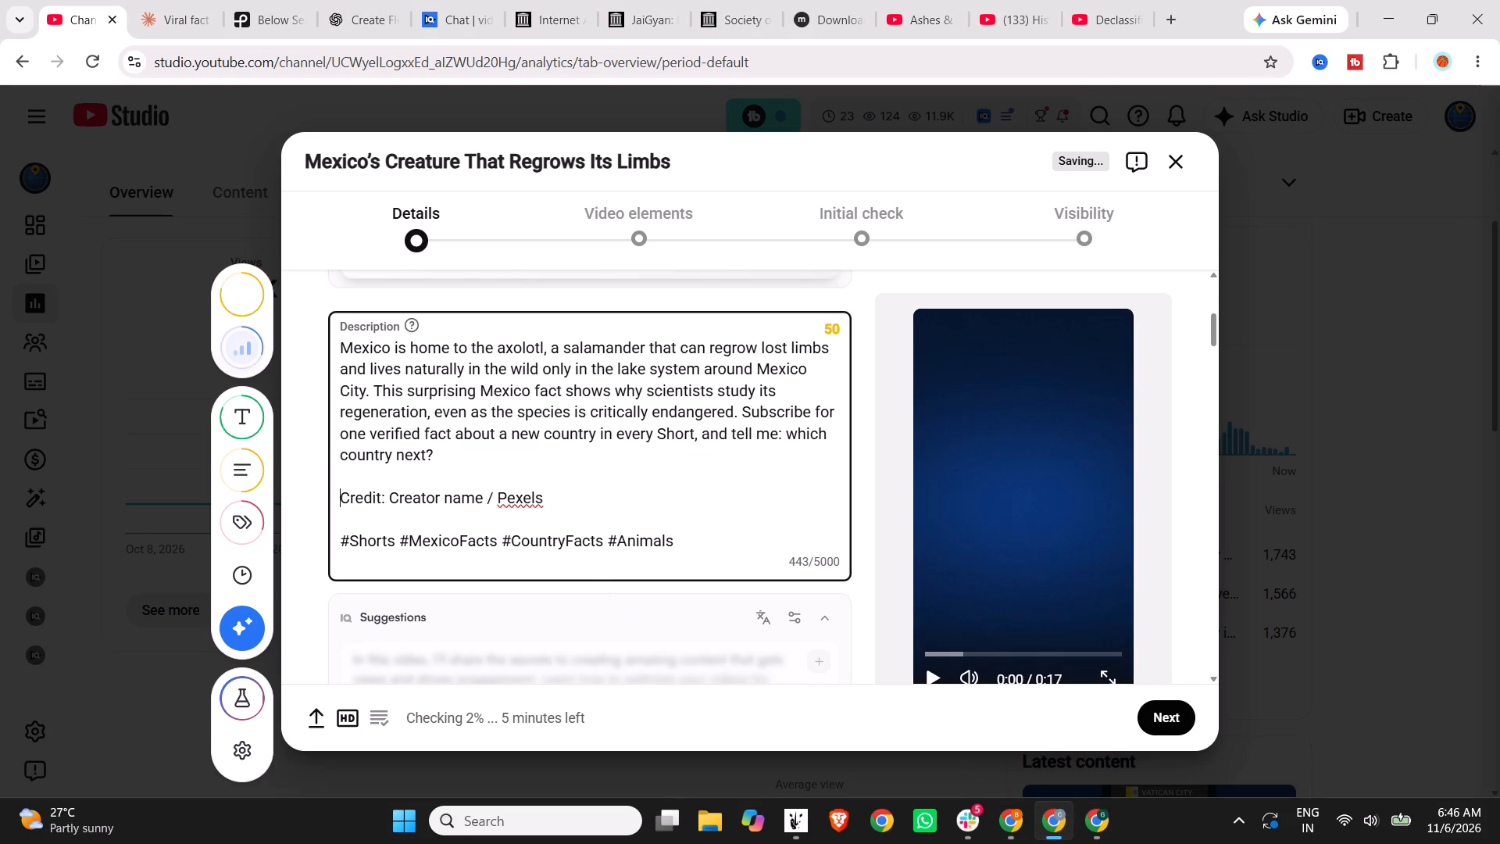
drag(487, 496, 403, 496)
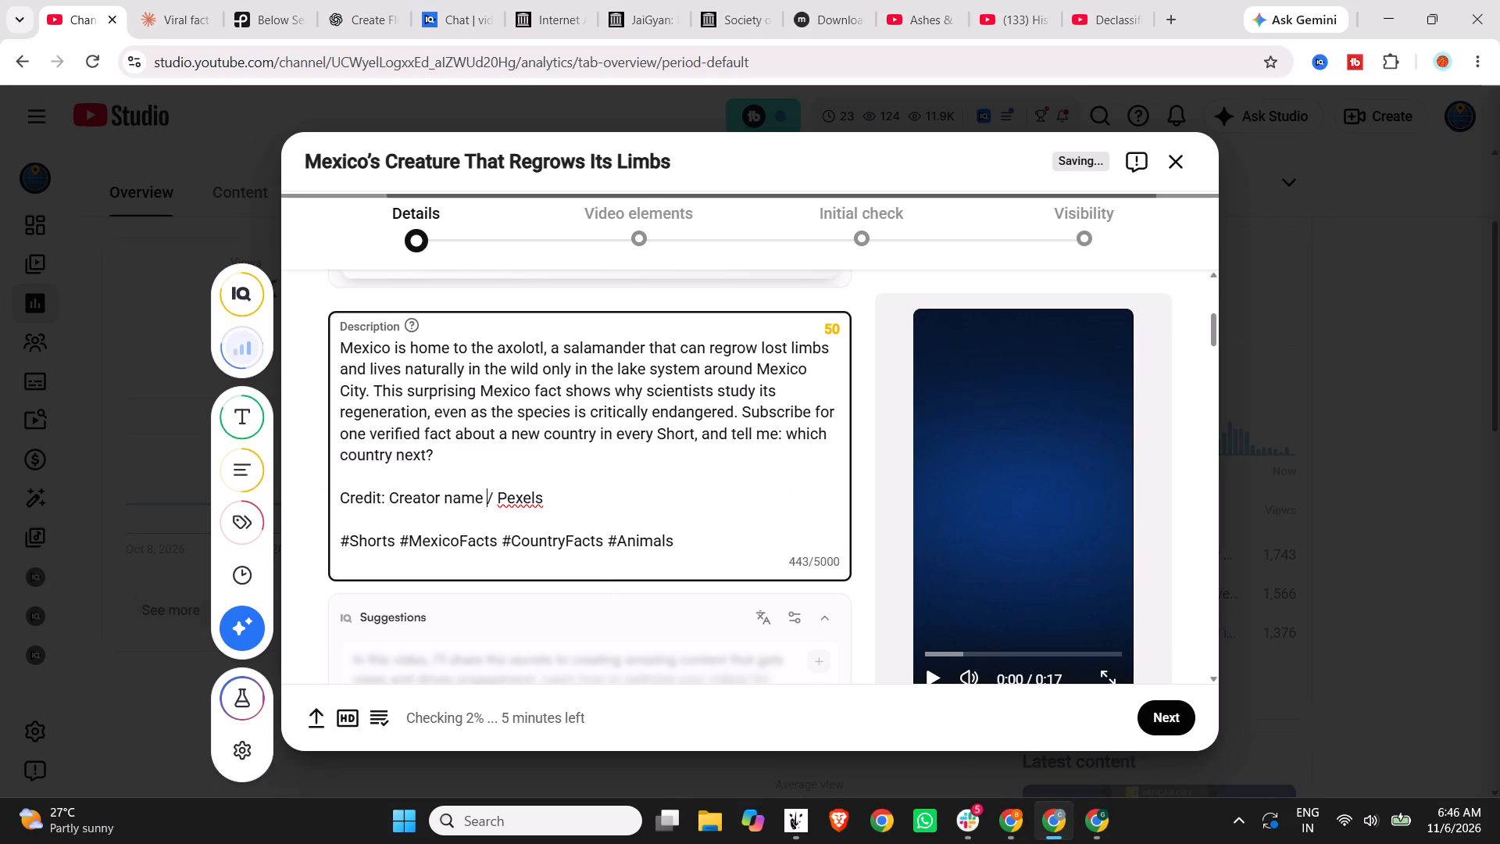
drag(403, 496, 398, 496)
click(395, 496)
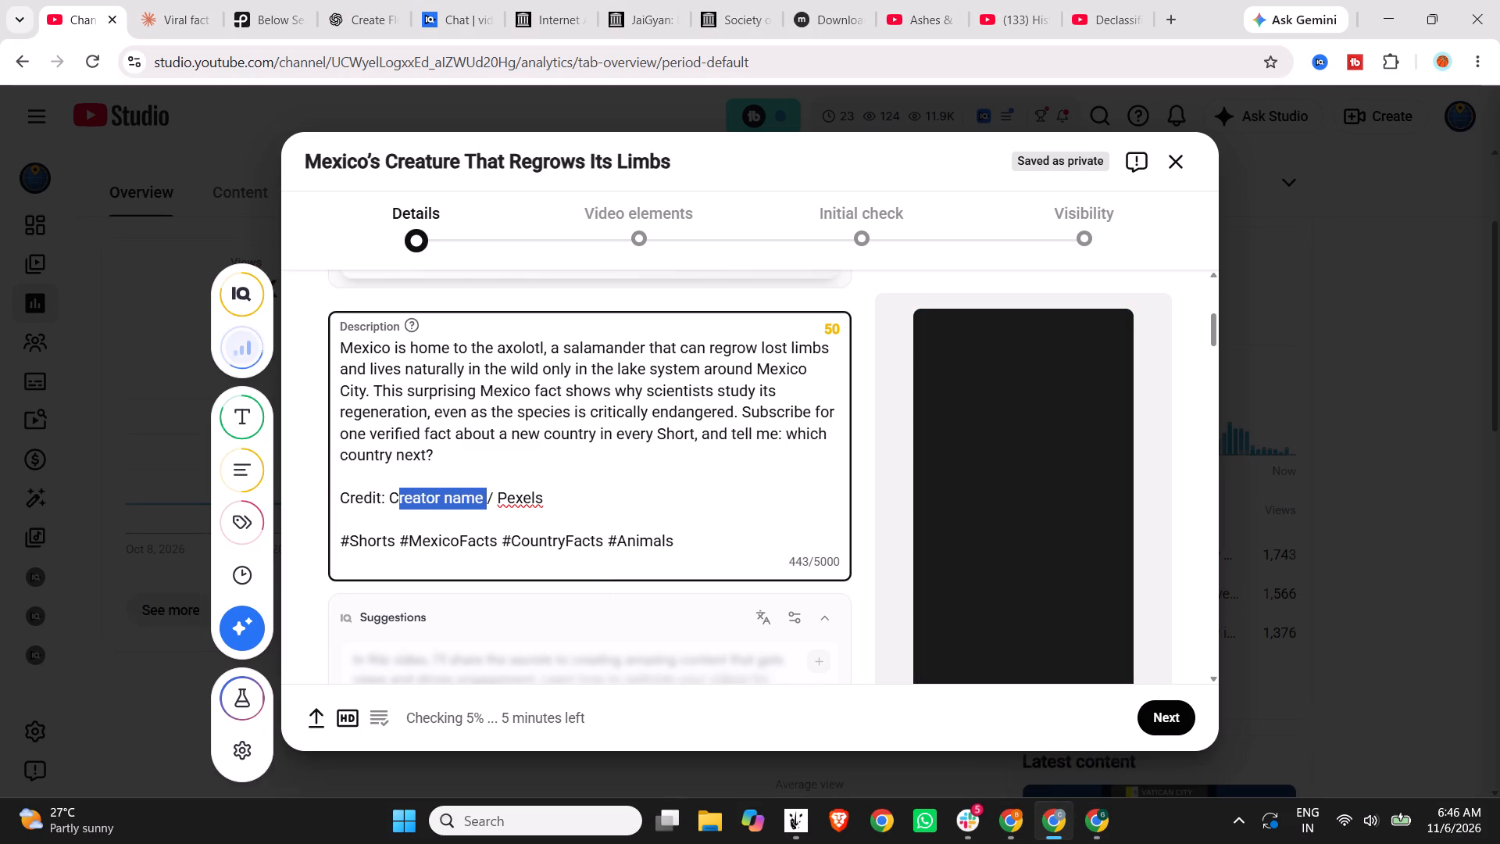
click(473, 501)
drag(484, 499, 390, 499)
key(ctrl+v)
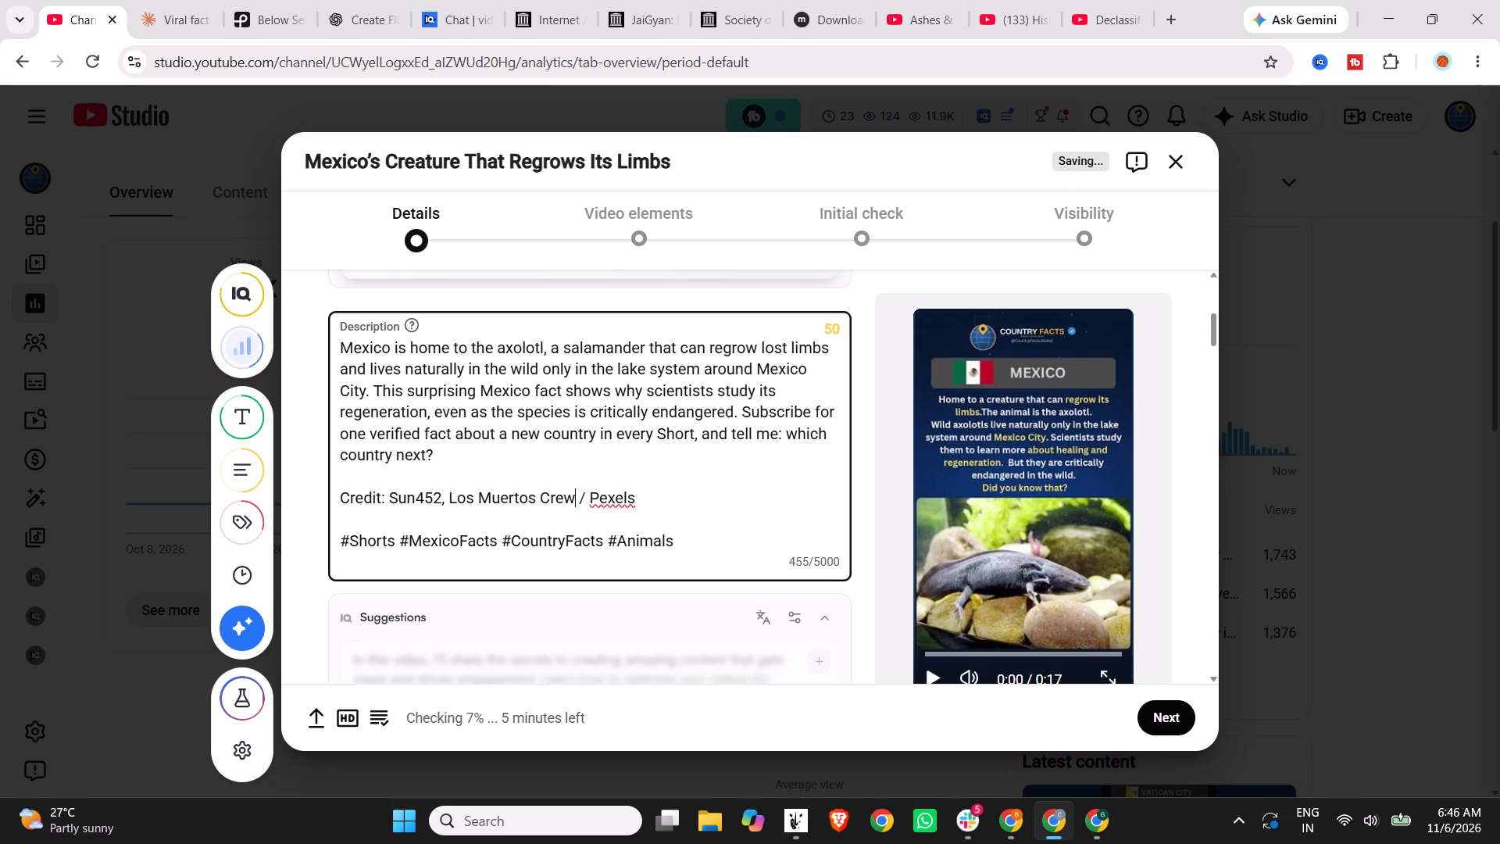
Start creating a new playlist from the video's playlist selection.
scroll(699, 461, down, 3)
scroll(612, 573, down, 5)
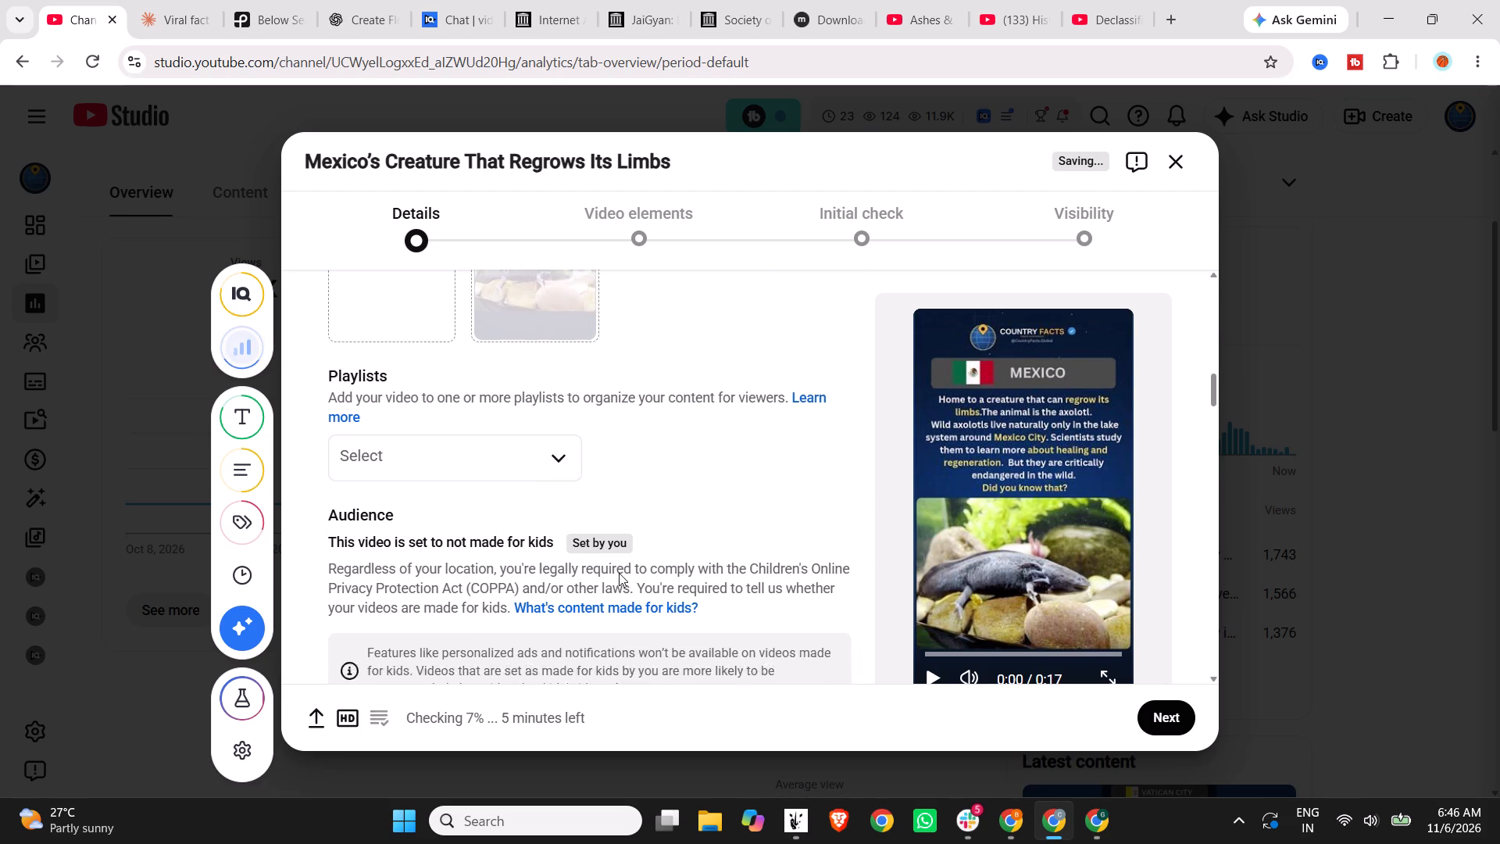
click(558, 435)
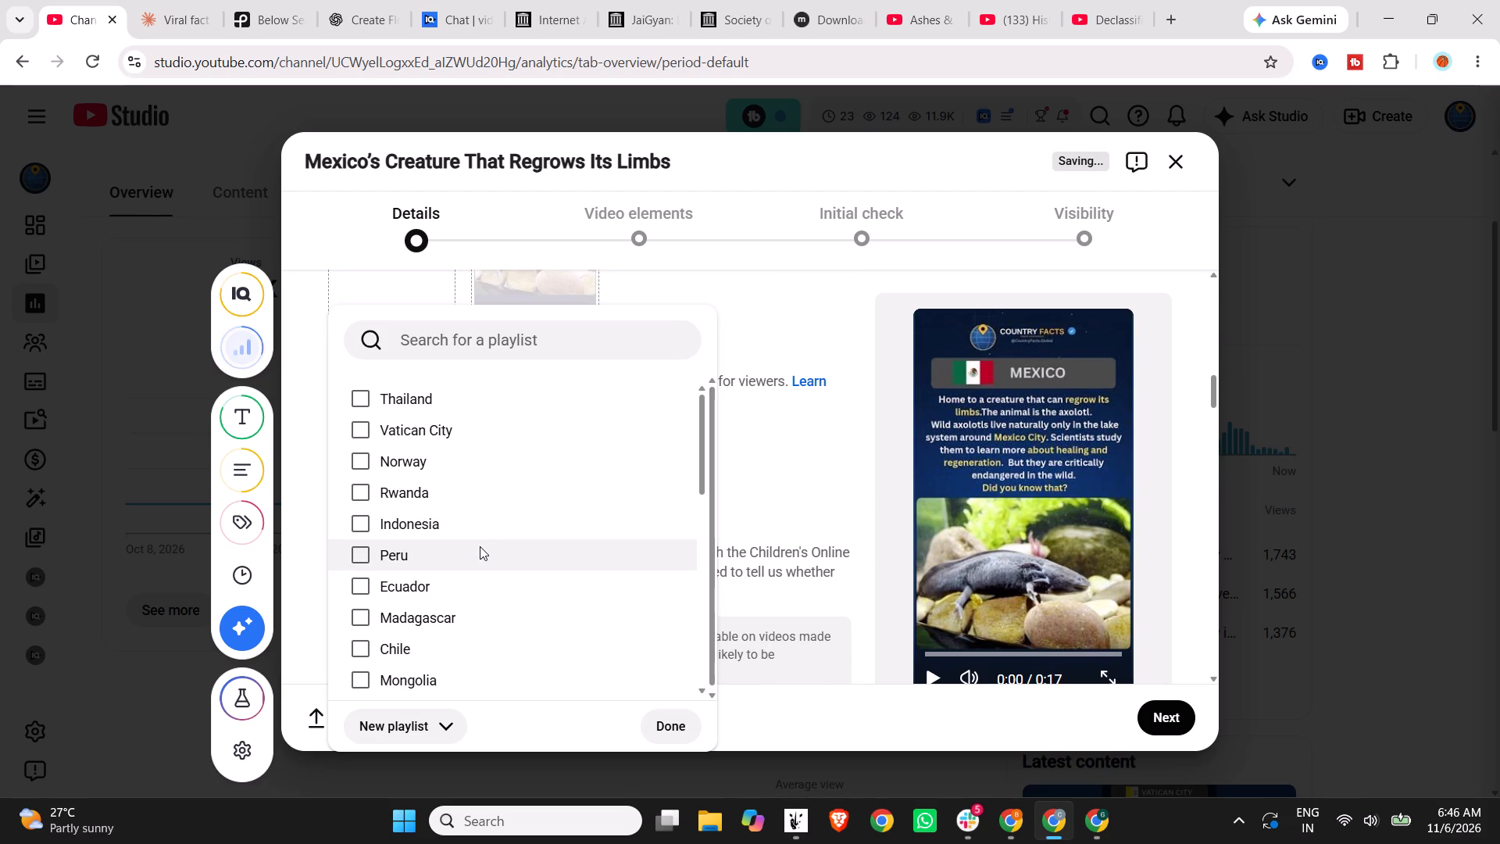
scroll(430, 643, down, 2)
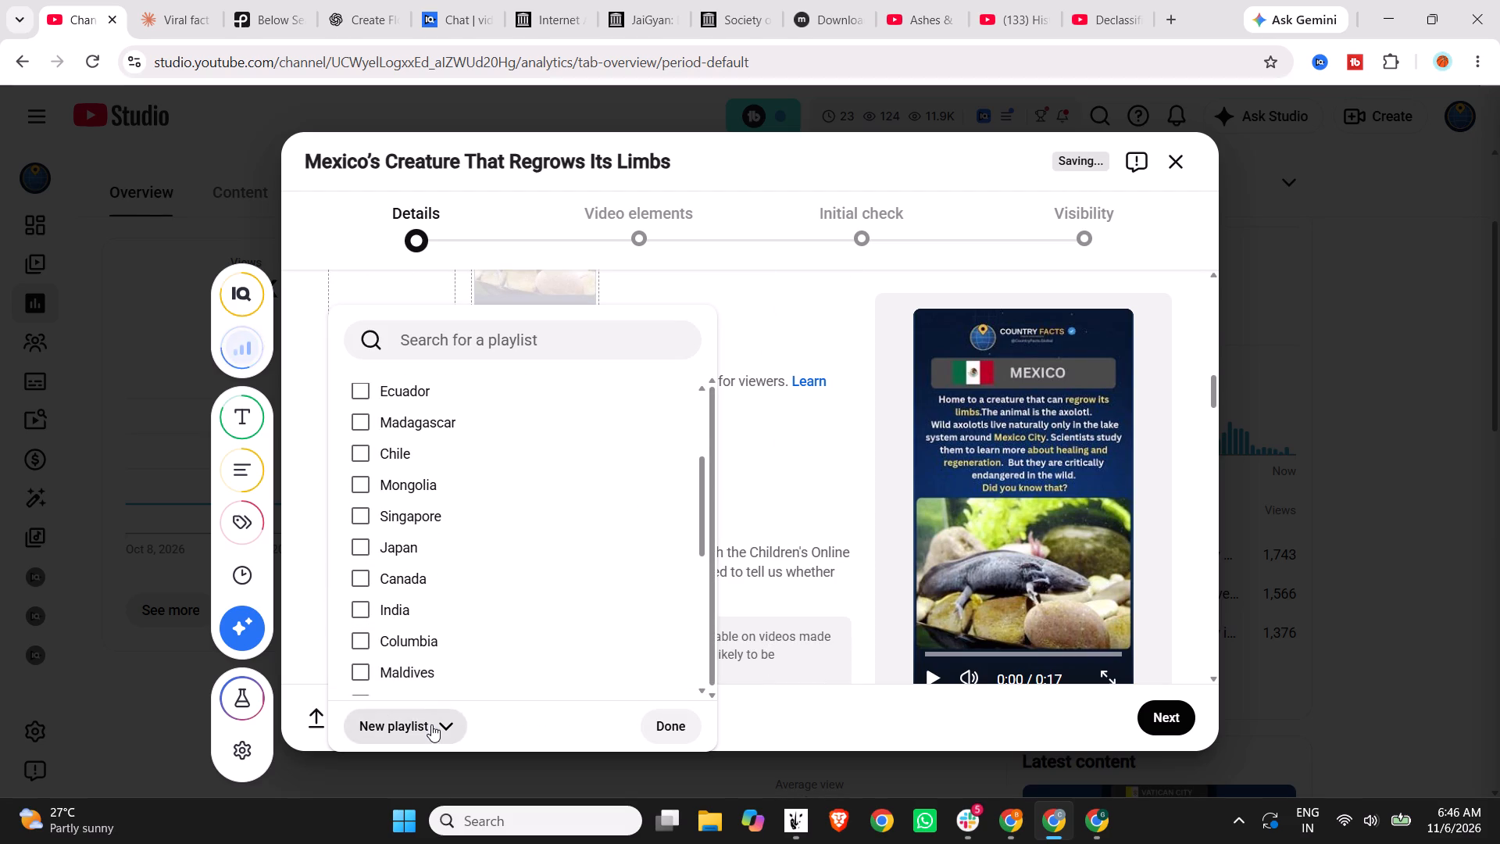
click(431, 724)
click(454, 631)
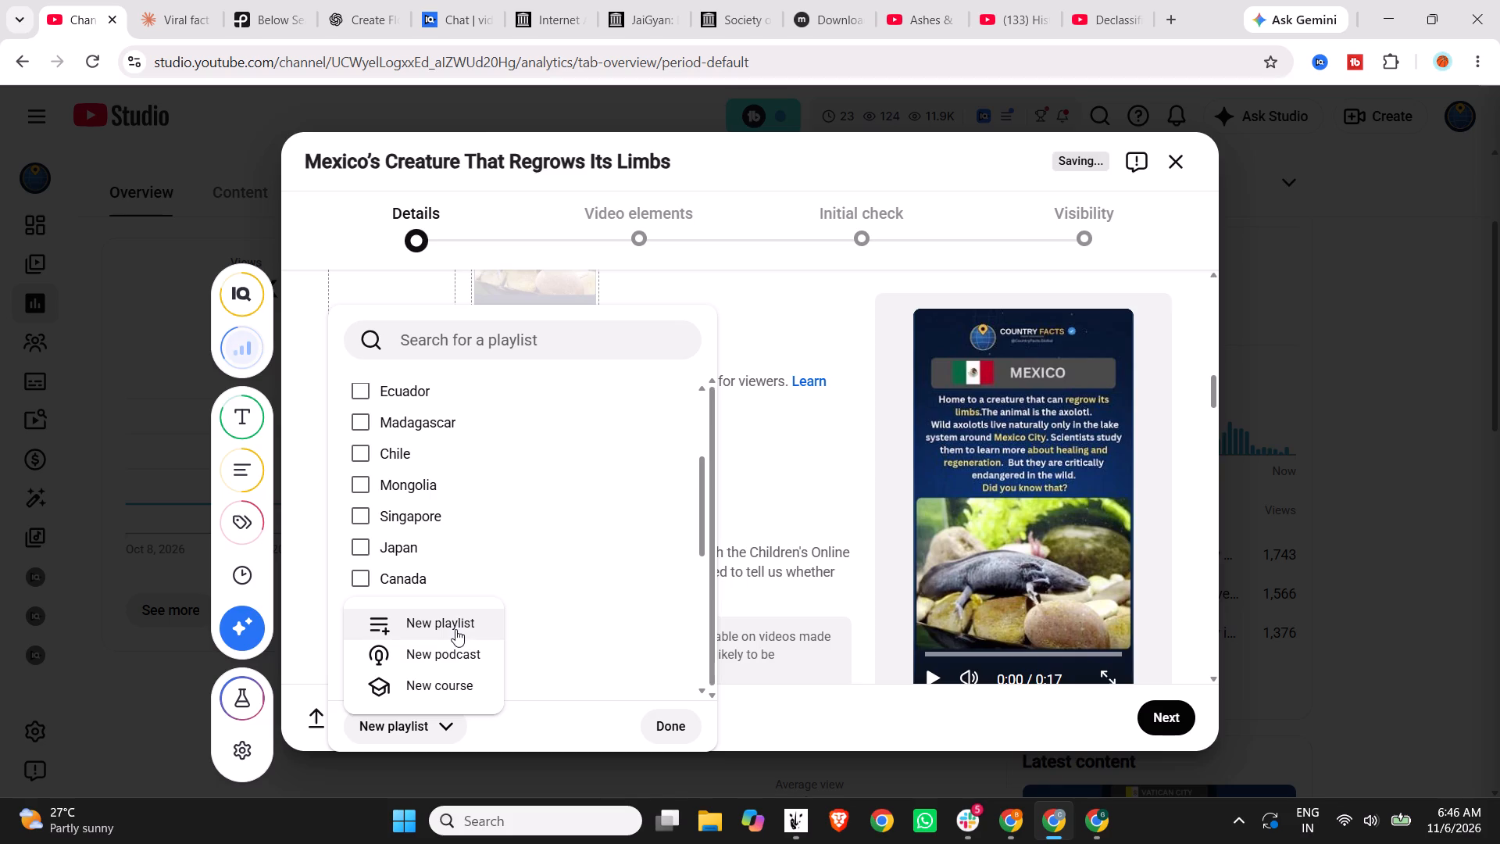
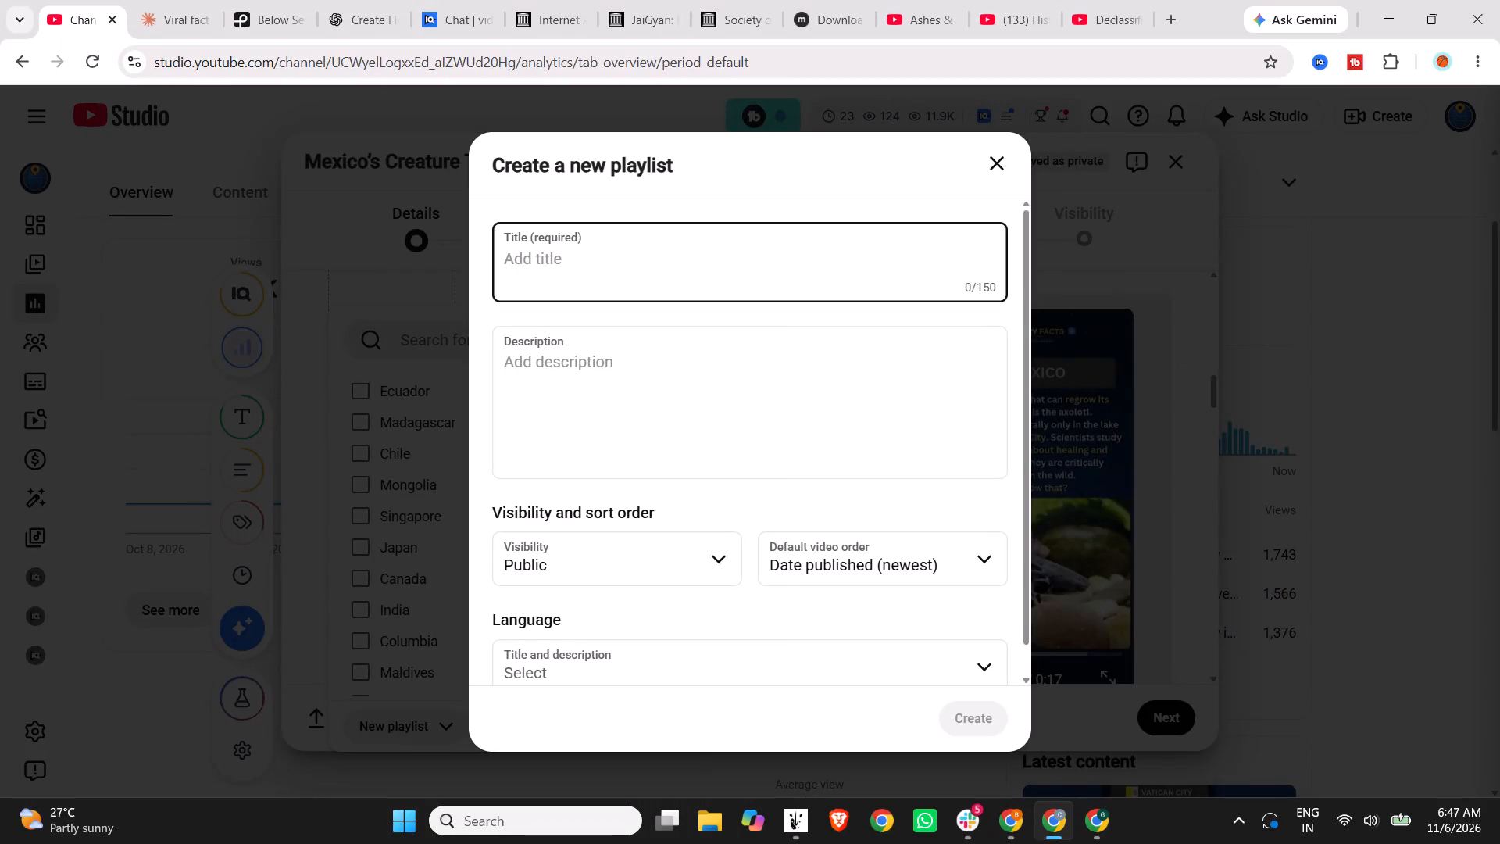
Name the new playlist "Mexico", create it as public, and apply it to the video.
text(Mexico)
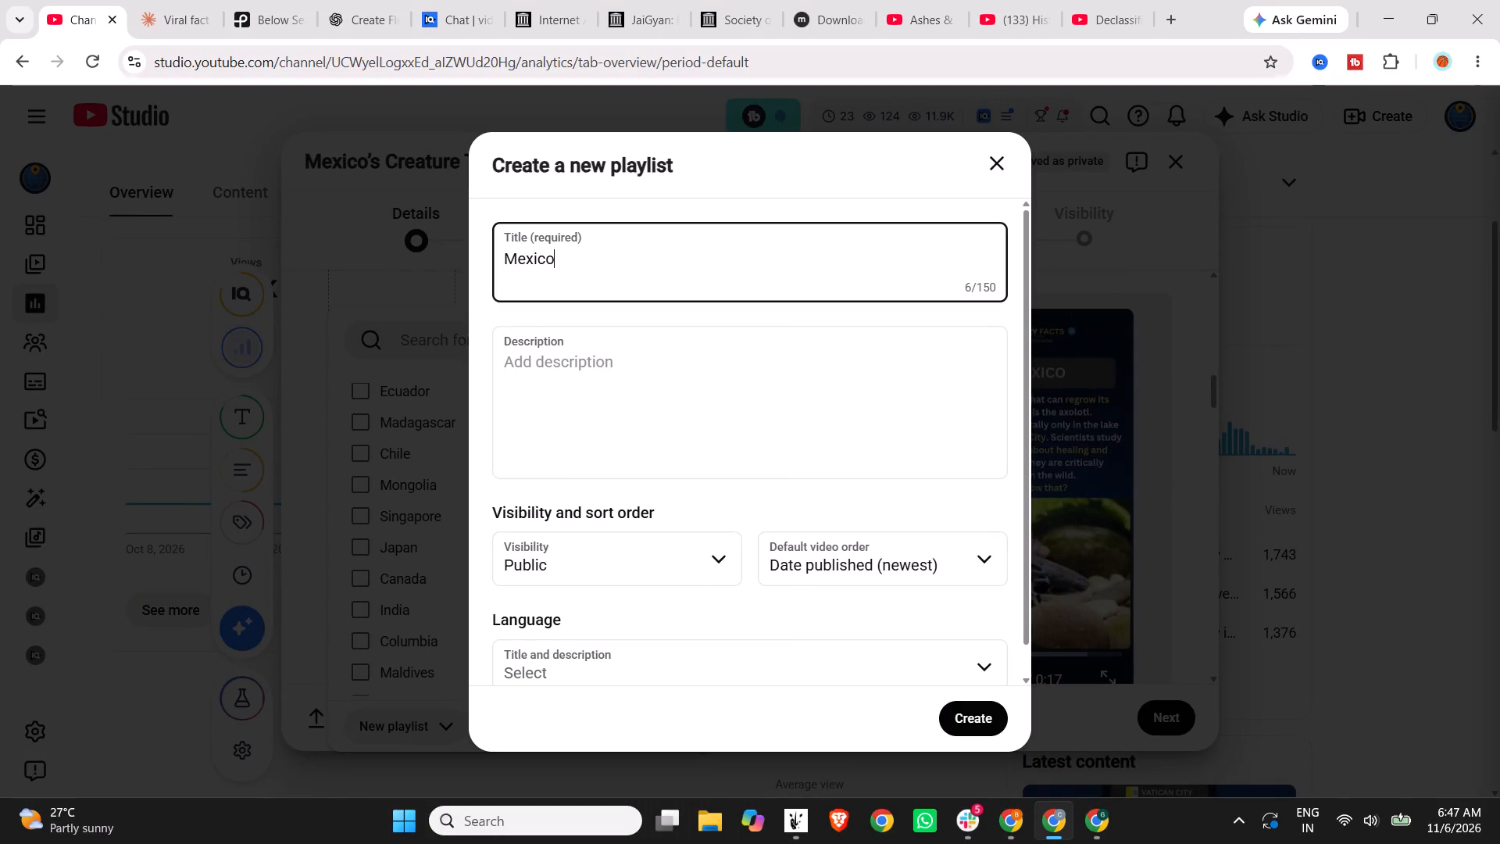
click(964, 717)
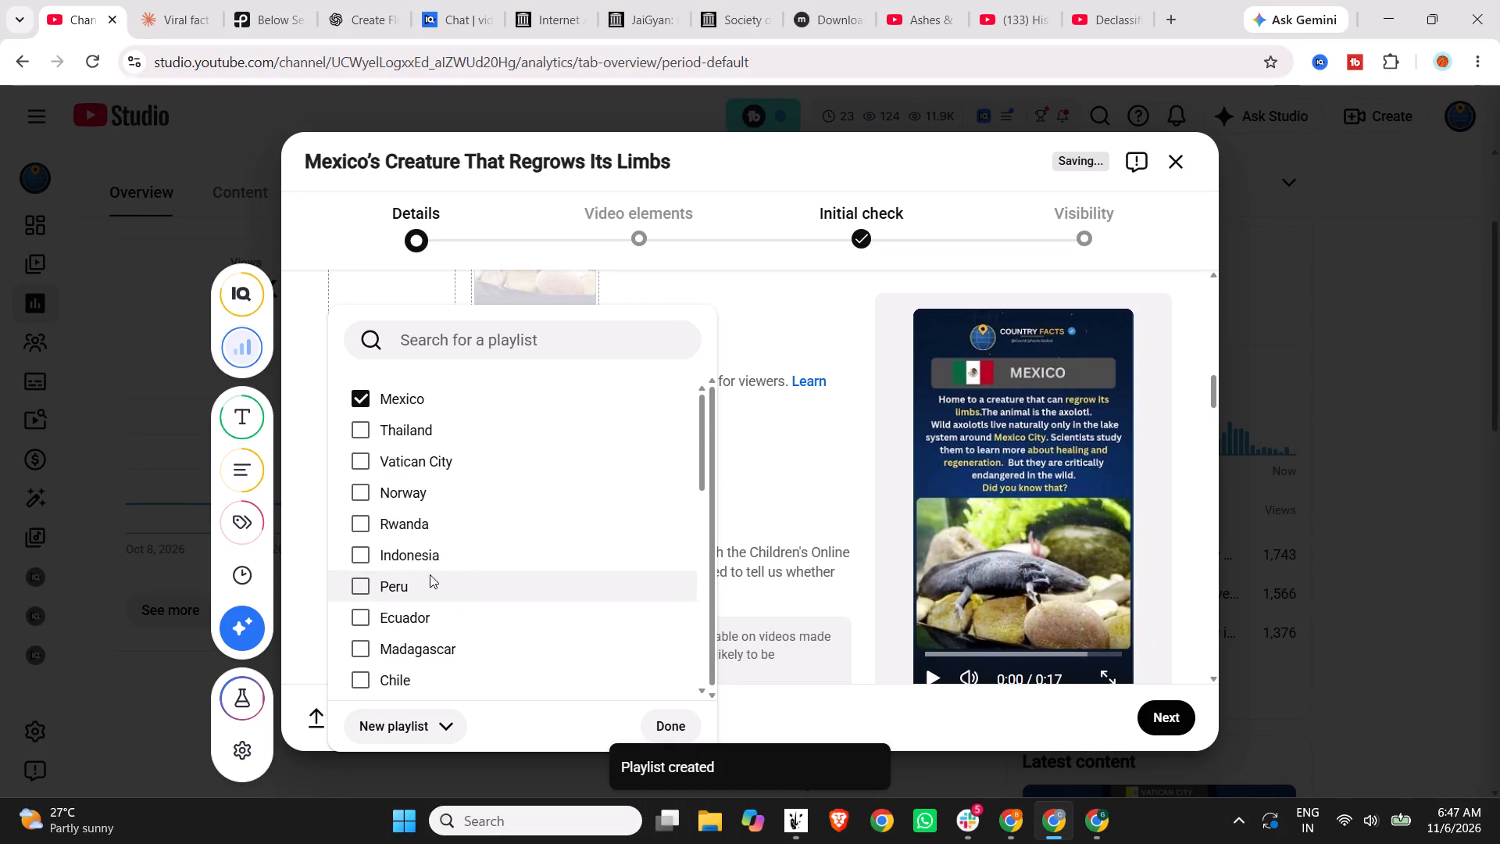
click(675, 731)
Answer No to the disclosure question about realistic content made or altered with AI.
scroll(699, 510, down, 1)
scroll(591, 551, down, 3)
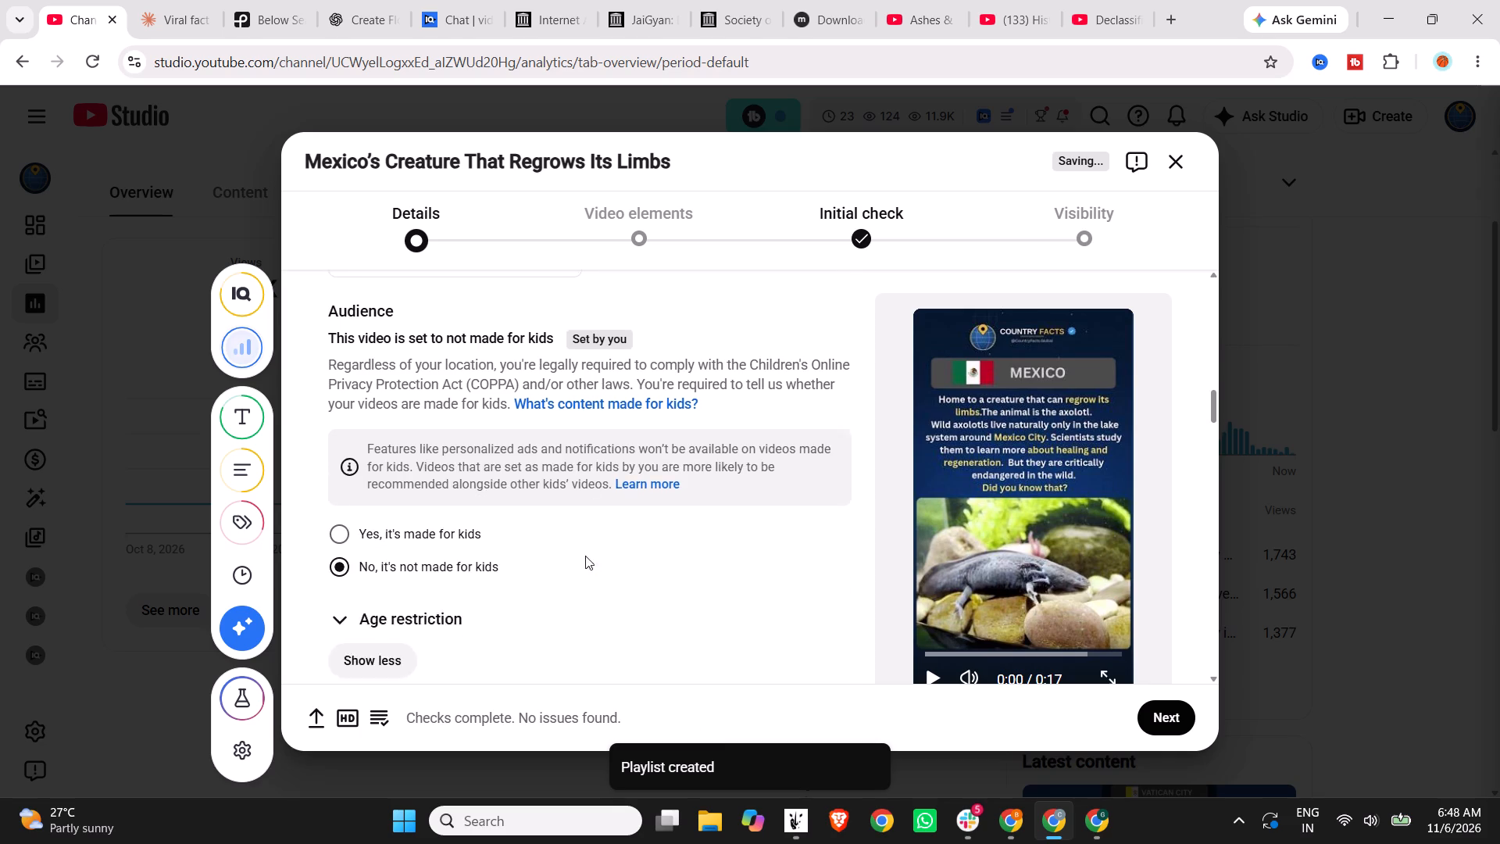
click(500, 642)
scroll(522, 571, down, 5)
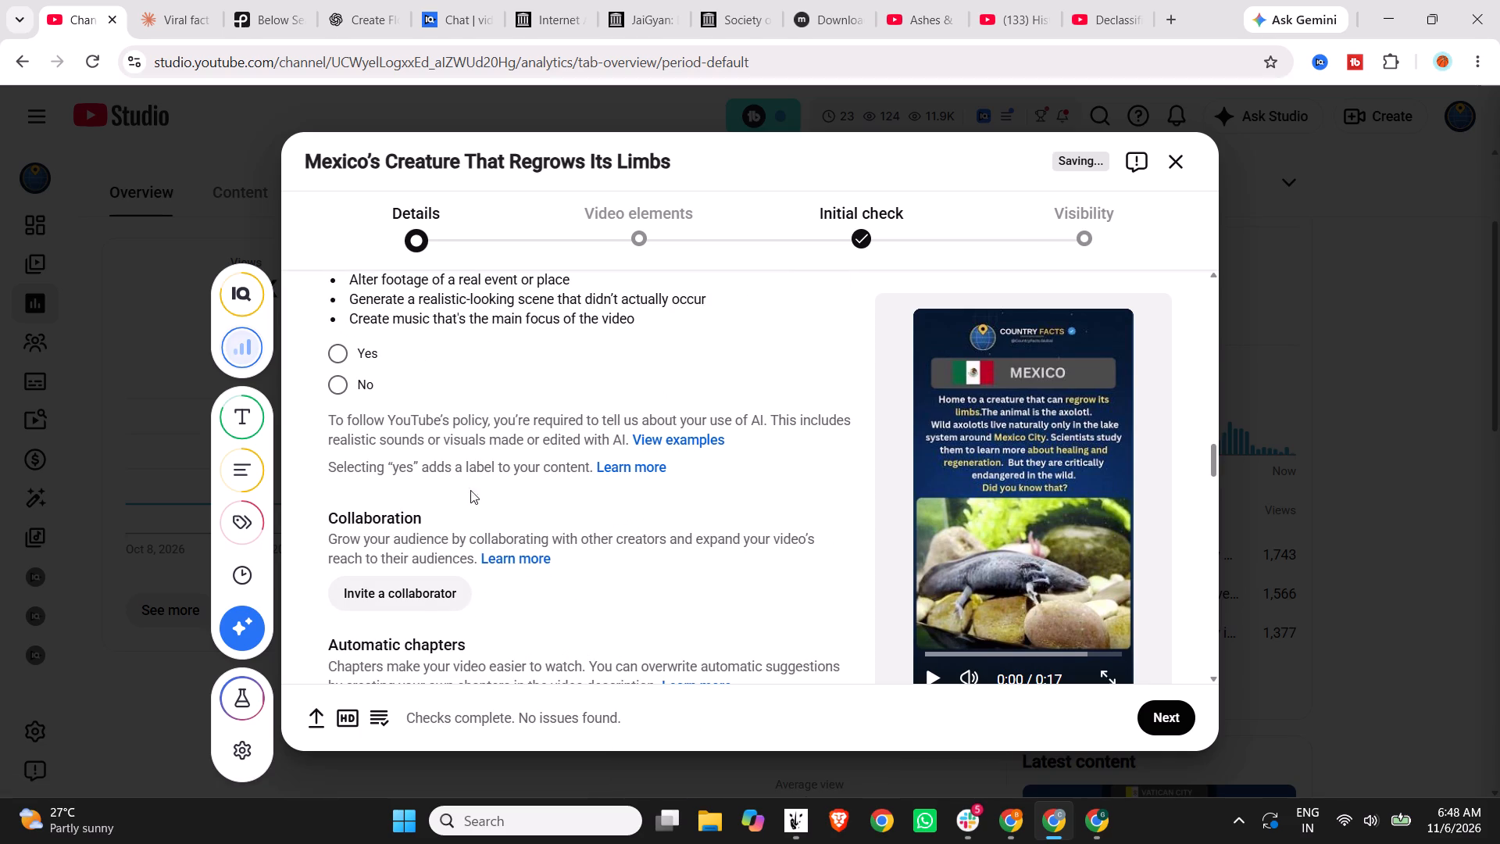
click(366, 384)
Add the suggested tags "learn geography", "interesting facts" and "world geography" to the video's tags.
scroll(502, 486, down, 6)
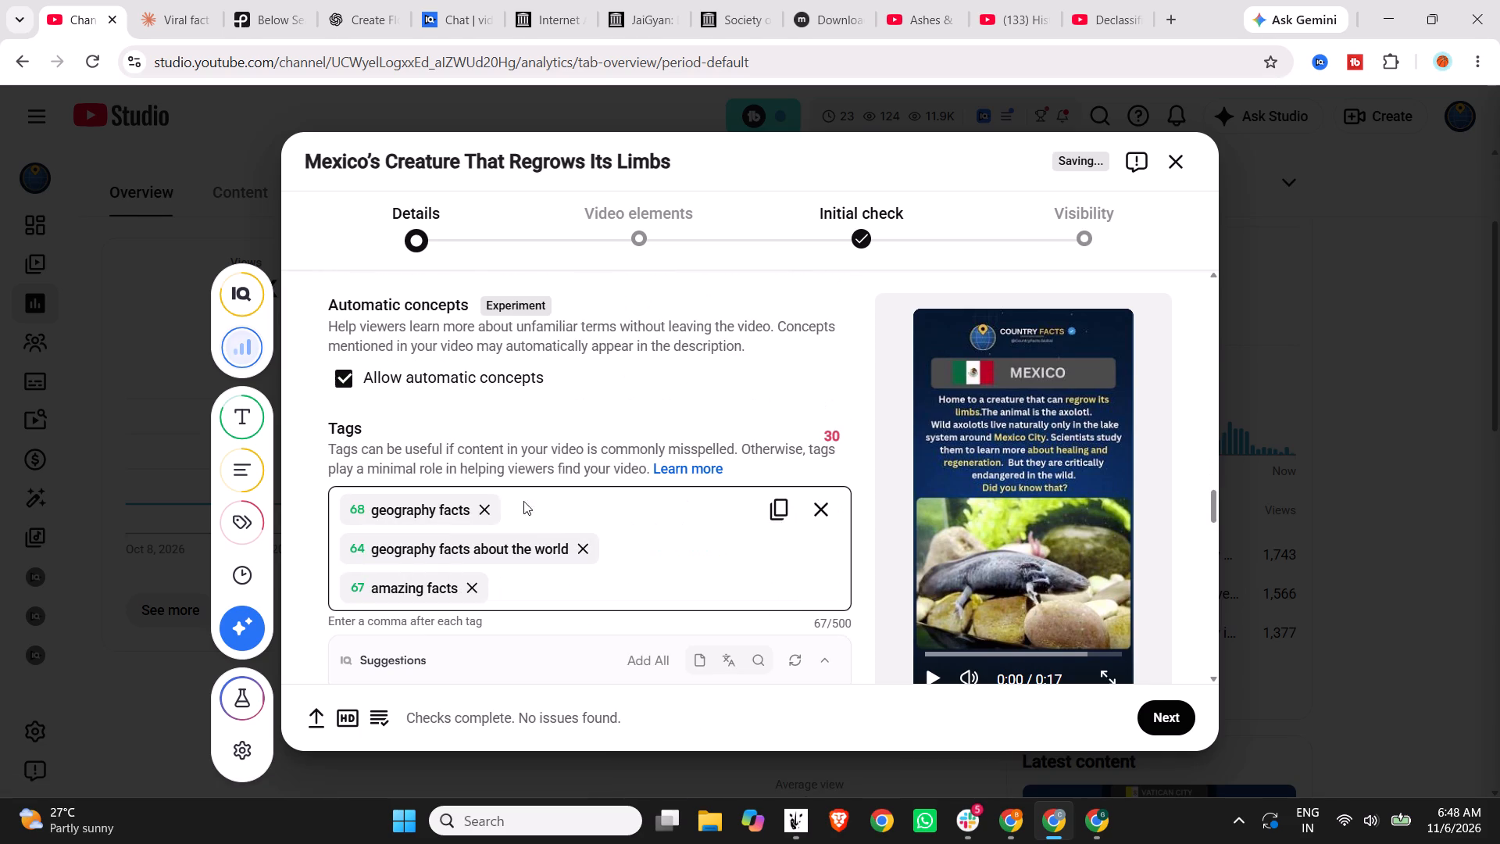
scroll(498, 585, down, 1)
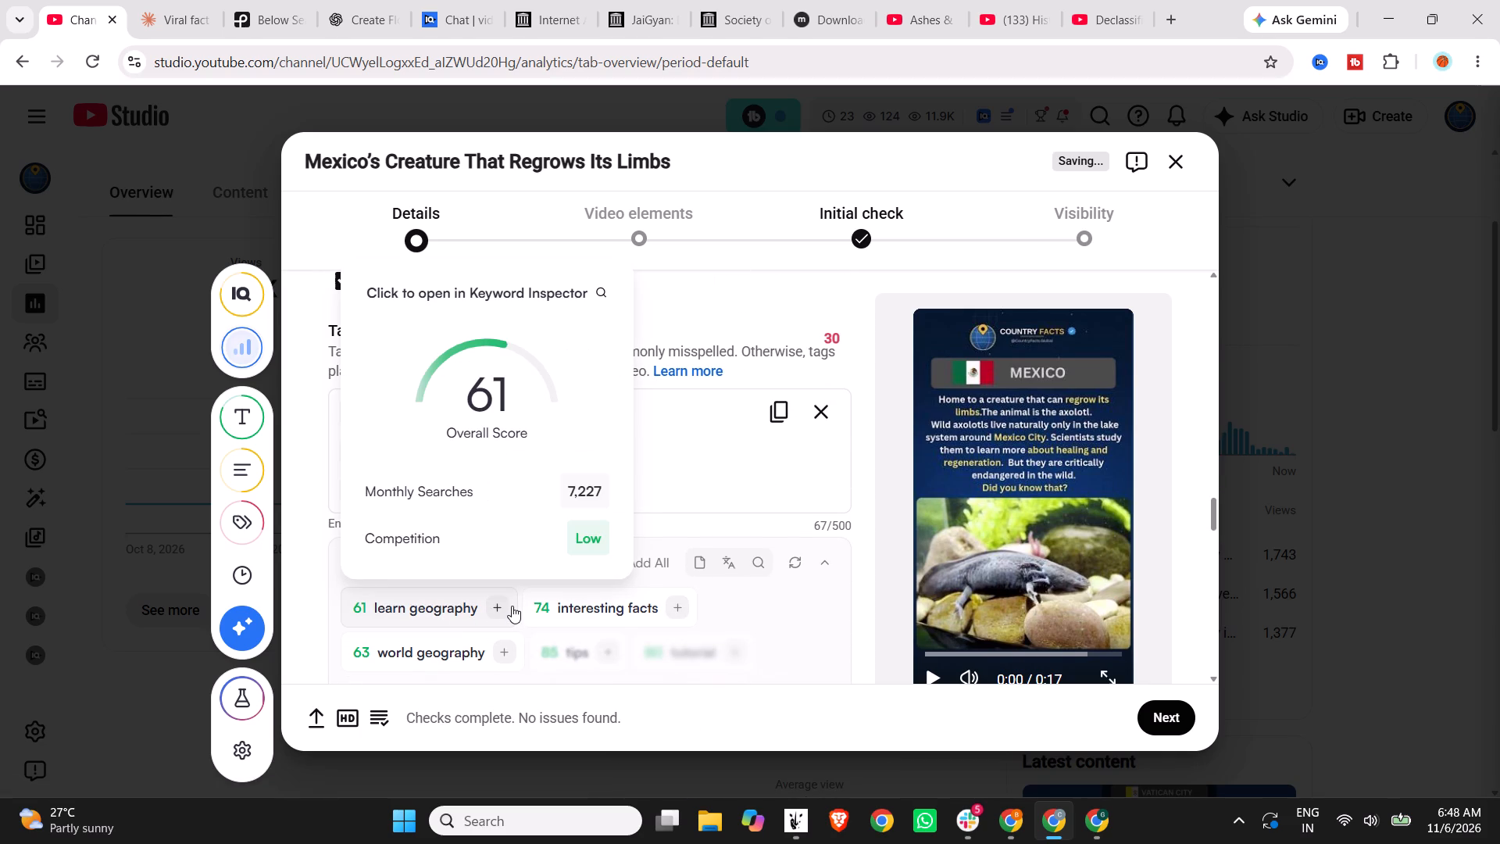
click(503, 605)
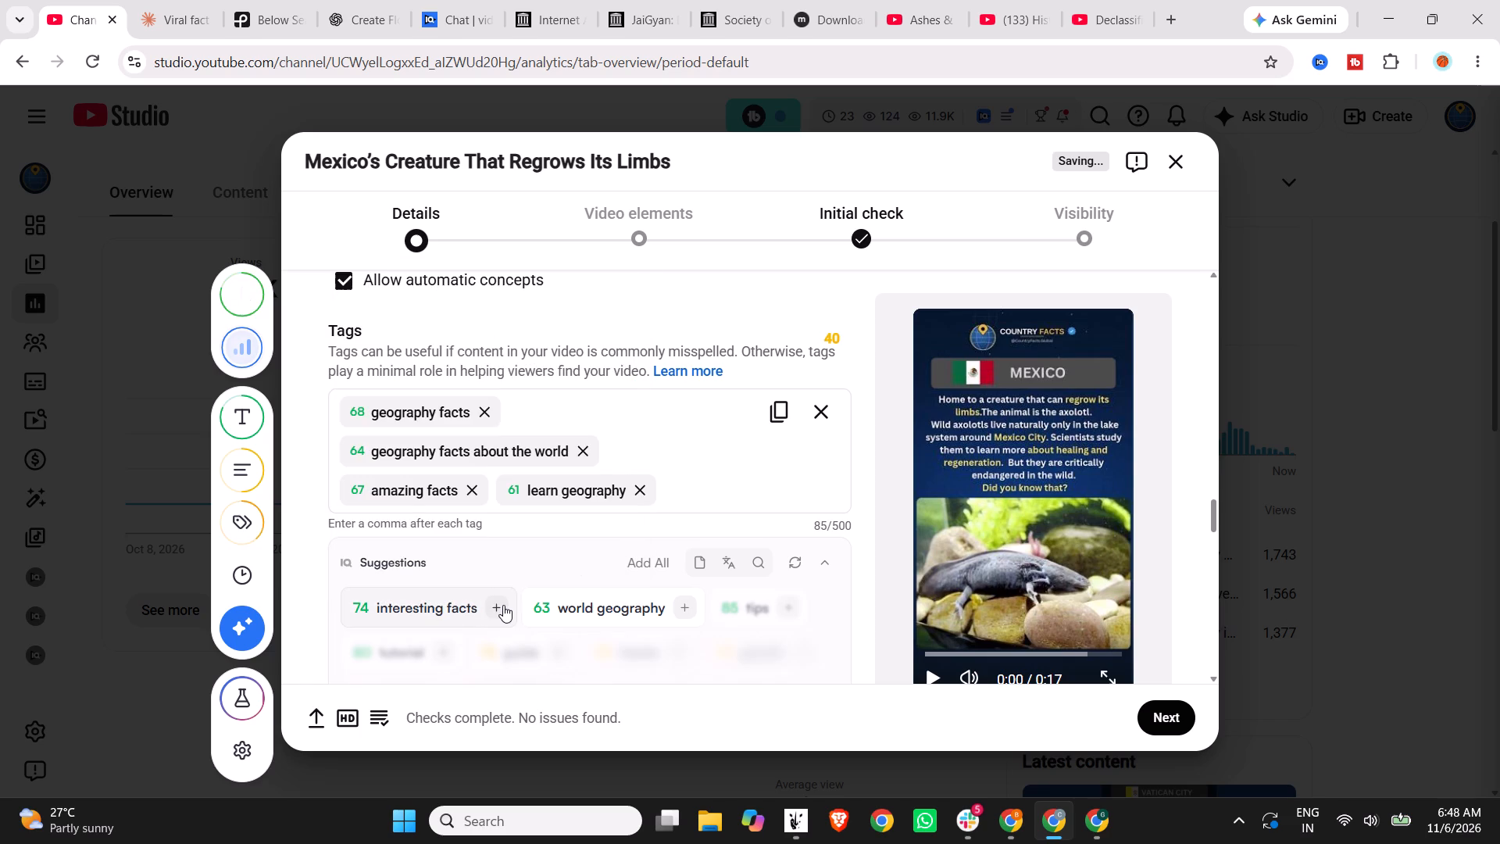
click(503, 605)
click(501, 644)
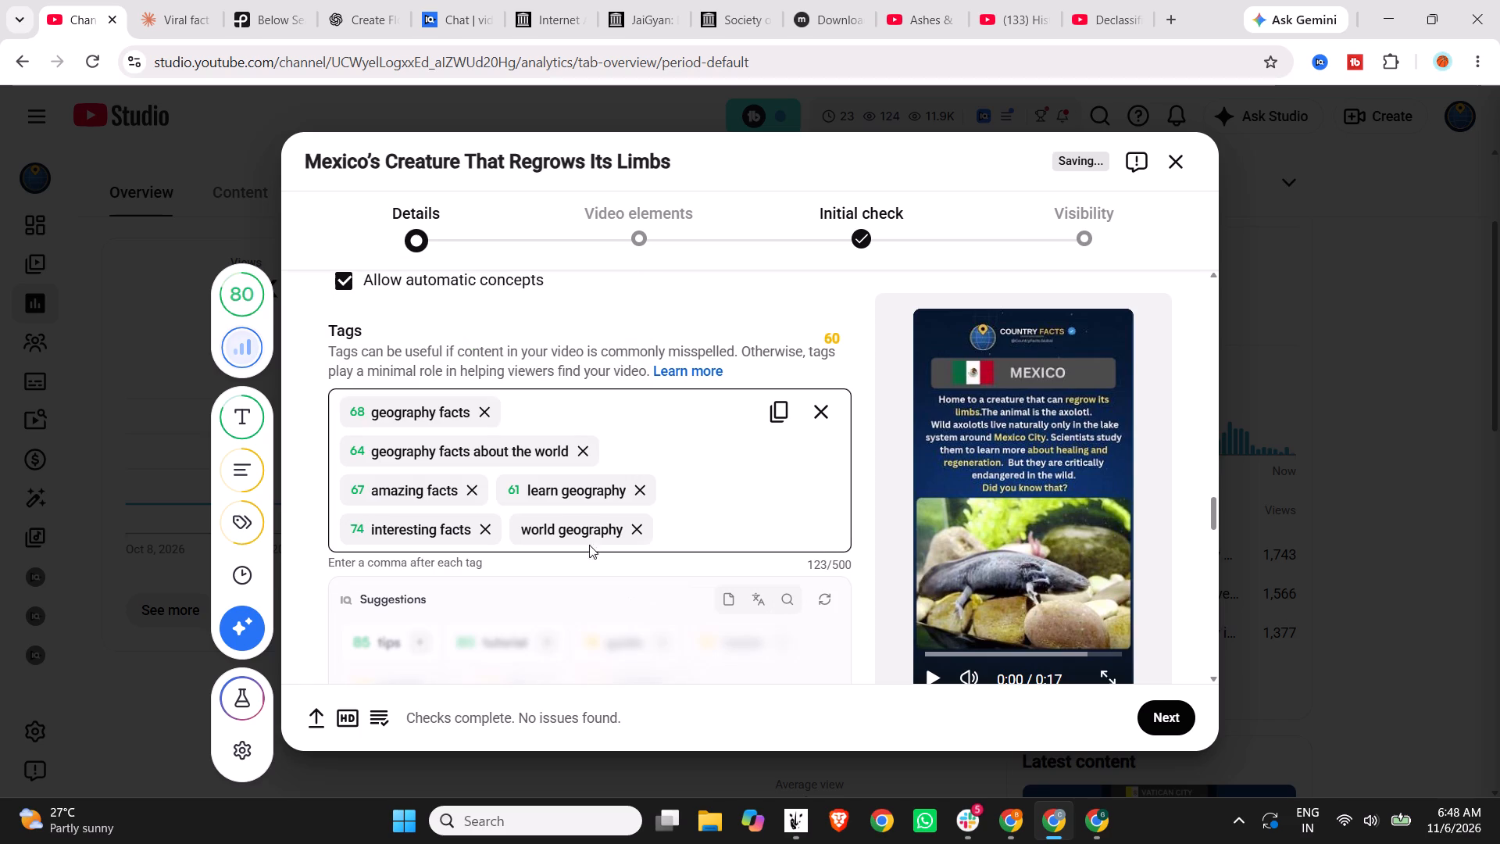
Add the tags "animal facts" and "weird creatures" to the video.
click(711, 522)
text(animal facts)
key(Return)
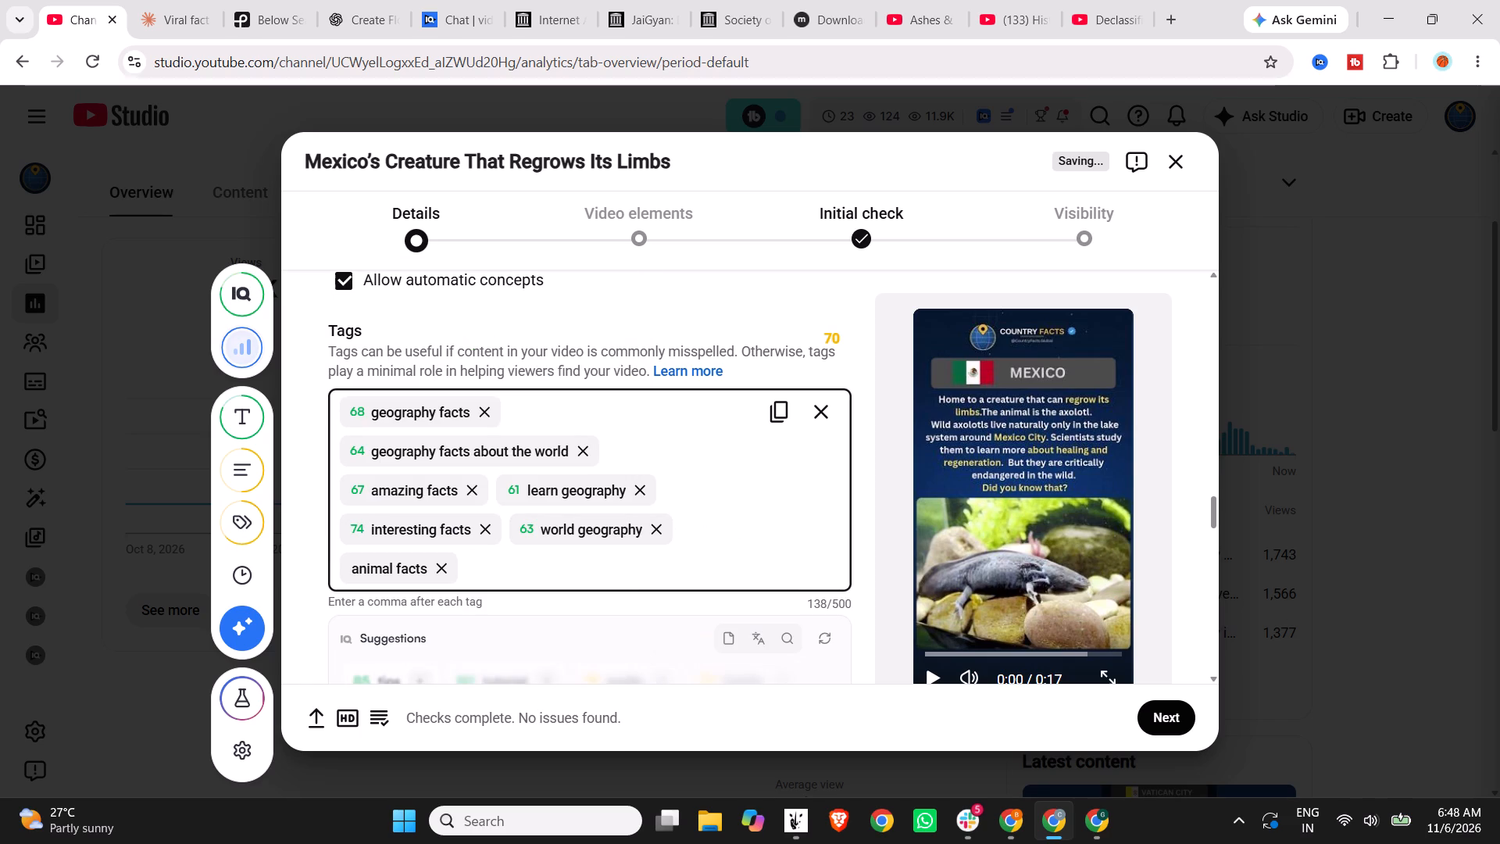
text(weird cre)
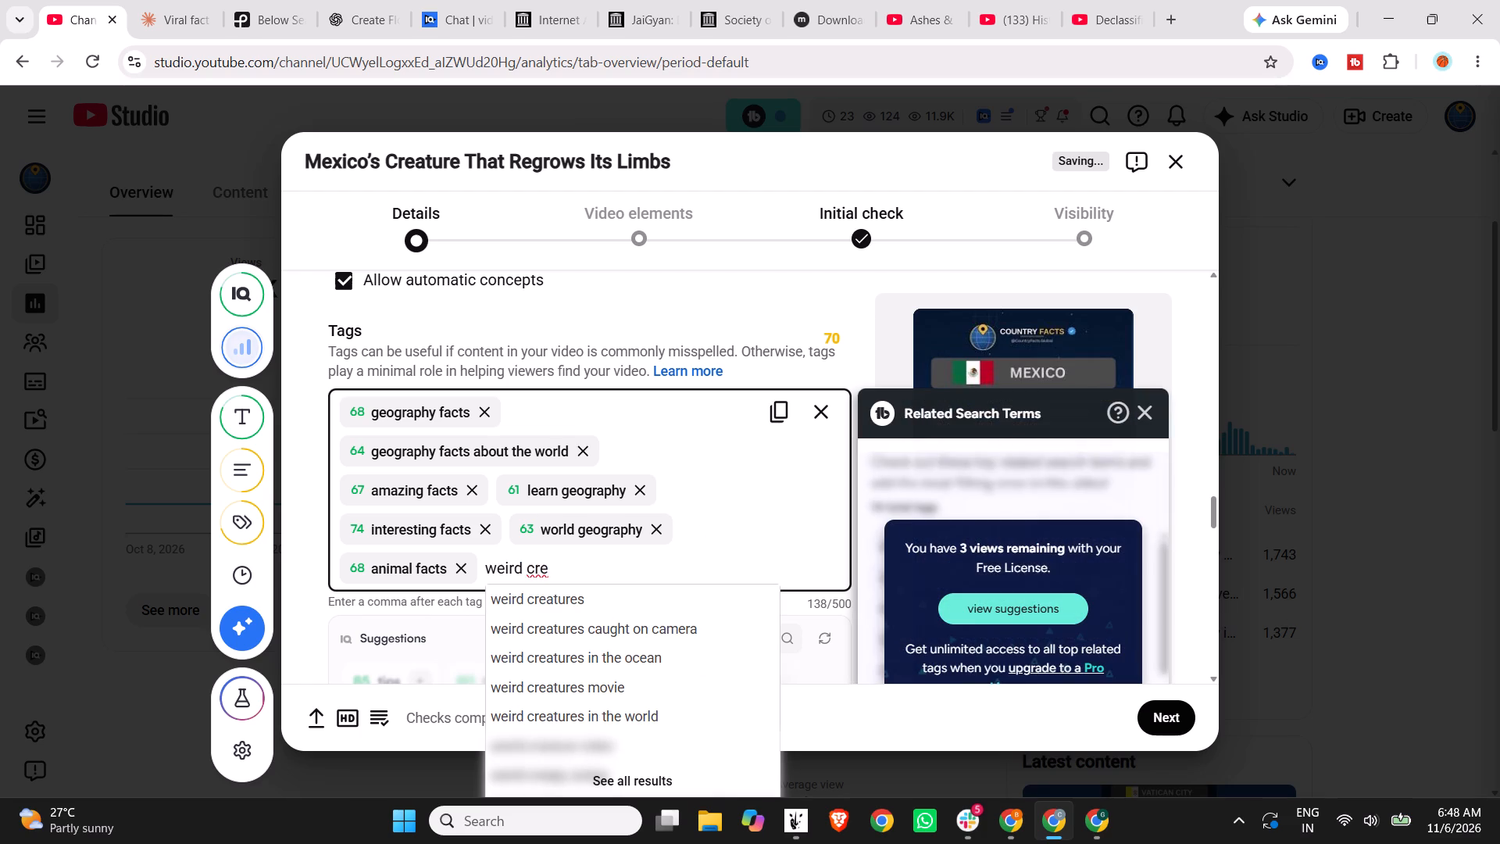
click(681, 589)
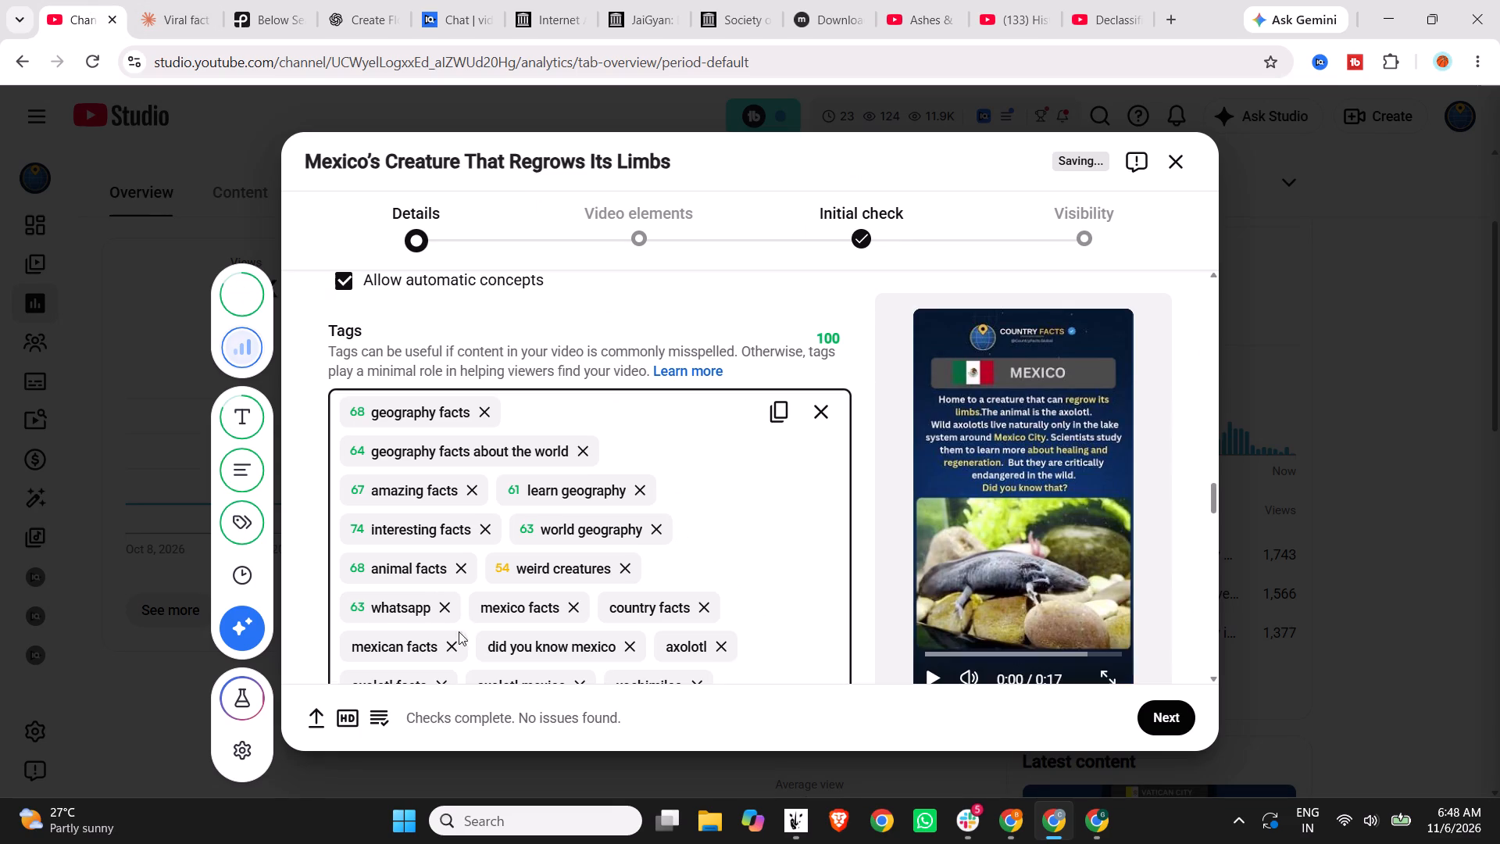
click(443, 607)
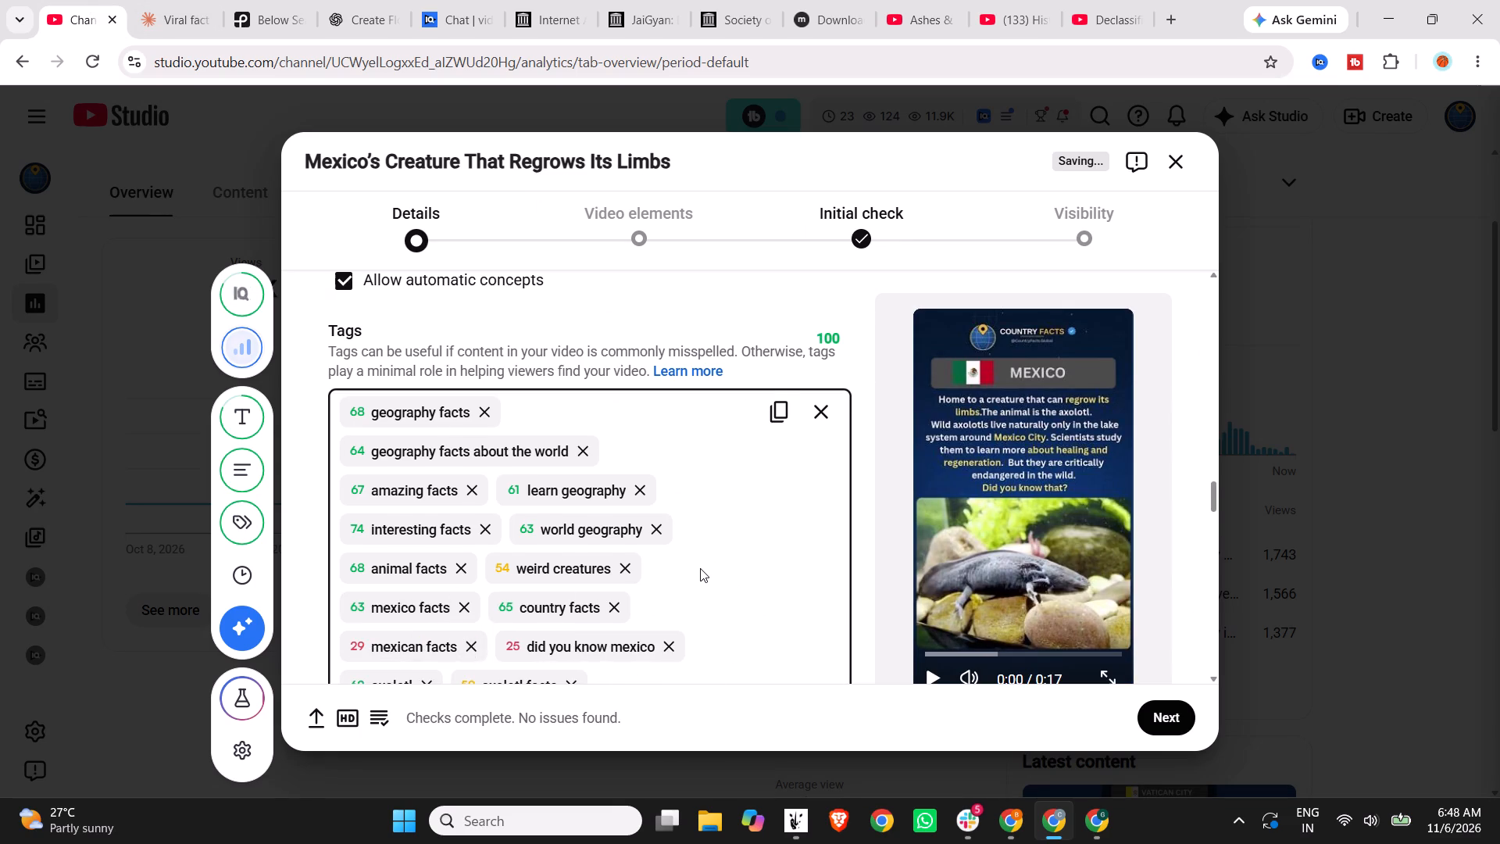
Add the suggested search terms "axolotl fish" and "axolotl videos" as further tags.
scroll(700, 568, down, 4)
click(617, 524)
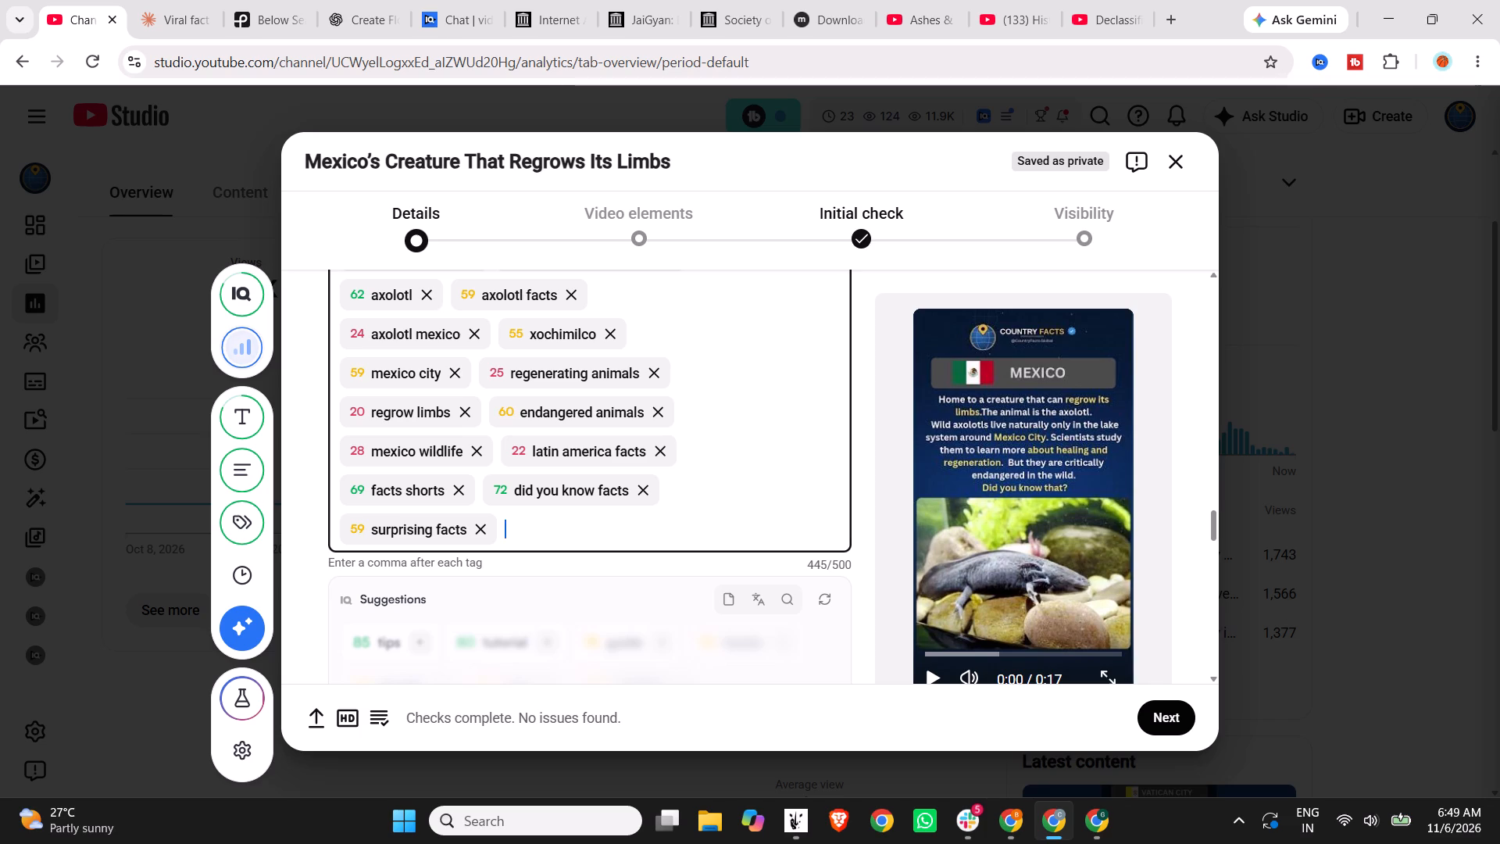
scroll(655, 538, up, 1)
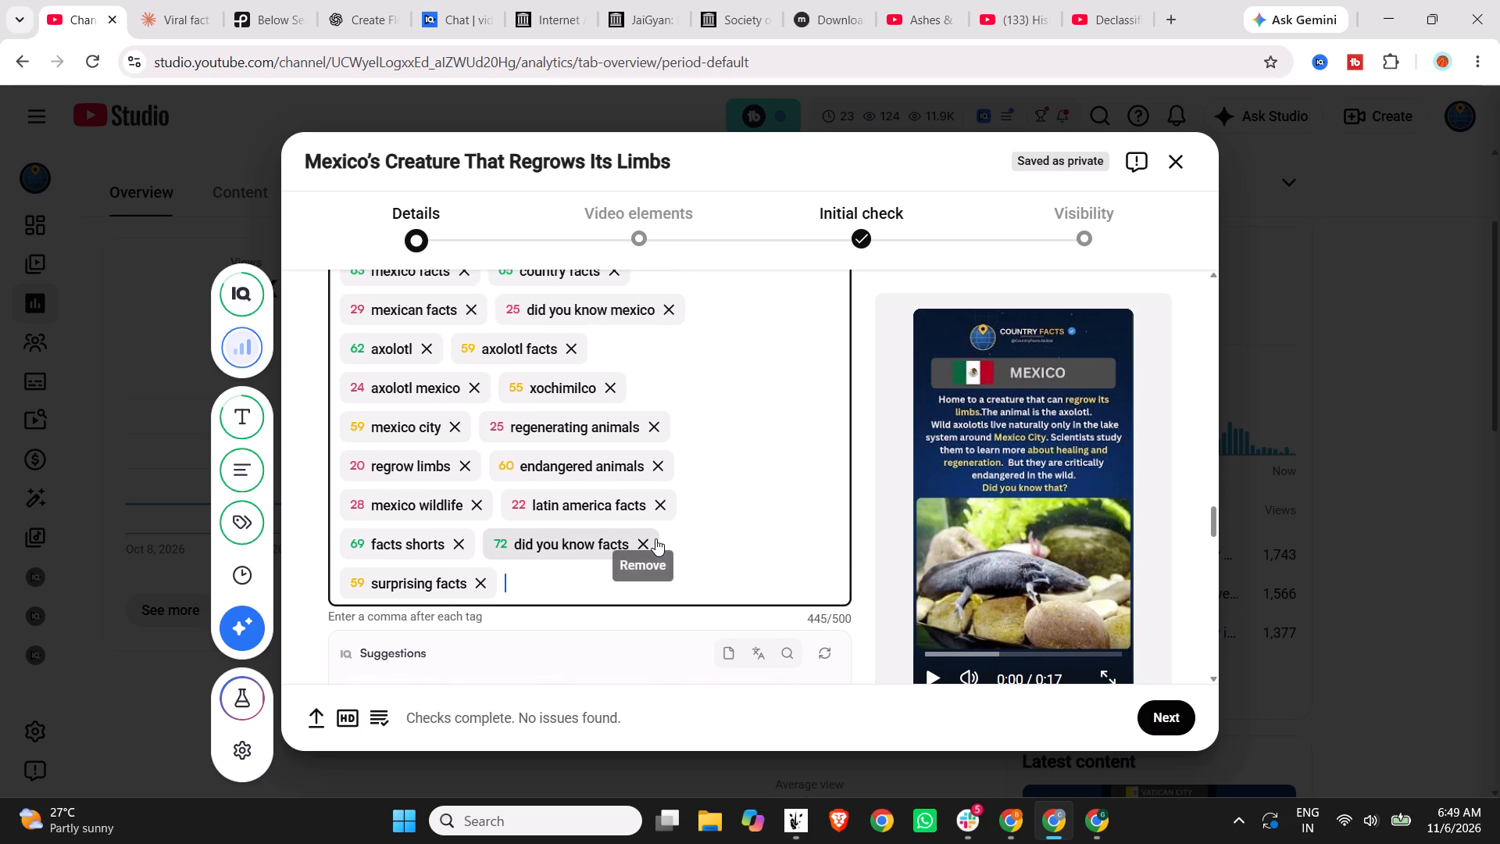
scroll(655, 538, up, 1)
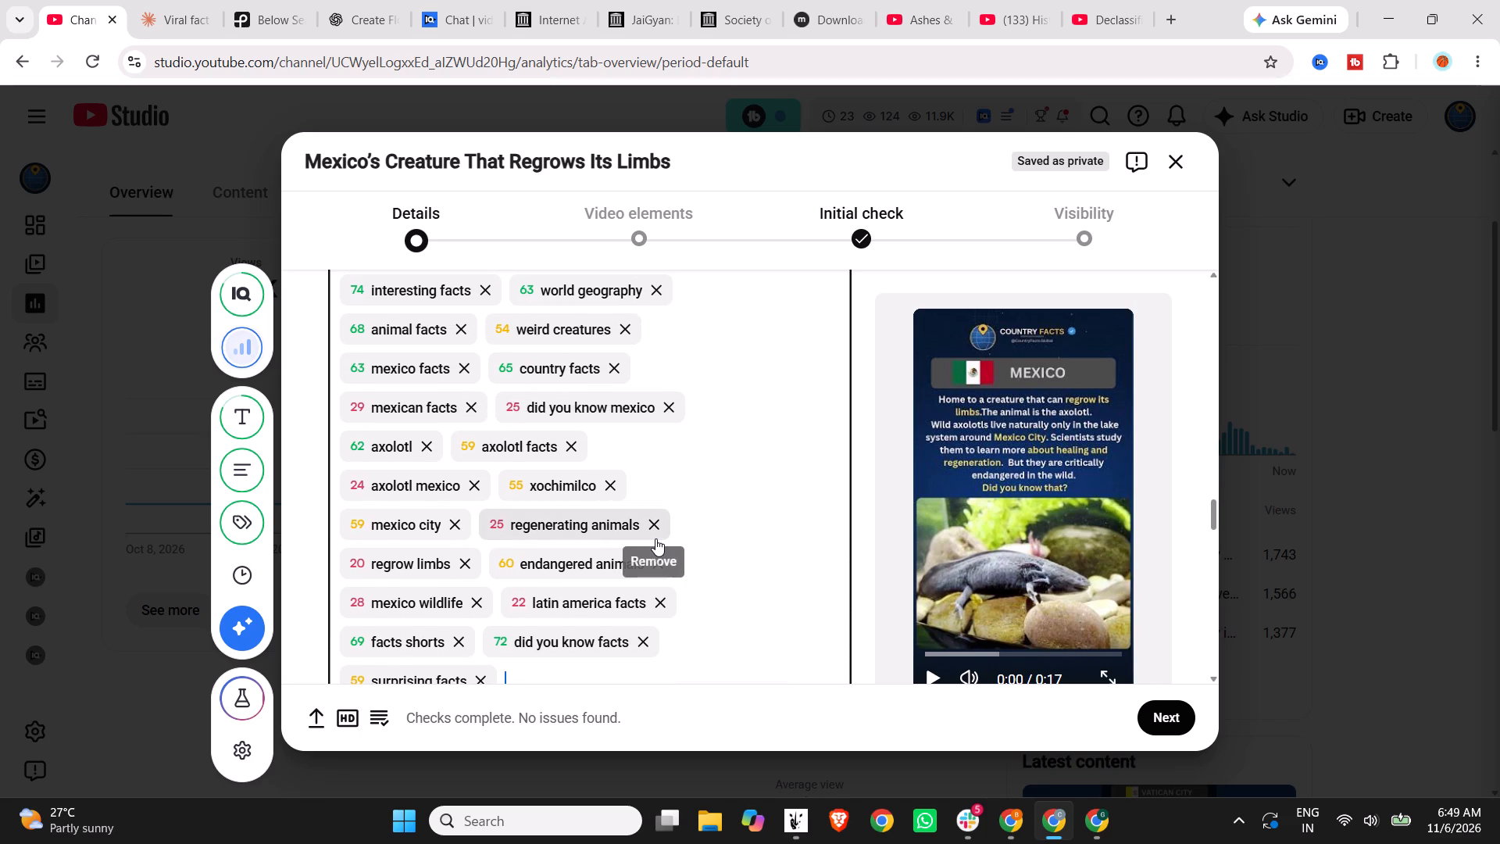
text(axolotl)
key(Return)
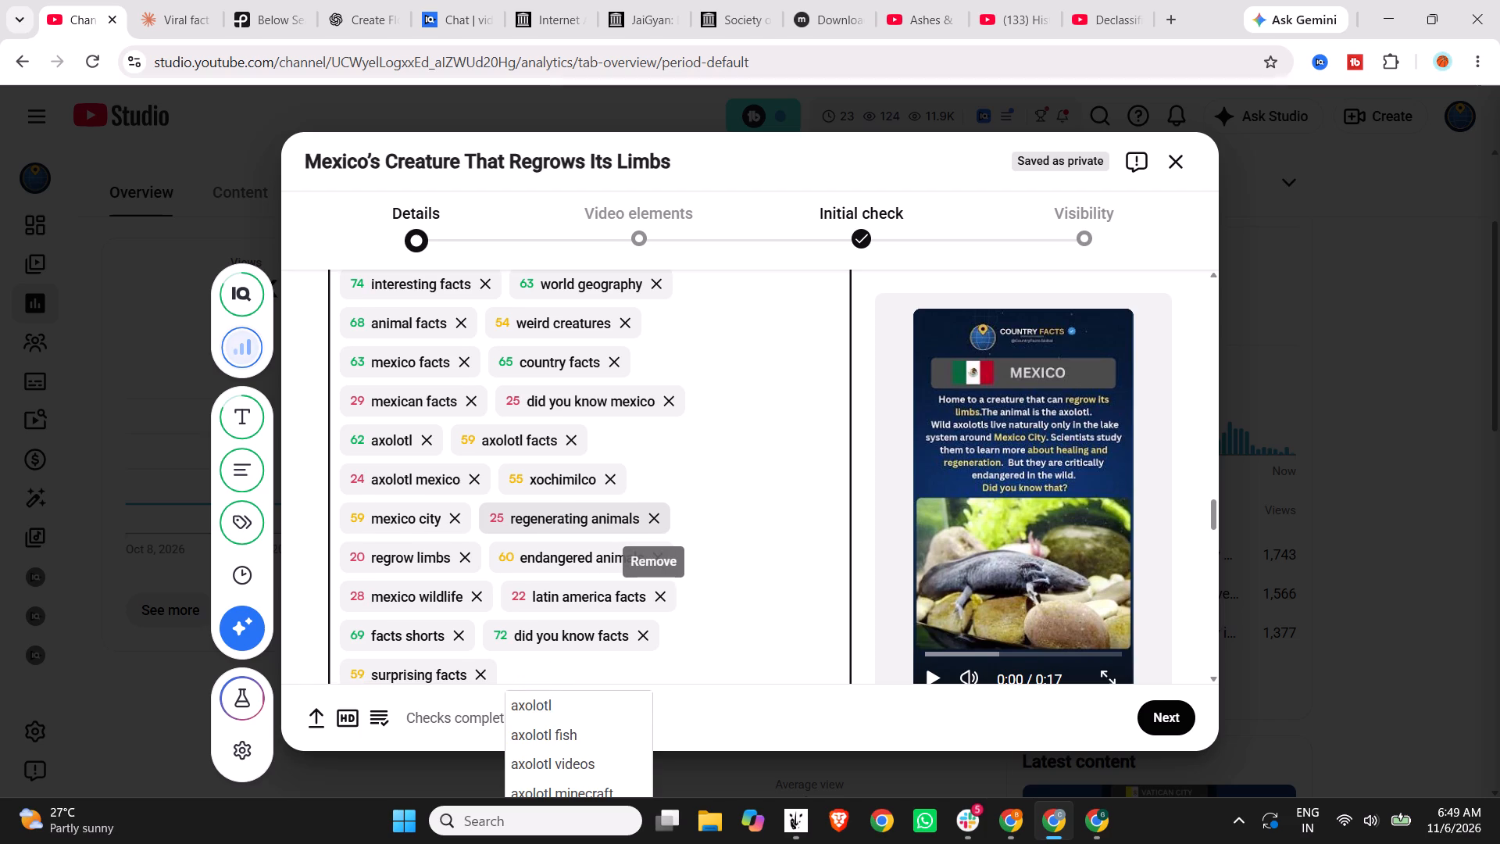
scroll(695, 510, down, 2)
click(528, 543)
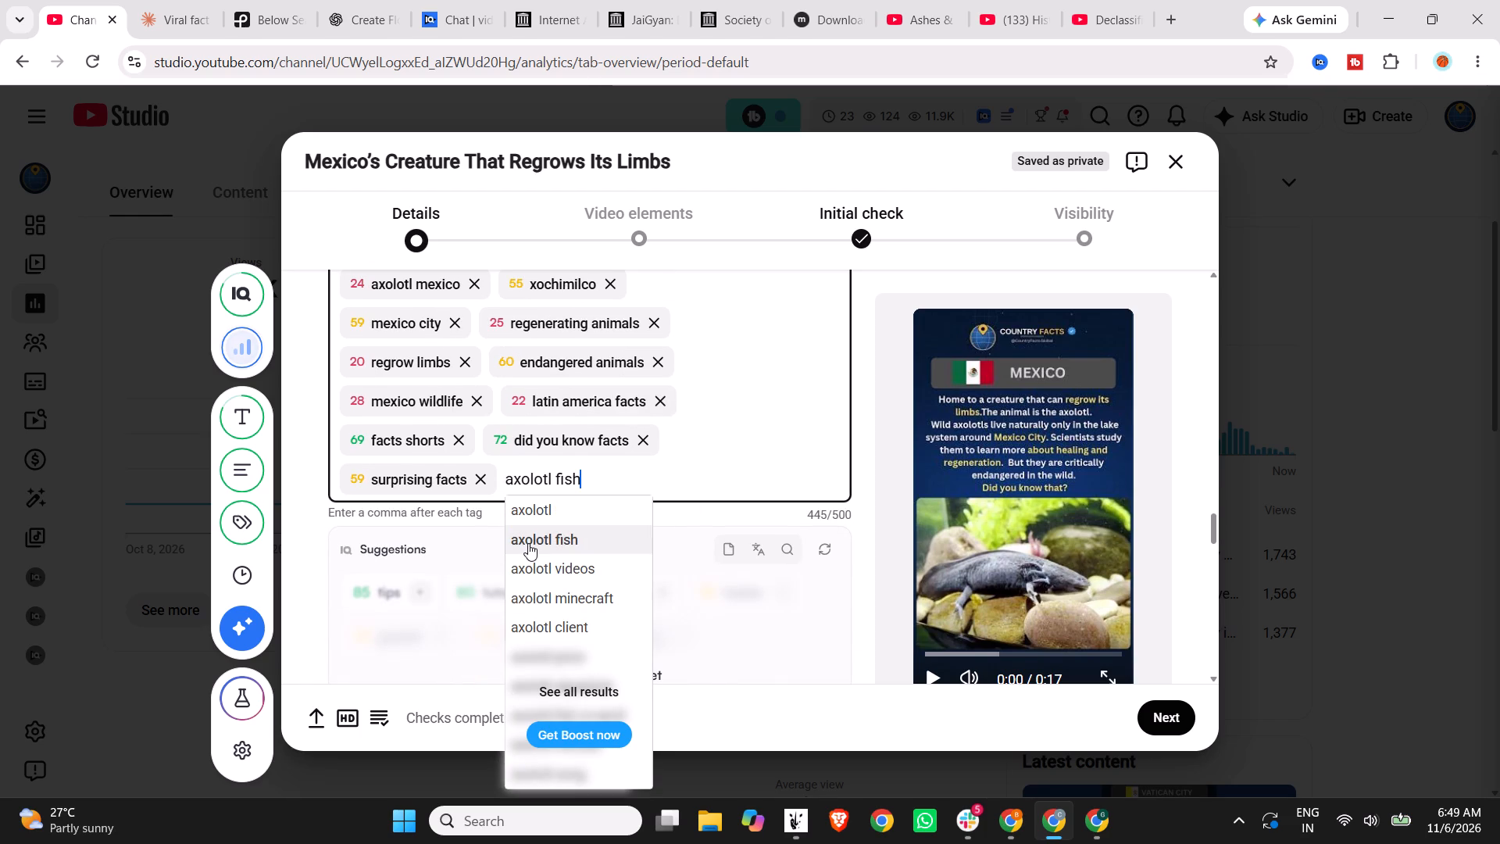
click(666, 466)
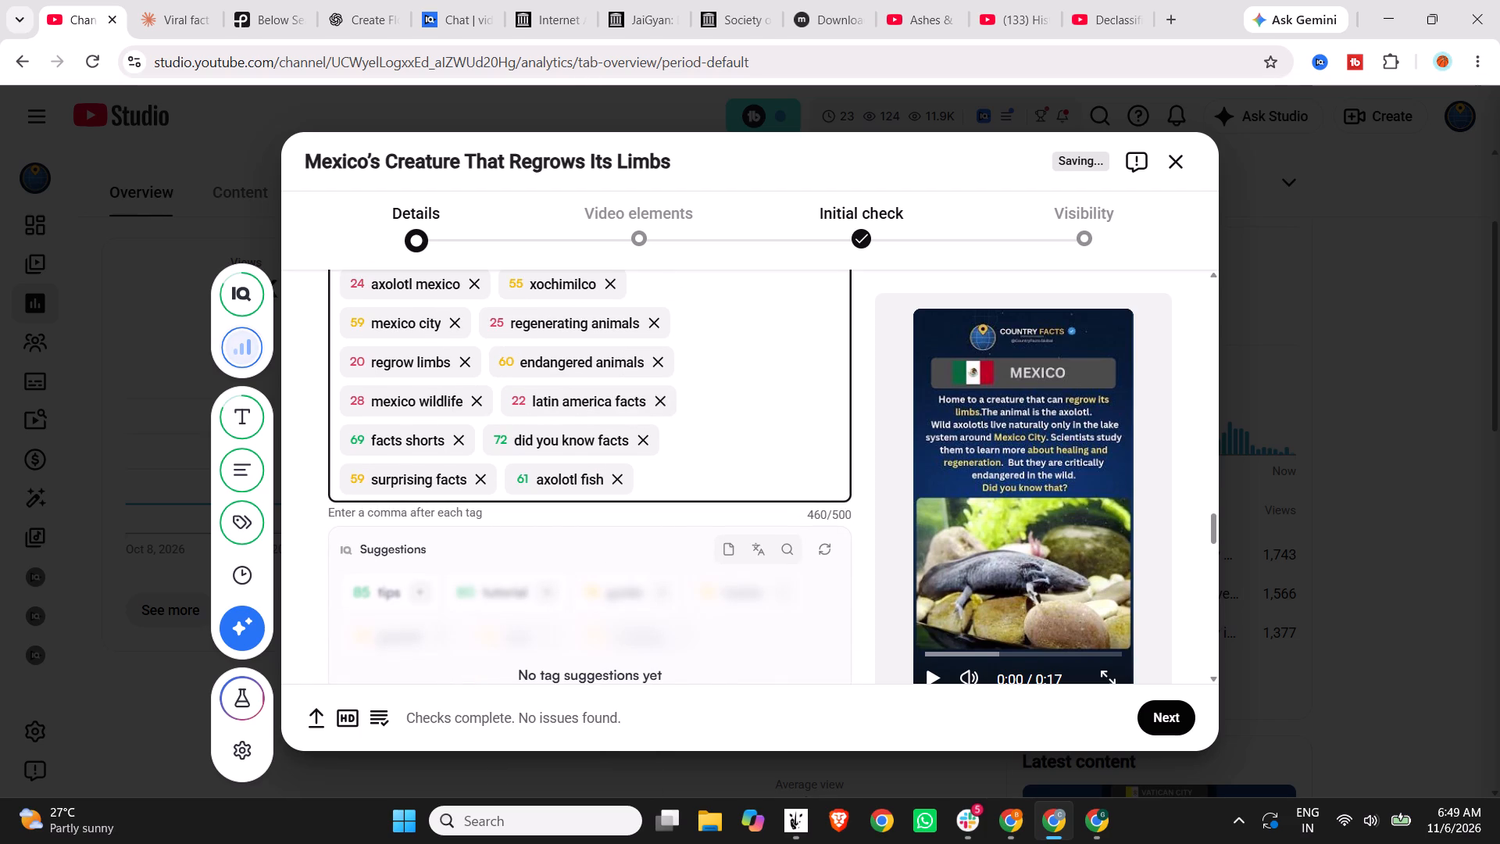
text(axol)
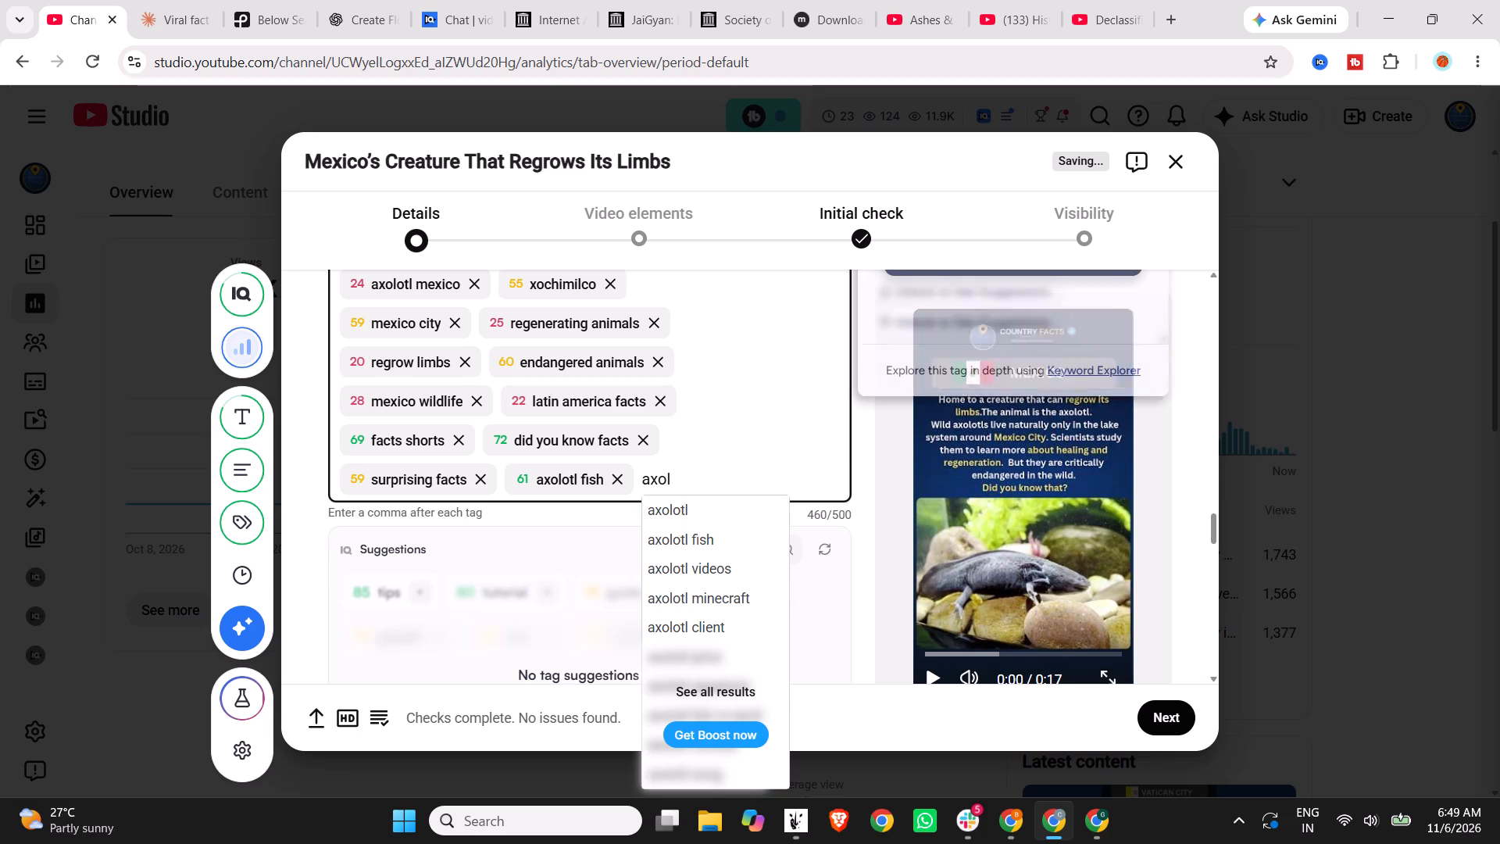
click(693, 570)
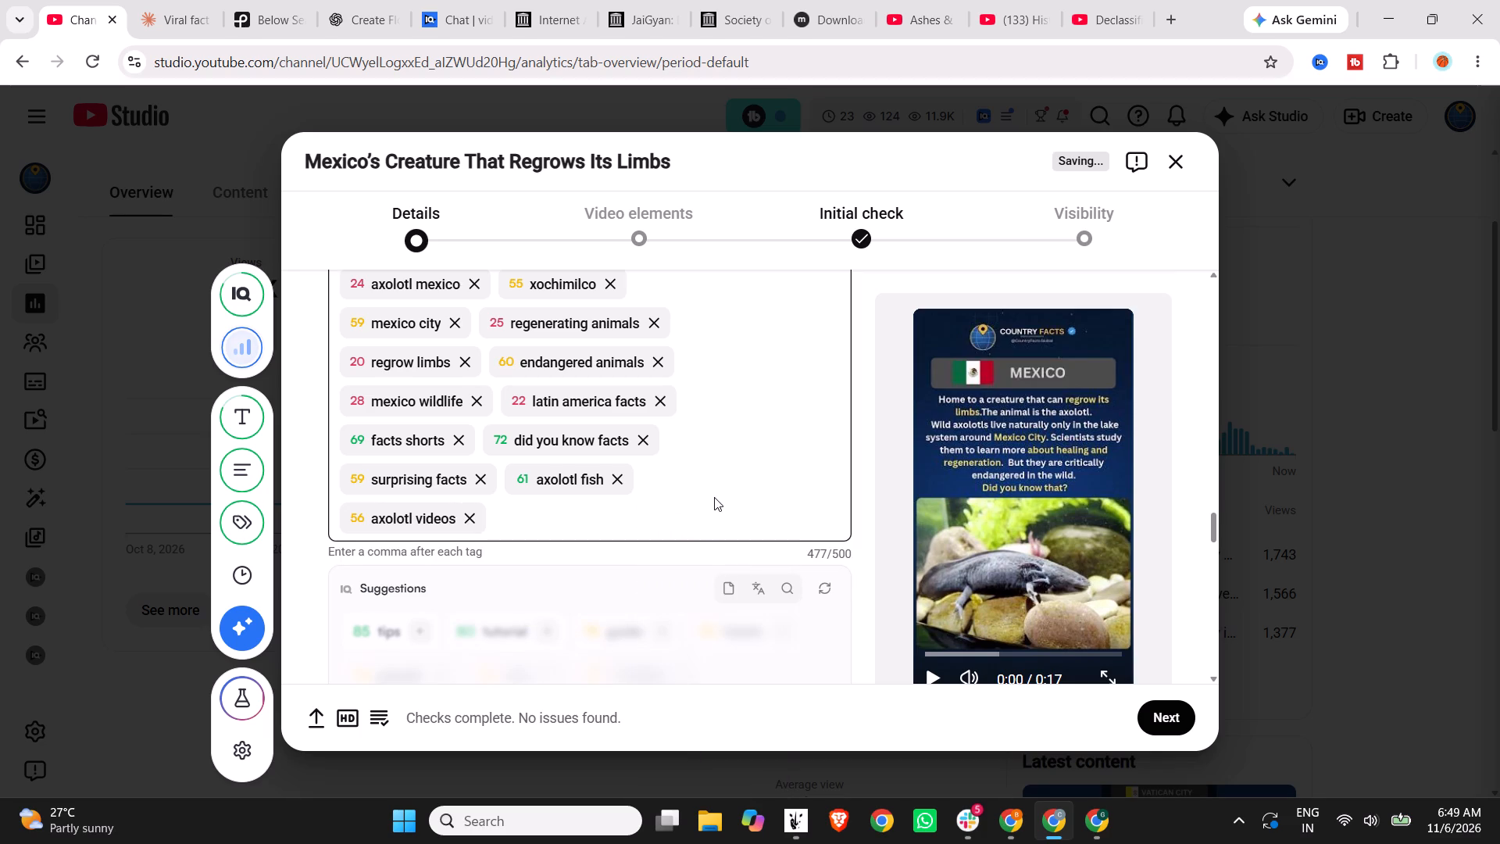
Review the remaining detail settings, including license, Shorts remixing, category and comments, and recheck the title and description.
scroll(653, 509, down, 5)
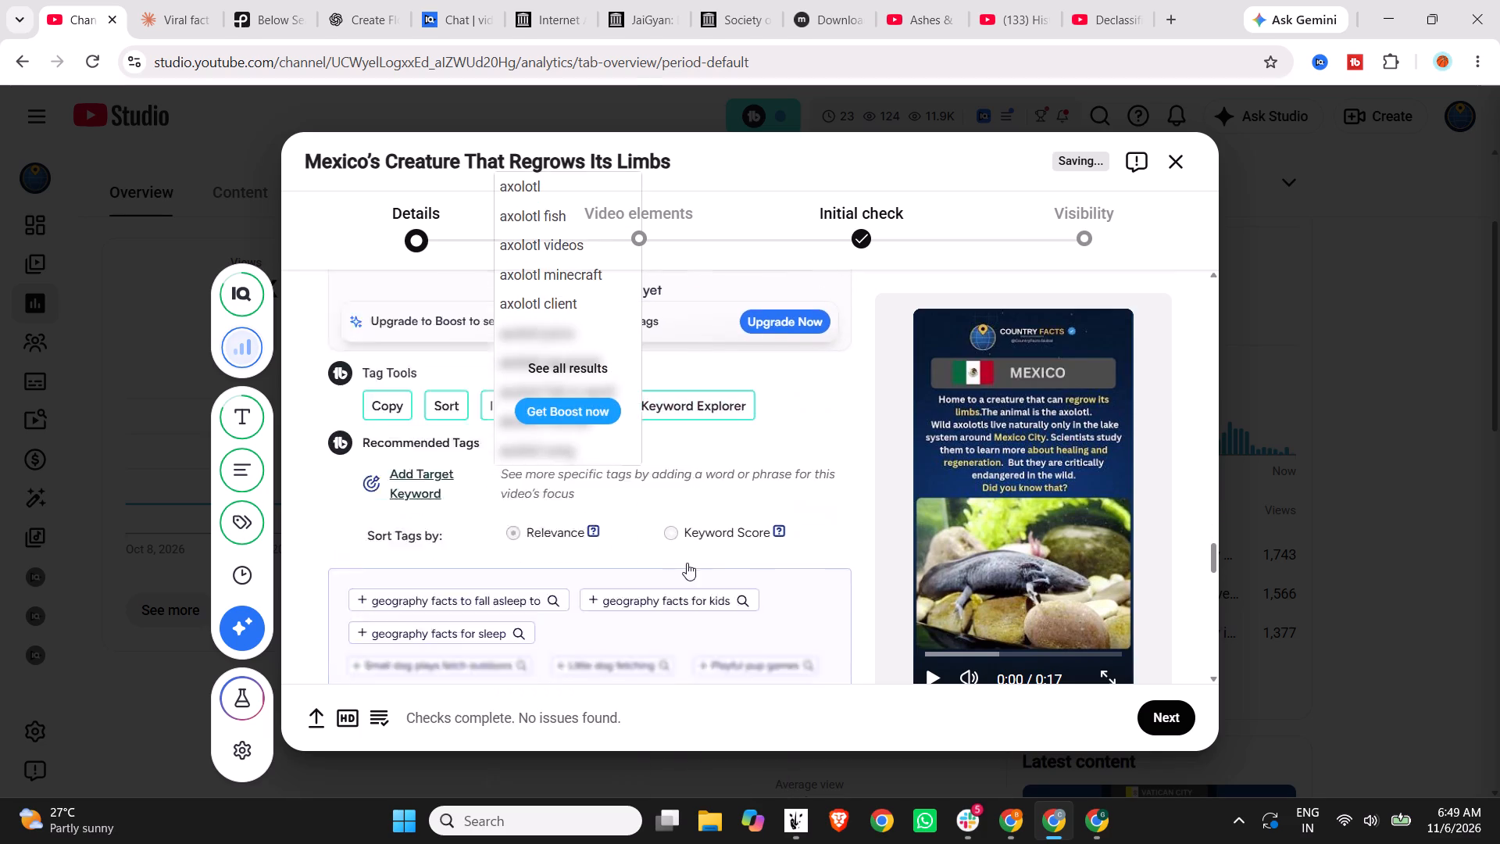
scroll(696, 563, down, 10)
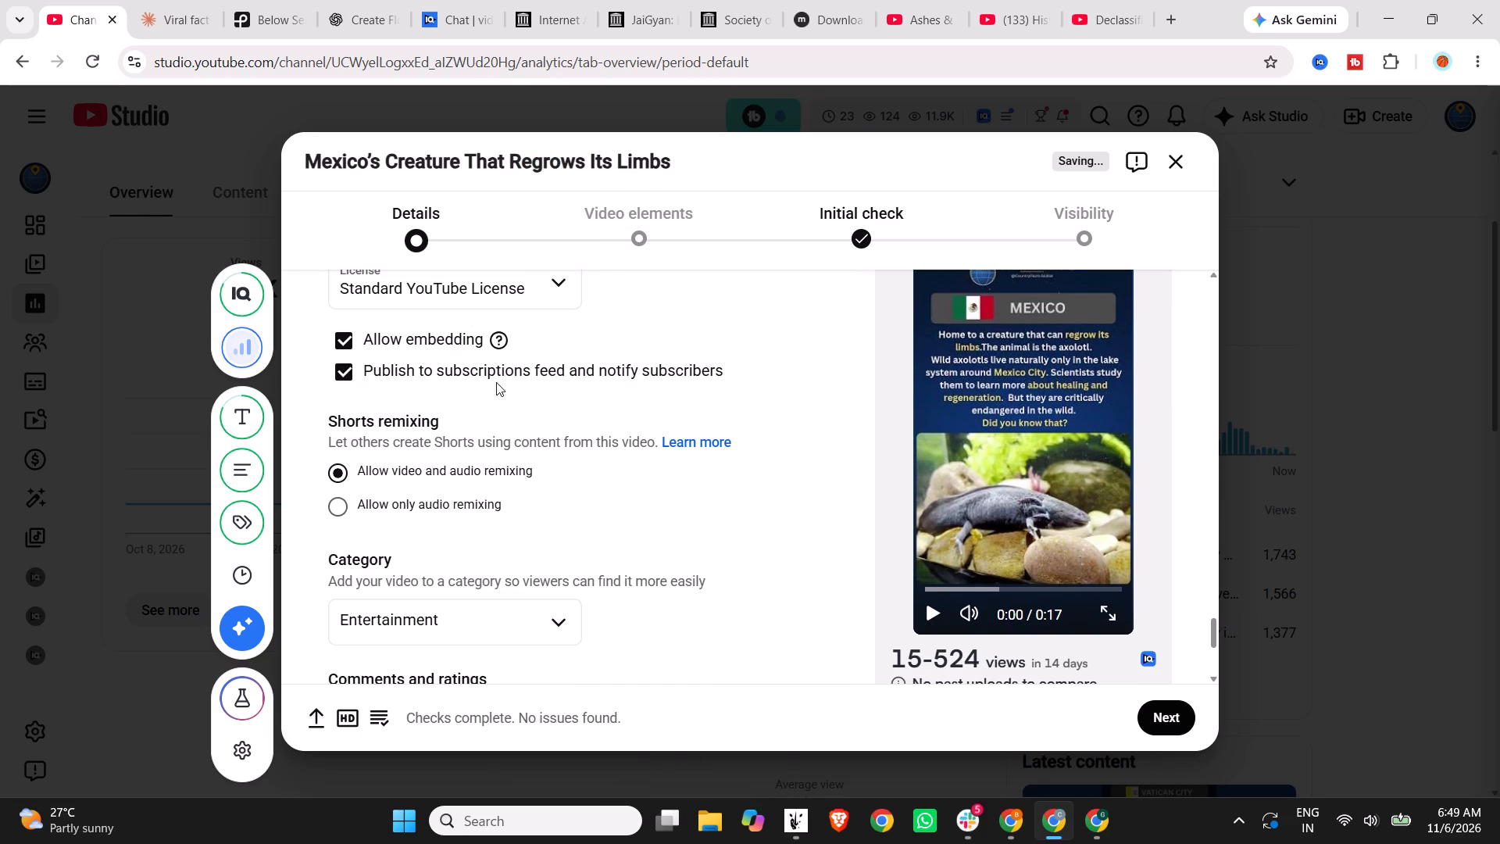
click(495, 356)
click(462, 511)
scroll(641, 510, down, 4)
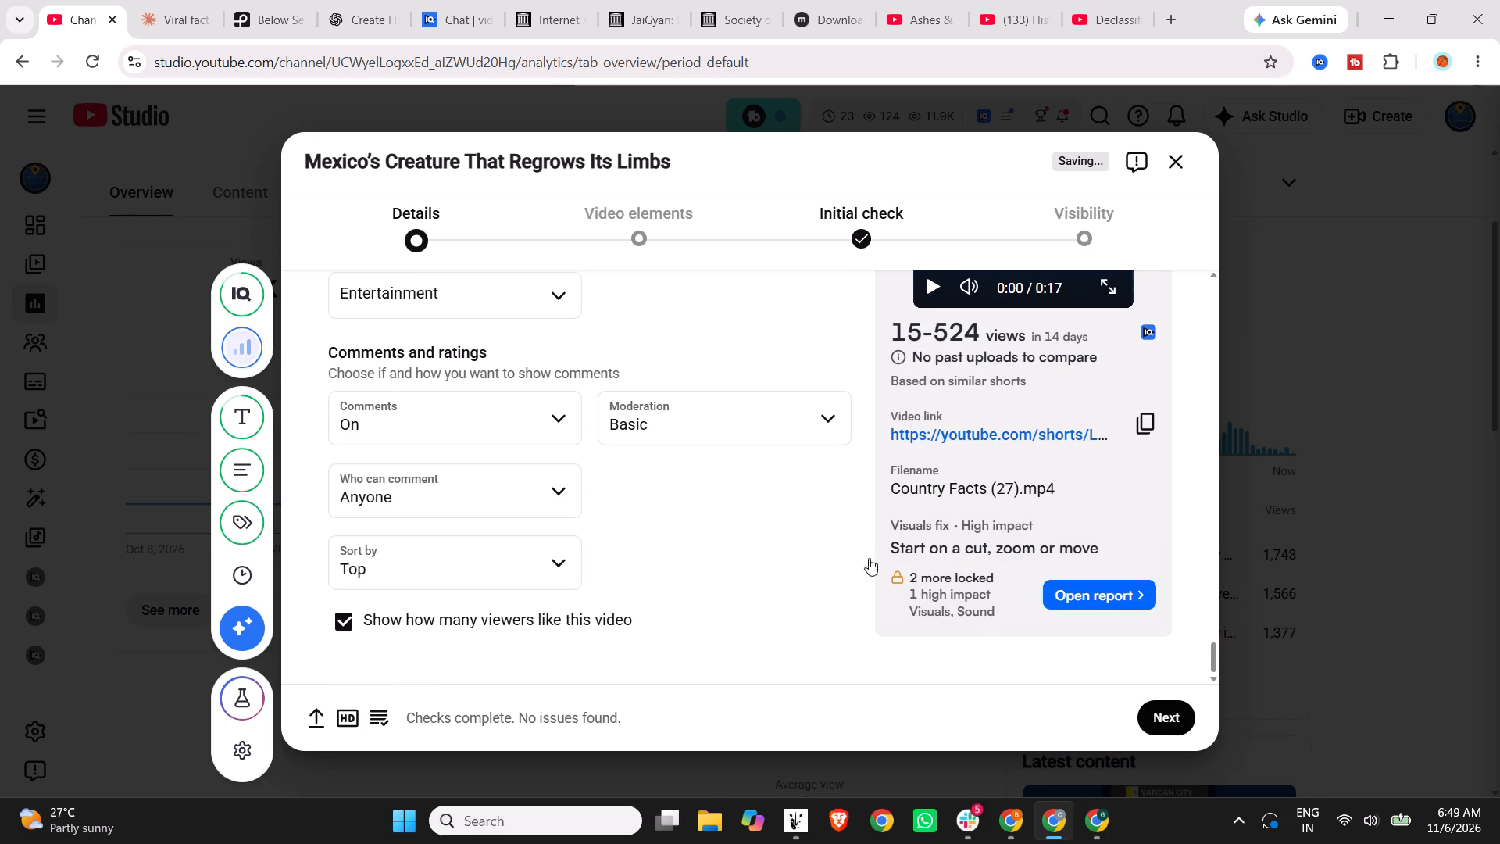
scroll(829, 536, up, 15)
scroll(829, 535, up, 20)
scroll(829, 535, up, 15)
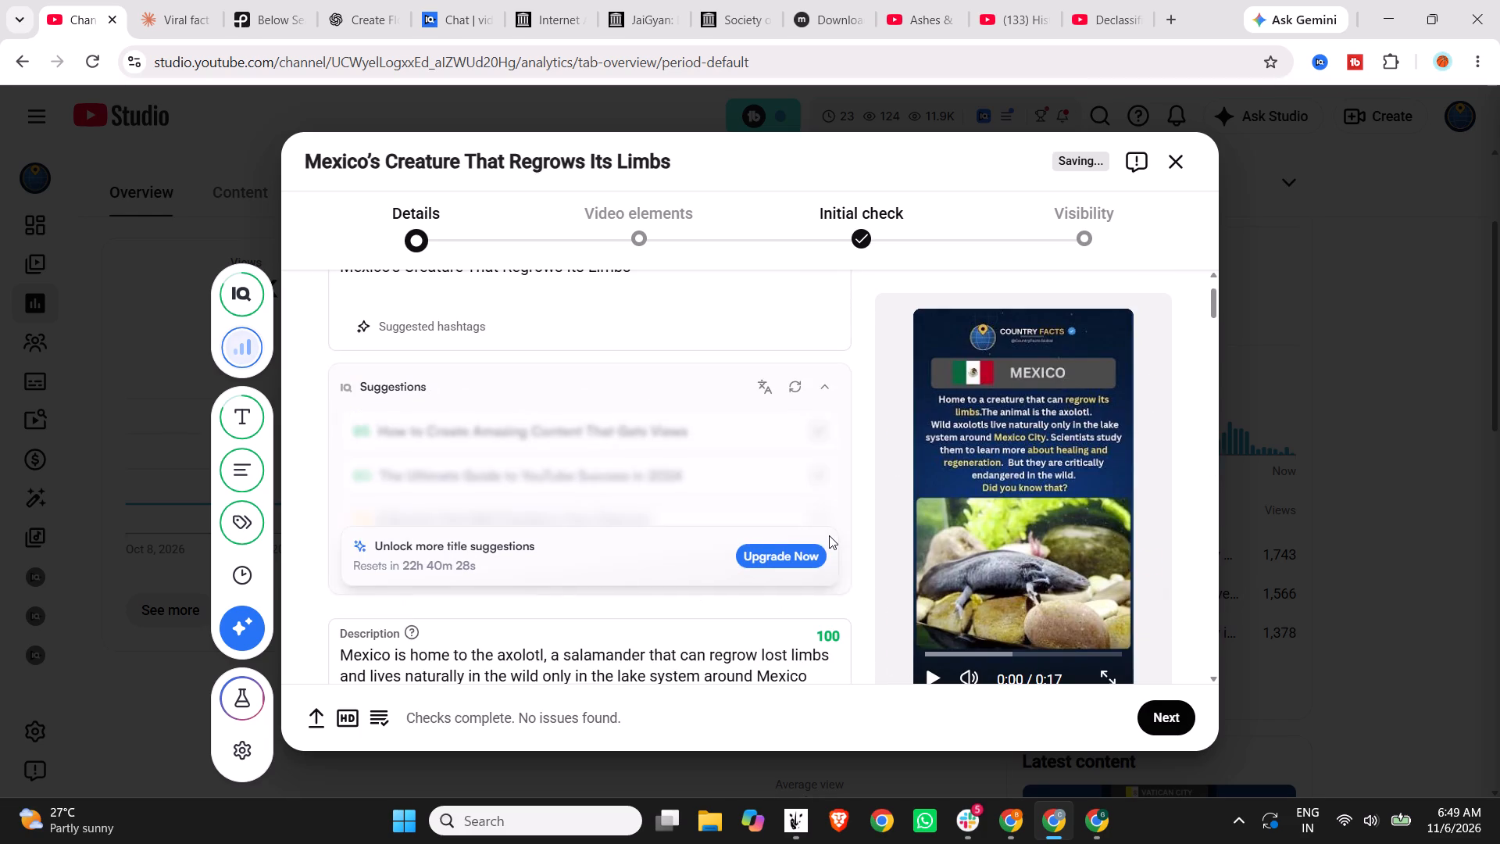
scroll(829, 535, up, 3)
scroll(845, 517, down, 1)
scroll(845, 517, up, 2)
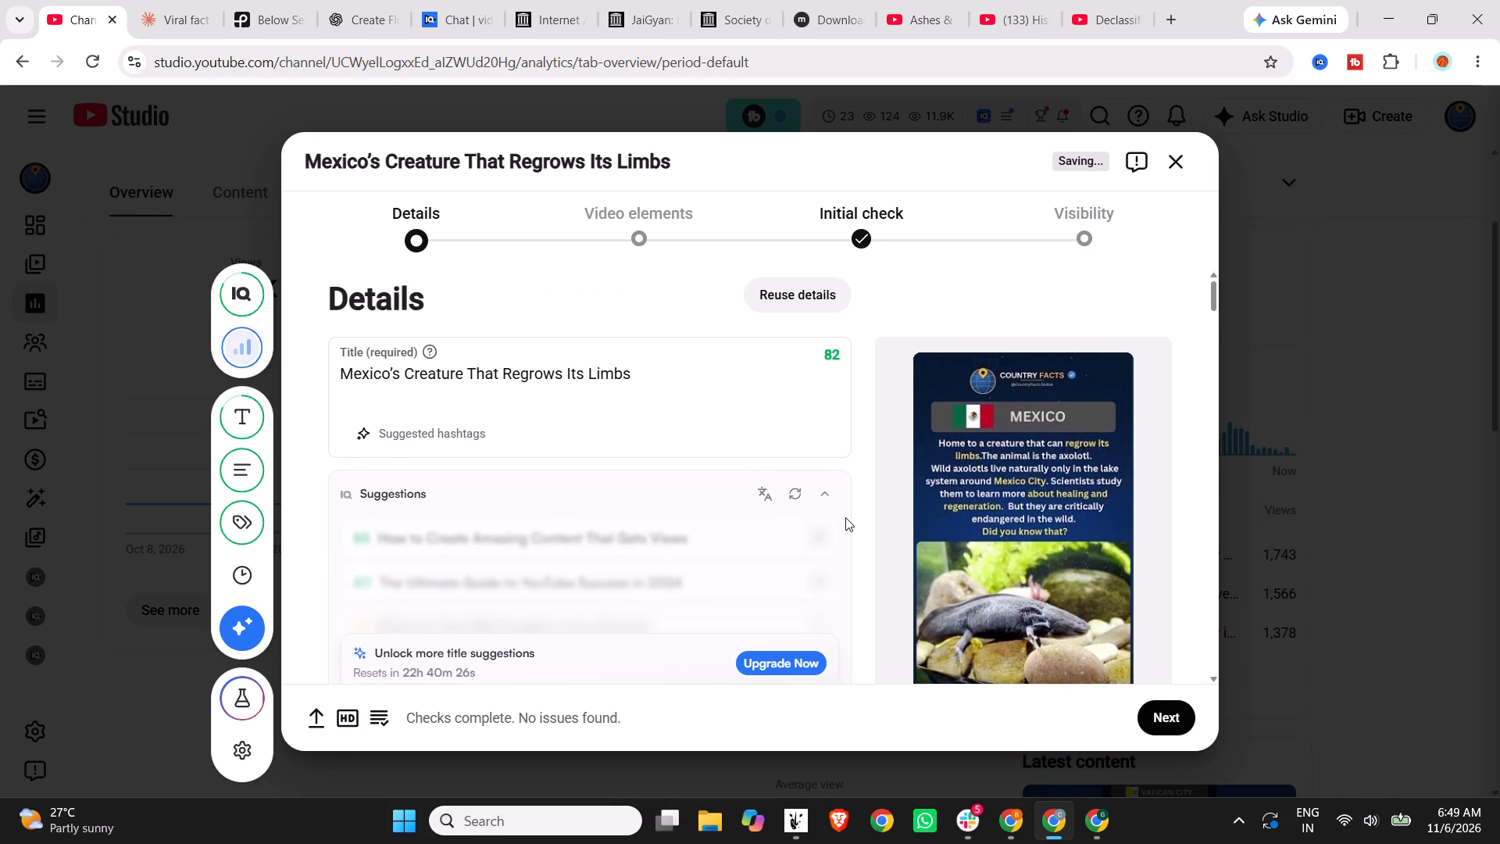
Add the Short titled "This penguin has a higher rank than…" as the Mexico video's related video.
click(1173, 703)
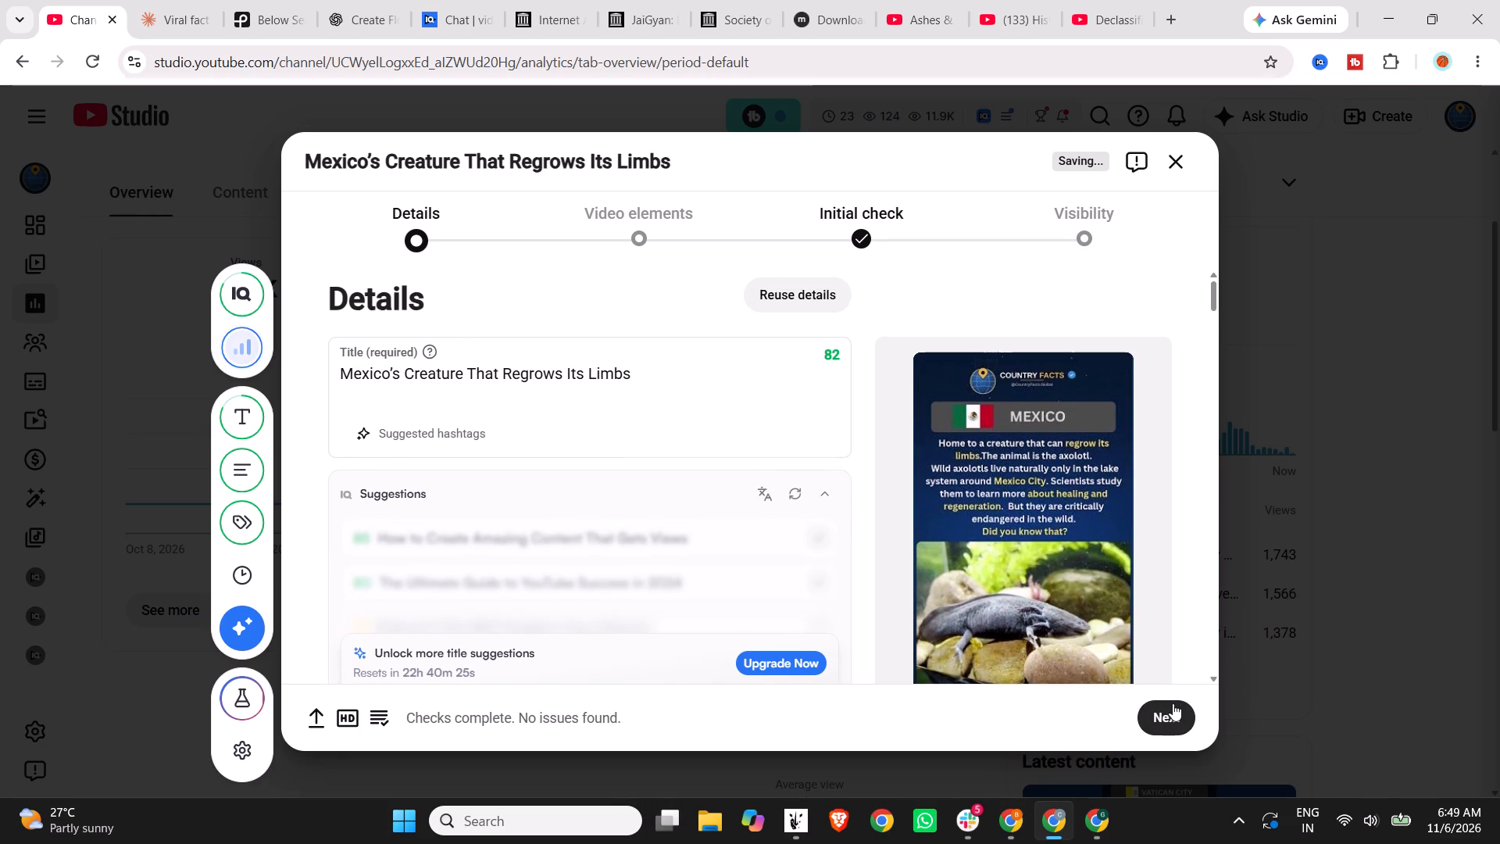
click(1120, 403)
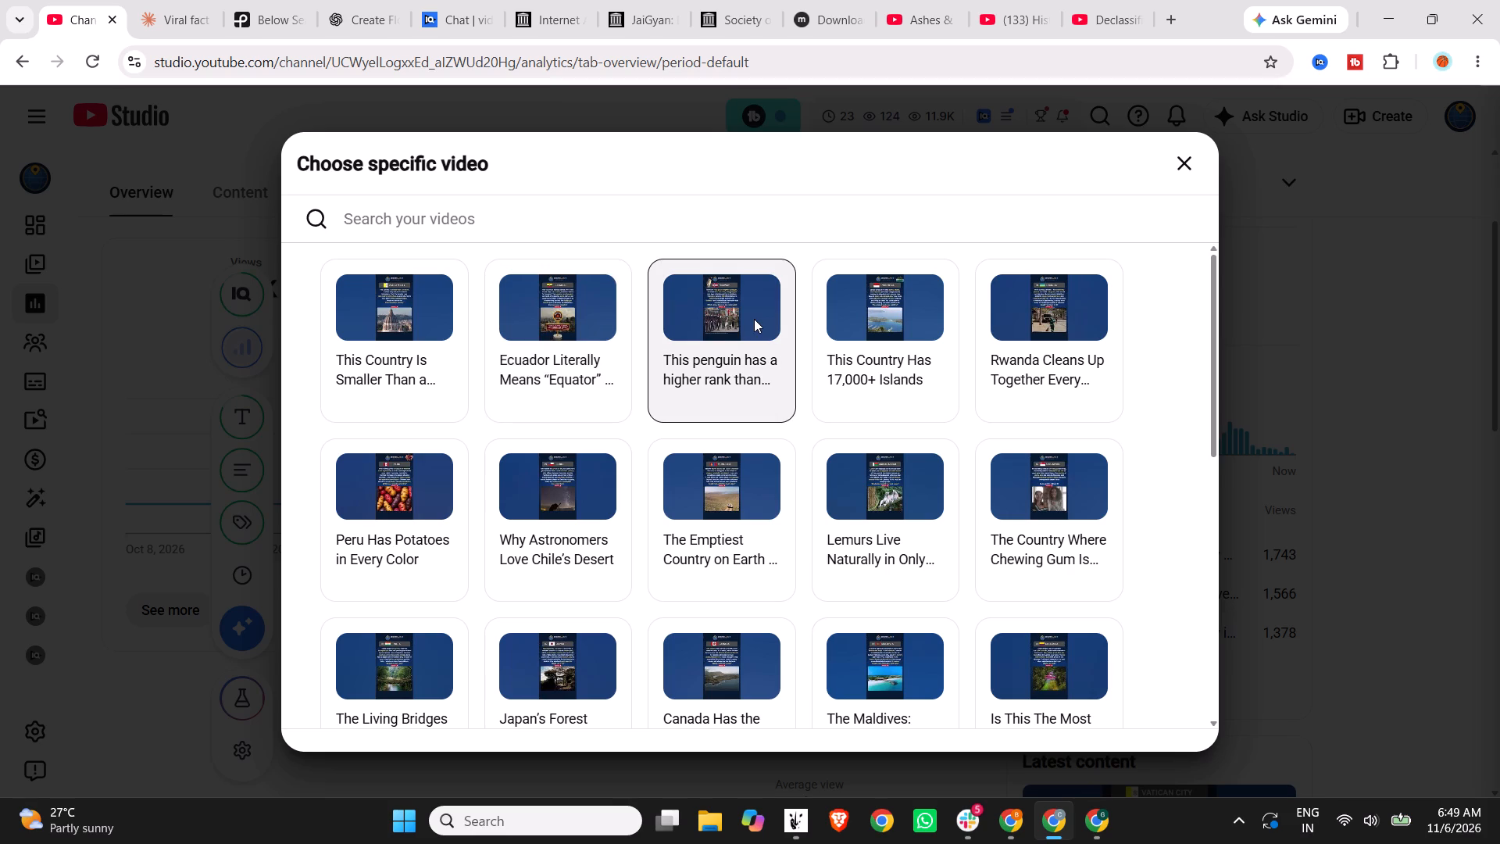
scroll(762, 374, down, 8)
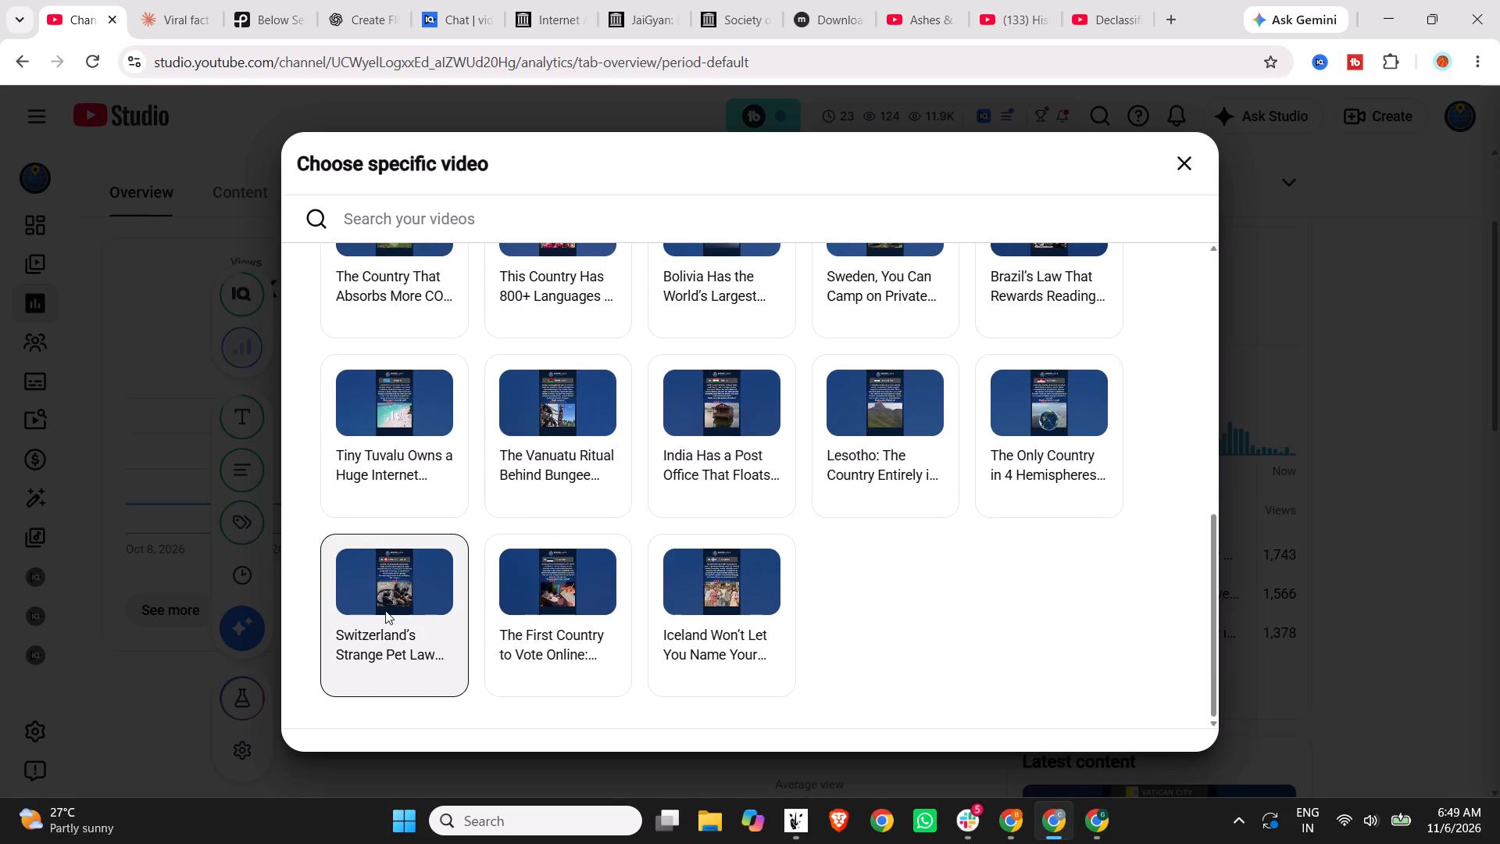
scroll(385, 610, up, 4)
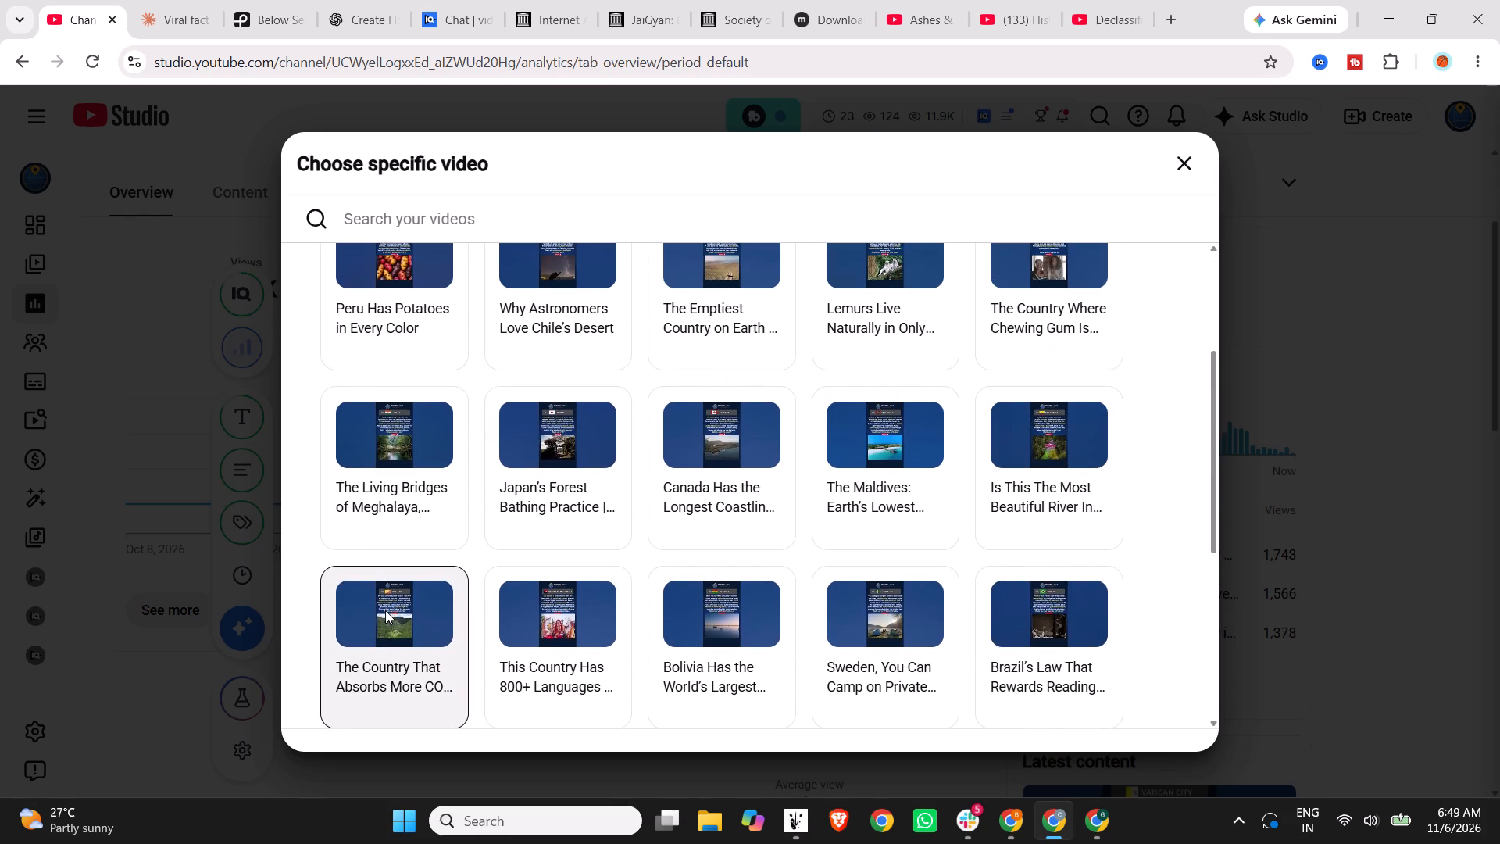
scroll(385, 610, up, 2)
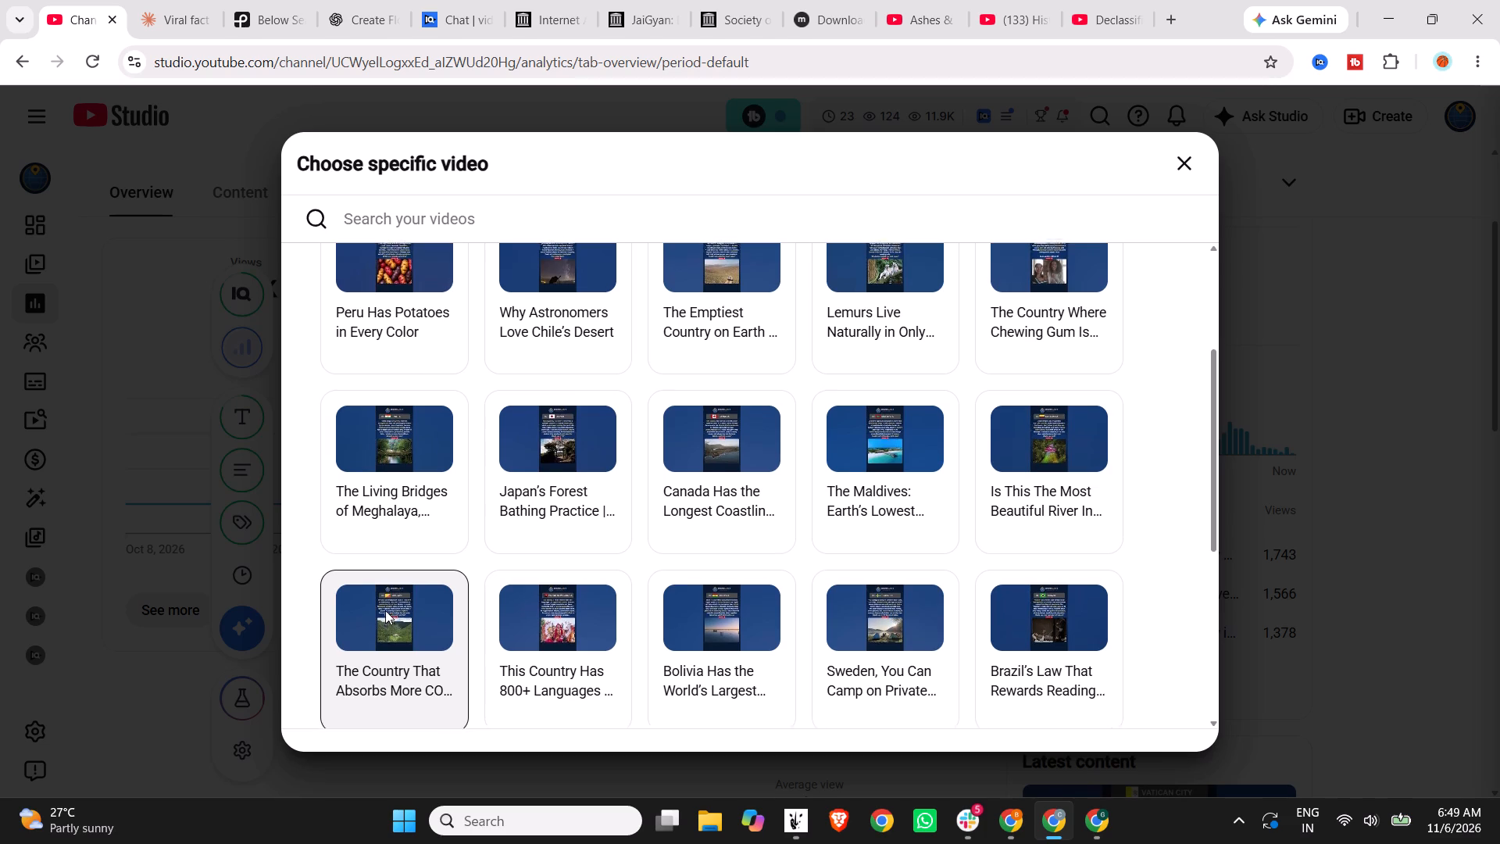
scroll(385, 610, up, 2)
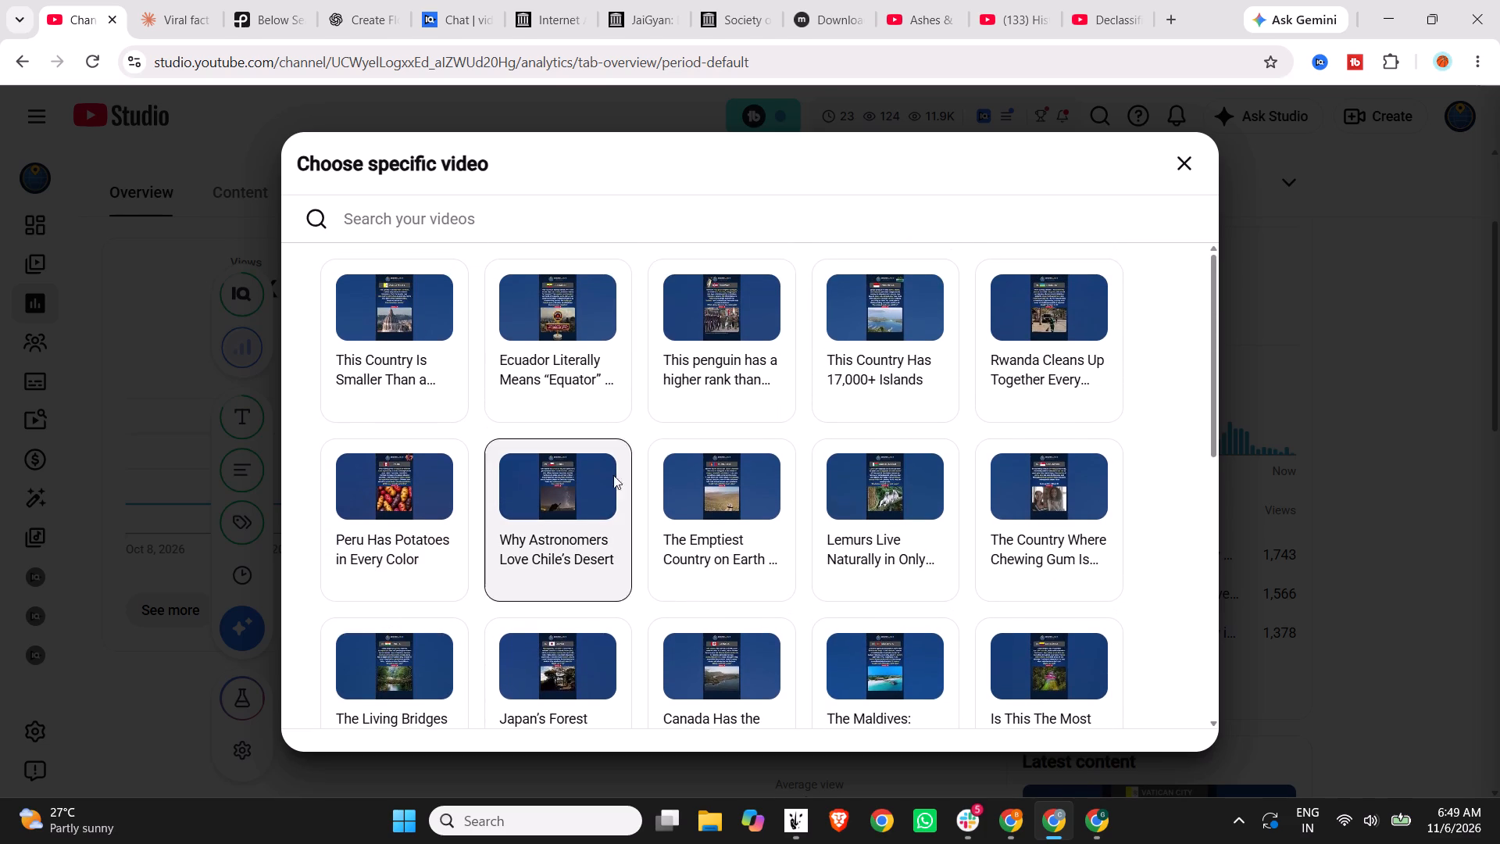
click(690, 344)
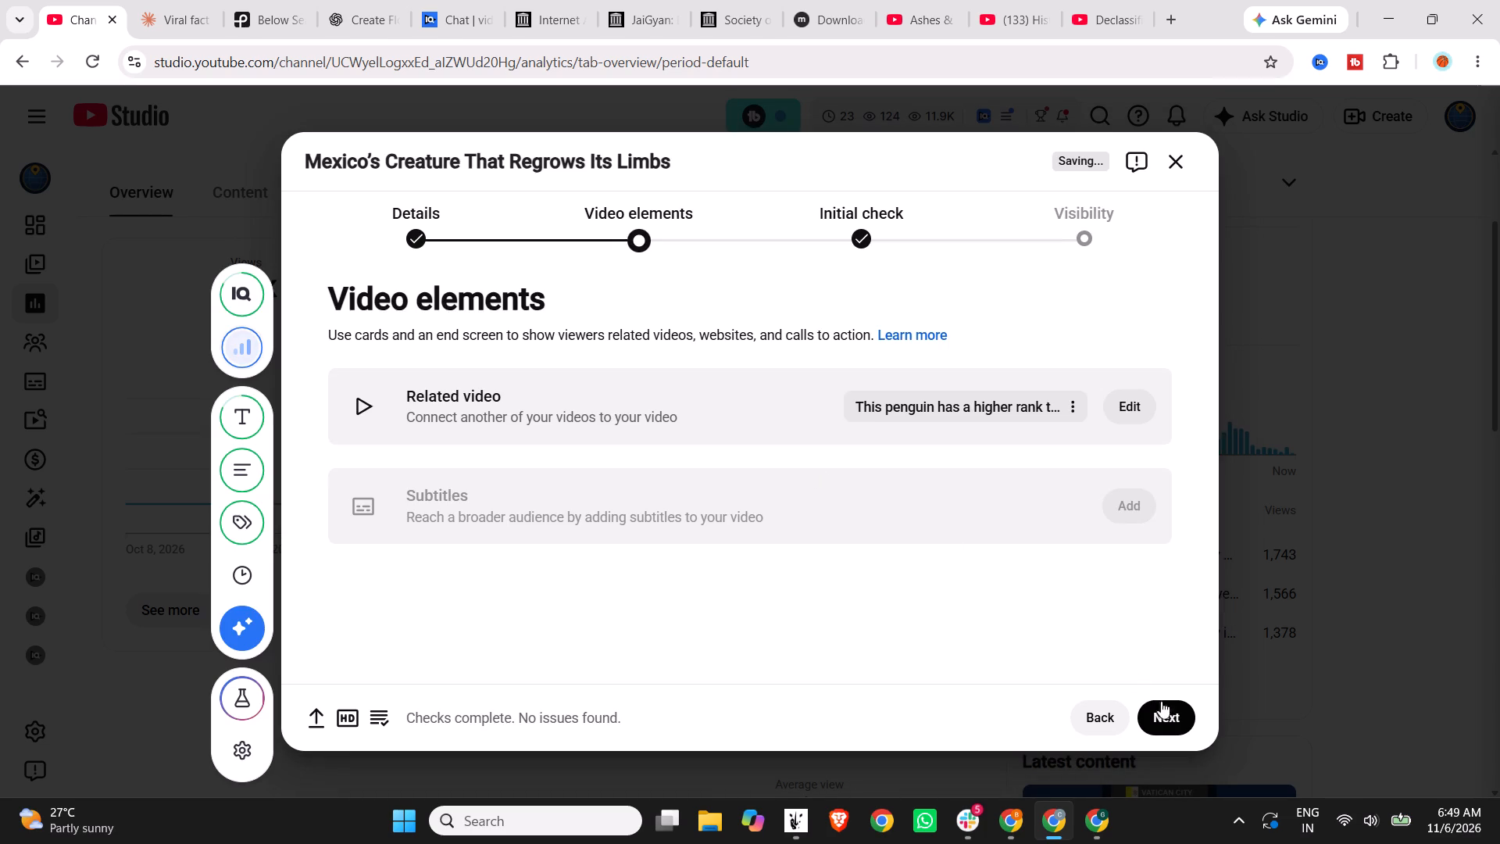
Schedule the Mexico Short to go public on Nov 6, 2026 at 5:30 PM.
click(1162, 719)
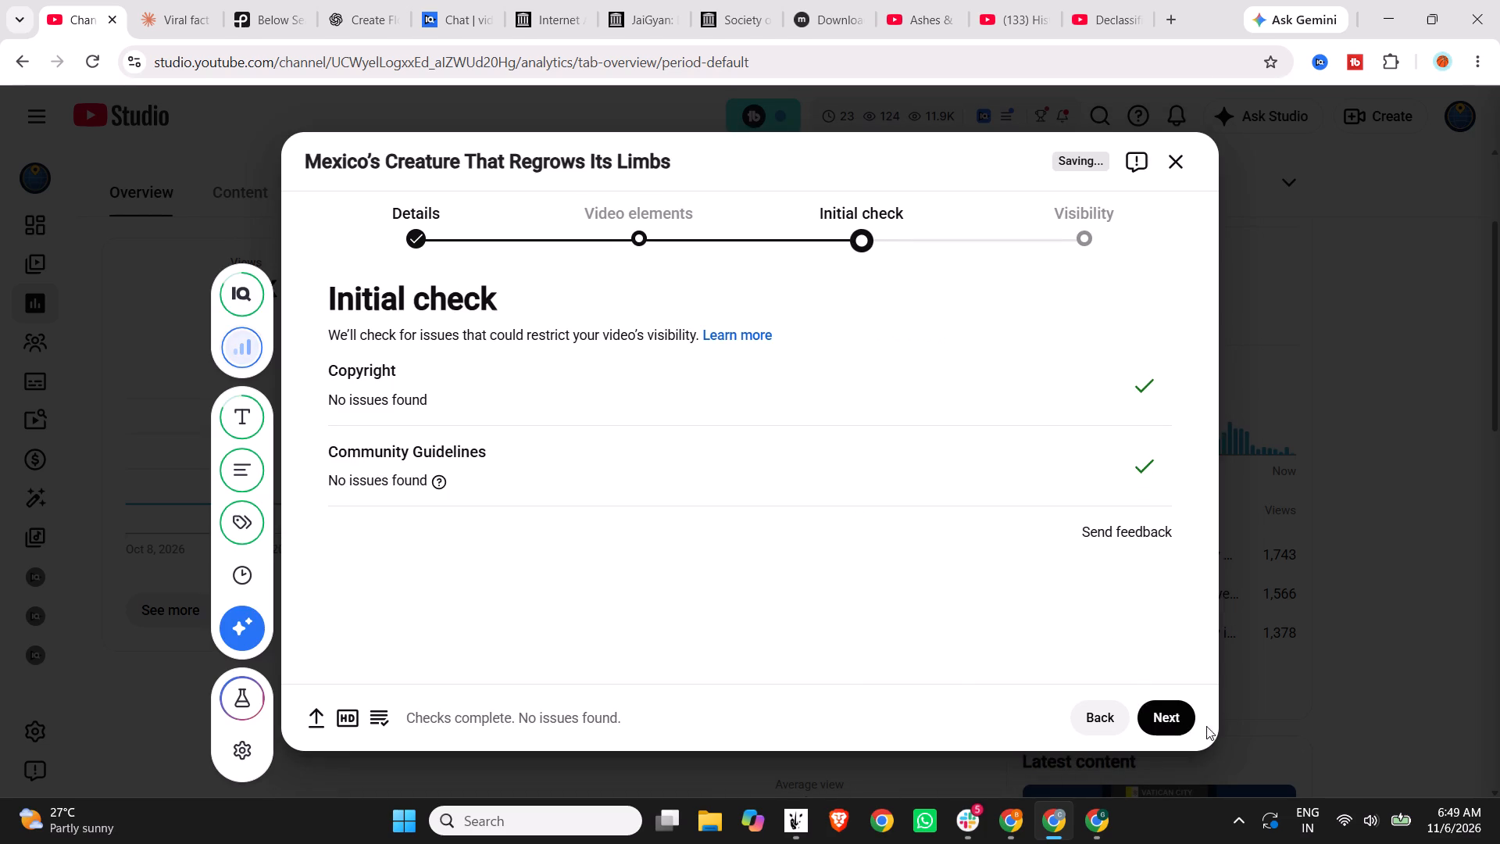
click(1170, 726)
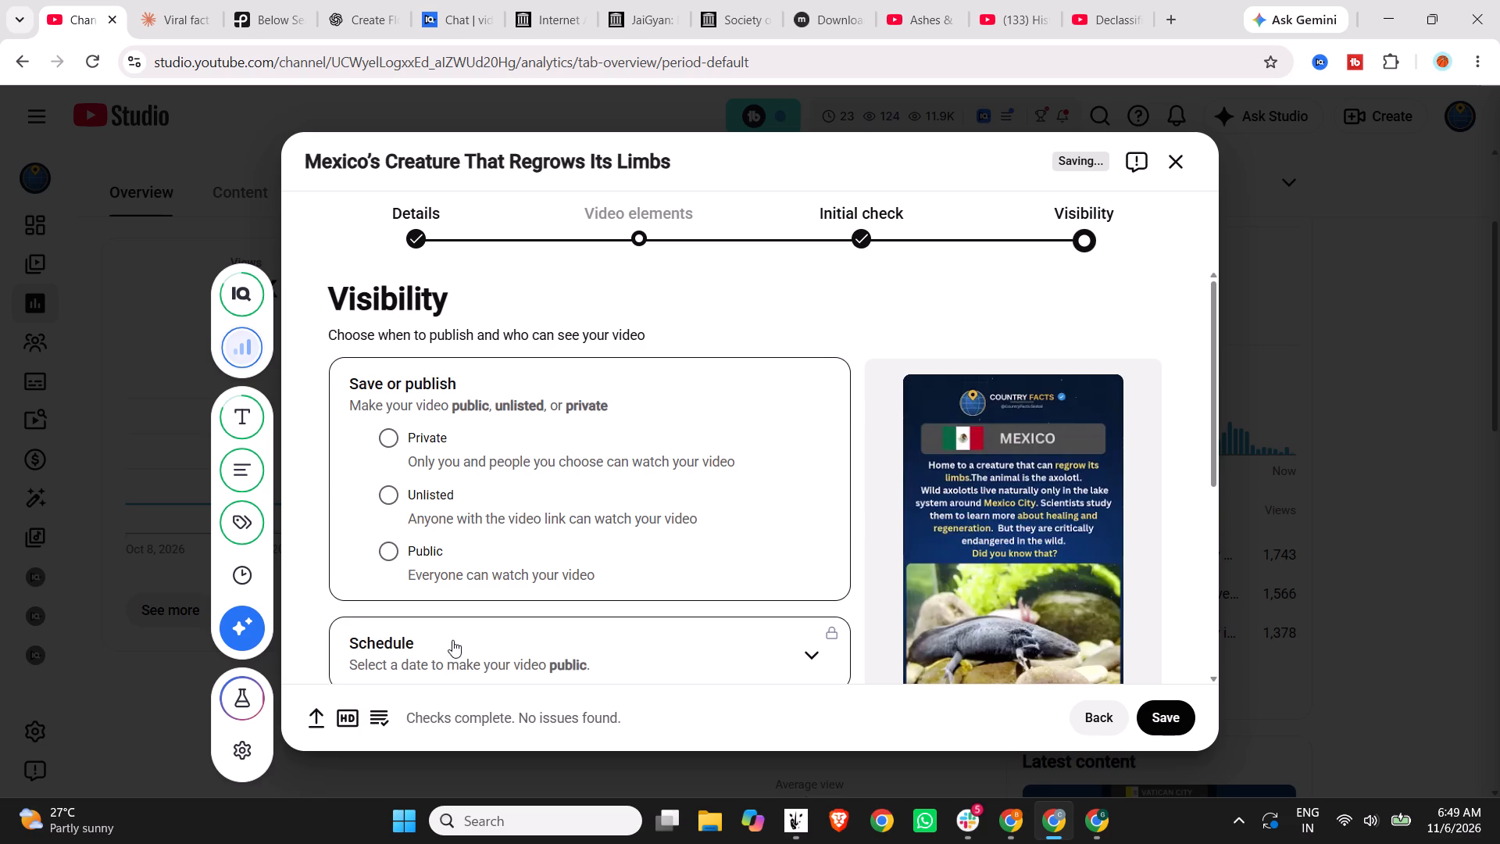
click(452, 640)
scroll(528, 410, down, 1)
click(481, 467)
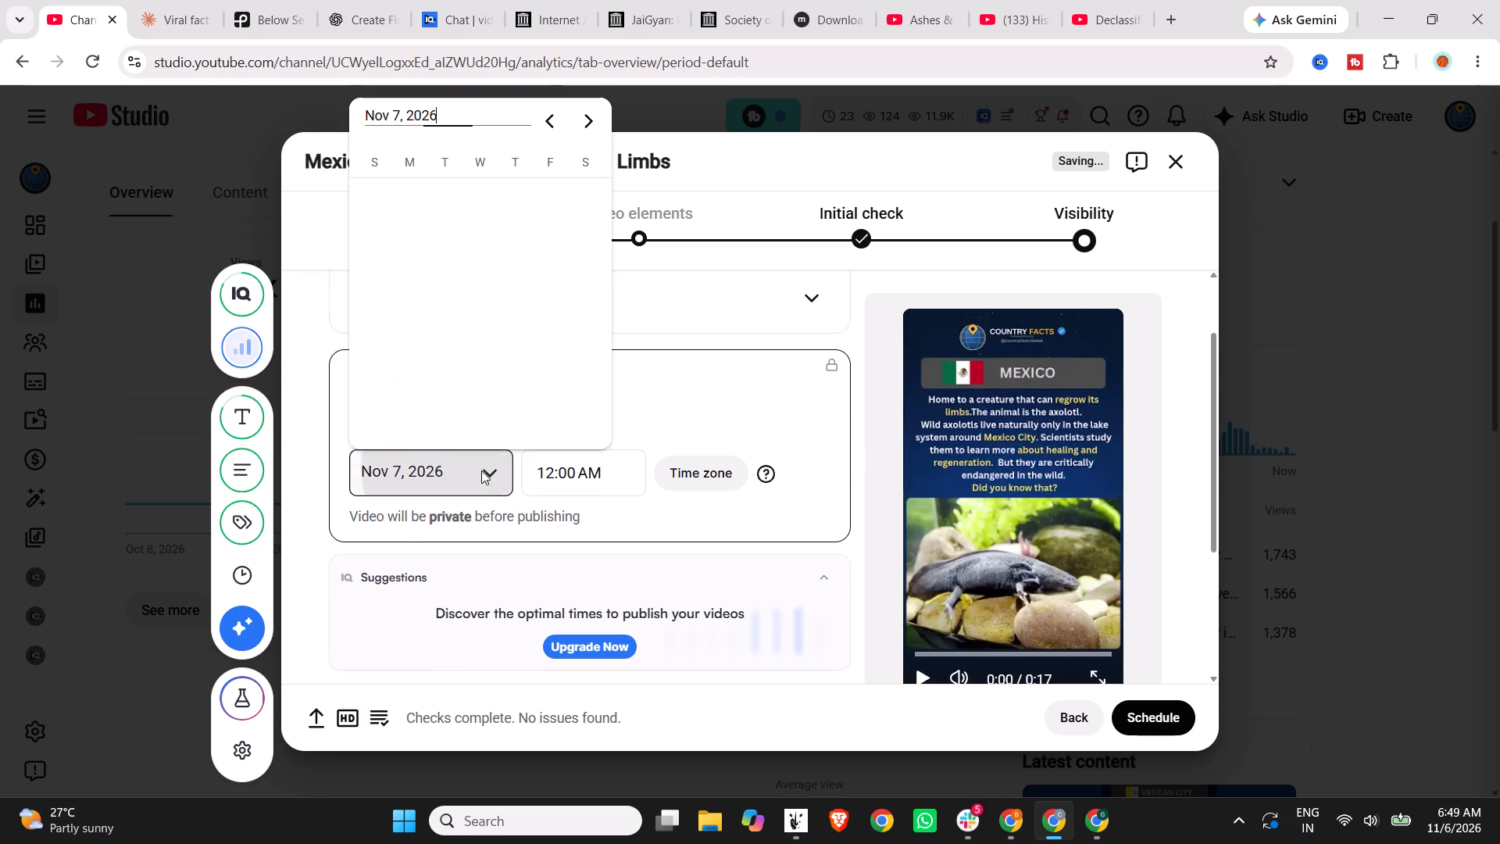
click(558, 234)
click(566, 461)
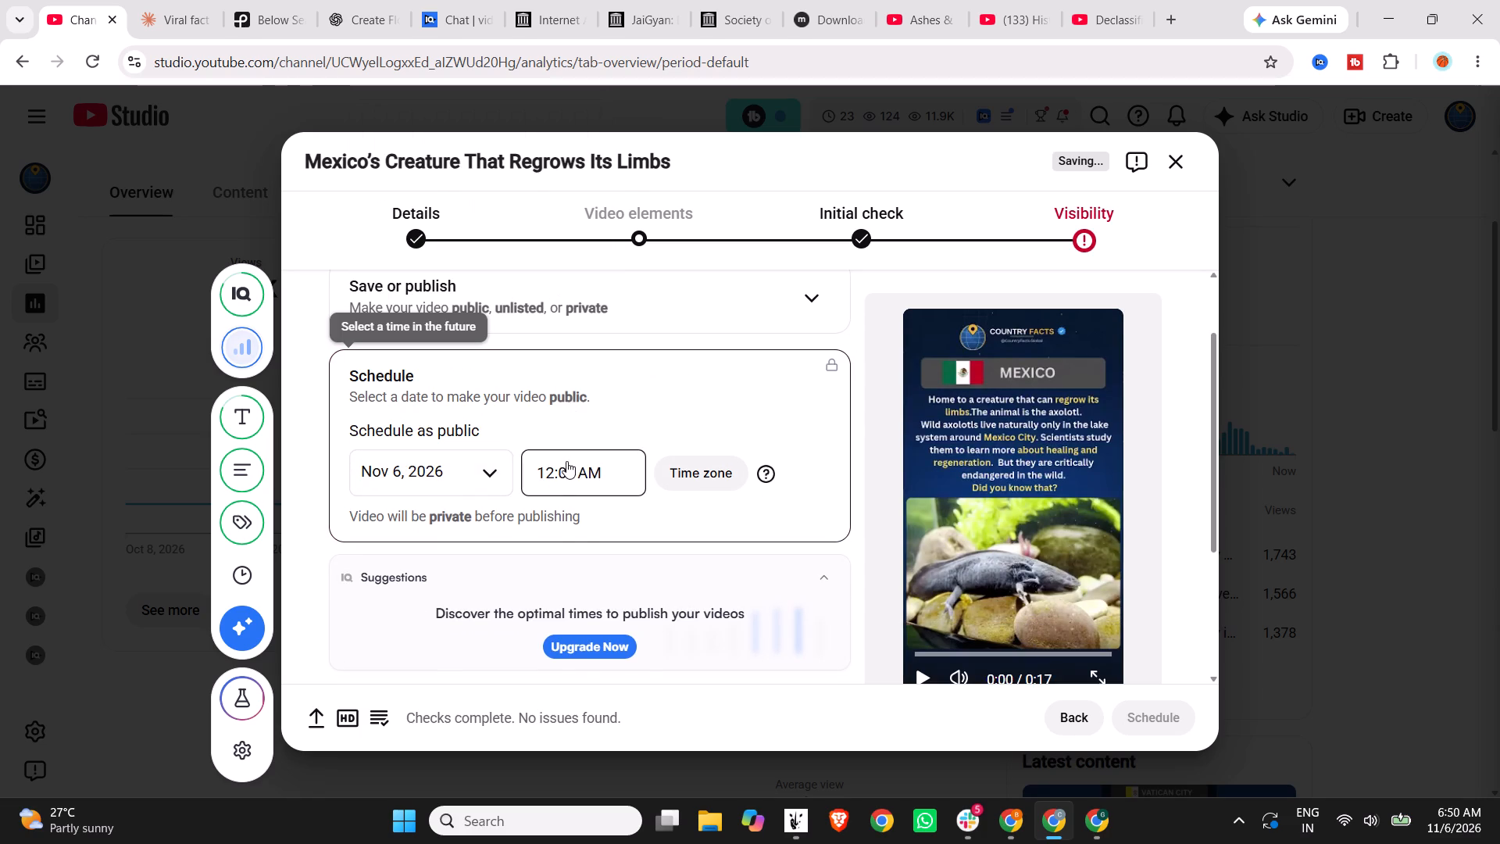
scroll(609, 395, down, 11)
scroll(624, 584, down, 10)
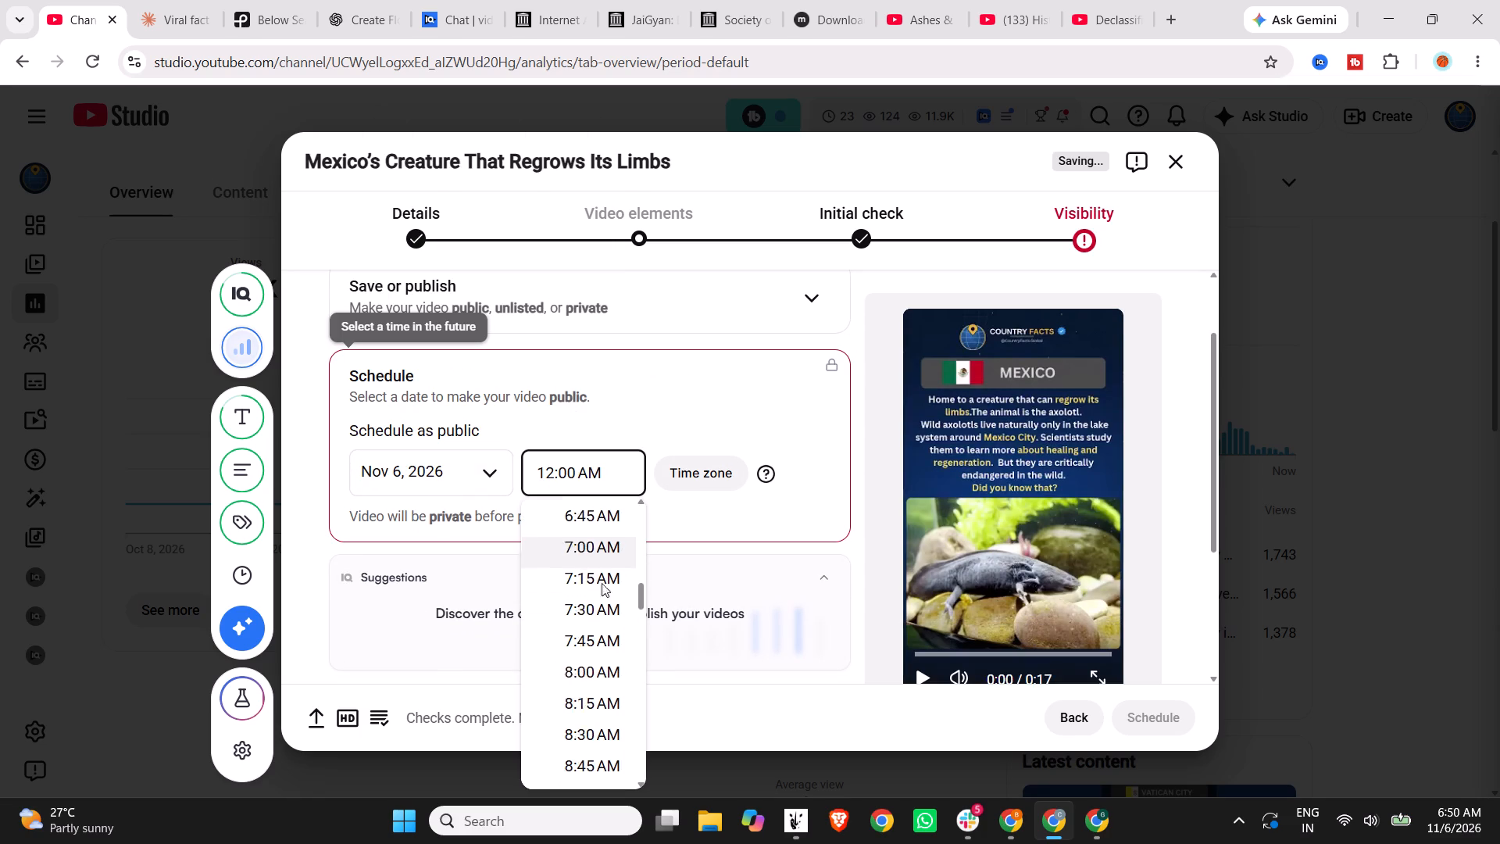
scroll(602, 582, down, 5)
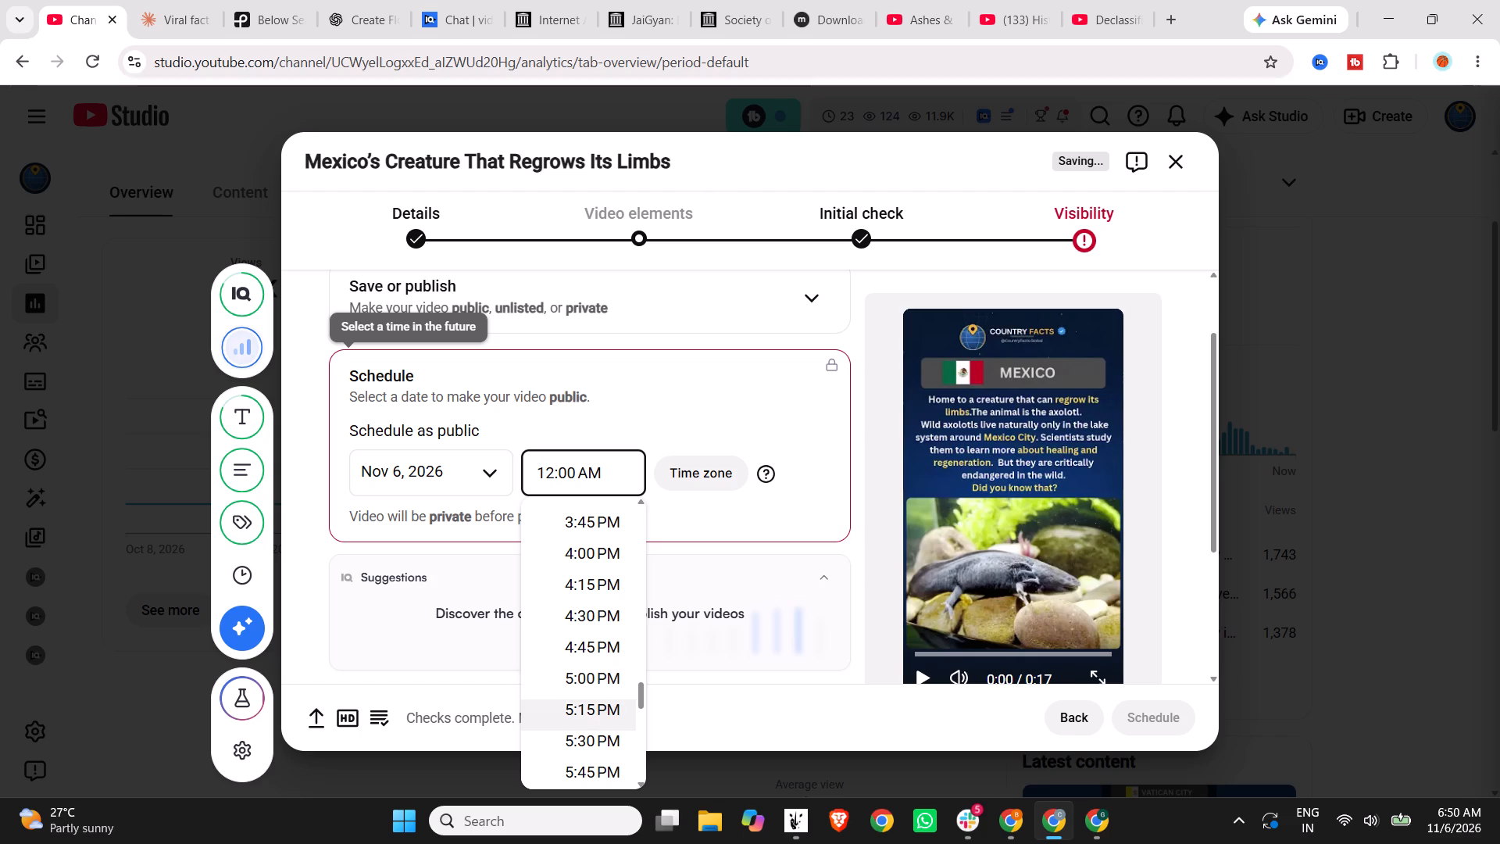
click(602, 735)
click(1177, 721)
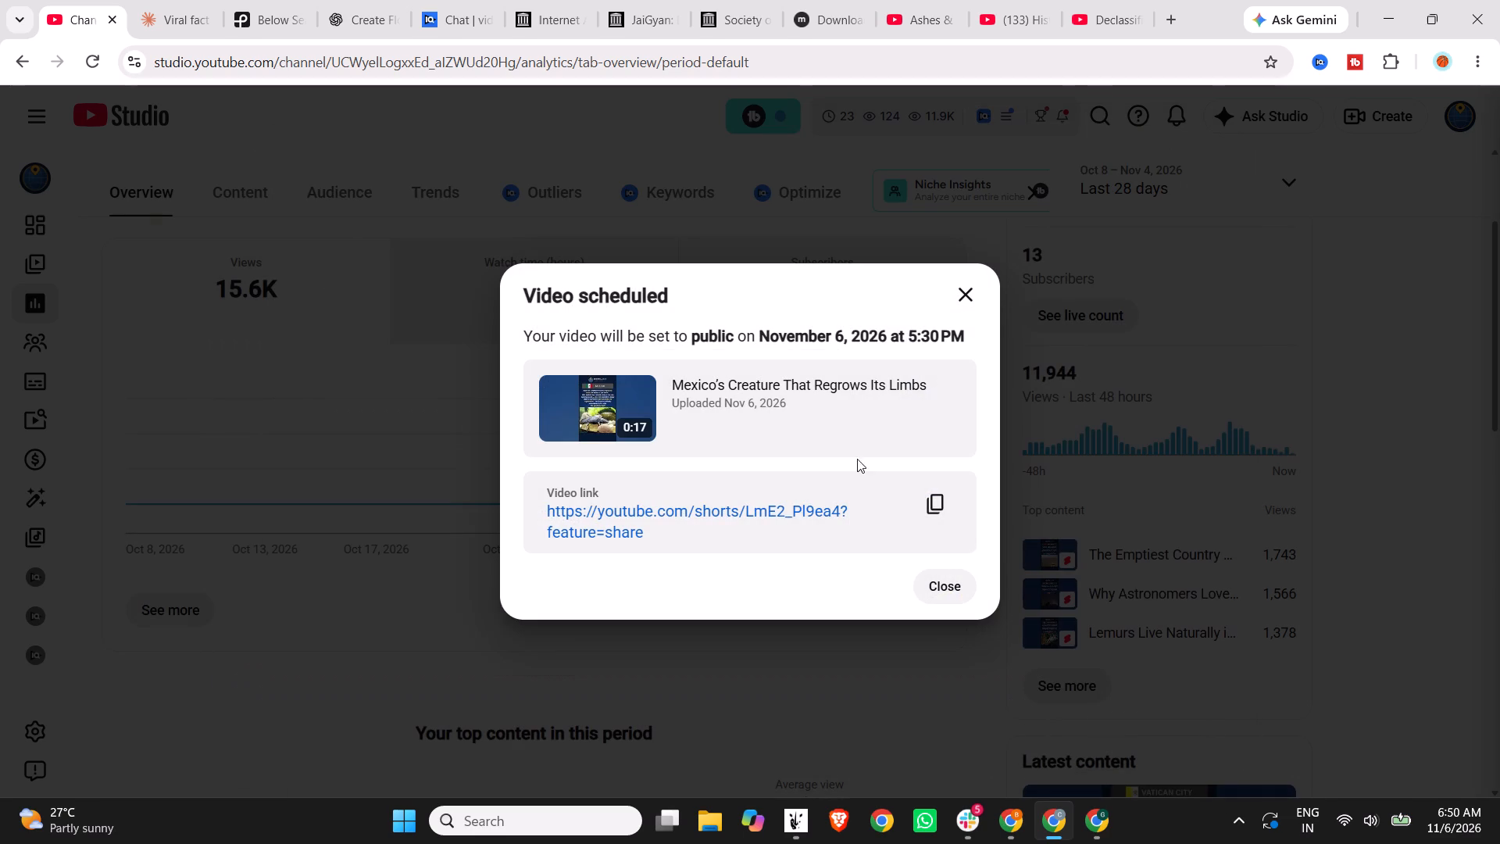
click(954, 591)
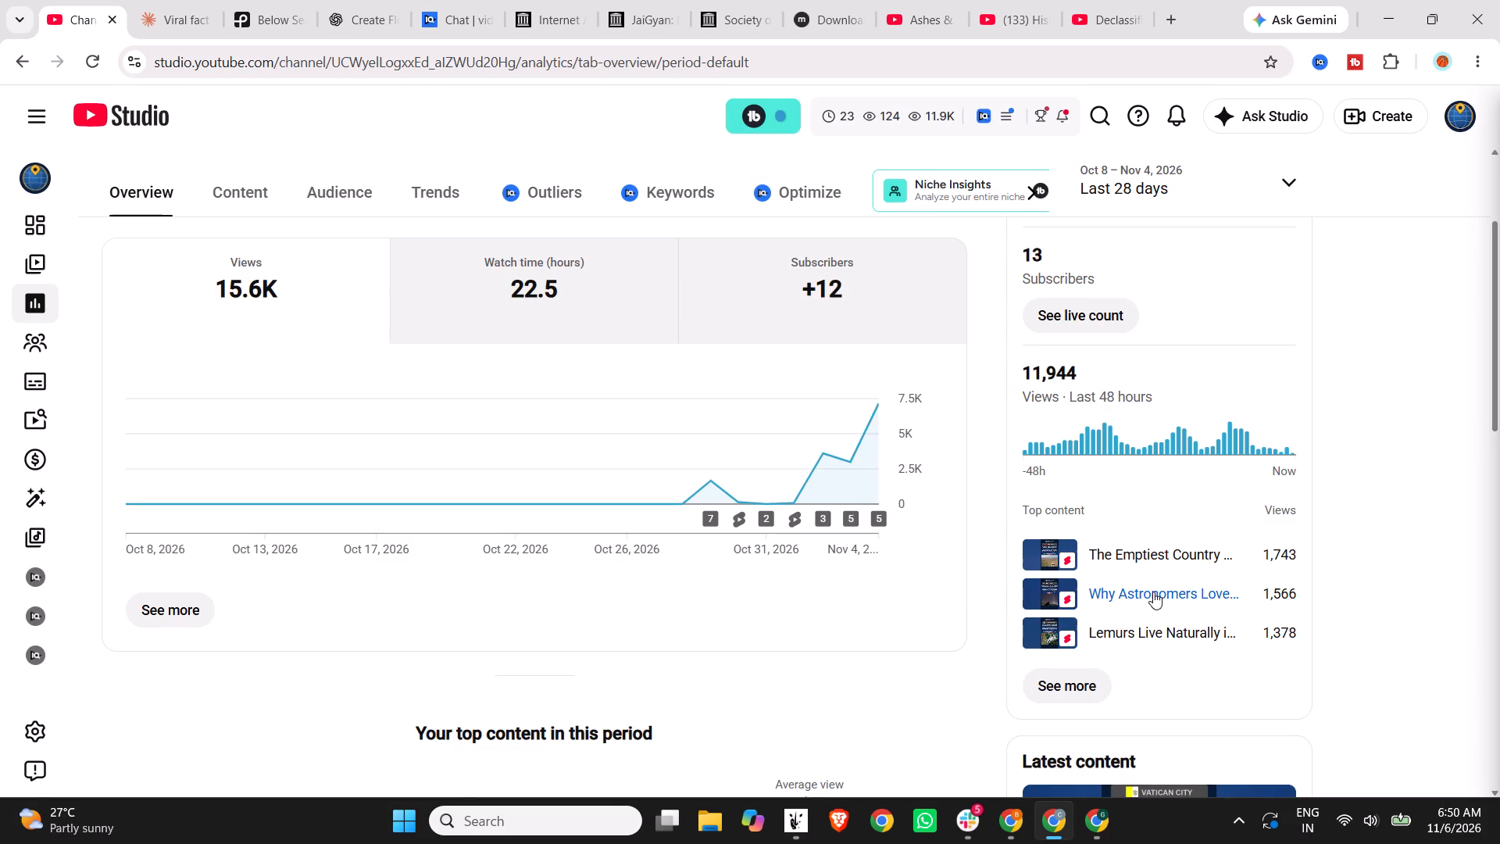
Open the full report of the channel's top content for the last 48 hours.
scroll(1147, 592, down, 1)
click(1074, 620)
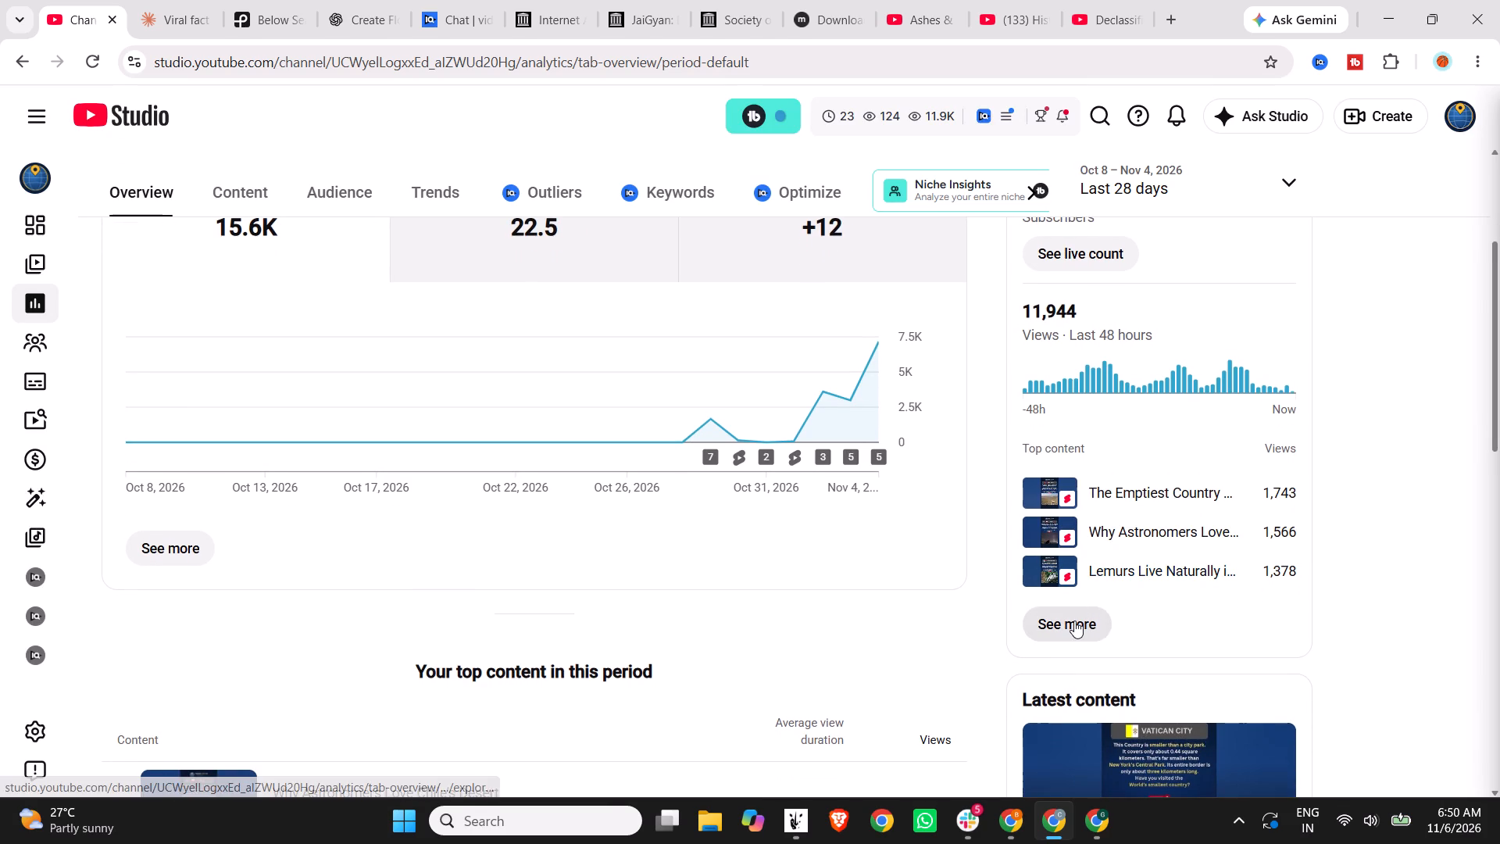